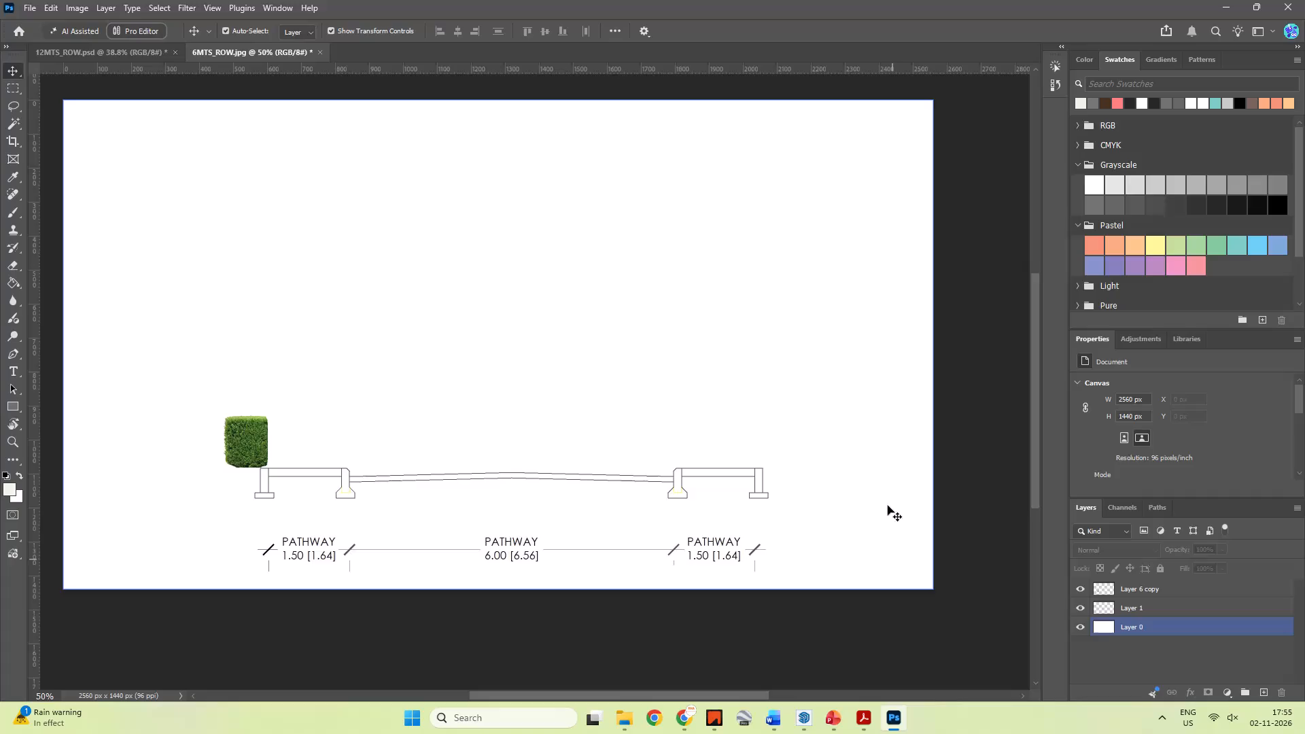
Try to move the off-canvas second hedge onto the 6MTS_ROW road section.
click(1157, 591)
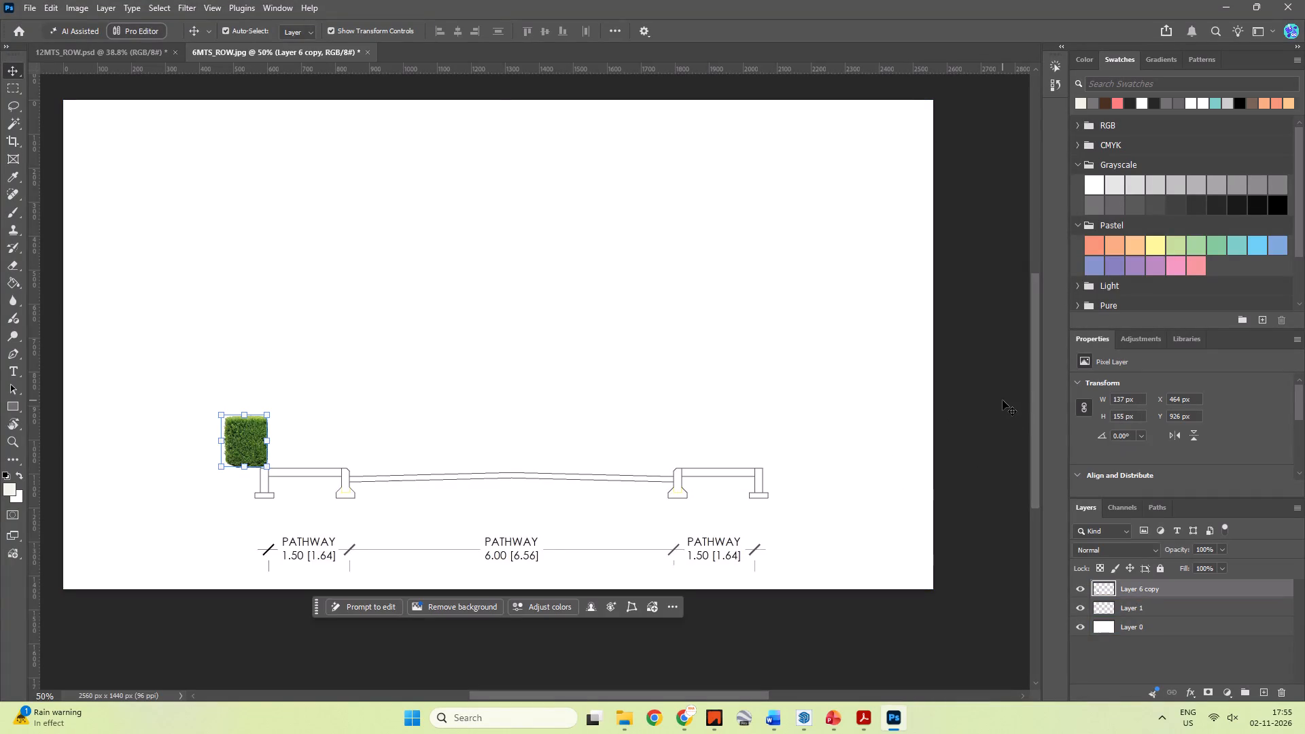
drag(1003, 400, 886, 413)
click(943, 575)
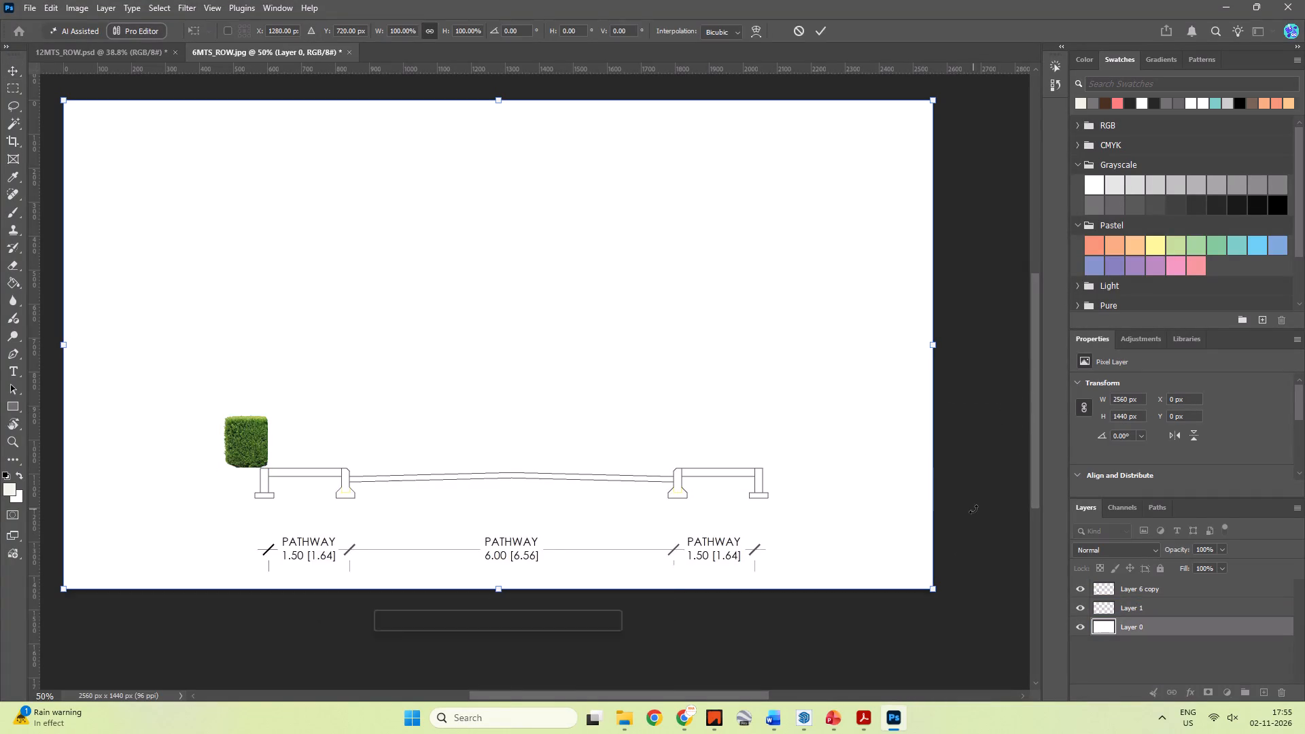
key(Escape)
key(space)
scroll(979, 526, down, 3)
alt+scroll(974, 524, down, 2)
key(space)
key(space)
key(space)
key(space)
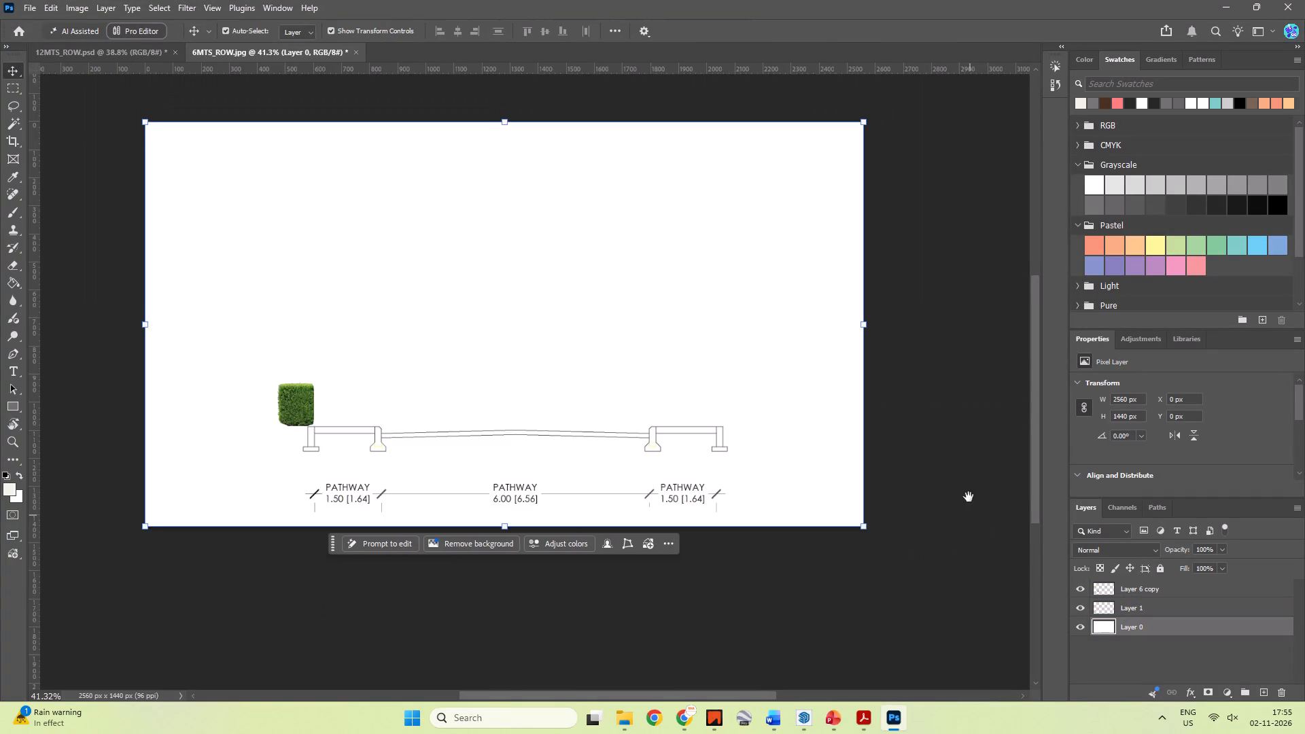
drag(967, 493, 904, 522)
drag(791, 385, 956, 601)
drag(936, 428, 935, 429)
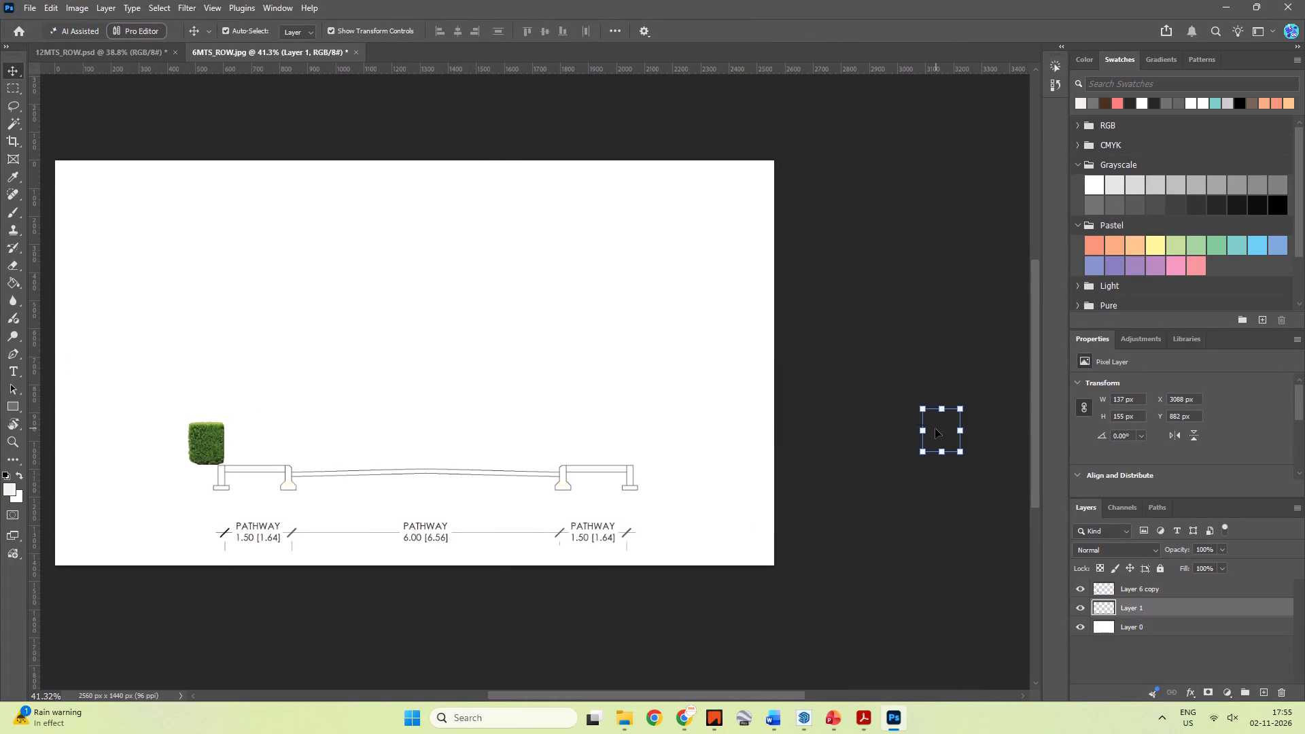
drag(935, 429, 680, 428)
Undo the hedge moves and the earlier hedge import, back to the bare road section drawing.
key(ctrl+z)
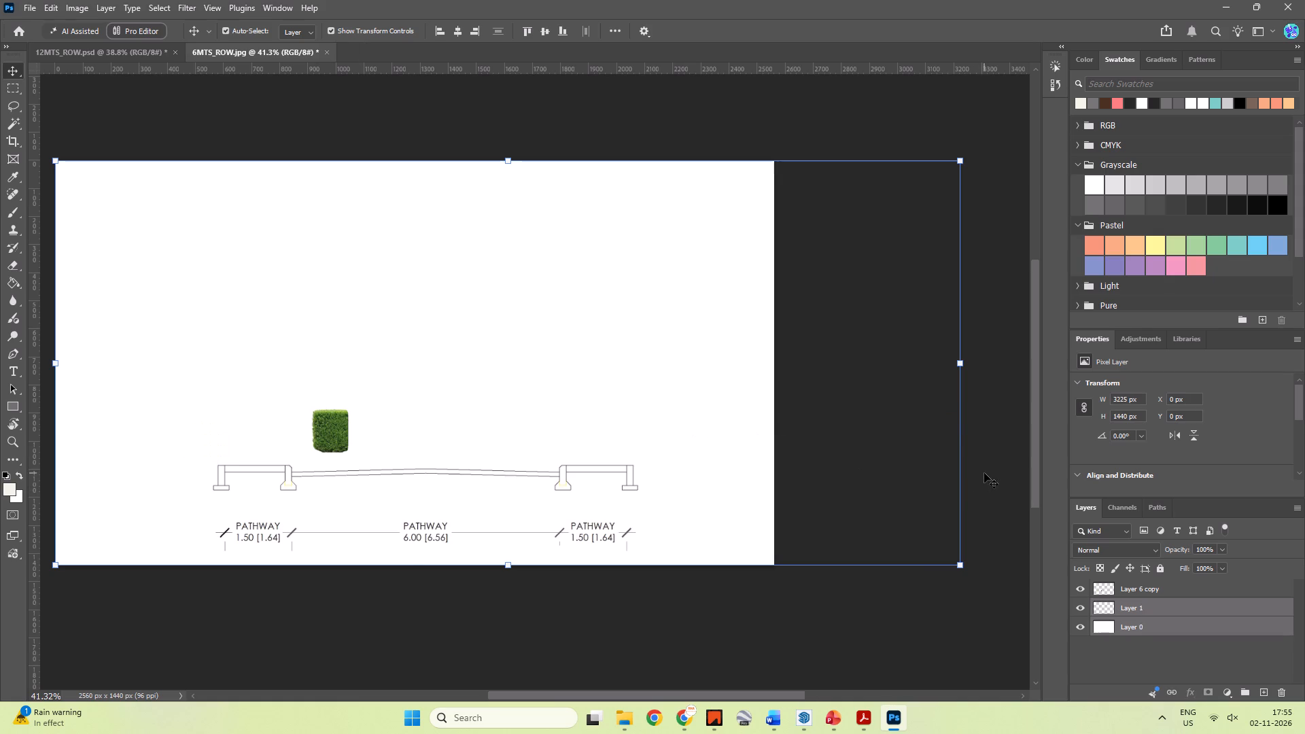
key(ctrl+z)
click(918, 576)
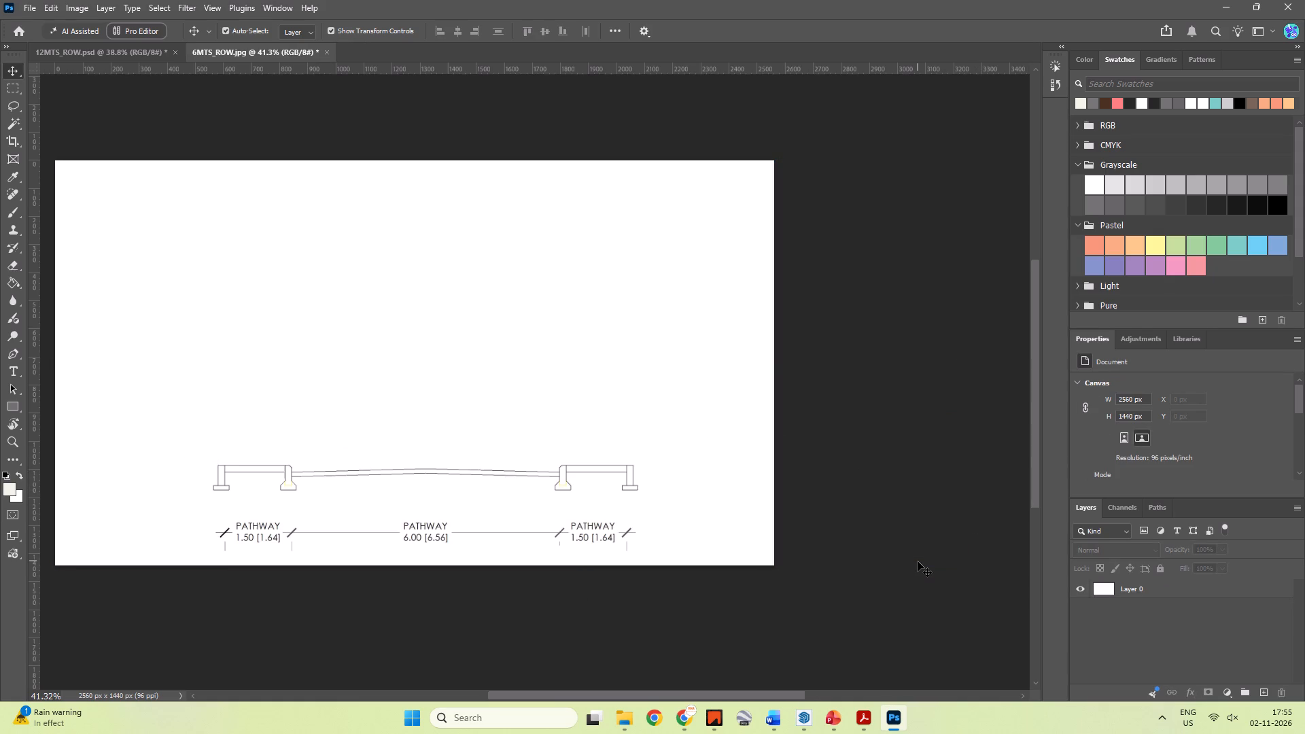
Copy both hedges from 12MTS_ROW.psd into 6MTS_ROW.jpg and shift the pair so both lie within the canvas, outside the pathways.
click(159, 51)
drag(823, 512, 592, 302)
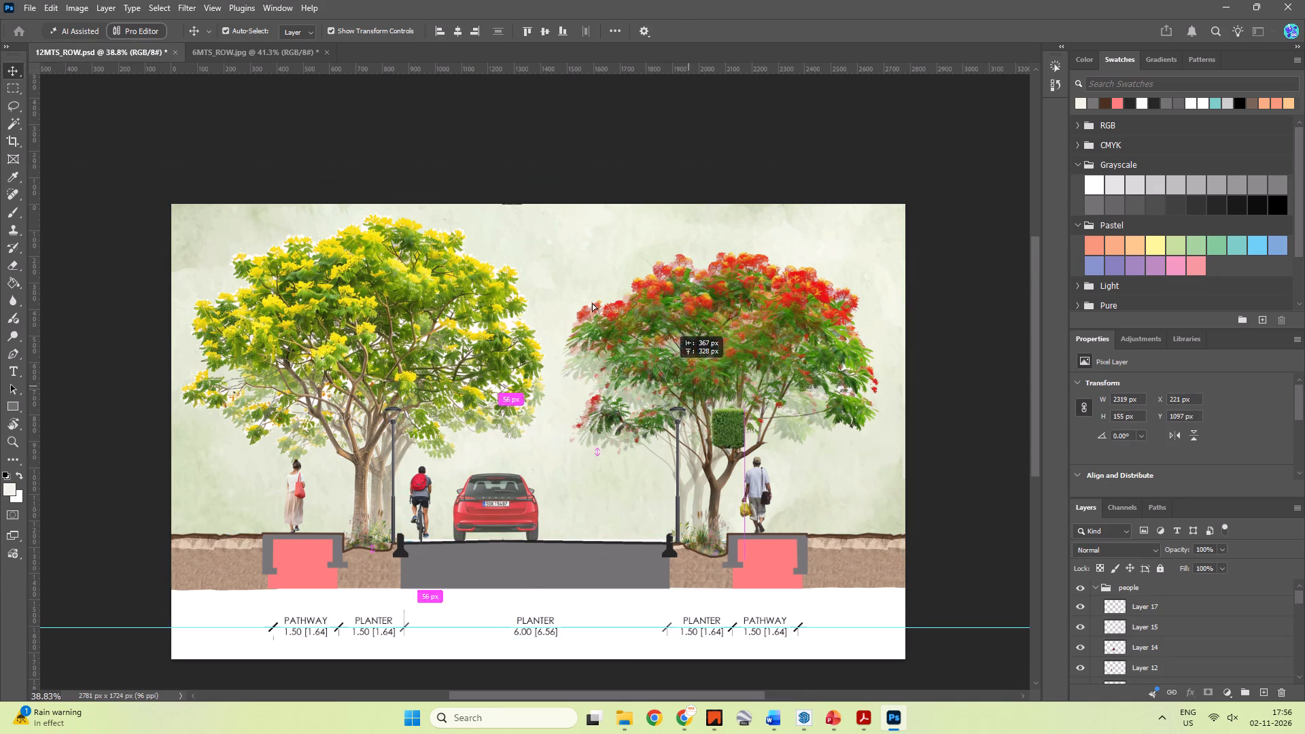
drag(592, 302, 668, 438)
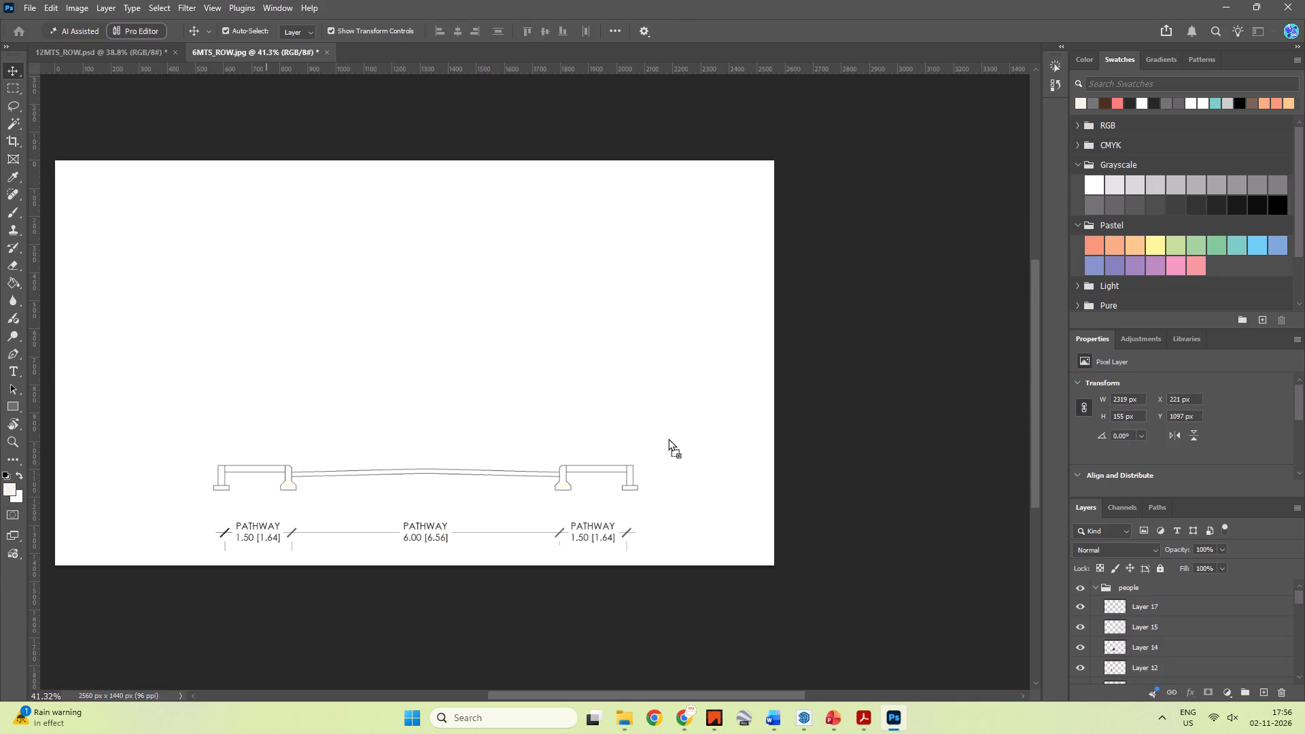
drag(668, 438, 706, 436)
drag(406, 440, 153, 444)
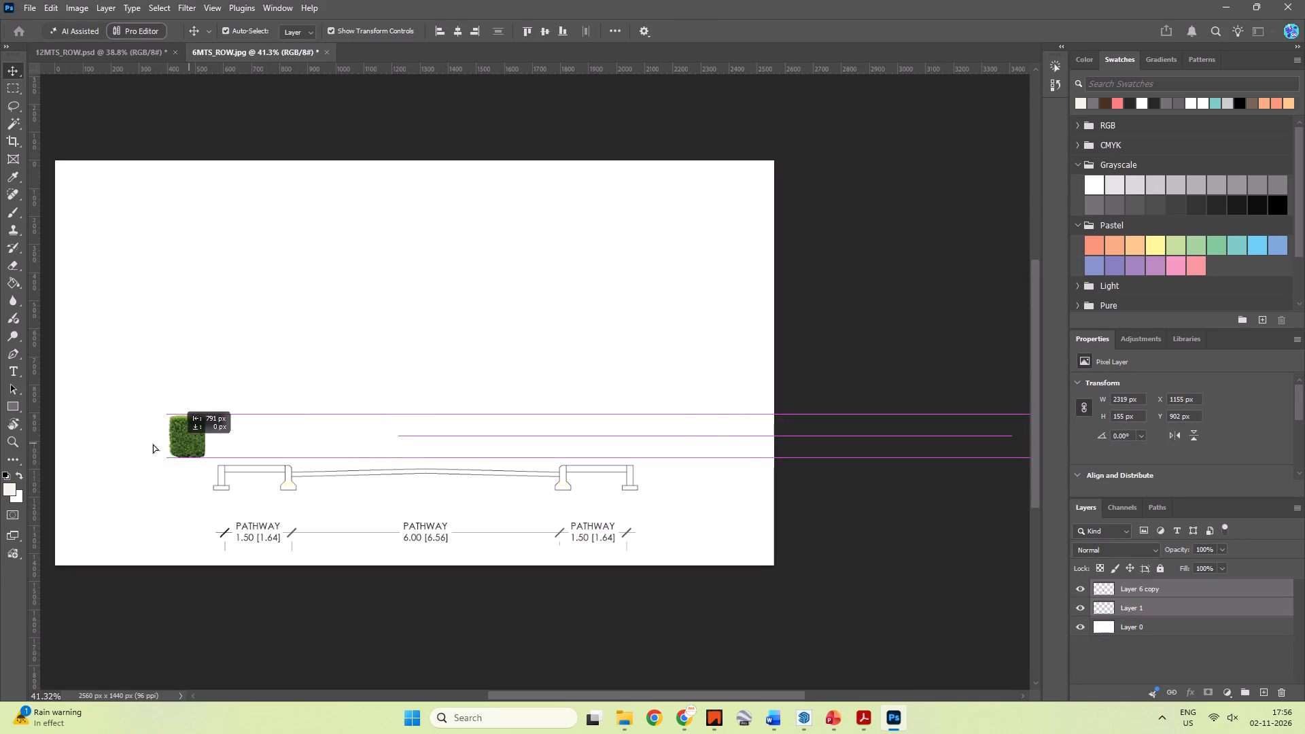
drag(153, 444, 112, 444)
click(748, 541)
Place the right hedge on the outer end of the right pathway, at about X 2017 px, Y 922 px.
click(742, 440)
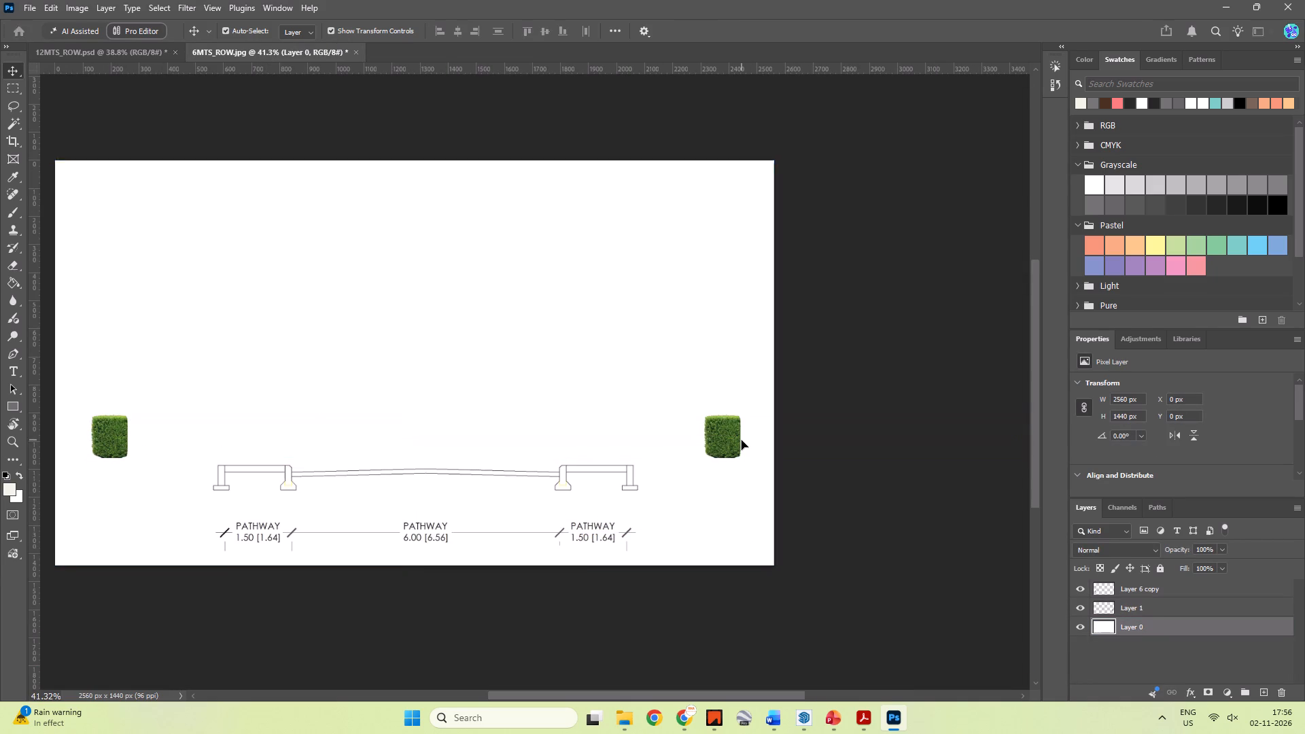
click(728, 438)
drag(728, 435, 640, 443)
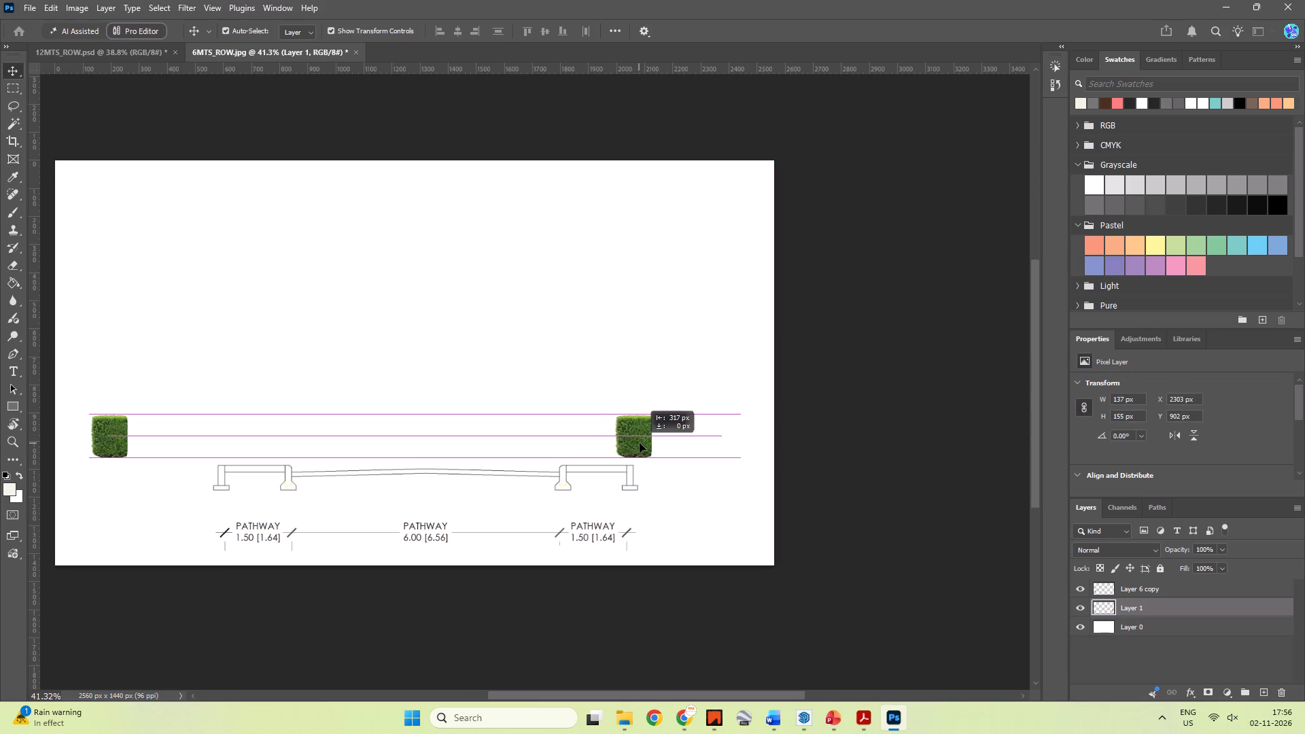
drag(640, 443, 648, 444)
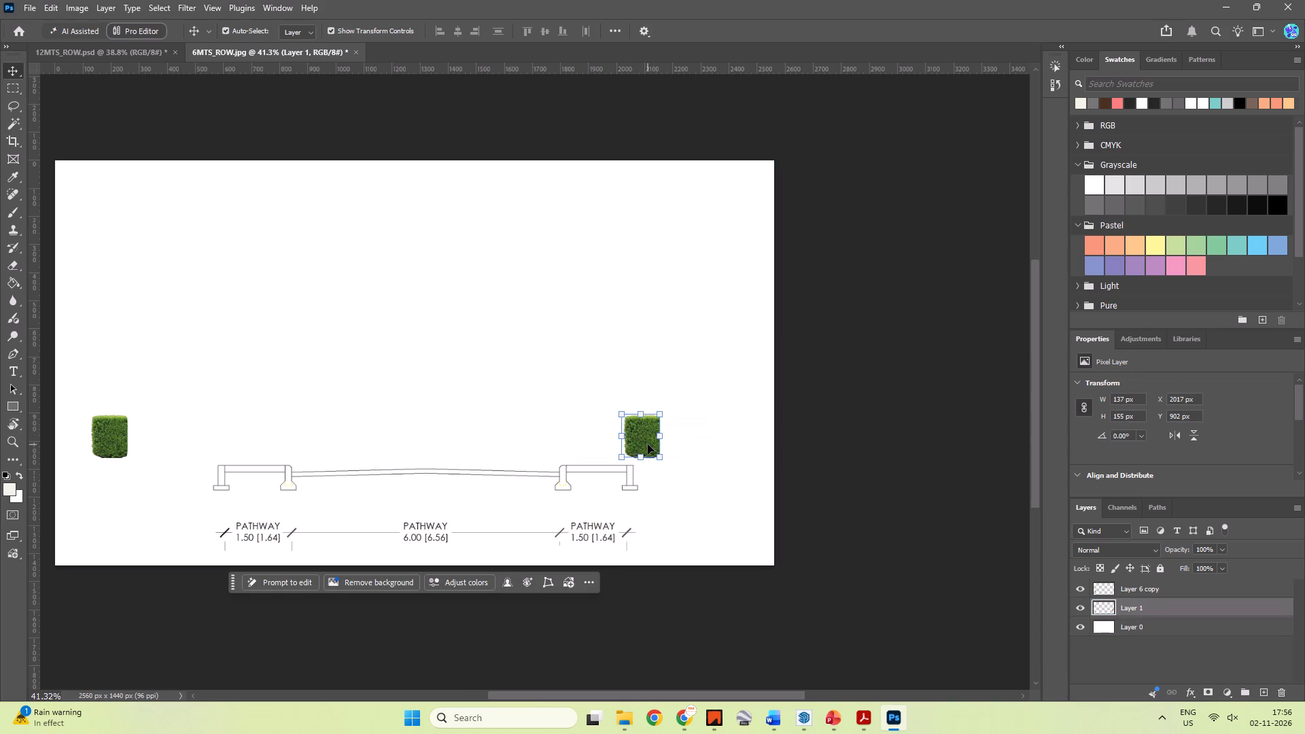
key(Down)
key(Down)
key(Down)
key(Down)
key(Down)
key(Down)
key(Down)
key(Down)
key(Down)
key(Down)
key(Down)
key(Down)
key(Down)
key(Down)
key(Down)
key(Down)
key(Down)
key(Down)
key(Down)
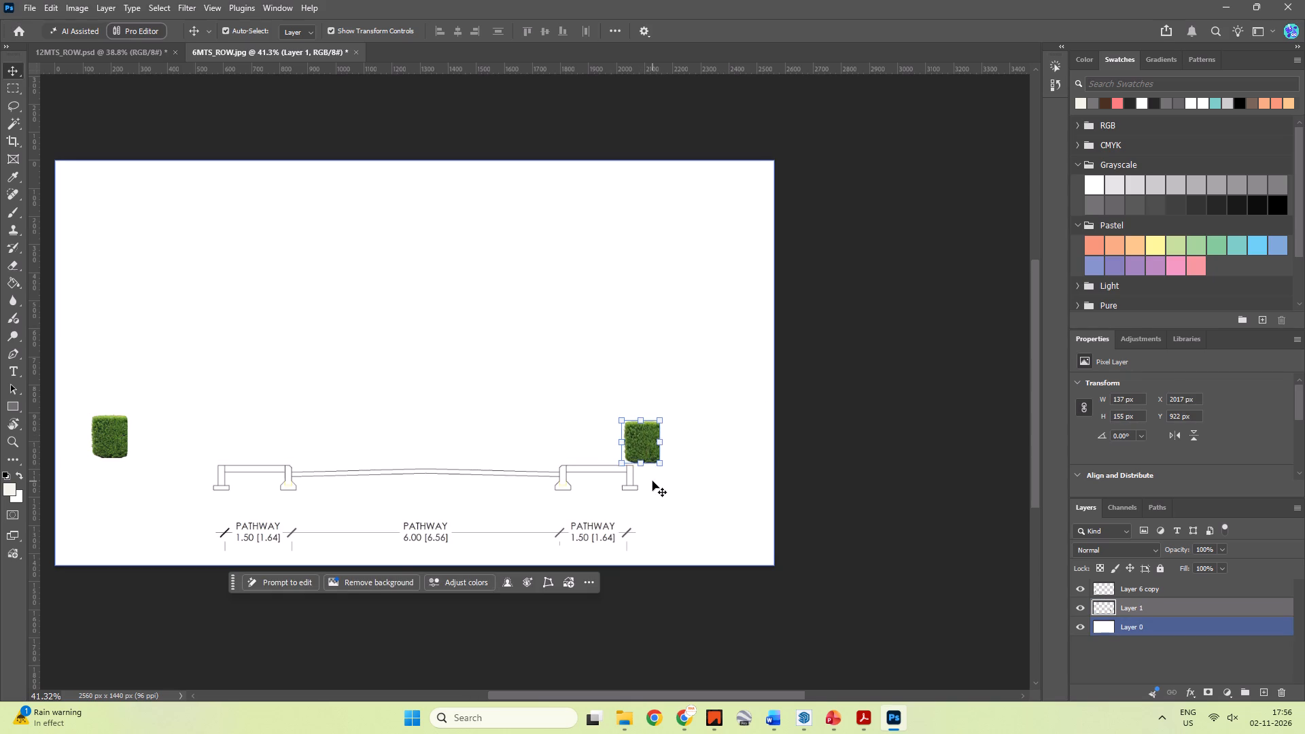
key(Down)
key(Up)
key(Up)
click(852, 476)
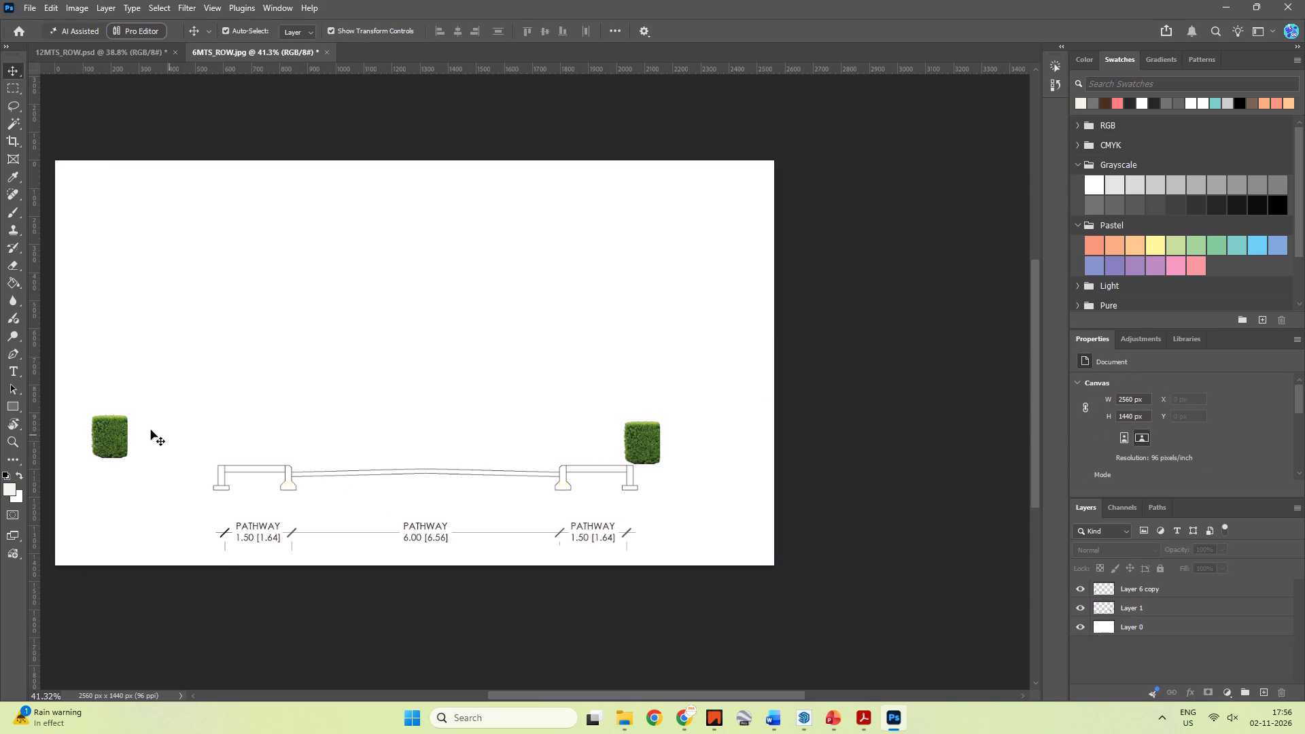
Place the left hedge on the outer end of the left pathway, at about X 471 px, Y 926 px.
click(129, 436)
click(114, 437)
key(Right)
key(Right)
key(Right)
key(Right)
key(Right)
key(Right)
key(Right)
key(Right)
key(Right)
key(Right)
key(Right)
key(Right)
key(Right)
key(Right)
key(Right)
key(Right)
key(Right)
key(Right)
key(Right)
key(Right)
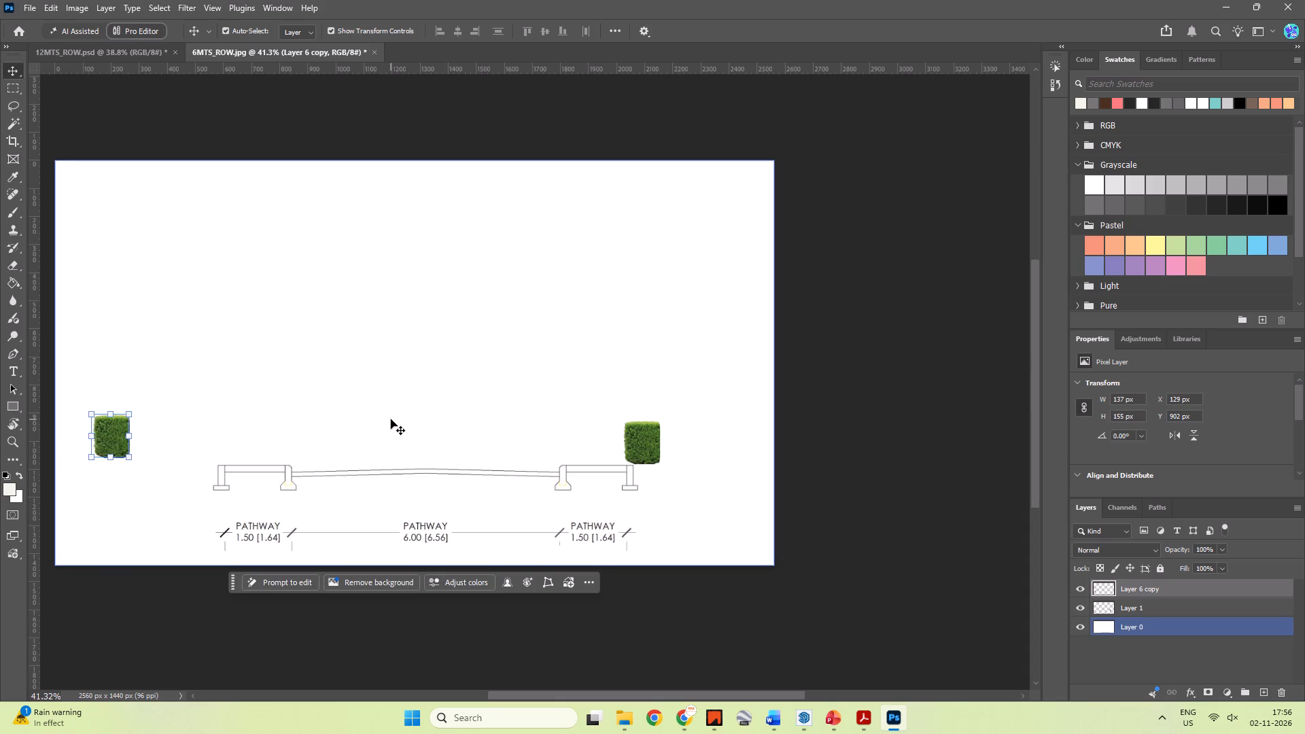
drag(116, 438, 207, 440)
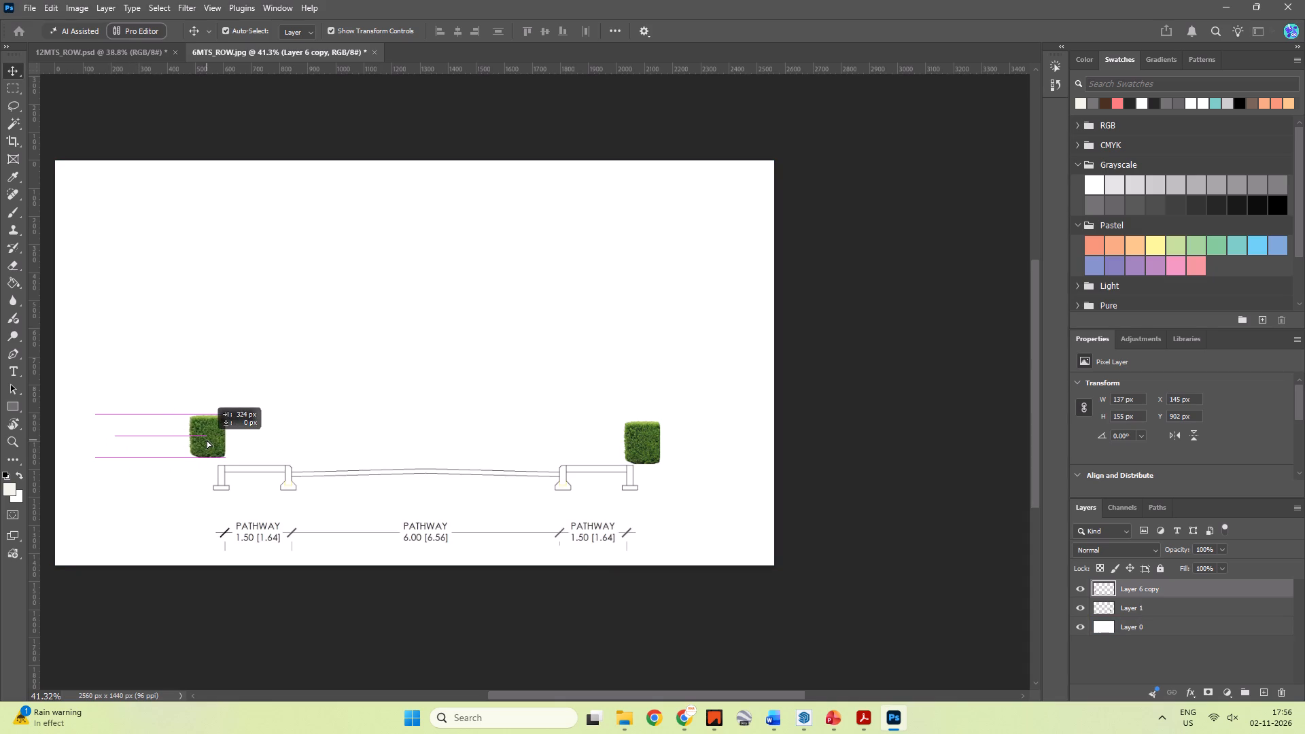
drag(207, 440, 207, 443)
key(Down)
key(Down)
key(Down)
key(Down)
key(Down)
key(Down)
key(Down)
key(Down)
key(Down)
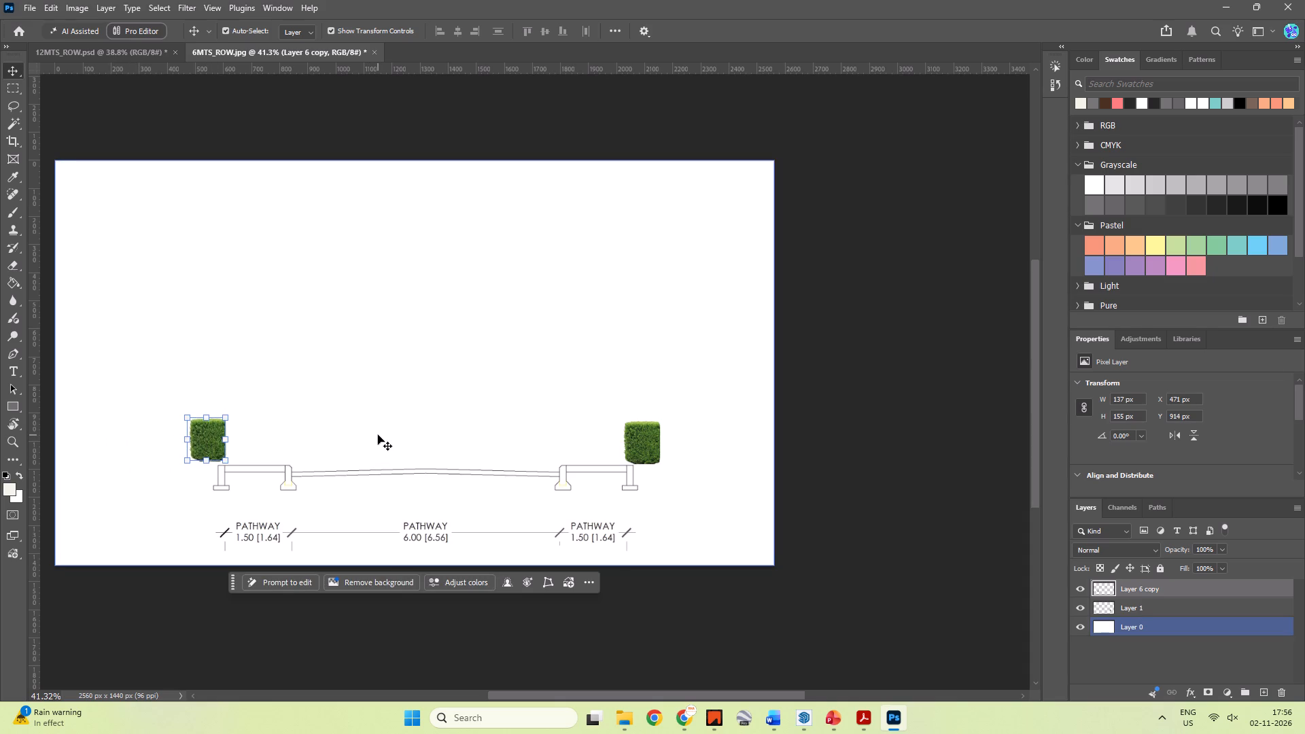
key(Down)
key(Down)
key(Down)
key(Down)
key(Down)
key(Down)
click(362, 495)
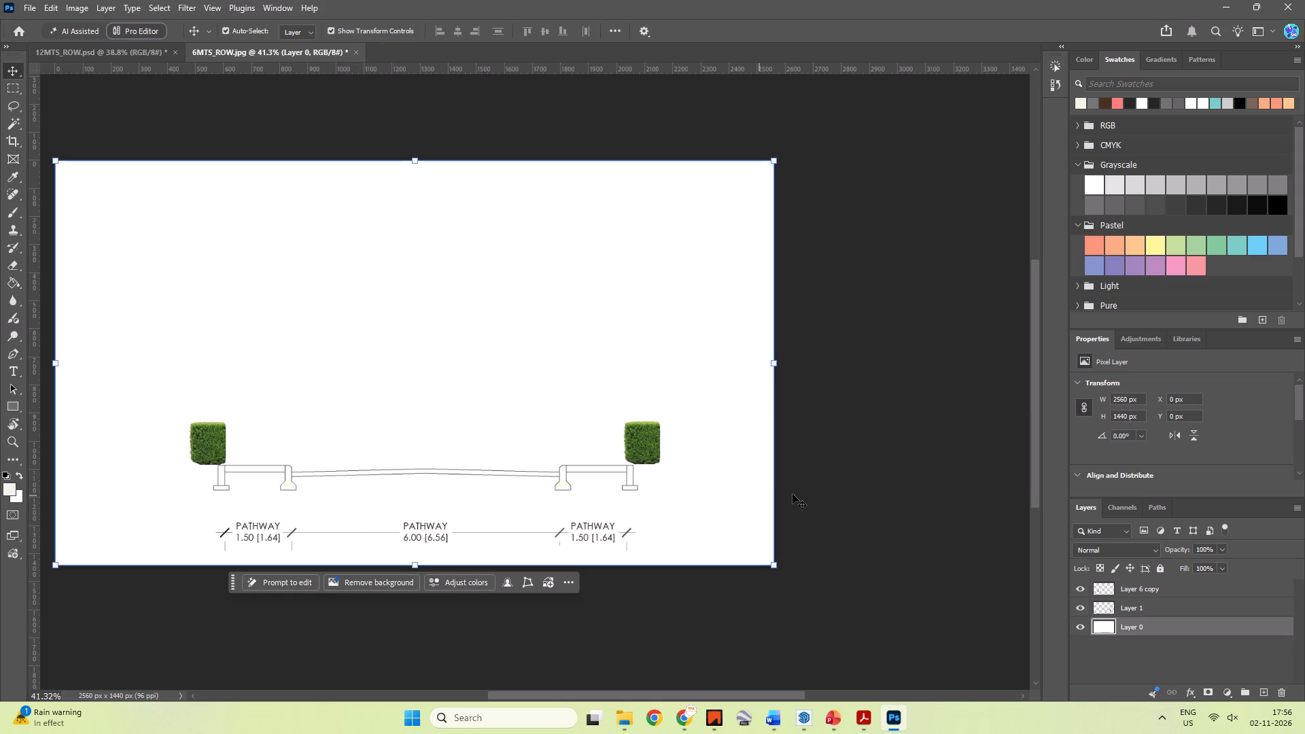
Nudge the right hedge slightly right and down, to about X 2021 px, Y 926 px.
click(640, 443)
key(Right)
key(Right)
key(Down)
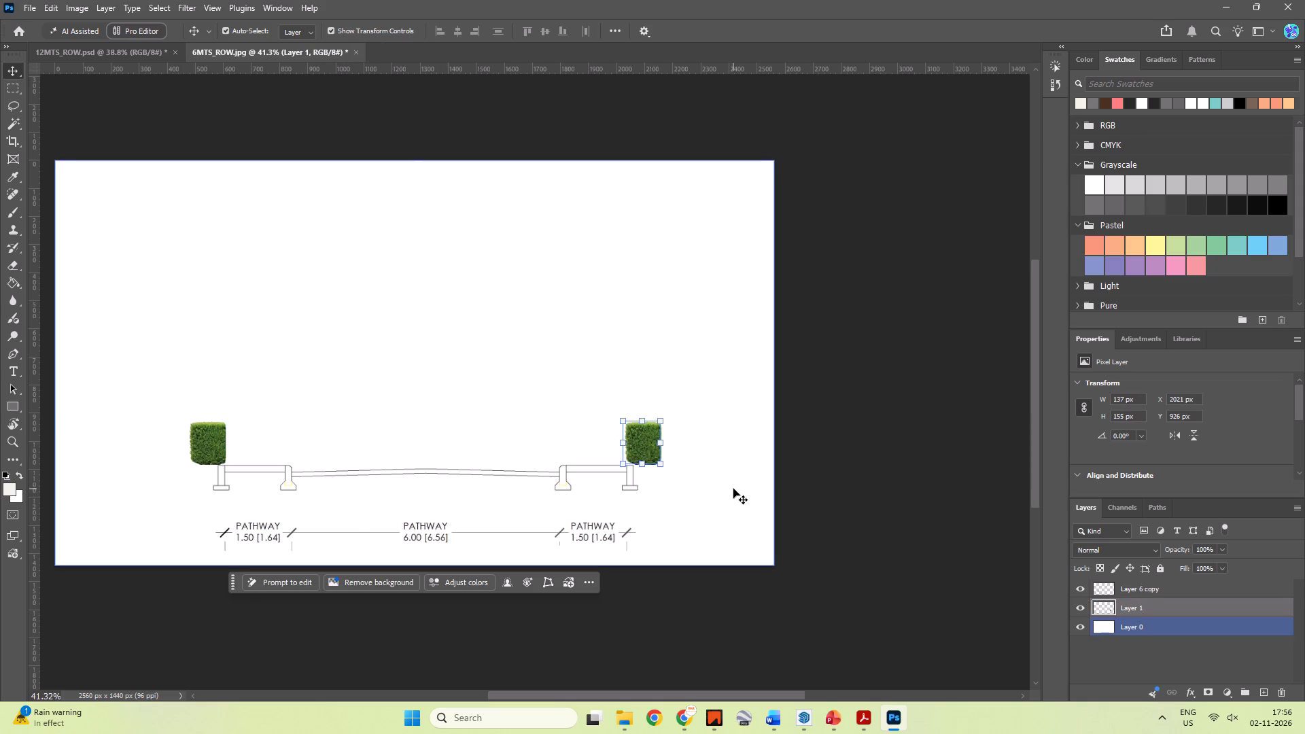
key(Down)
click(733, 489)
click(840, 476)
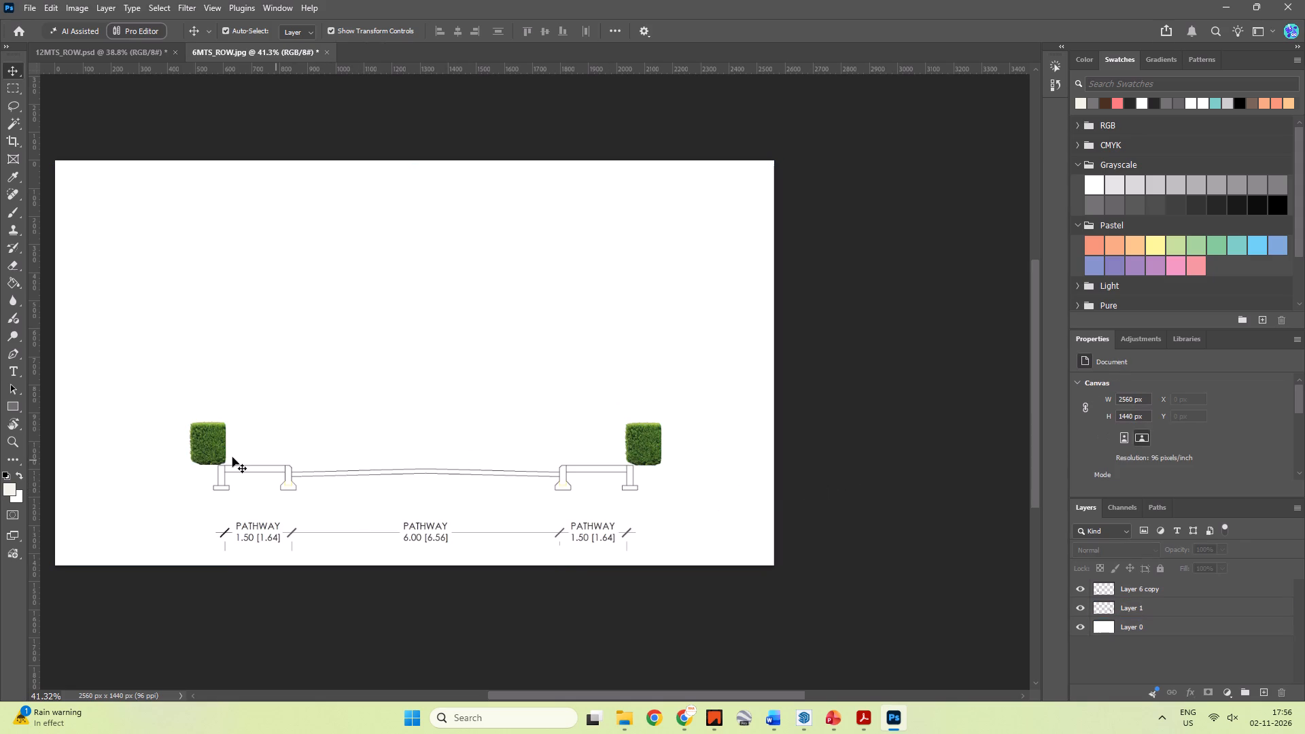
Flip the left hedge horizontally so it mirrors the right one.
click(223, 442)
right_click(211, 444)
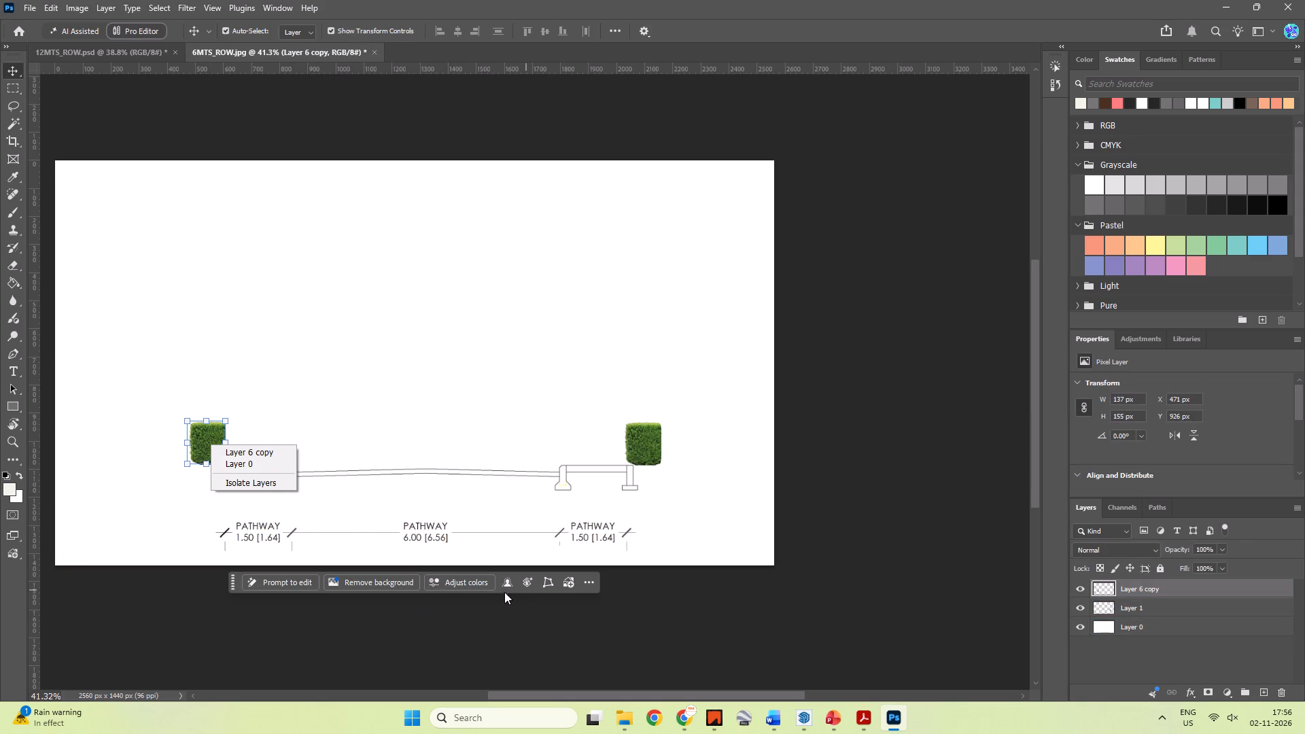
key(Escape)
key(ctrl+t)
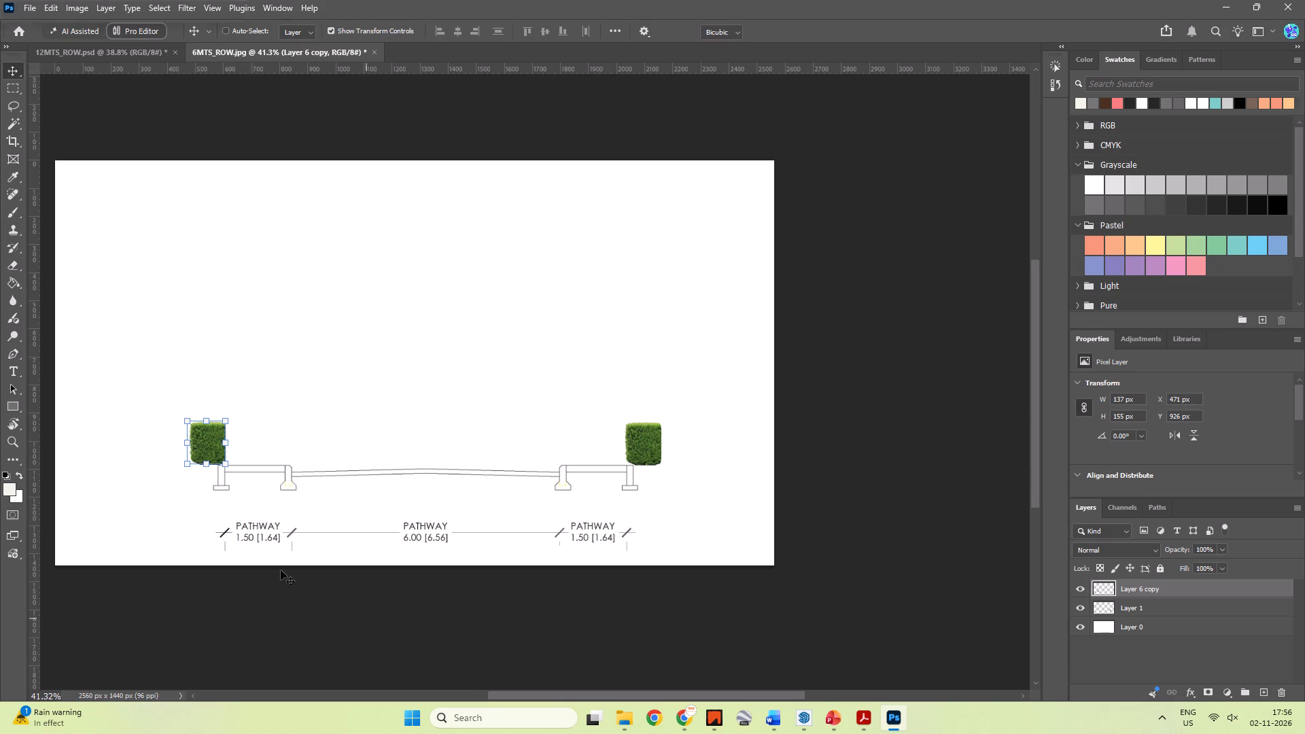
click(217, 496)
click(395, 598)
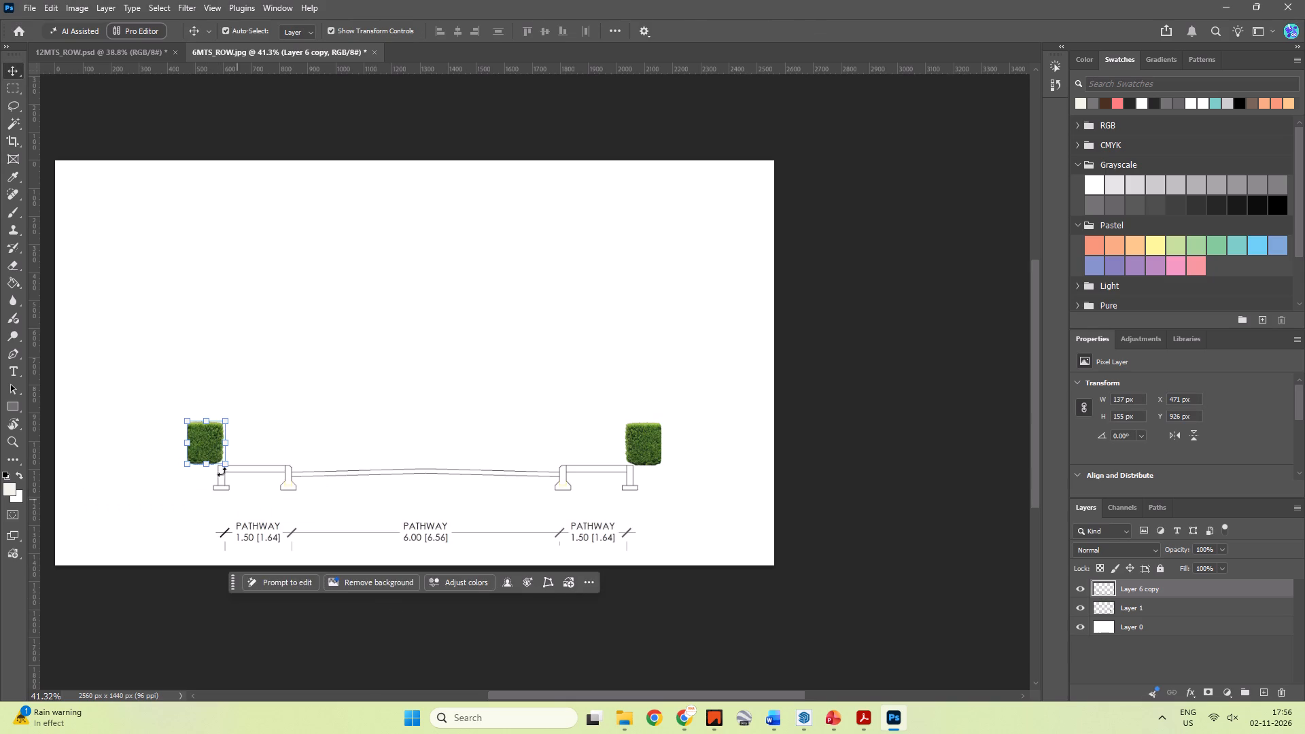
click(214, 453)
click(351, 449)
Nudge the flipped left hedge a few pixels right and down to seat it against the outer end of the left pathway.
click(203, 444)
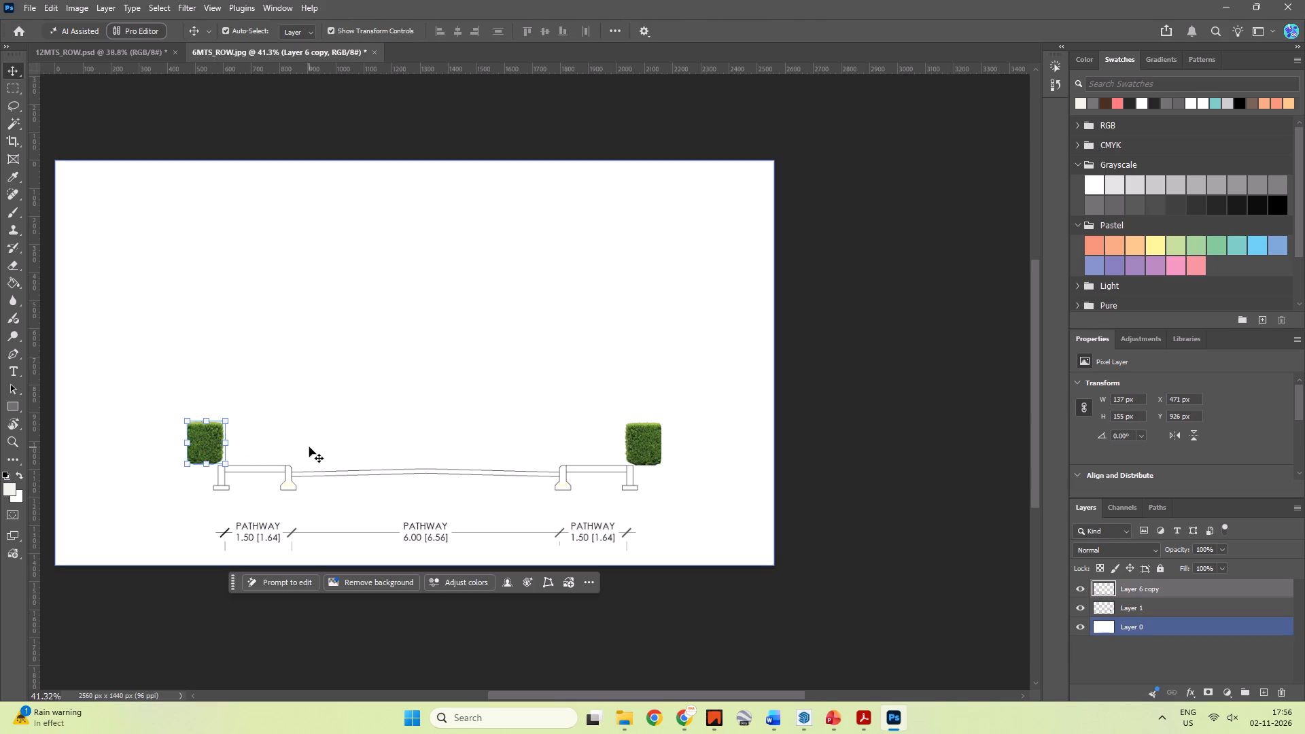
key(Right)
key(Right)
click(348, 424)
click(208, 436)
key(Right)
click(355, 421)
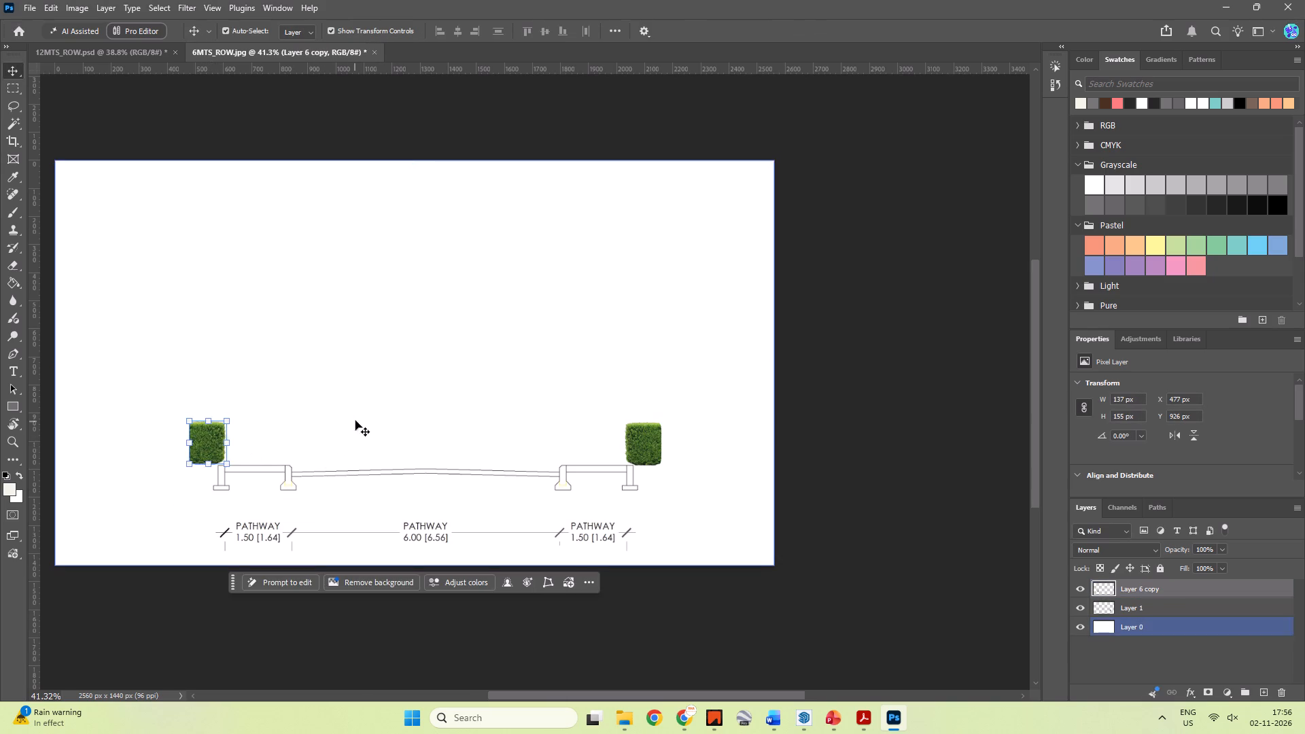
key(Down)
key(Up)
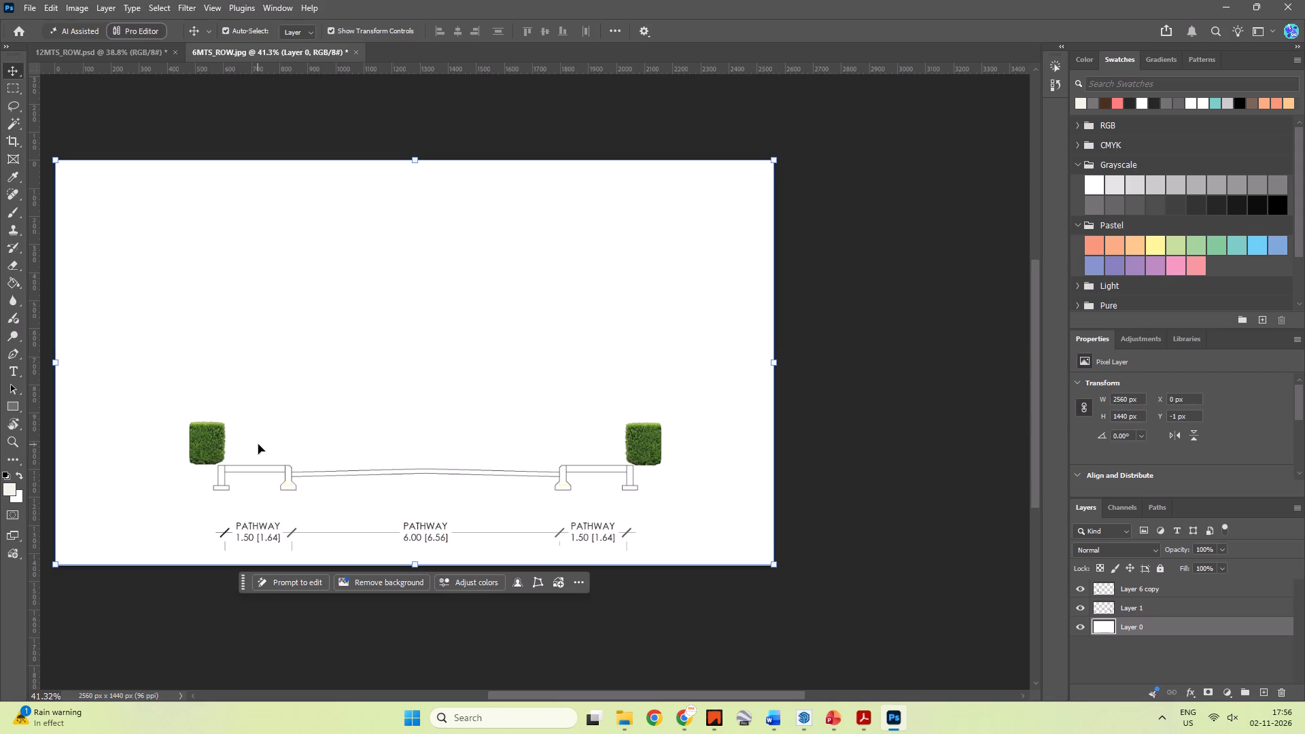
key(Down)
click(296, 434)
click(188, 442)
click(205, 443)
key(Down)
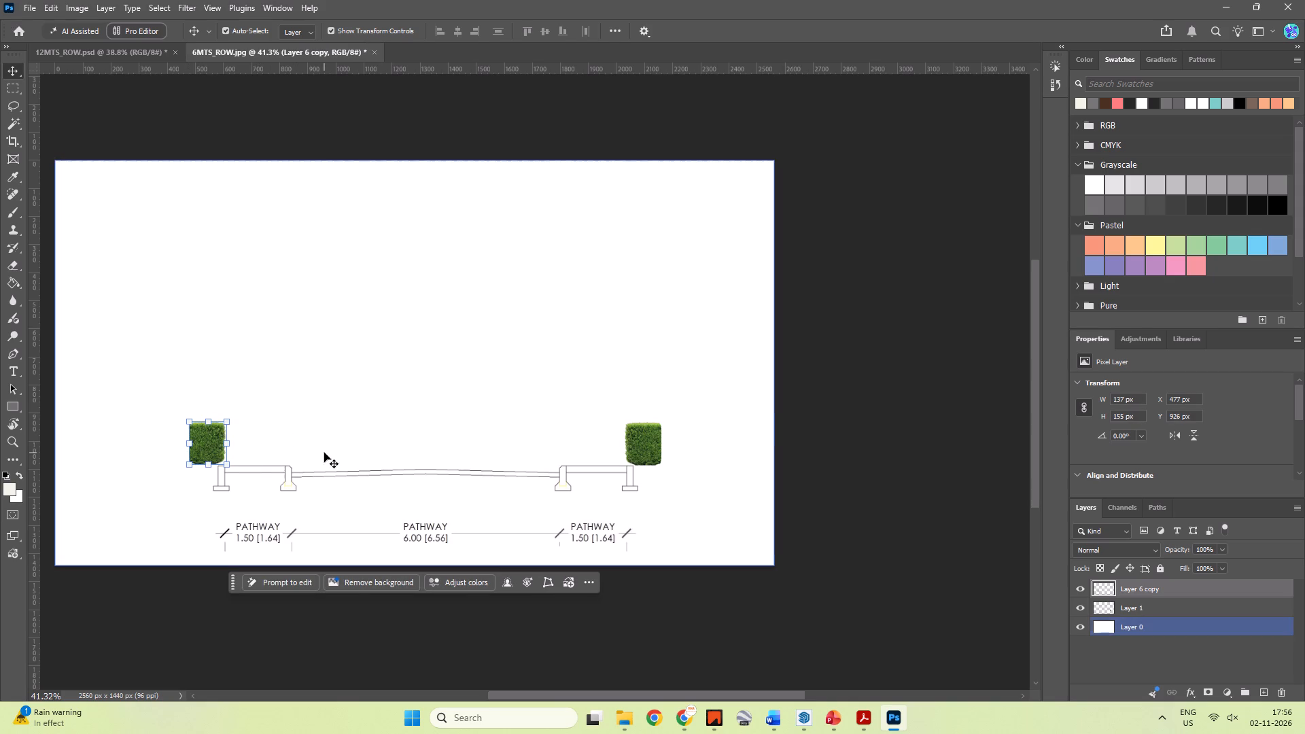
key(Down)
key(Right)
click(324, 453)
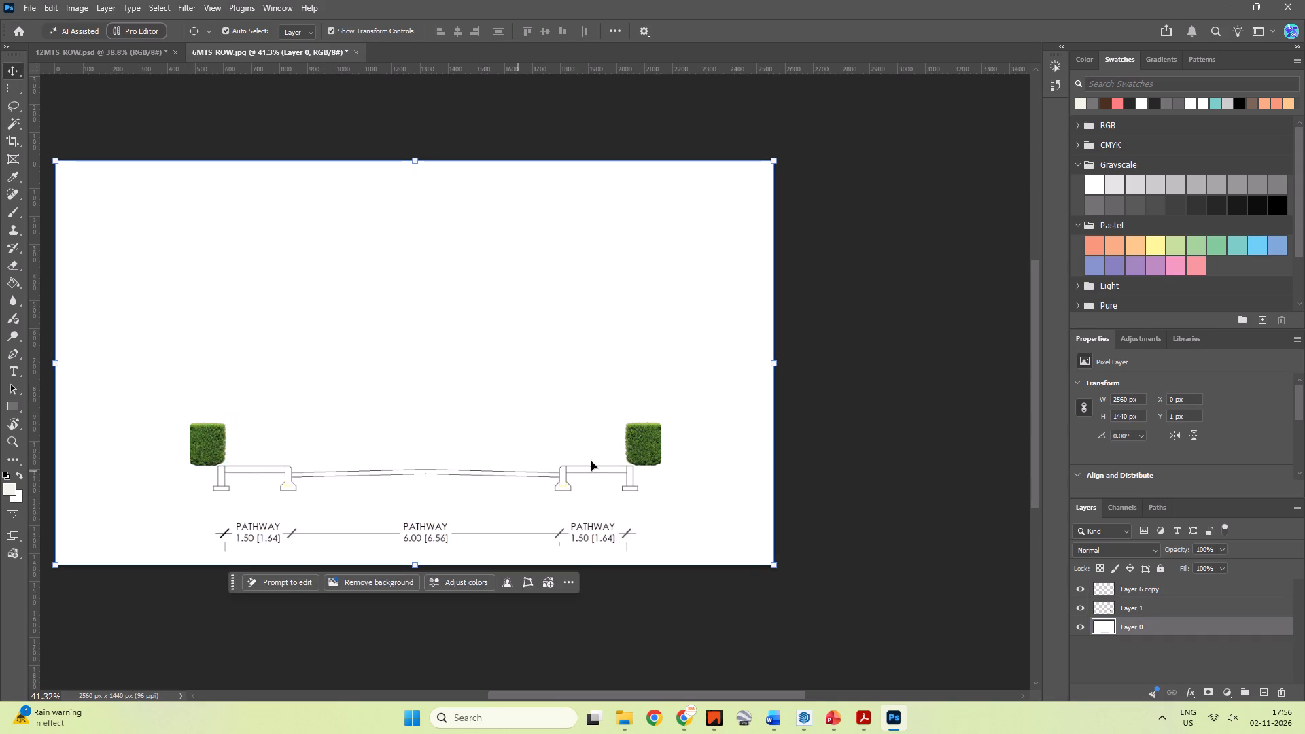
Nudge the right hedge up slightly above the outer end of the right pathway.
click(673, 447)
click(636, 441)
key(Up)
click(806, 472)
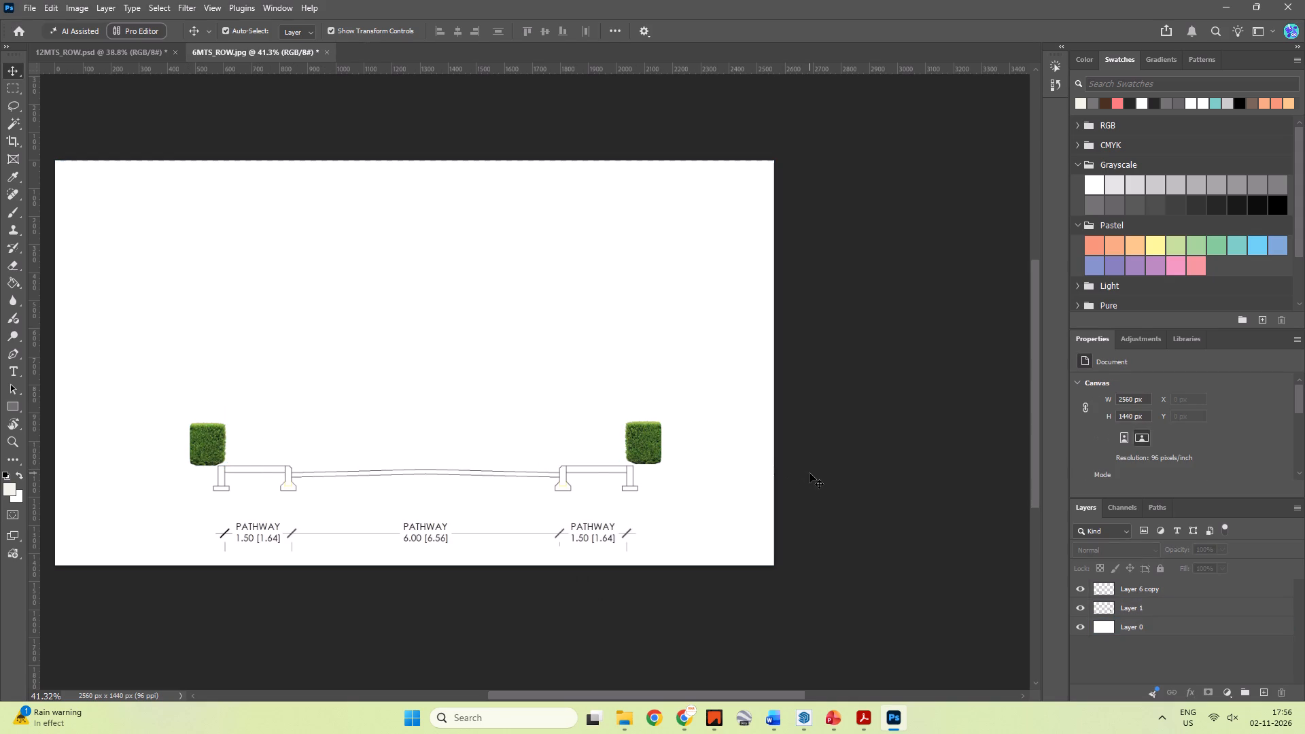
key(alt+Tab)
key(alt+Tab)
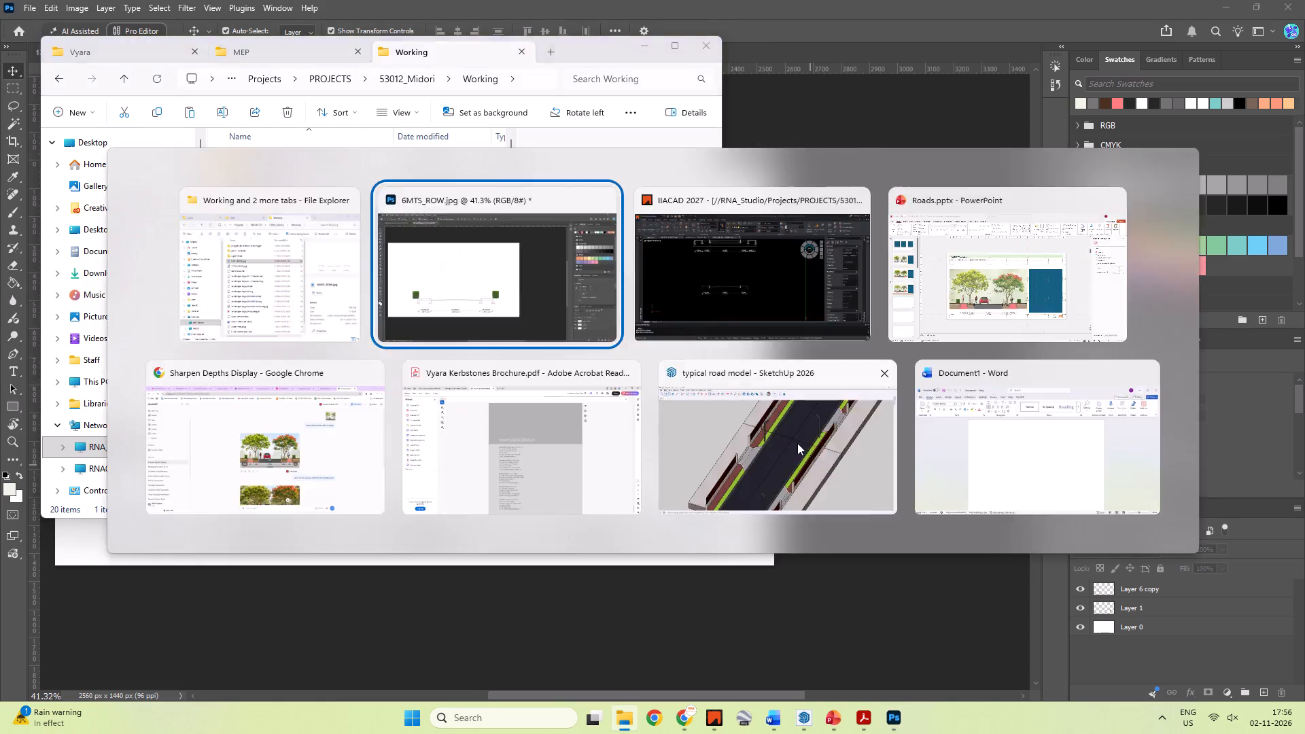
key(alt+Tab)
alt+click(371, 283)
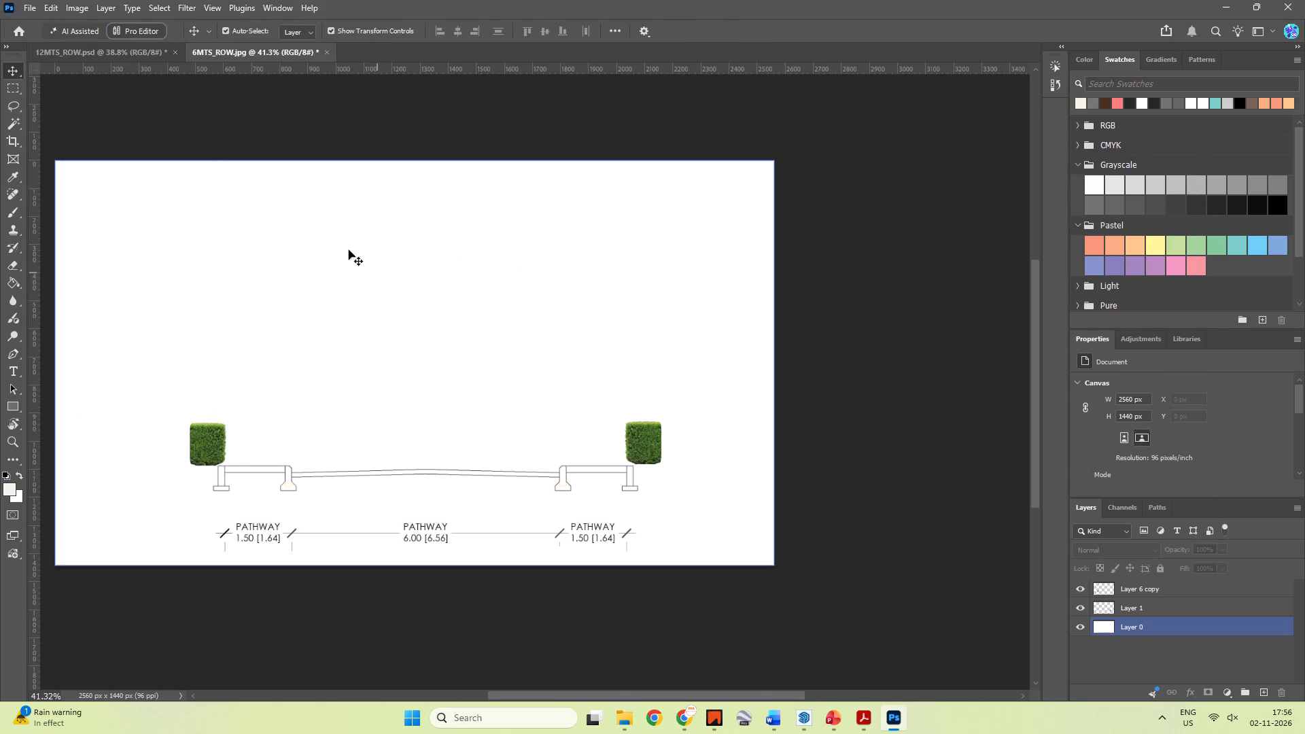
Switch to 12MTS_ROW.psd and select the red-flowered tree beside the pathway.
click(106, 54)
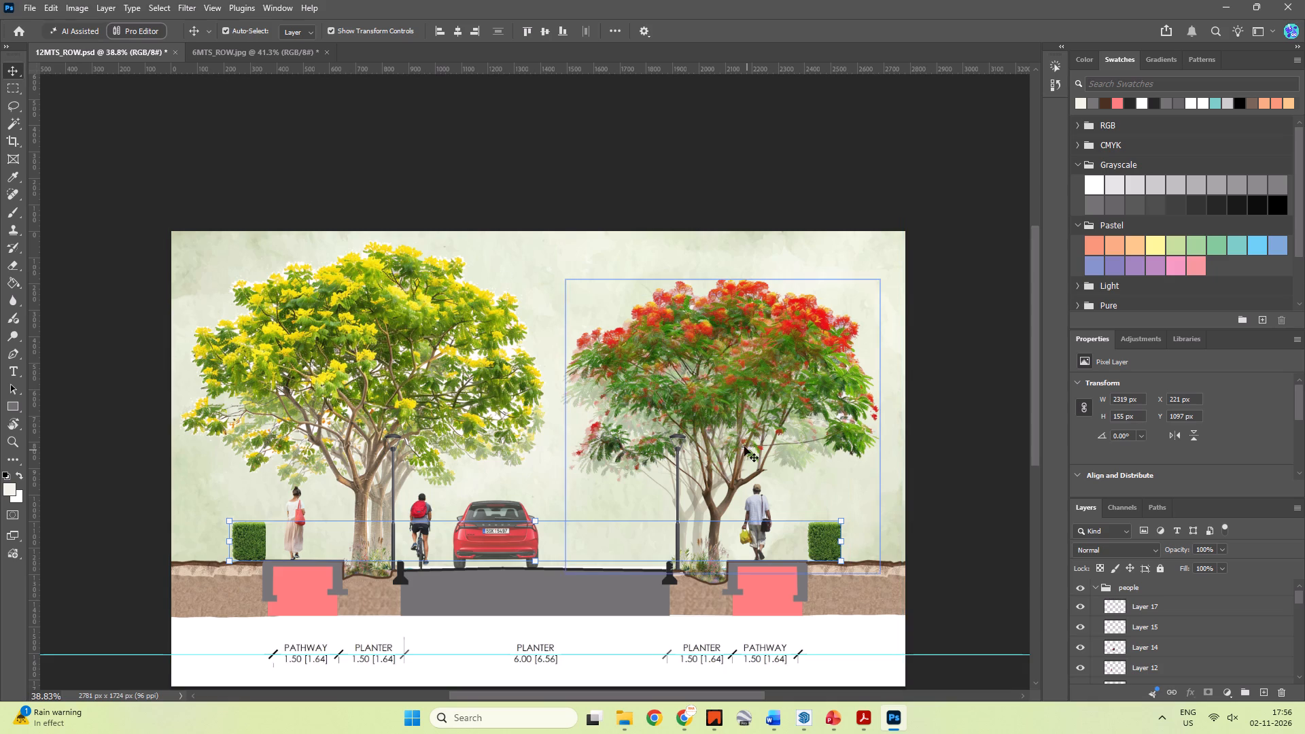
click(733, 489)
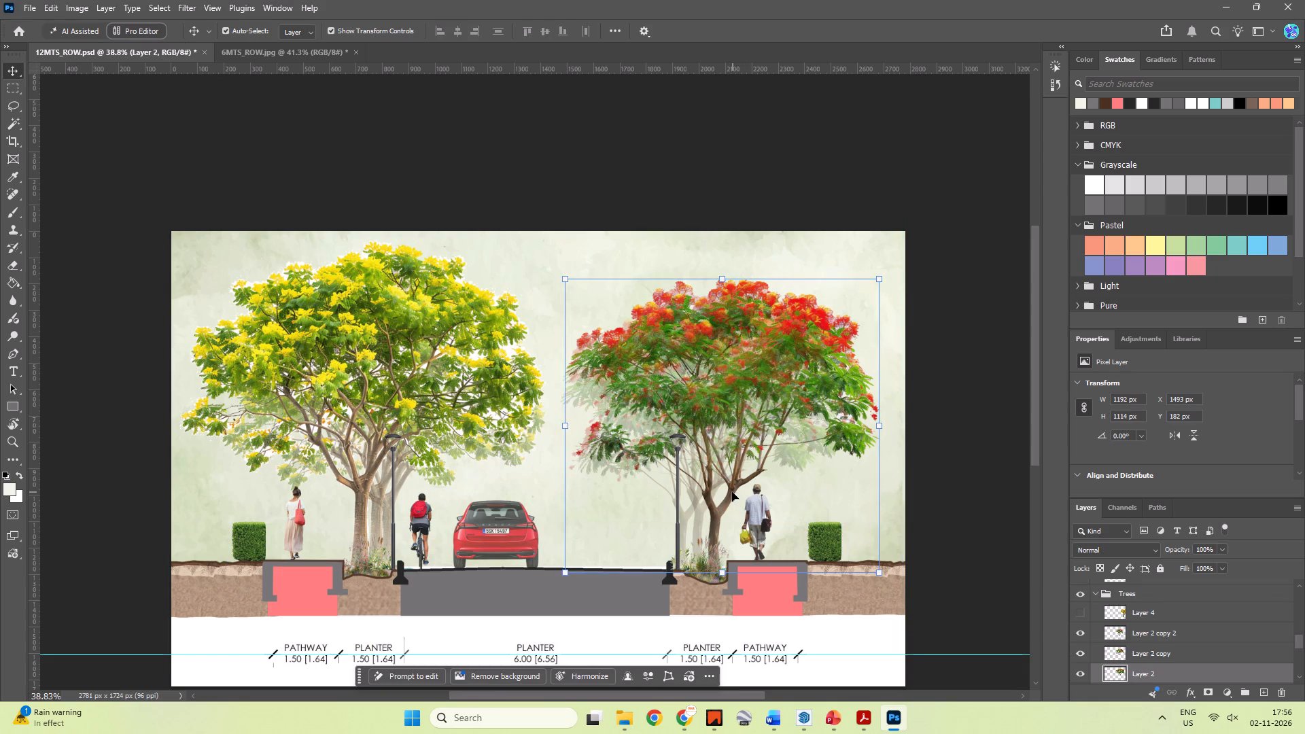
Open 18mts_wide-ROW.psd from the project's Presentation > Photoshop folder and select its purple-flowered tree.
click(0, 8)
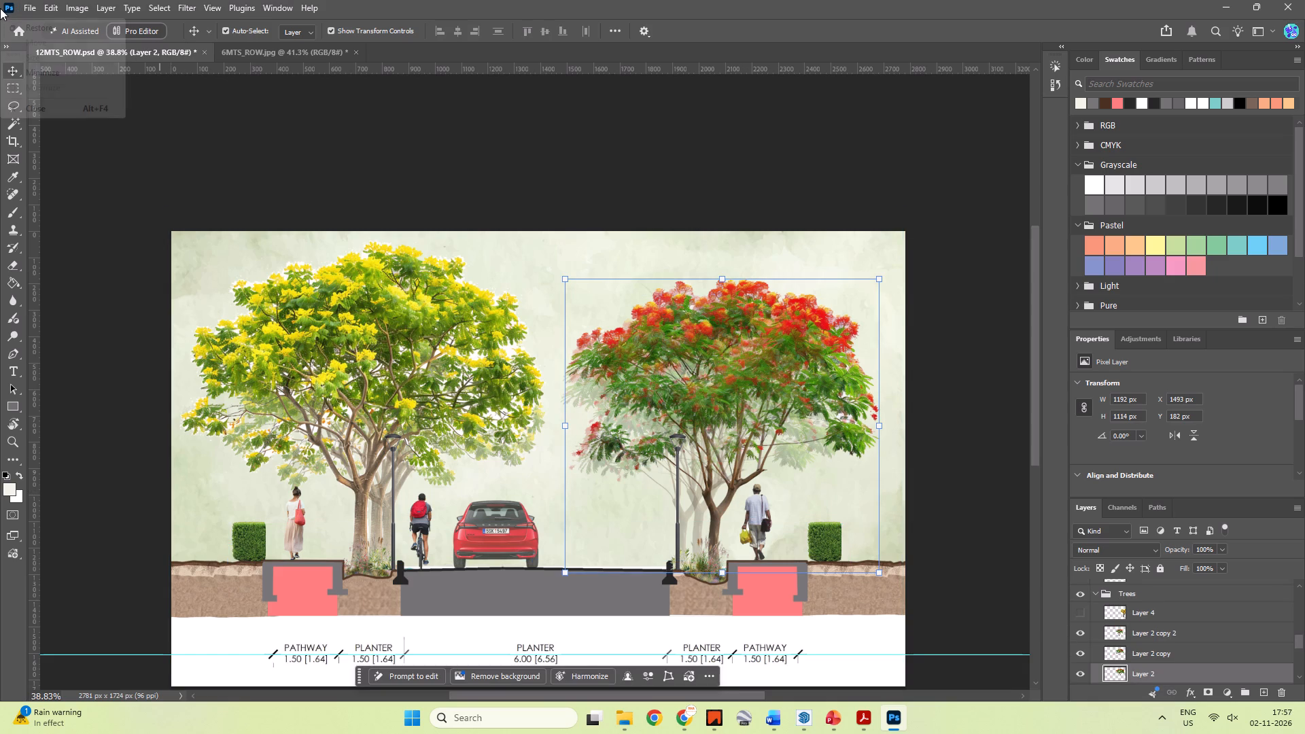
click(26, 7)
click(46, 33)
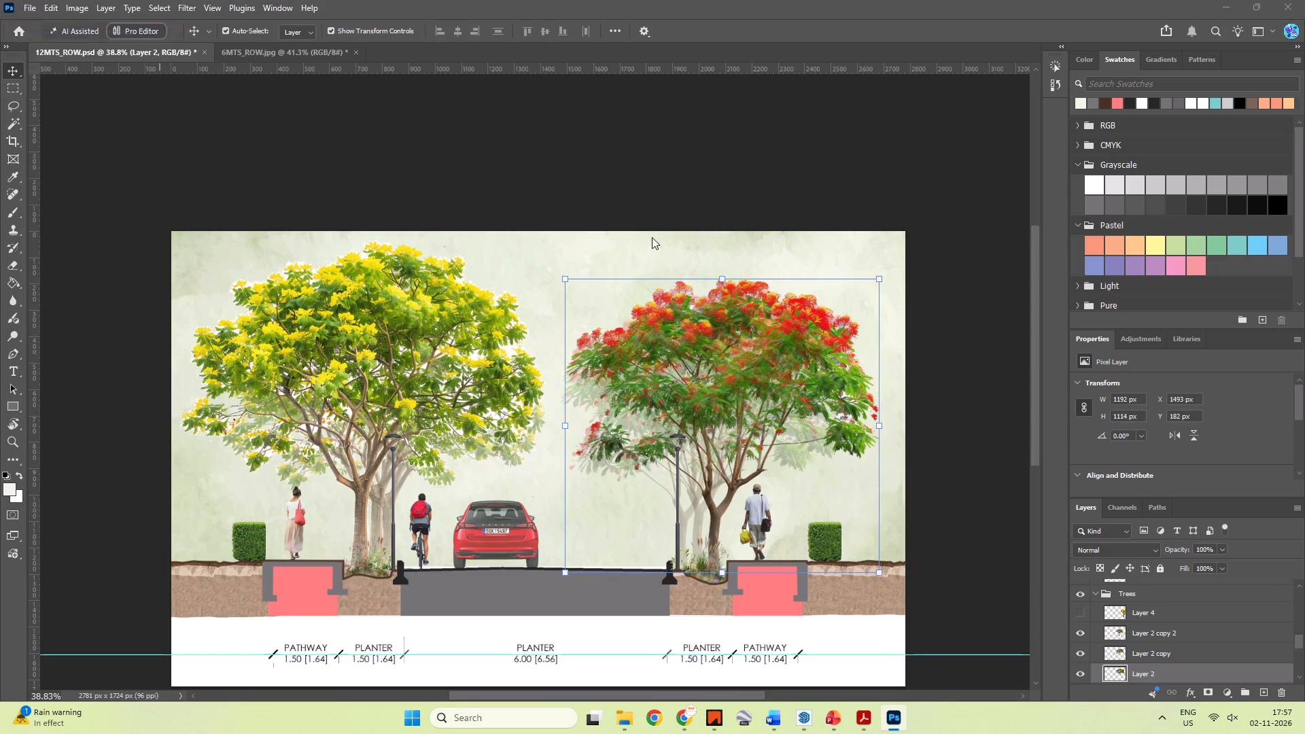
click(91, 41)
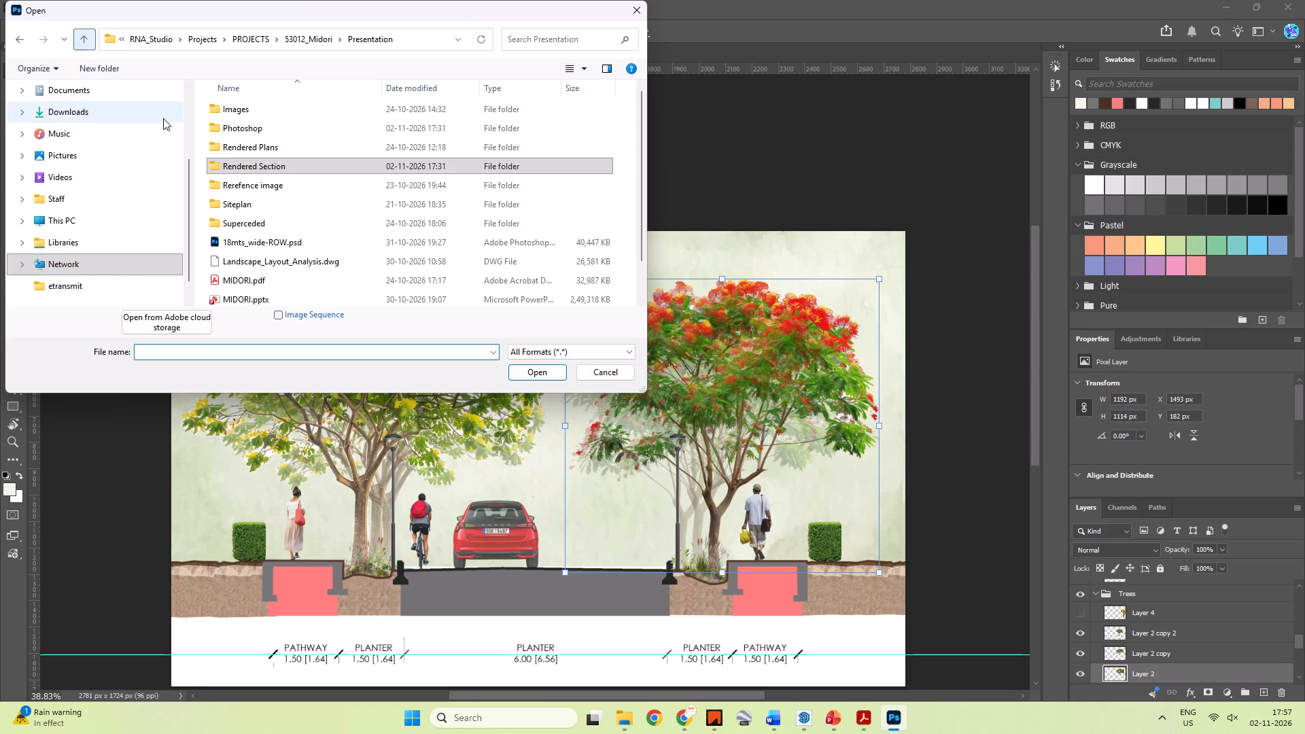
double_click(254, 128)
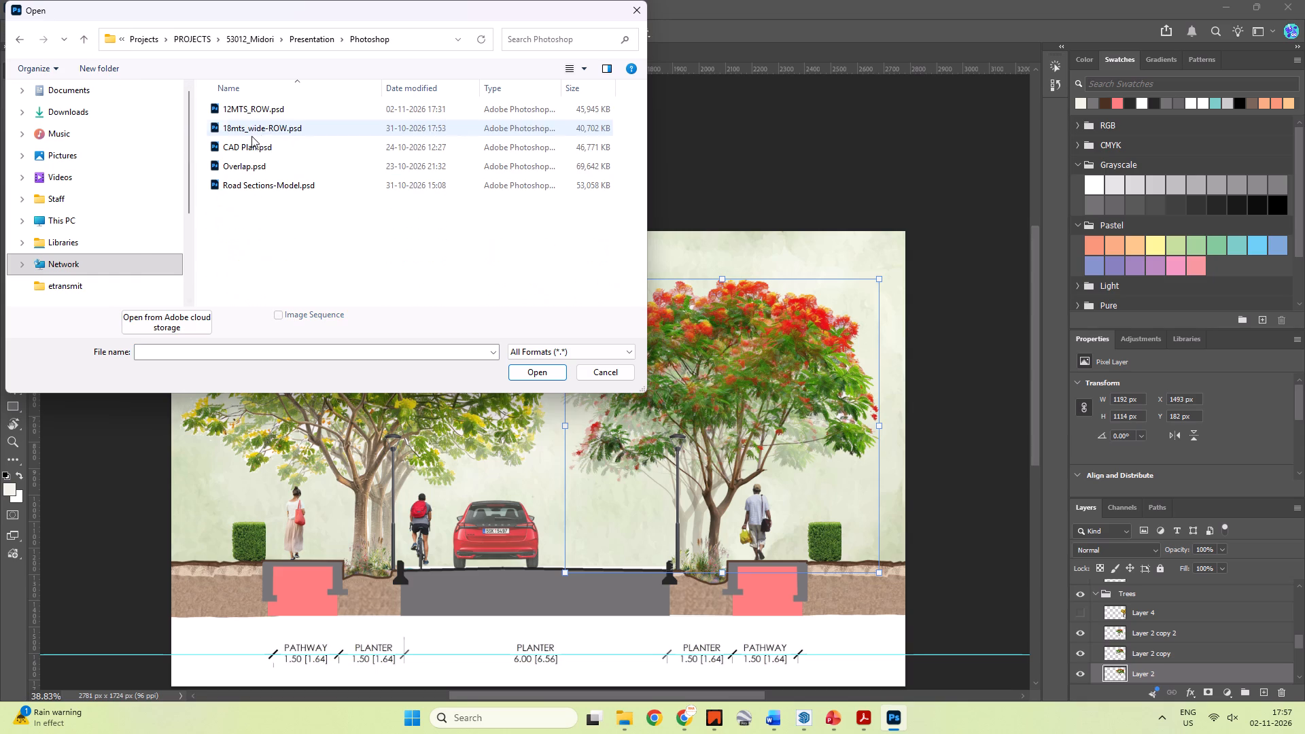
click(256, 129)
click(536, 372)
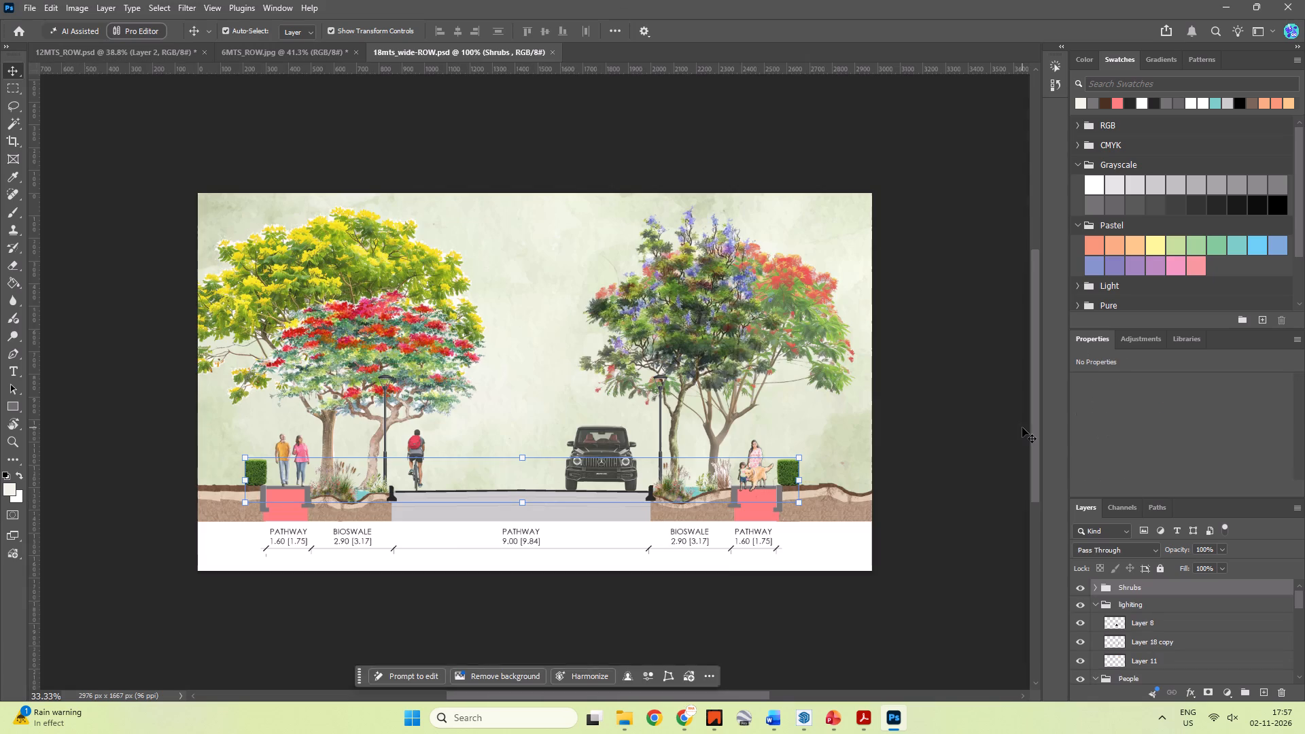
click(658, 337)
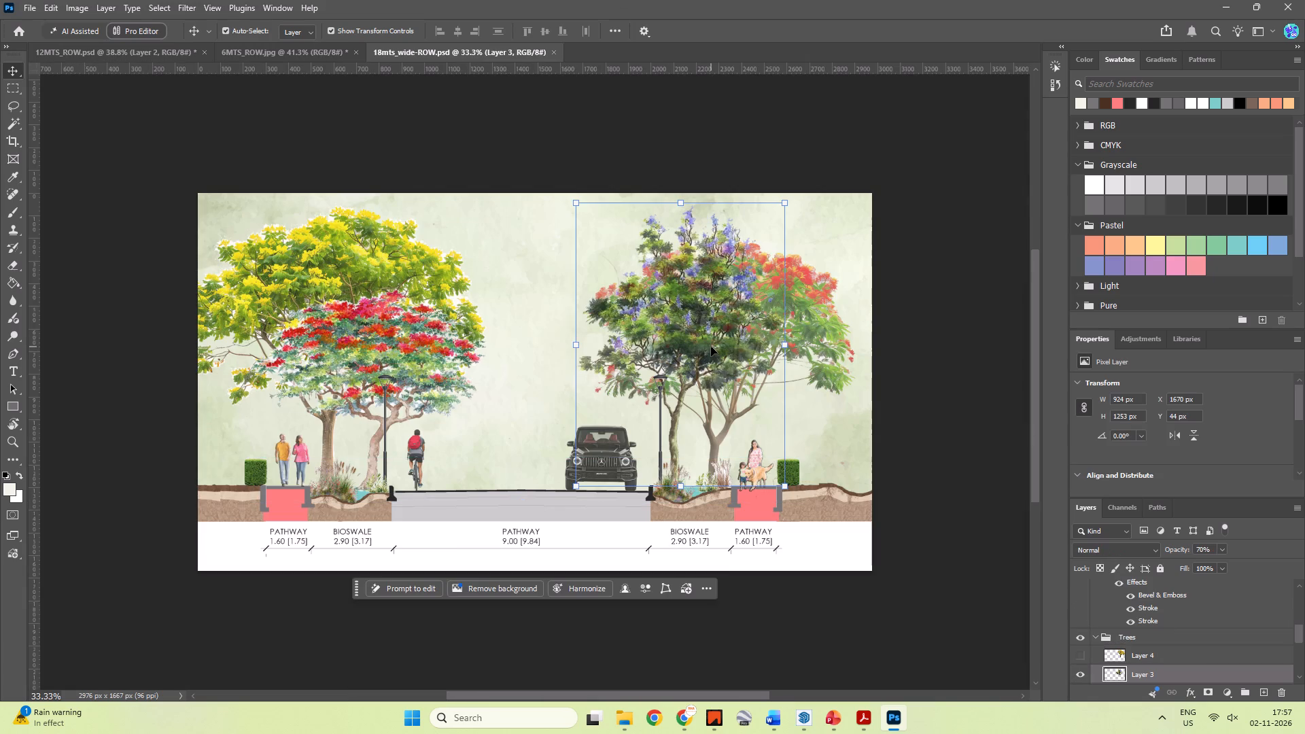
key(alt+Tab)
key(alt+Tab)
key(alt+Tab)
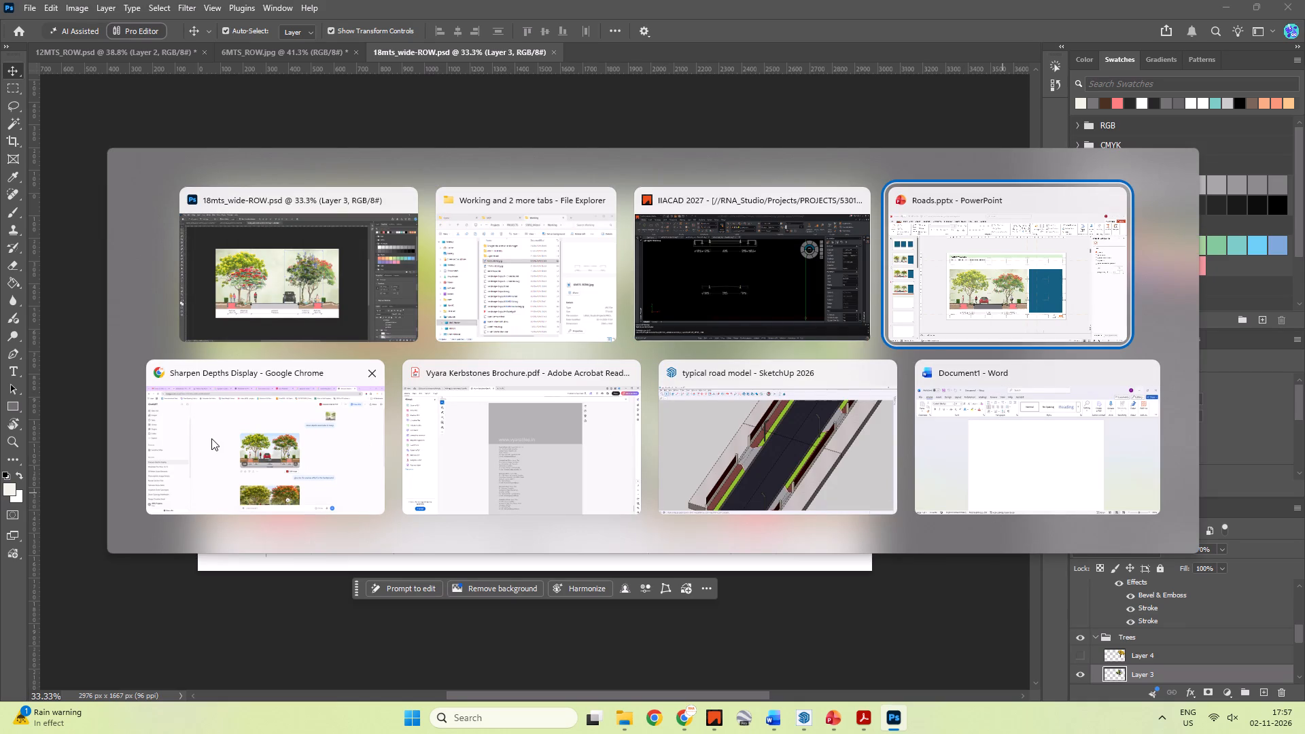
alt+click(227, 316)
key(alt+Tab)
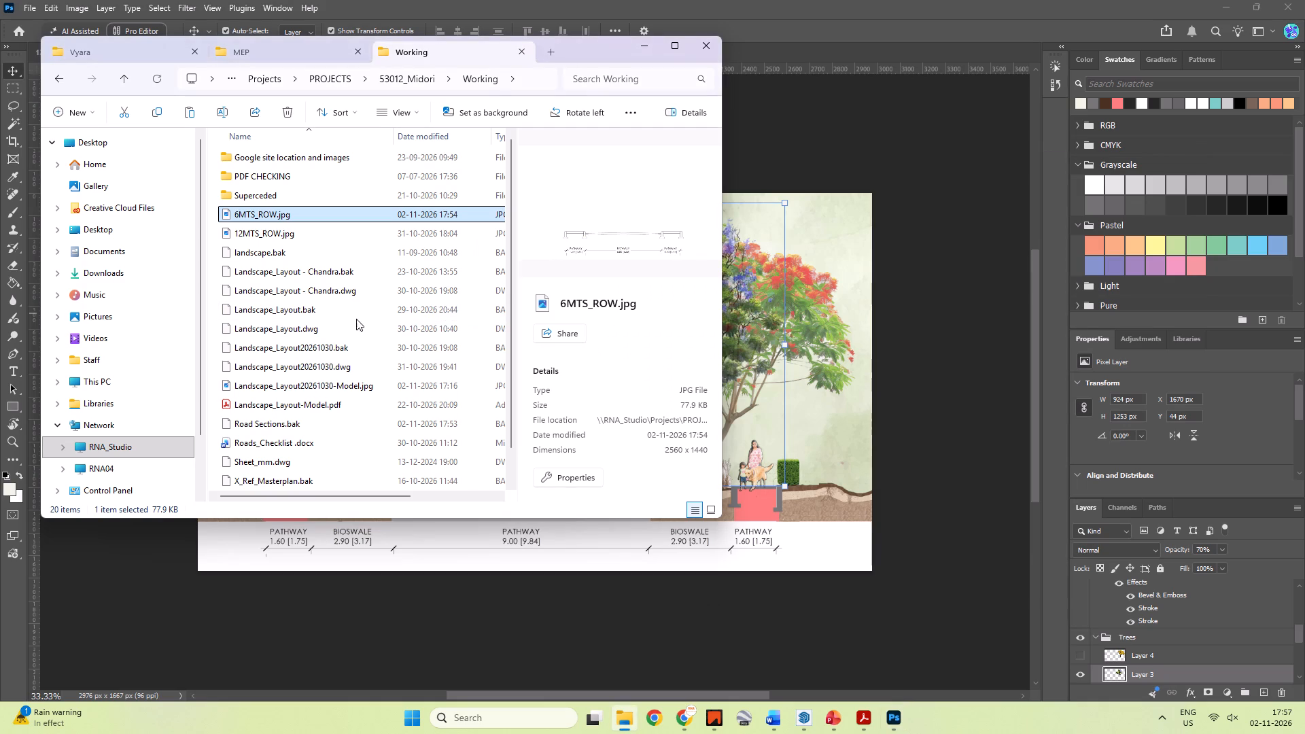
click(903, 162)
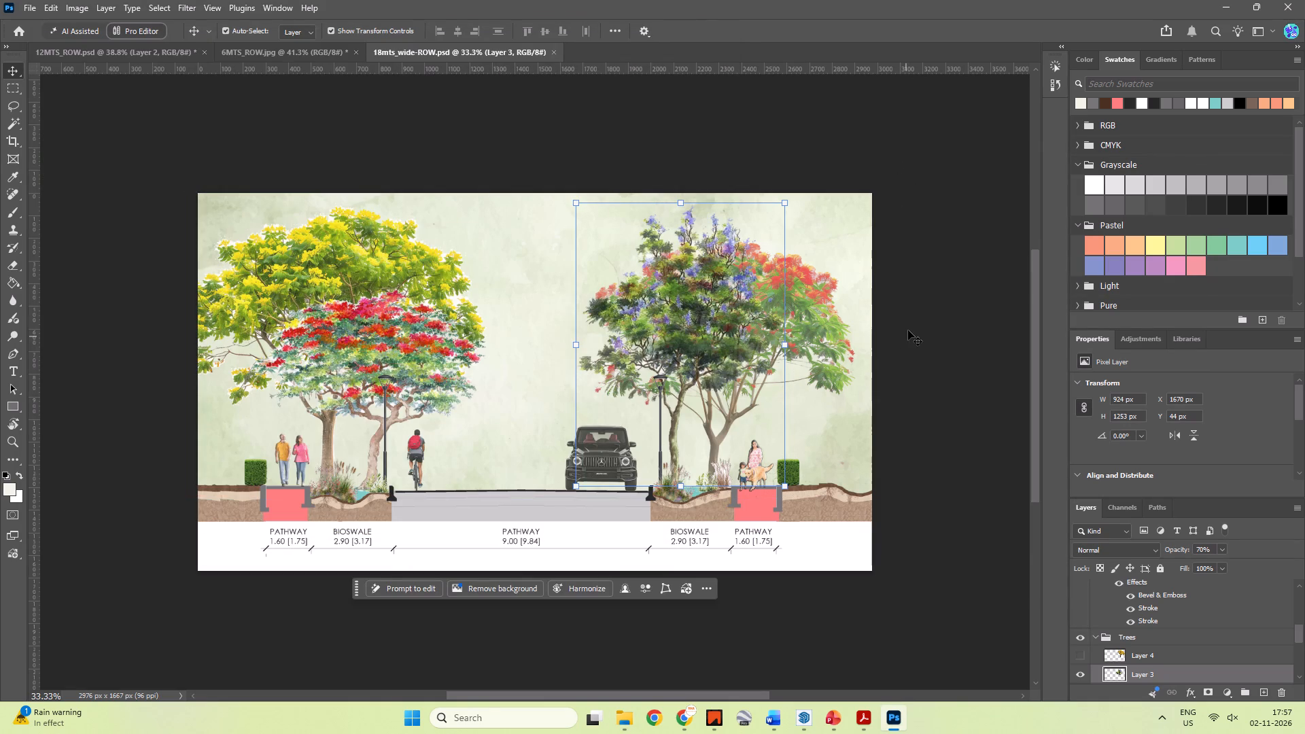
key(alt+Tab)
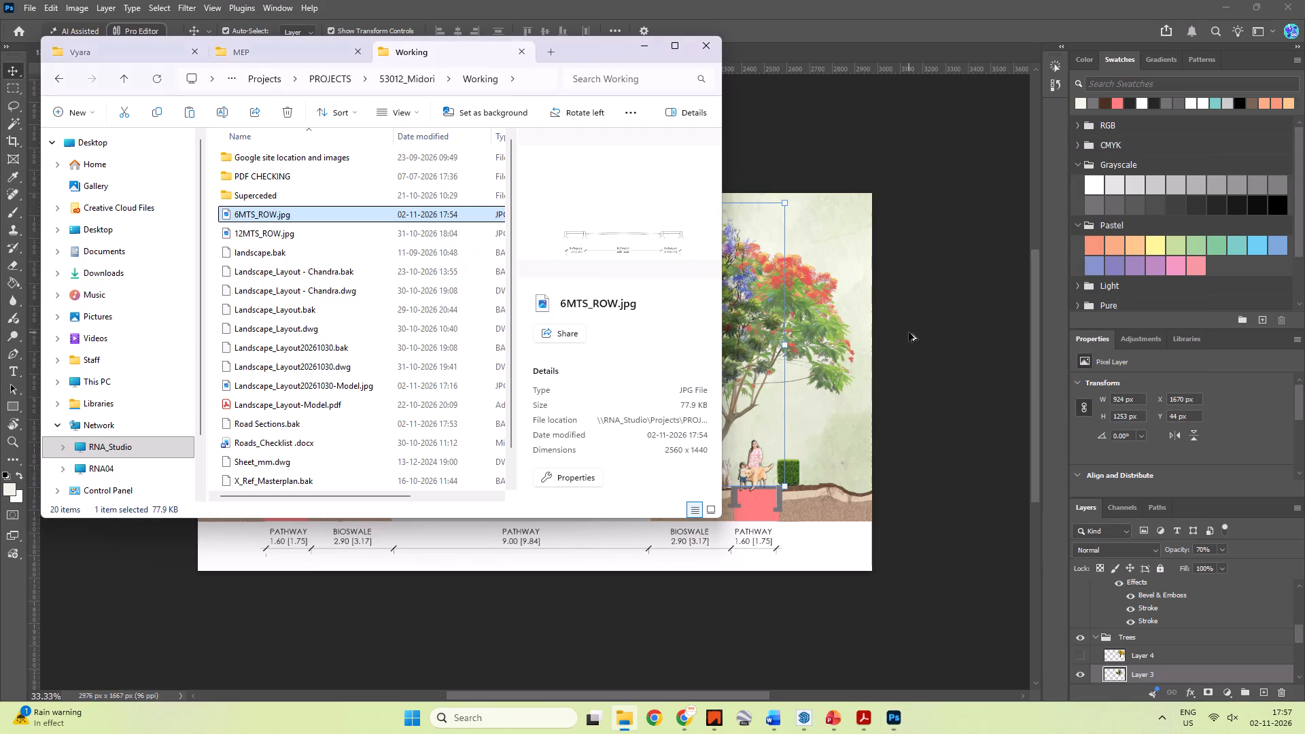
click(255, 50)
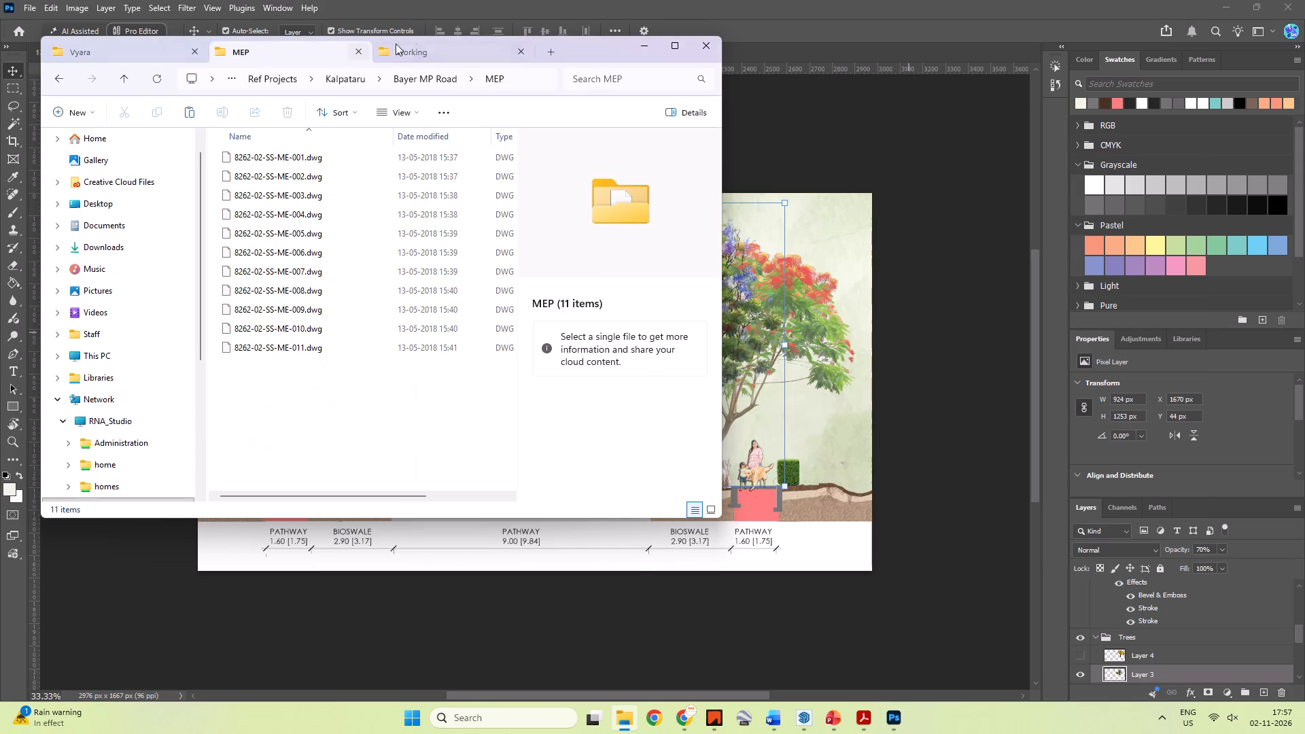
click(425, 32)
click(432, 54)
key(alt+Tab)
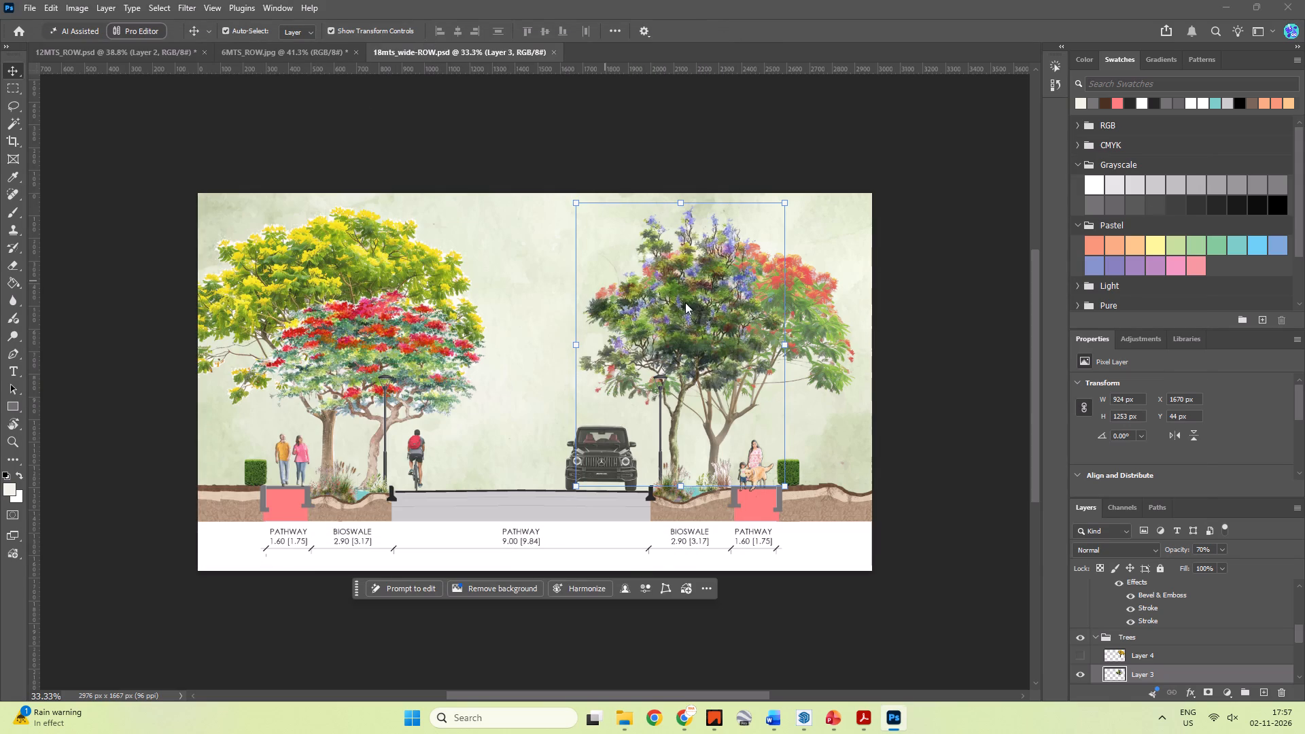
Switch to Pinterest in Chrome and search for "milling tonina hortensis iolated" with that exact spelling.
key(alt+Tab)
key(alt+Tab)
alt+click(239, 425)
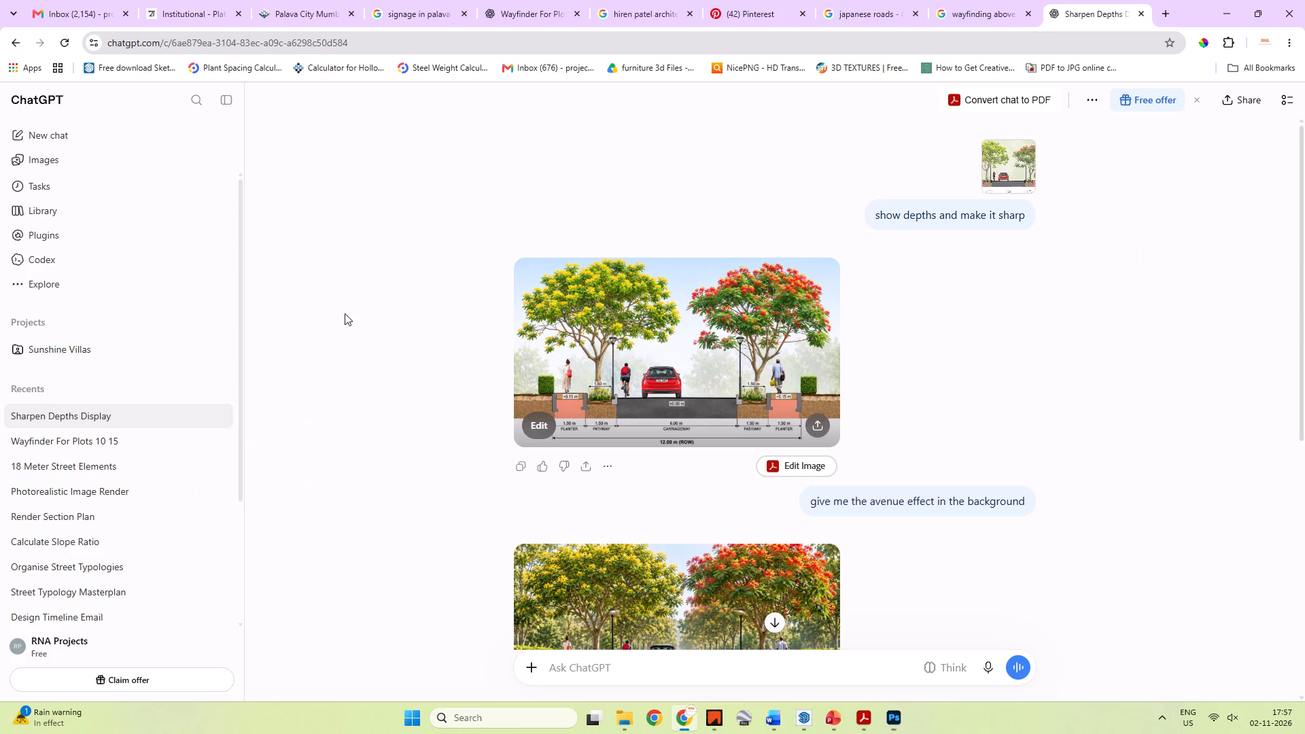
click(759, 0)
key(ctrl+a)
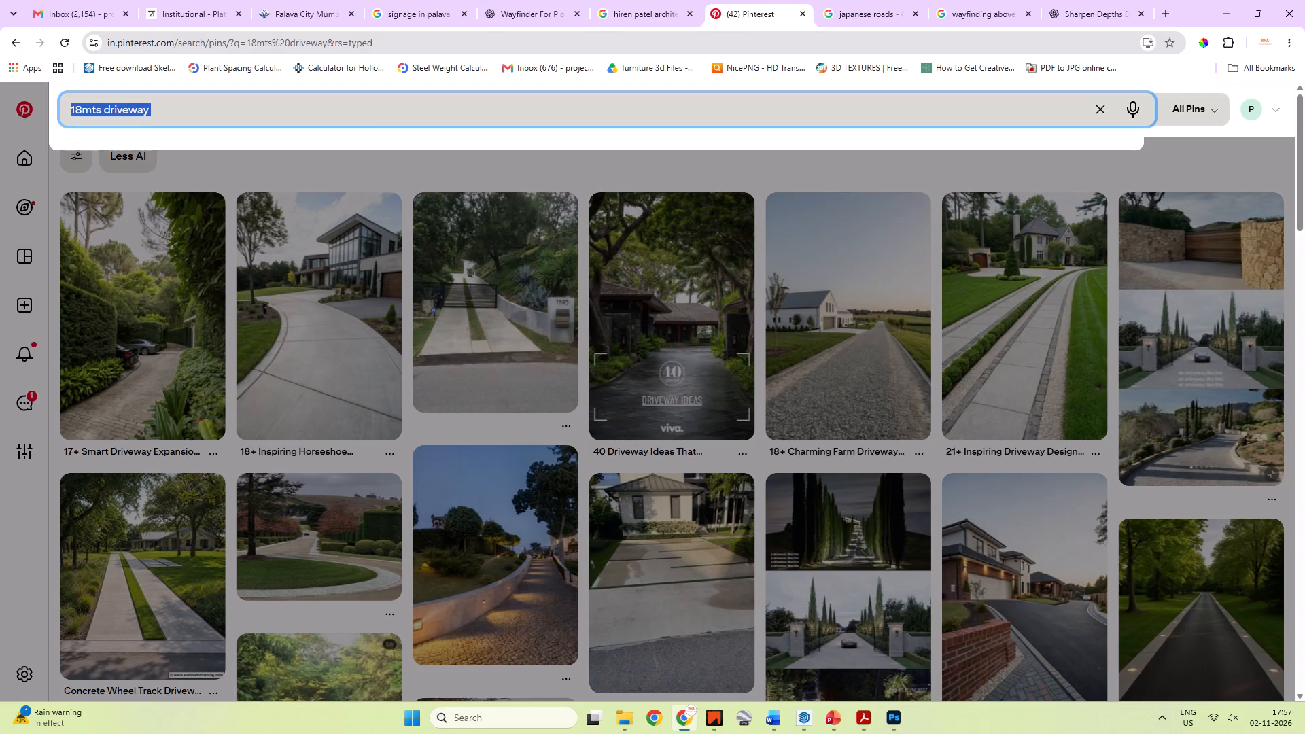
text(milling tonina)
key(space)
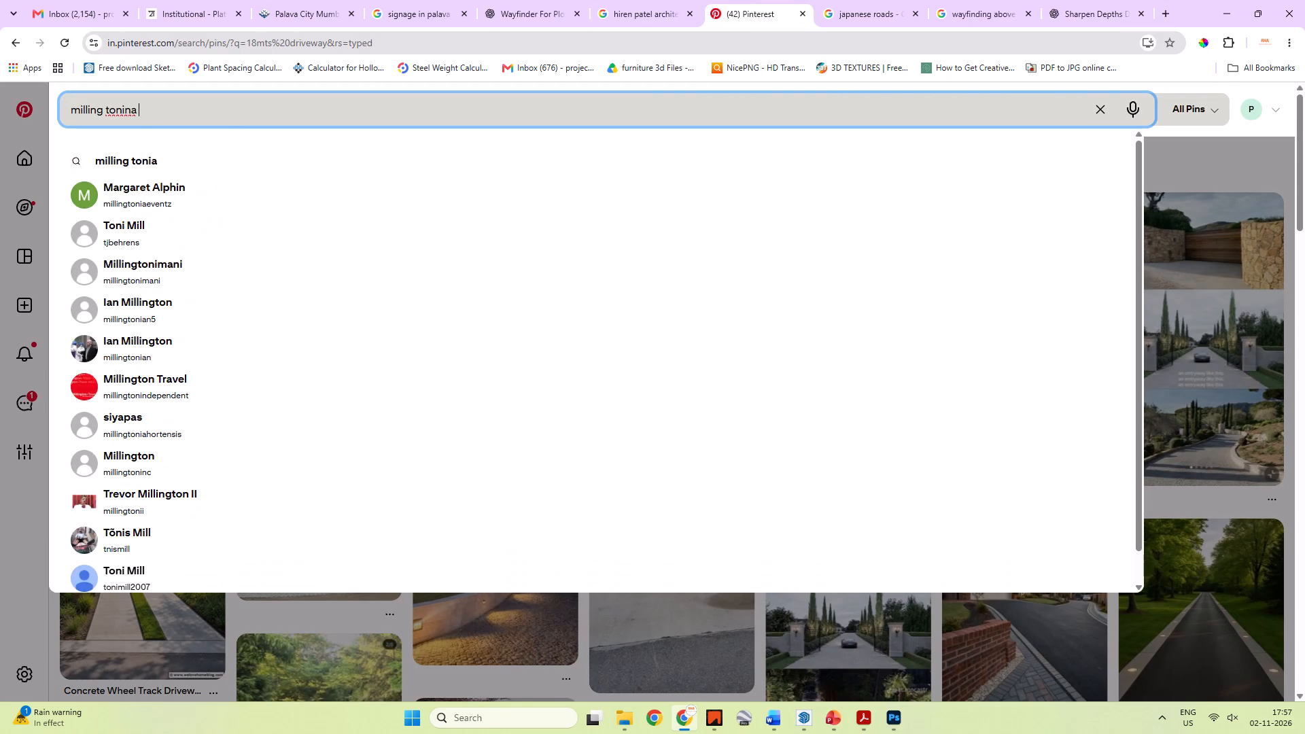
text(hortensis iolated)
key(space)
key(Return)
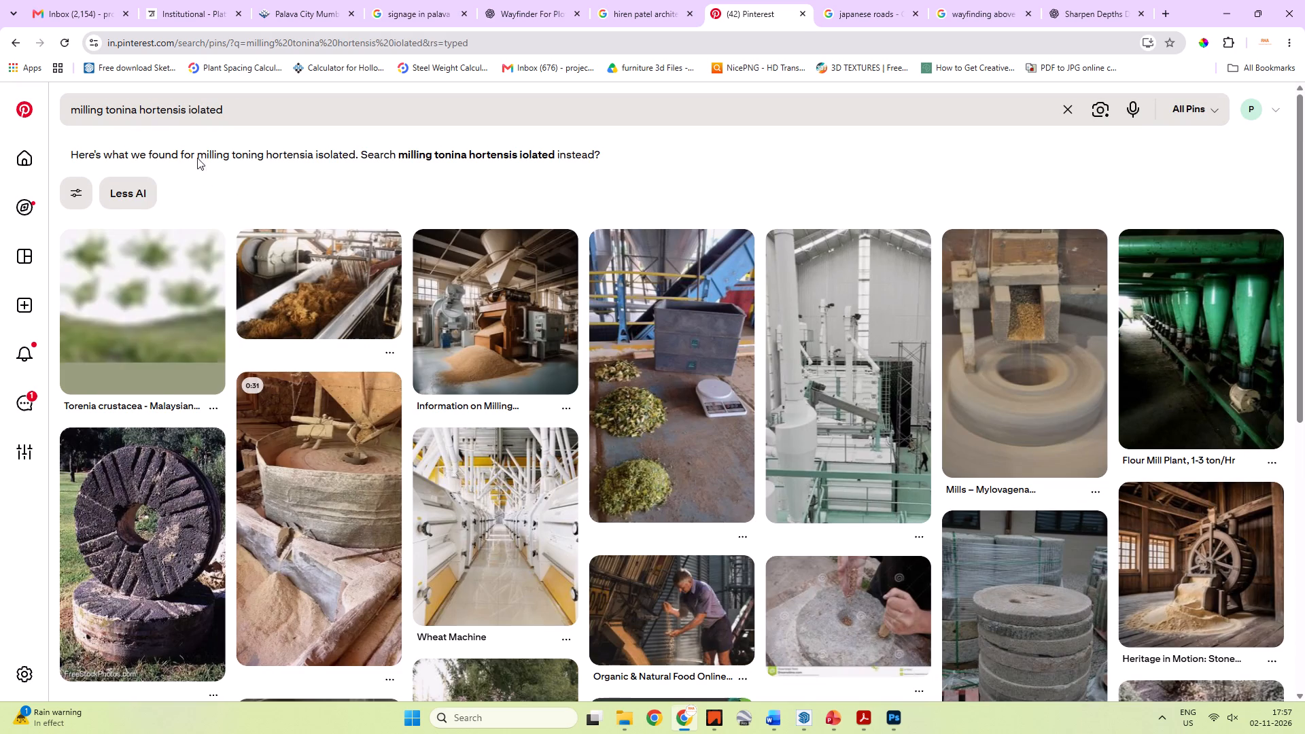
click(459, 146)
click(453, 156)
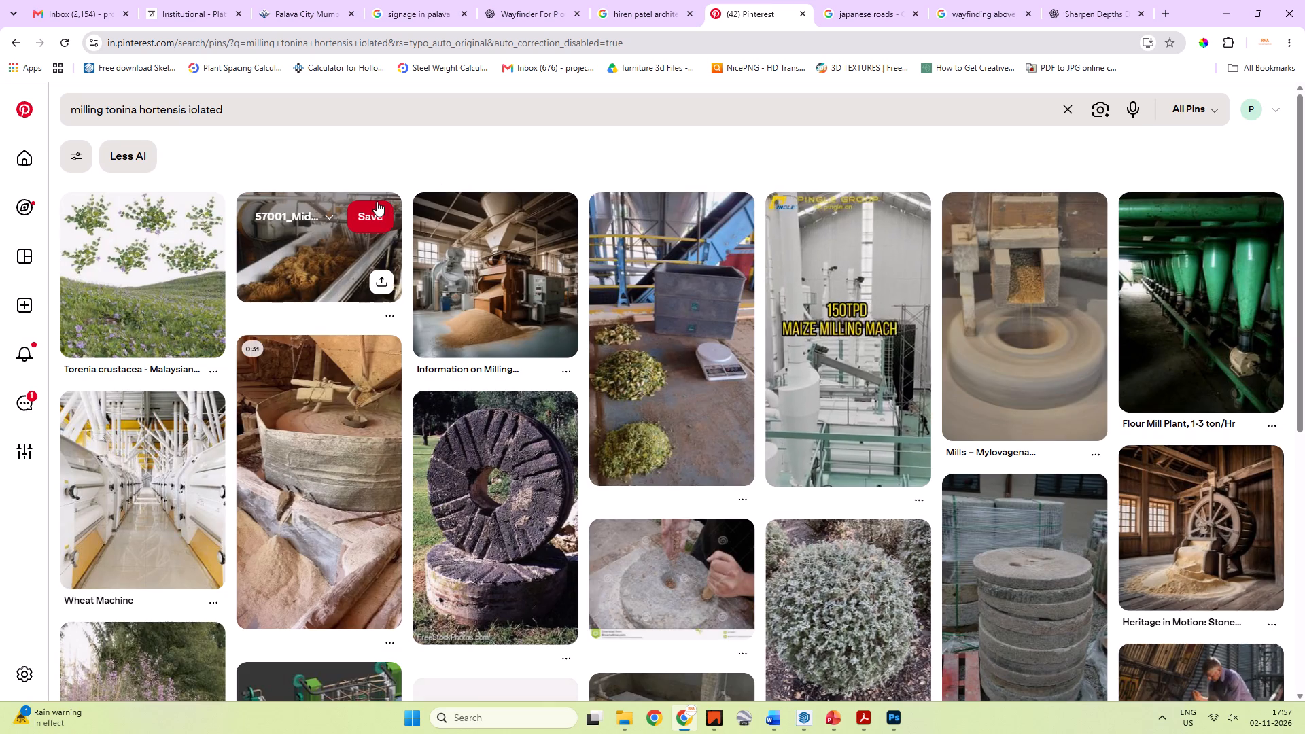
Change the Pinterest search to "millingtonina hortensis iolated" and look through the images.
click(107, 113)
key(BackSpace)
key(Return)
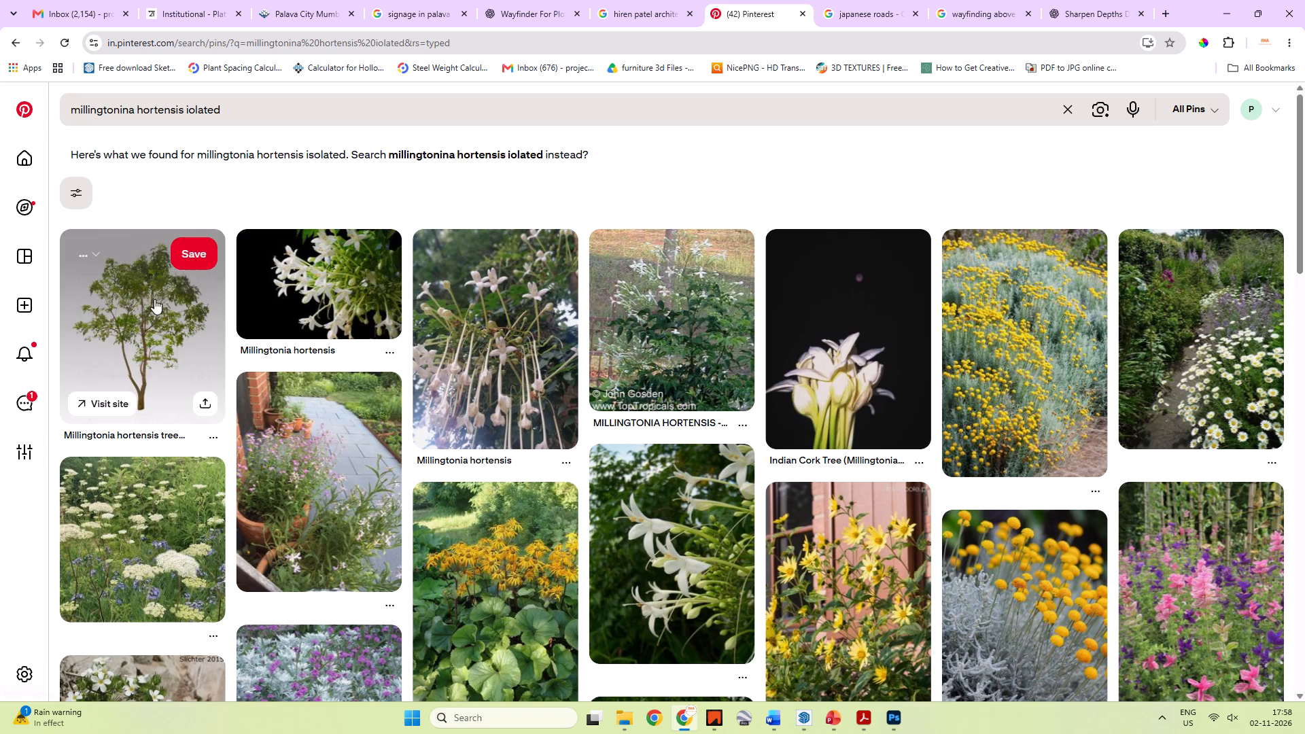
scroll(154, 299, down, 8)
scroll(157, 300, up, 7)
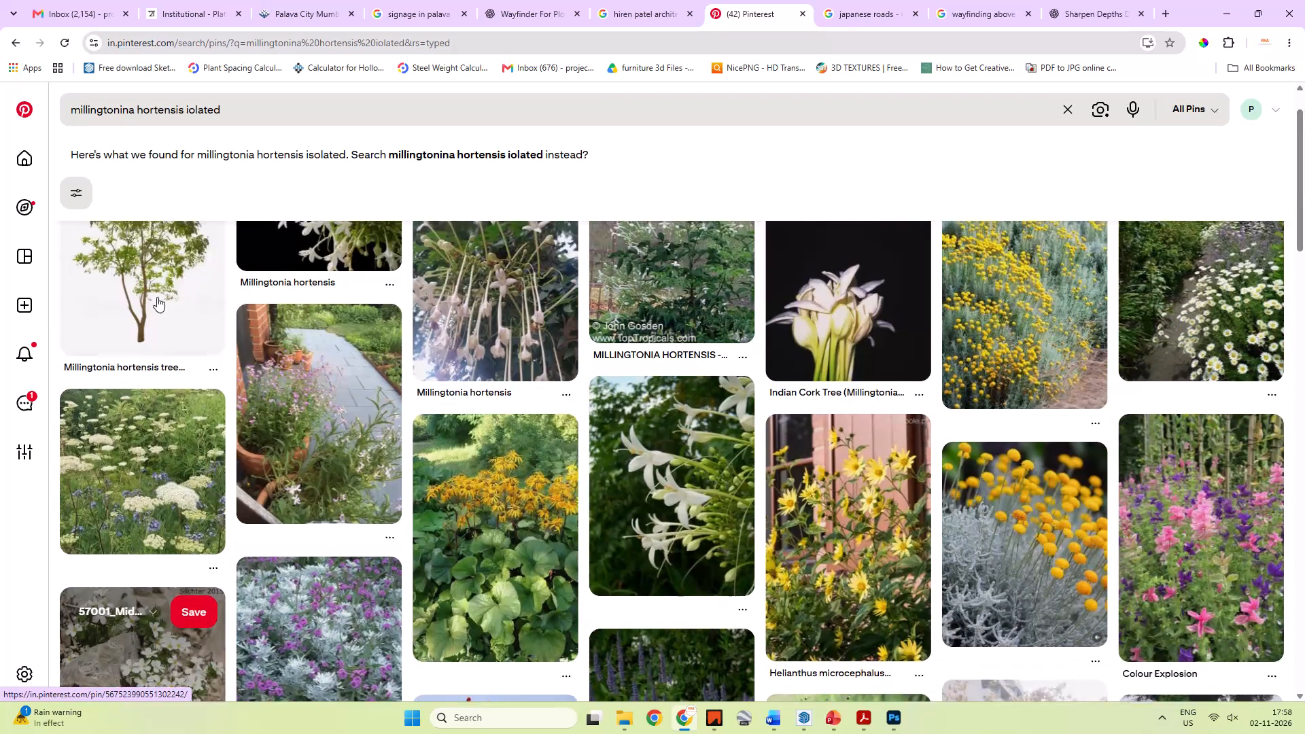
scroll(157, 297, up, 6)
Open the white-flowered Millingtonia hortensis pin and copy the plant name from its title.
click(287, 298)
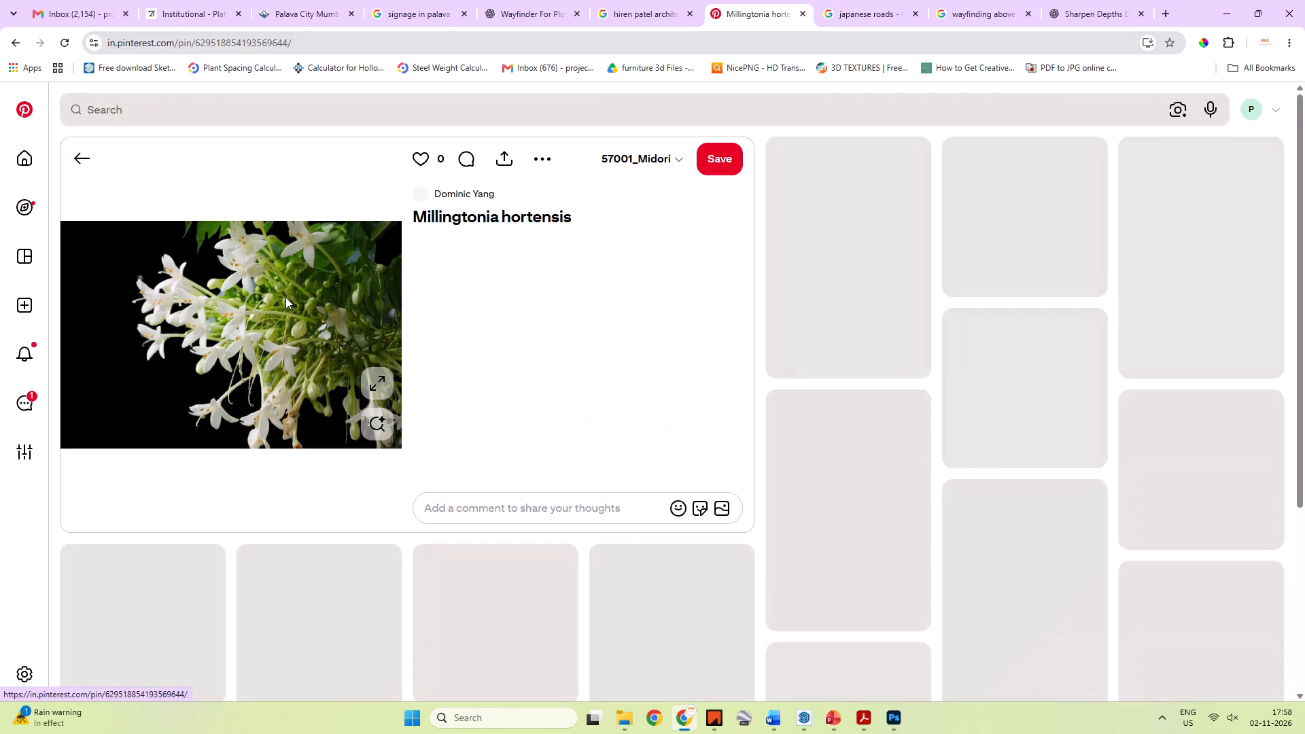
drag(411, 220, 509, 218)
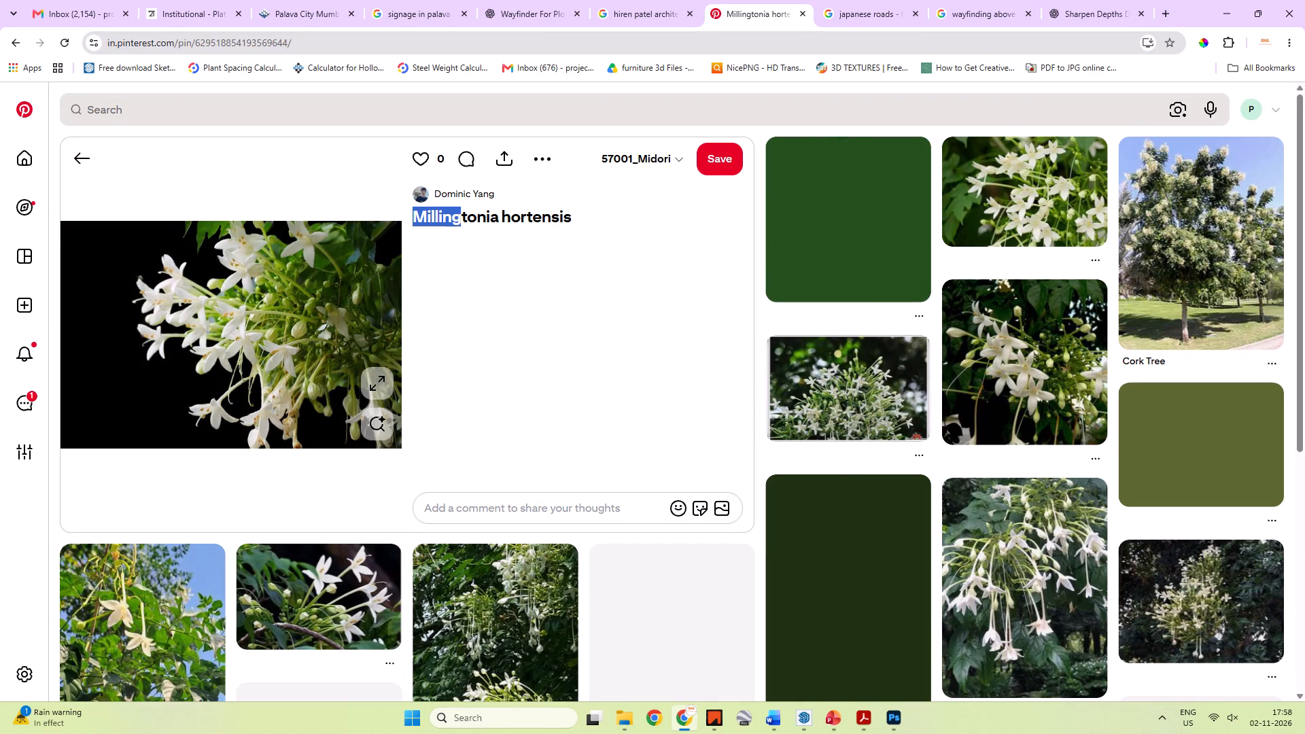
drag(509, 218, 614, 220)
right_click(527, 217)
click(563, 239)
Search Pinterest for "millingtonia hortensis tree isolated" using the copied name and look through the results for cut-out trees.
drag(175, 107, 39, 107)
key(ctrl+v)
click(233, 109)
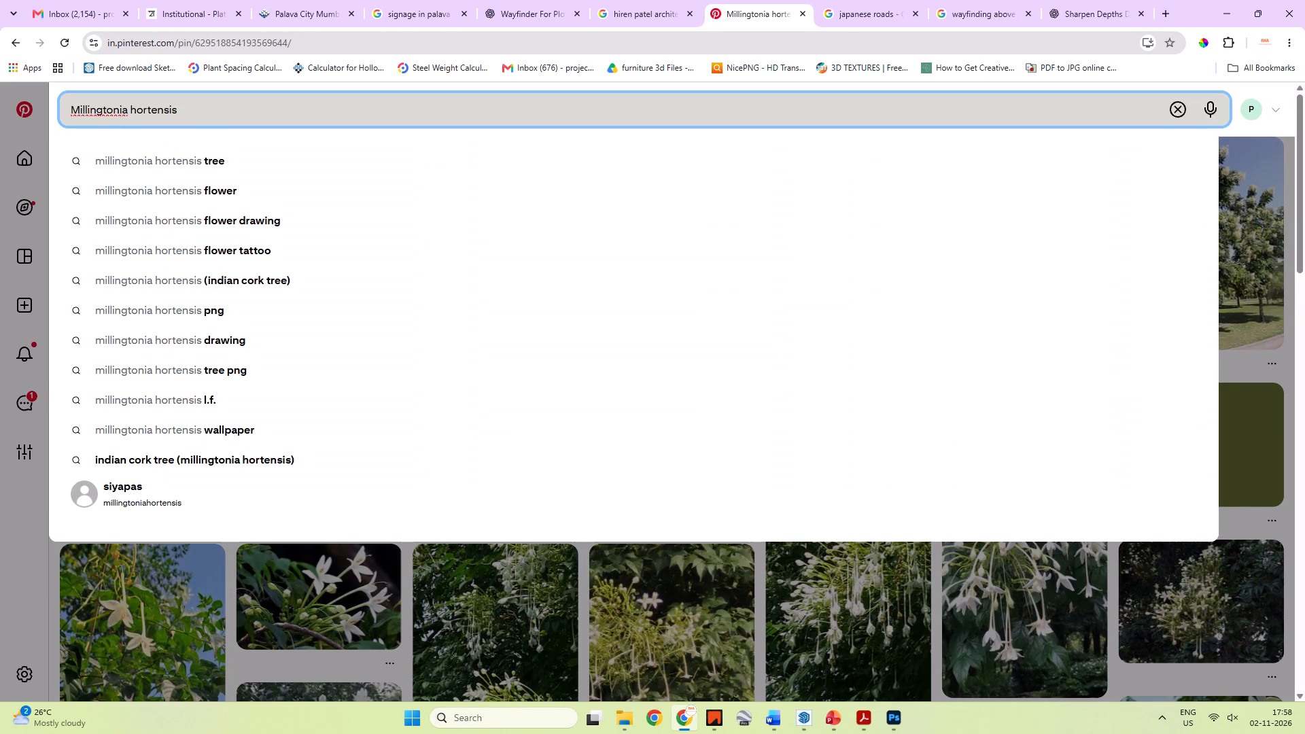
key(space)
click(214, 162)
click(243, 113)
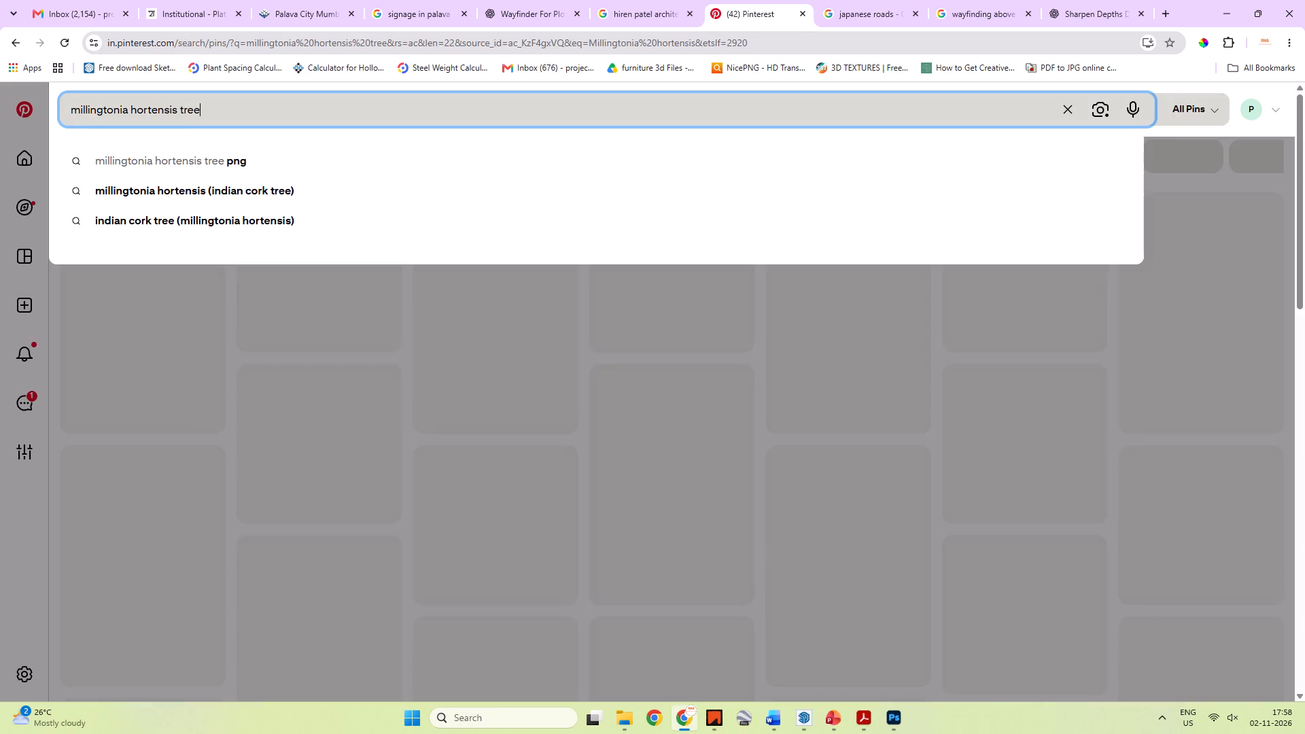
key(space)
text(isolated)
key(space)
key(Return)
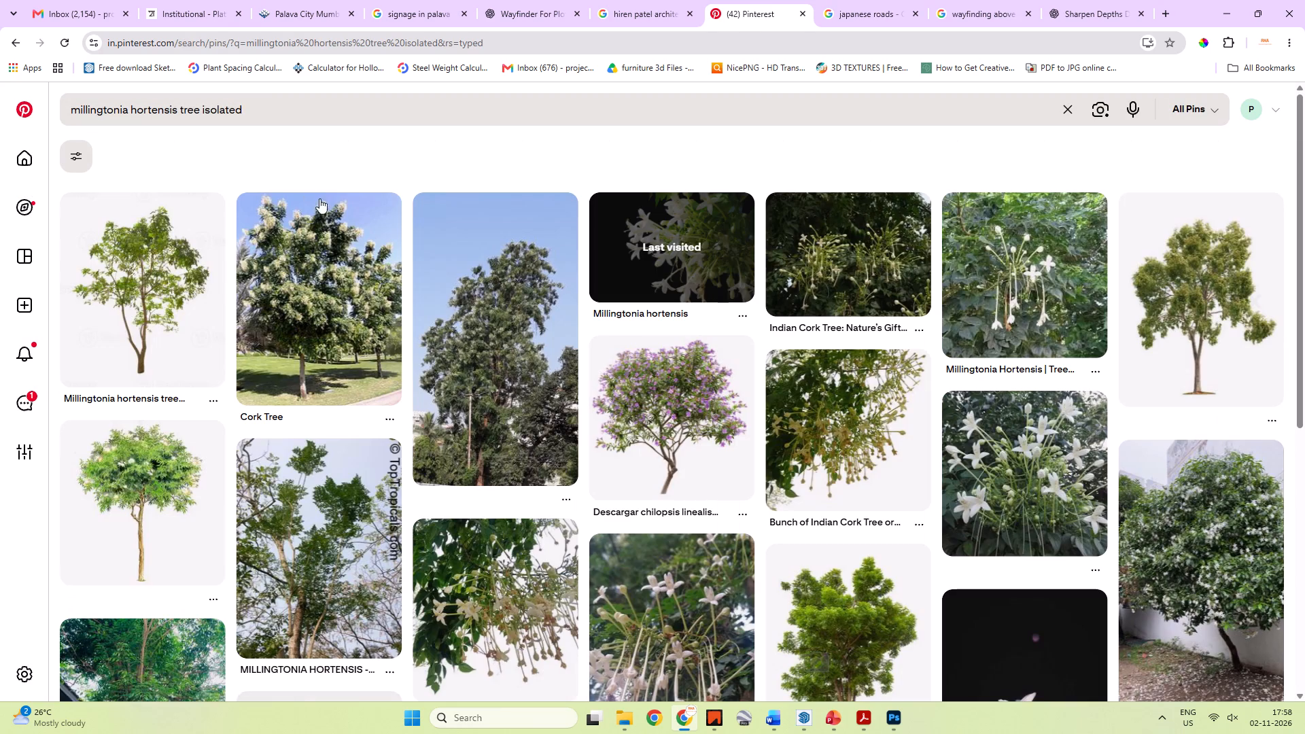
scroll(309, 258, down, 3)
scroll(311, 261, up, 4)
scroll(313, 261, down, 5)
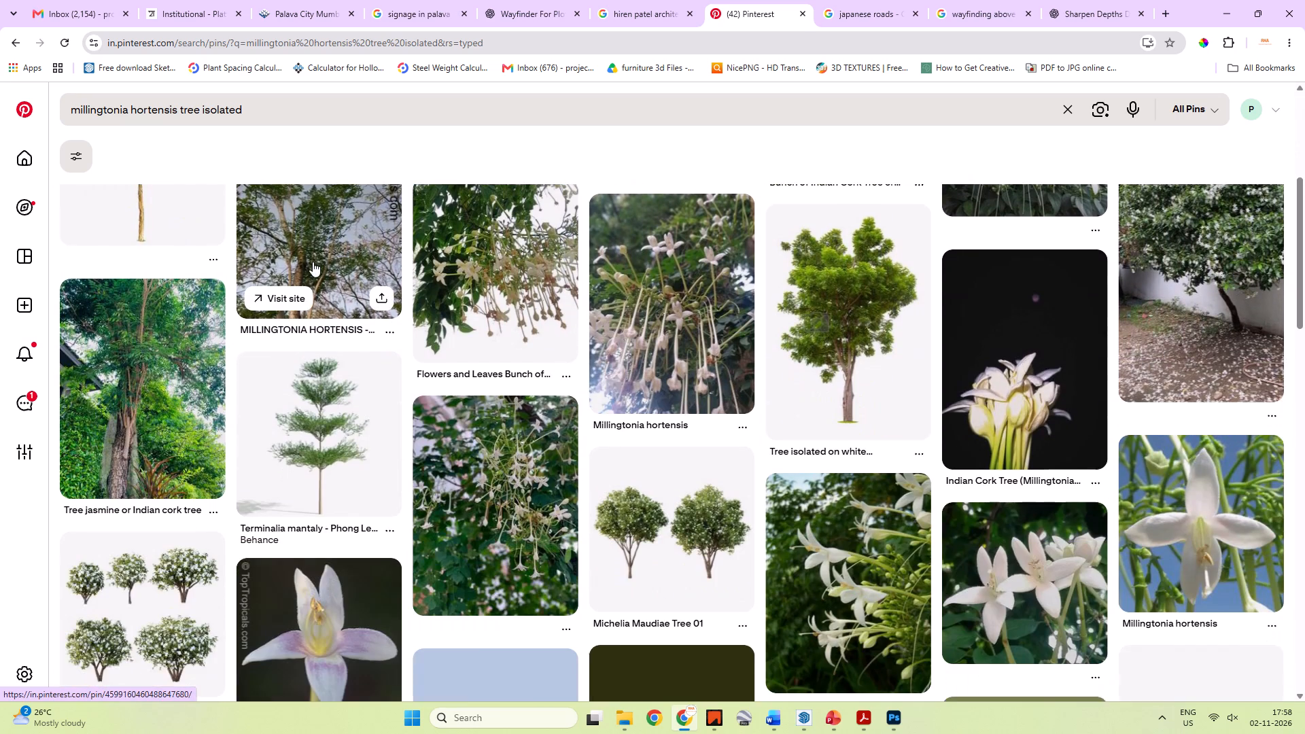
scroll(313, 262, down, 8)
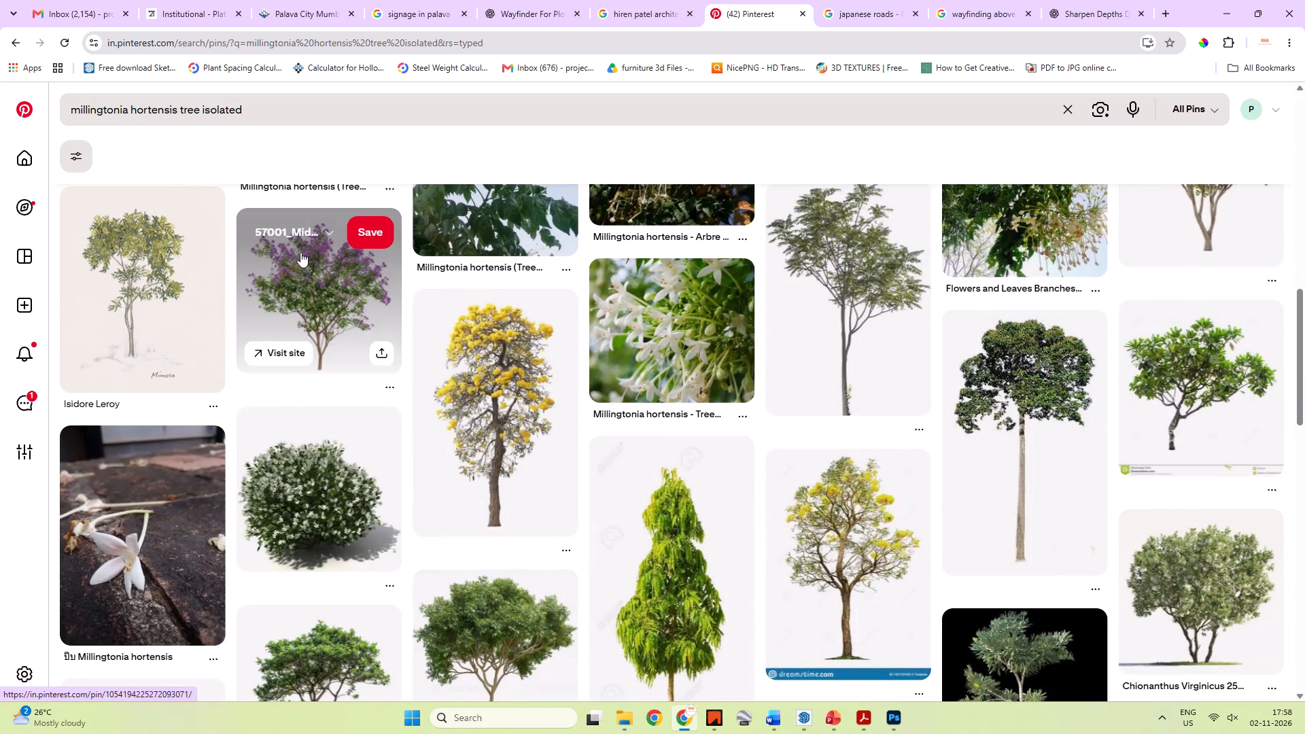
Switch back to Photoshop and make more room for the layer list by enlarging it and minimising the Properties group.
key(alt+Tab)
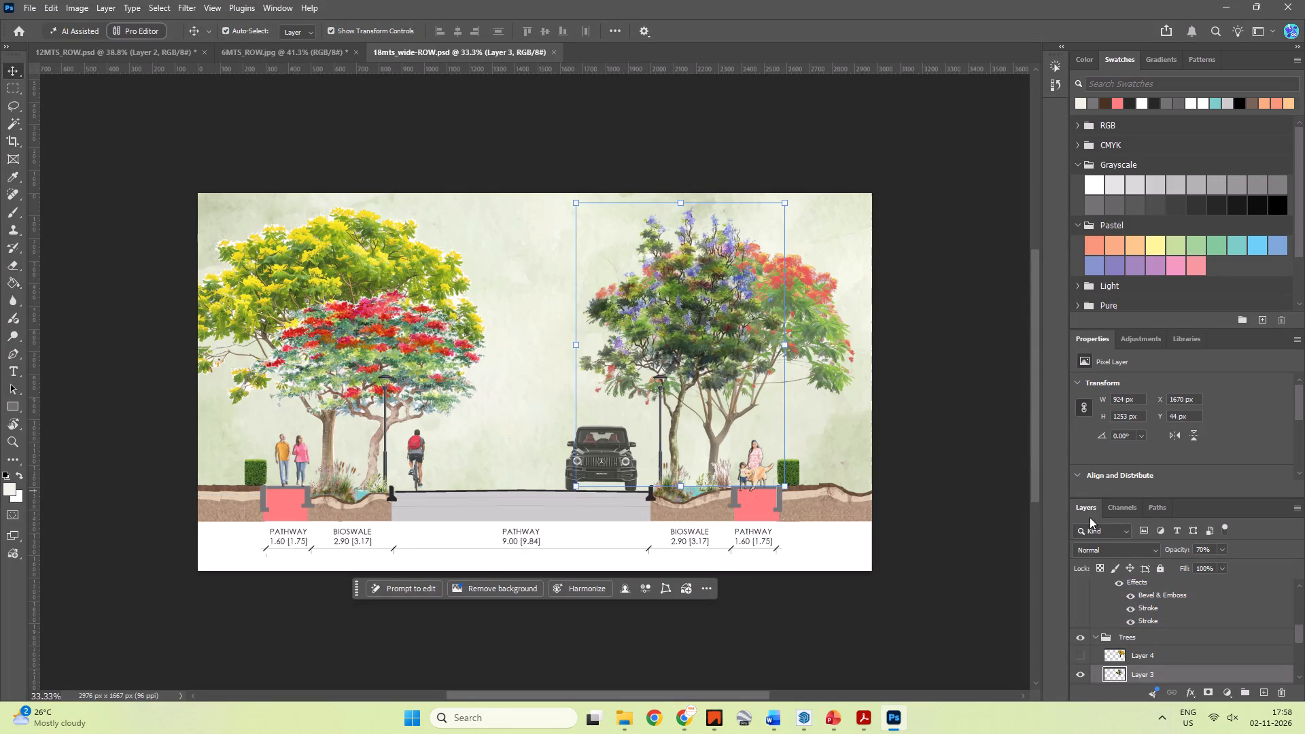
drag(1138, 497, 1132, 399)
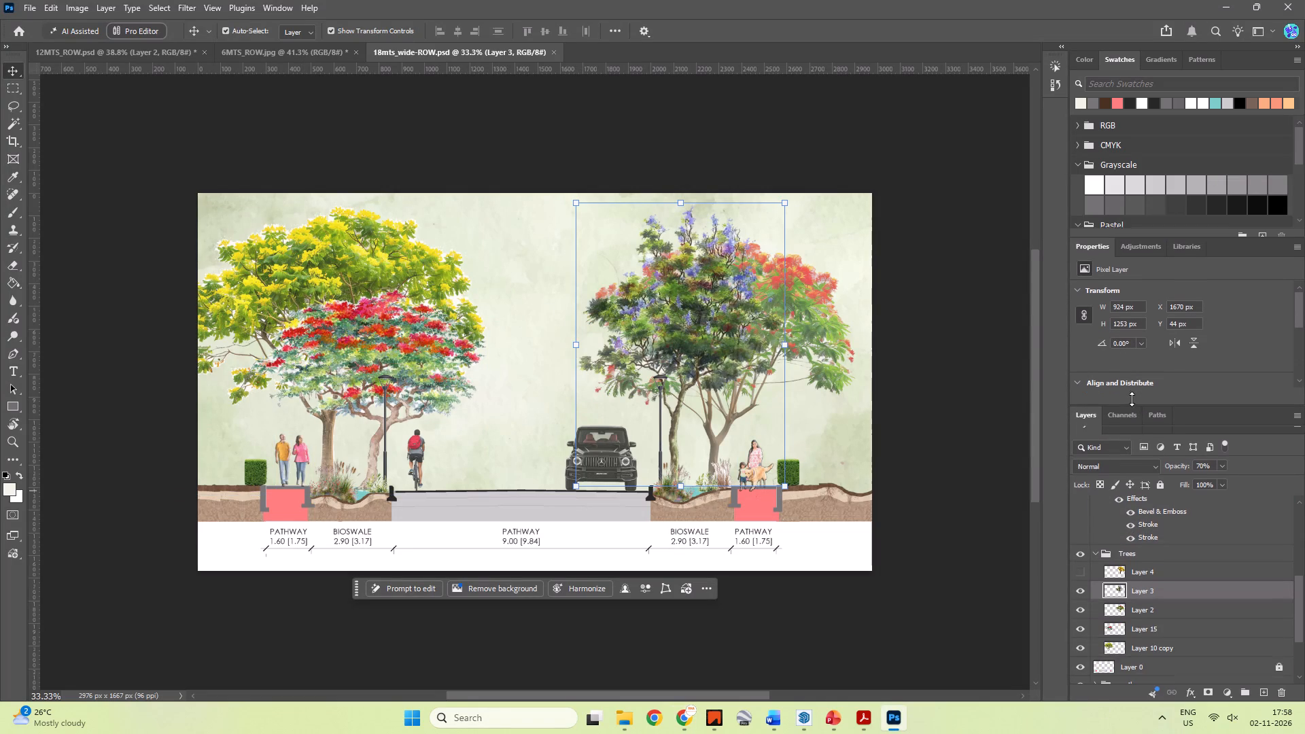
drag(1132, 399, 1129, 364)
right_click(1084, 234)
right_click(1079, 243)
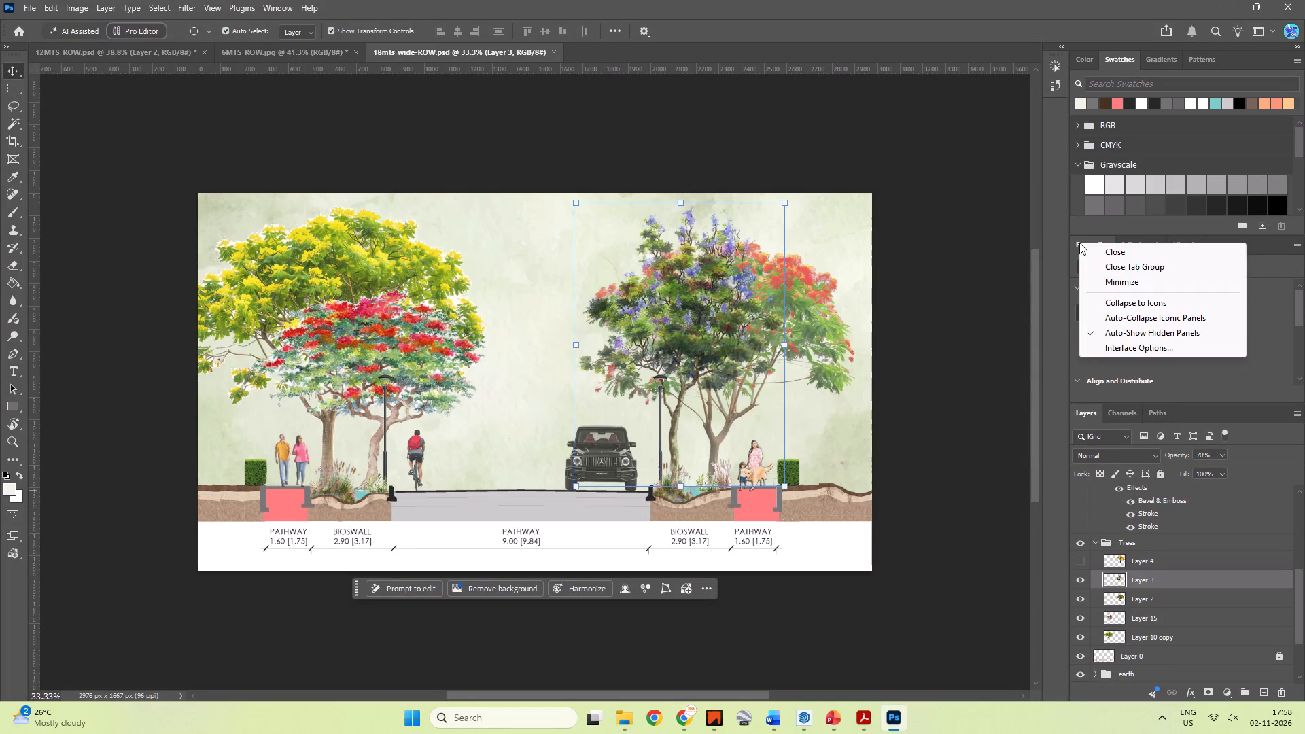
click(1109, 279)
Toggle the visibility of Layer 2 and Layer 15 in the Trees group to check which tree each holds.
scroll(1125, 476, down, 2)
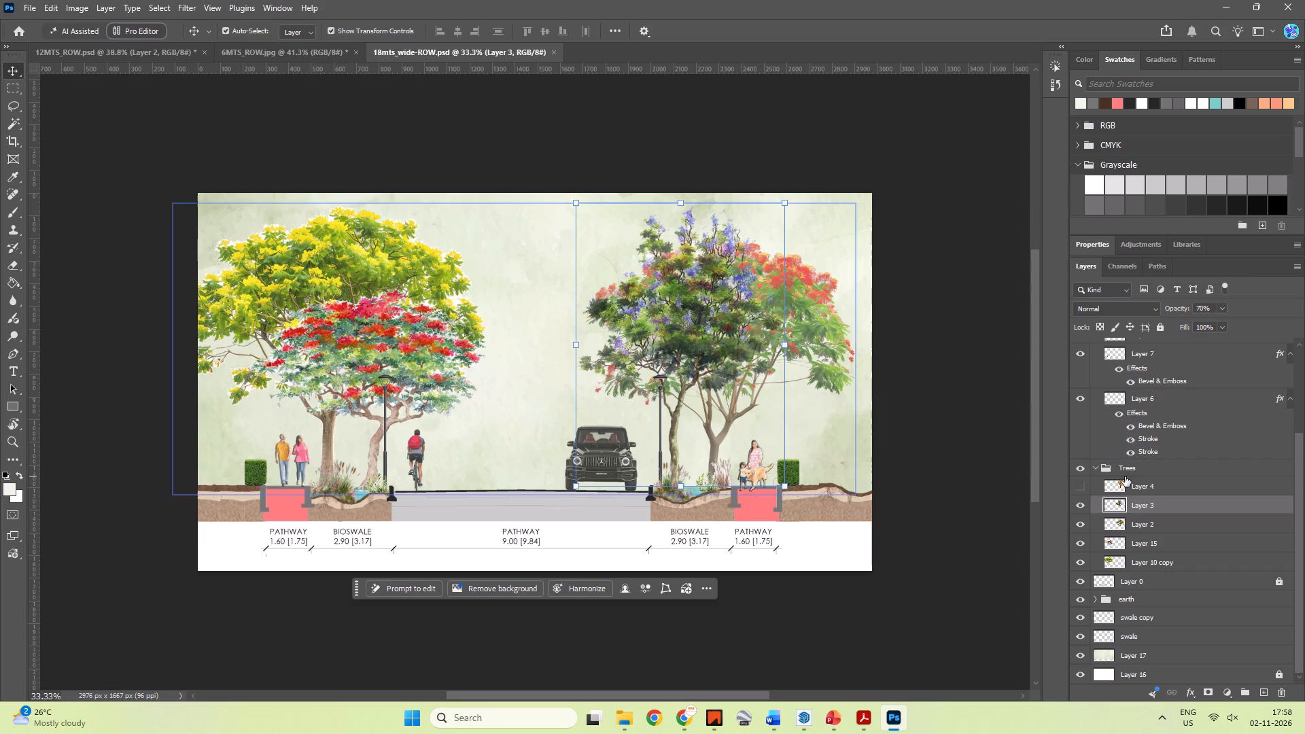
scroll(1125, 476, down, 8)
click(1149, 524)
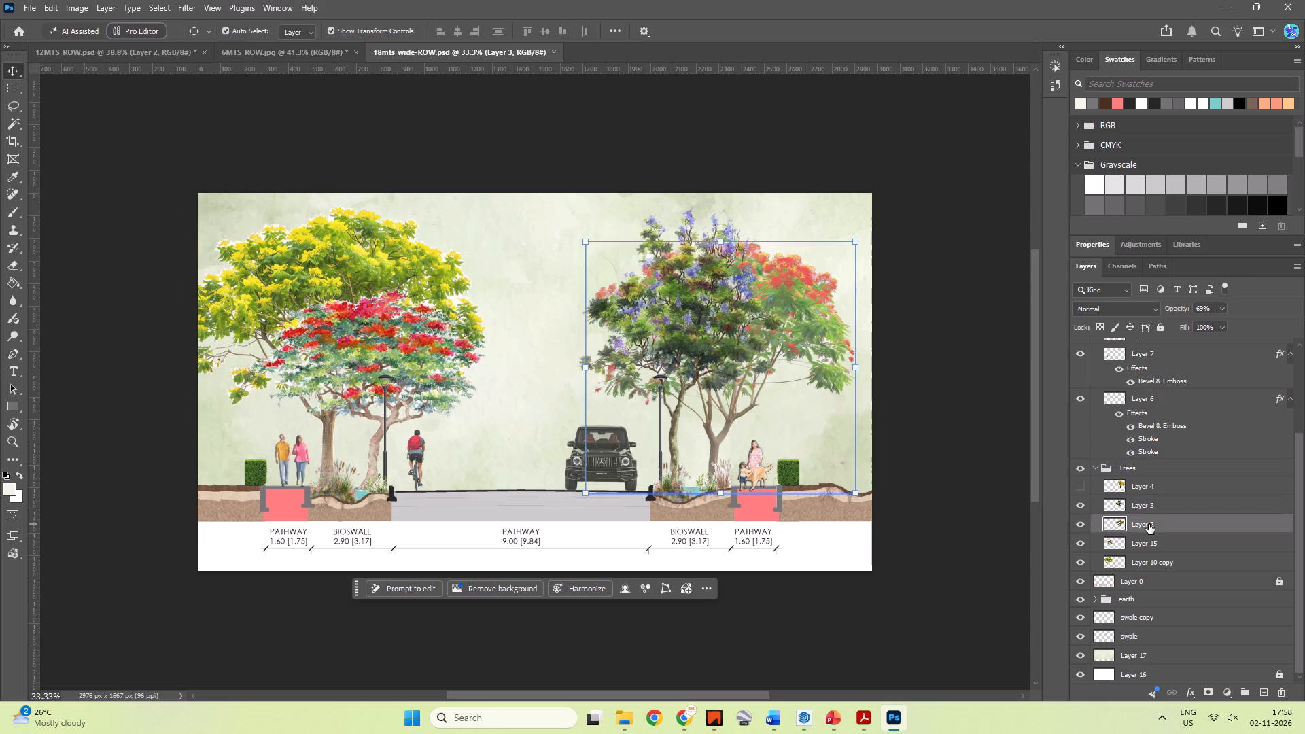
click(1081, 529)
click(1079, 529)
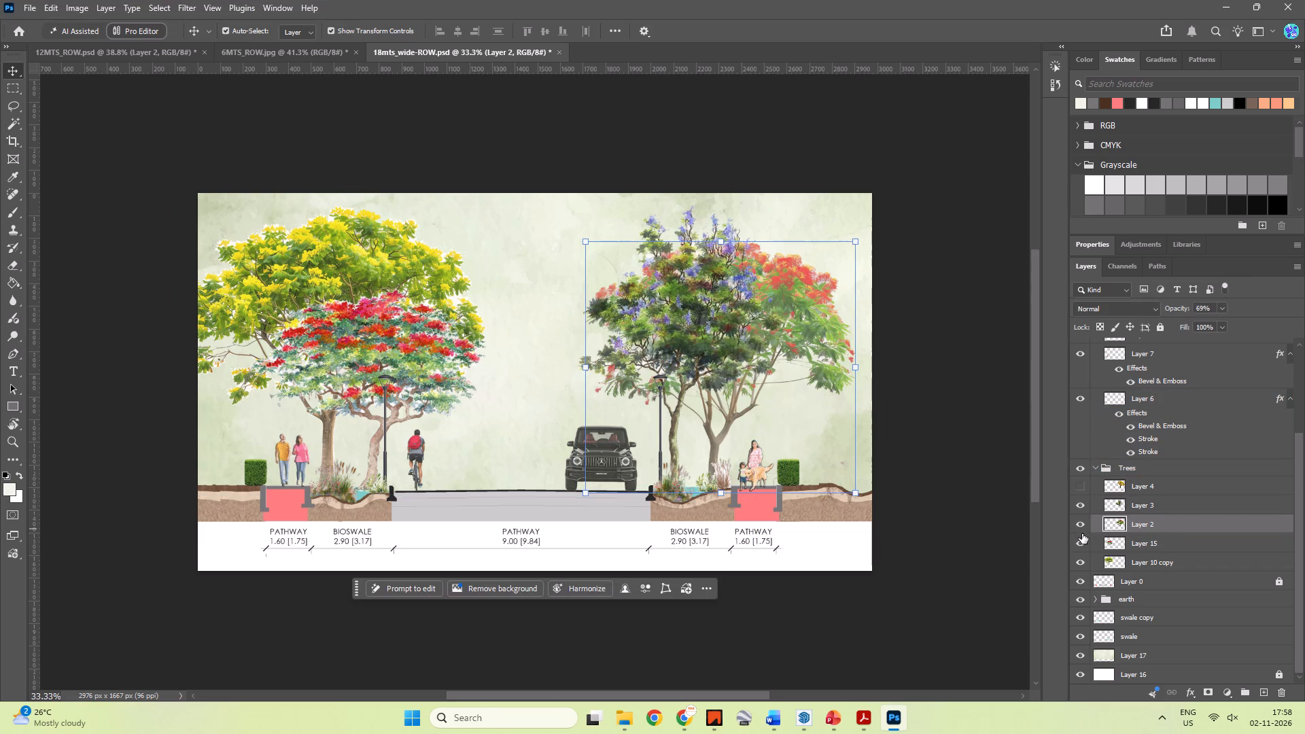
click(1080, 542)
click(1080, 542)
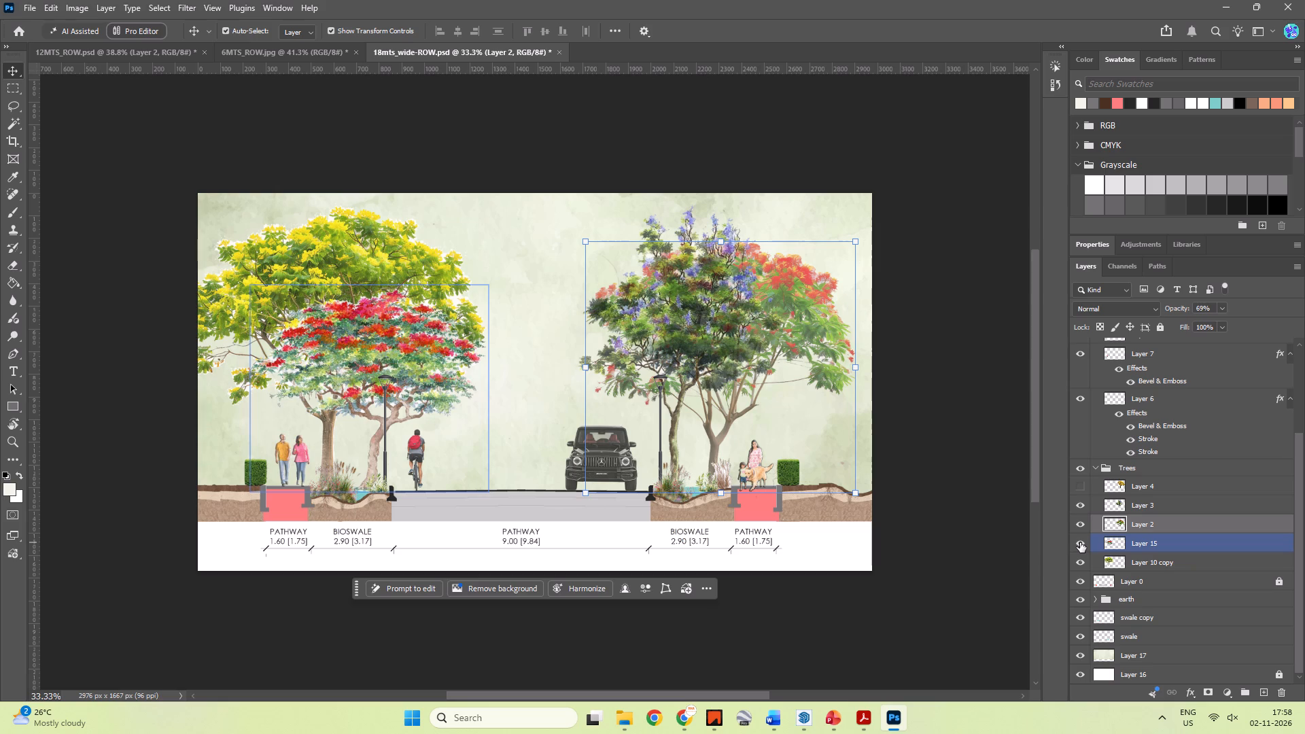
Copy the red-flowered tree (Layer 15) and the purple-flowered tree (Layer 3) from the 18 m section into 6MTS_ROW.jpg.
click(1178, 547)
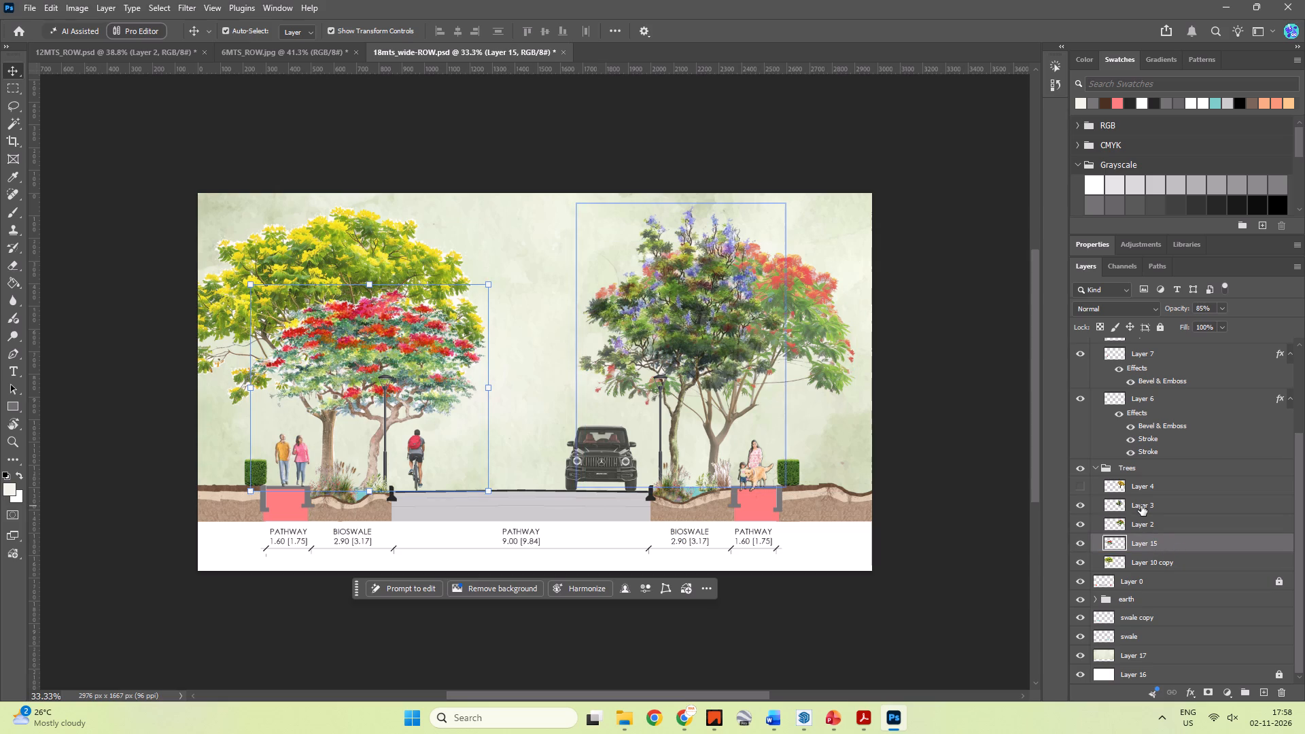
ctrl+click(1147, 508)
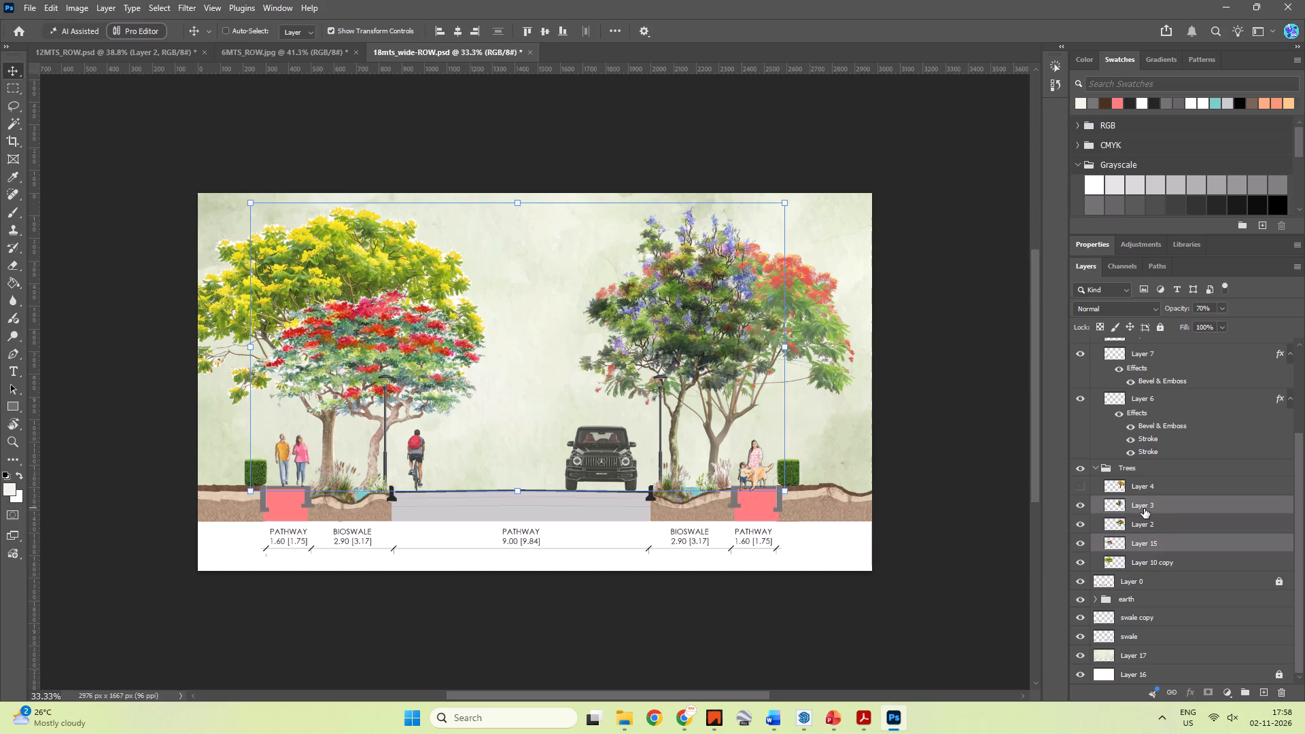
drag(1157, 542, 1062, 493)
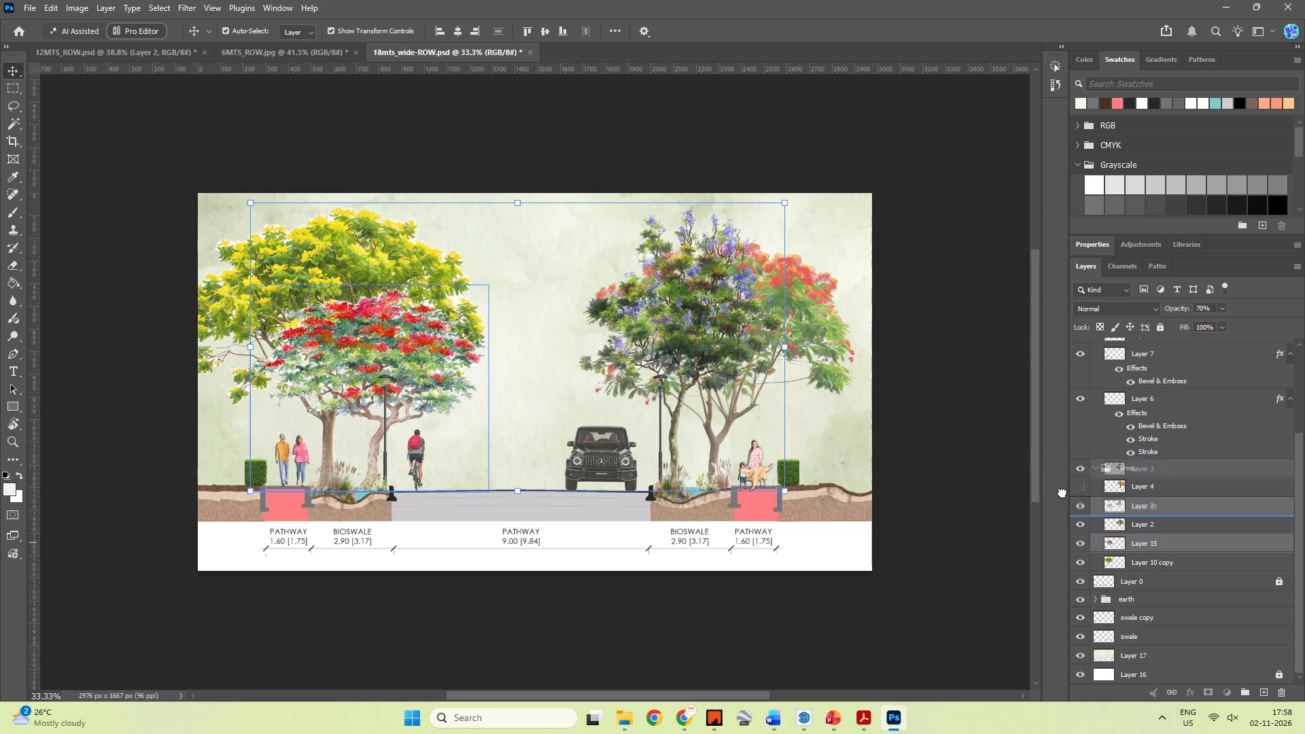
drag(1062, 493, 324, 52)
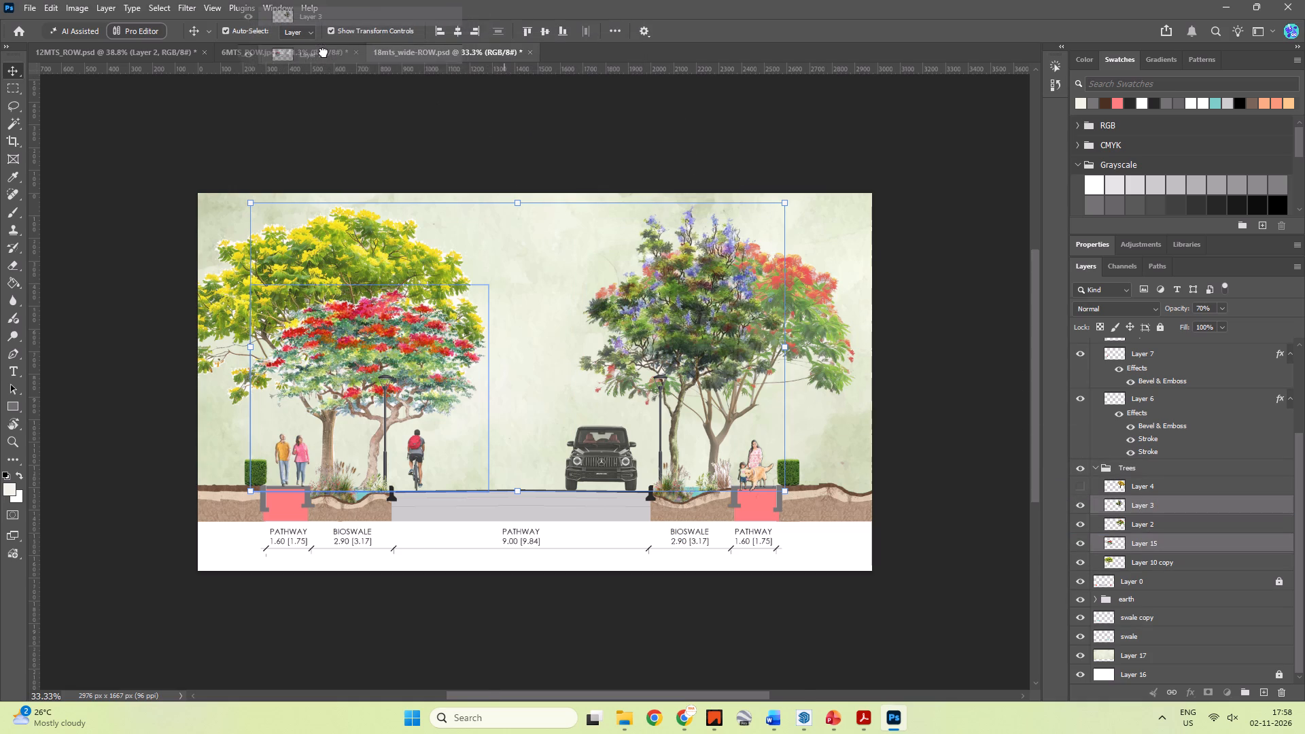
drag(324, 52, 434, 375)
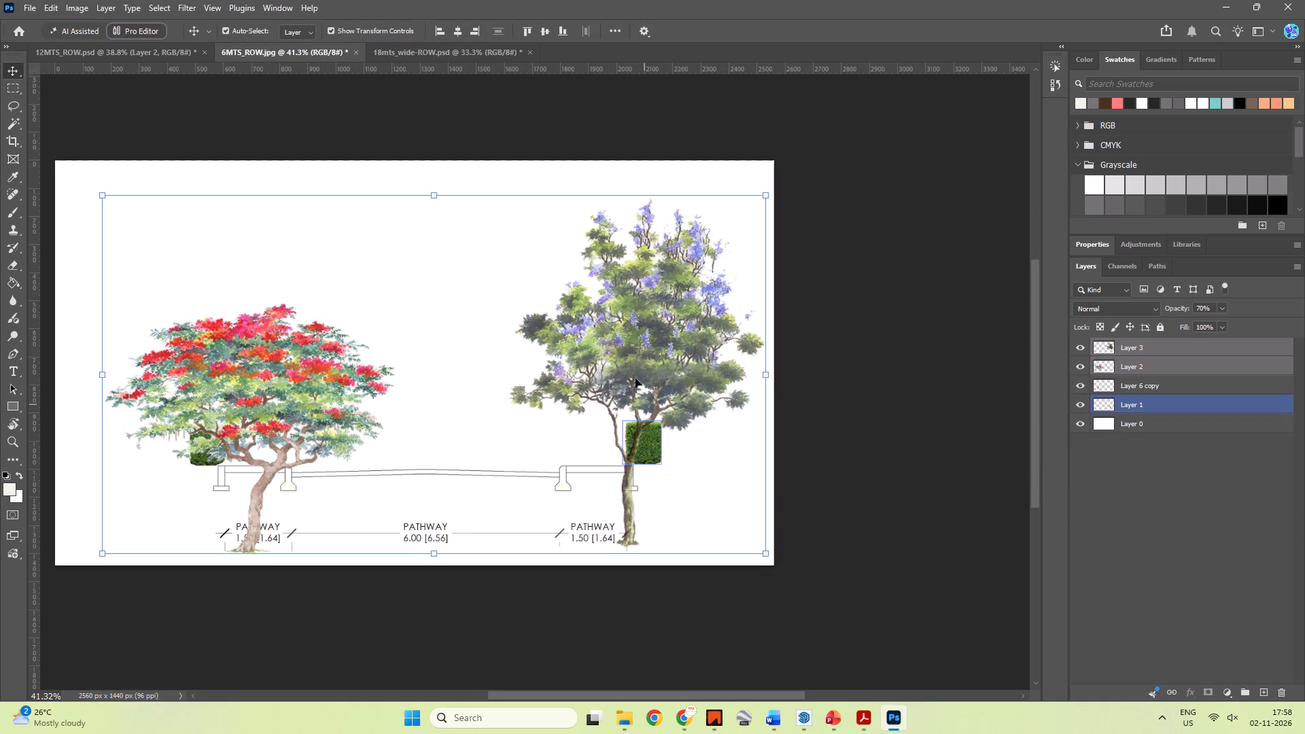
Move the purple-flowered tree on its own so that its trunk stands on the right pathway beside the hedge.
click(632, 375)
click(894, 453)
drag(656, 374, 623, 297)
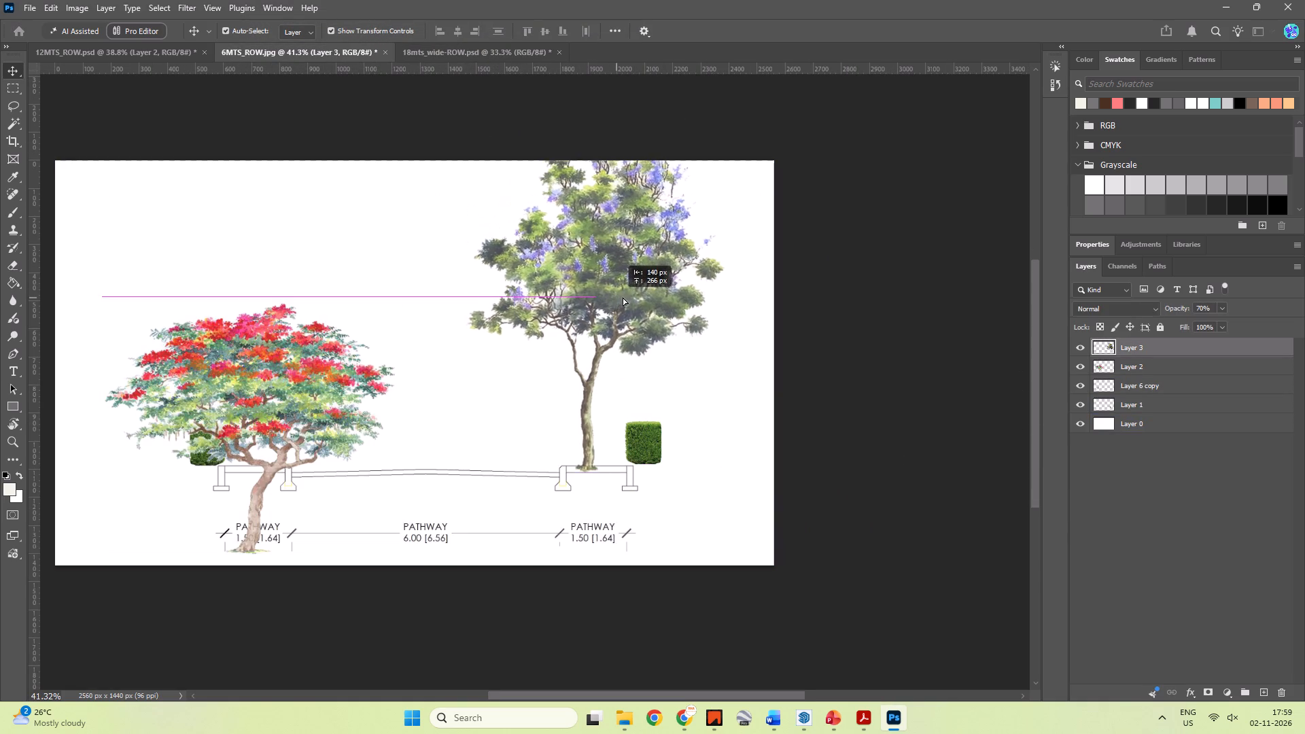
drag(623, 297, 640, 297)
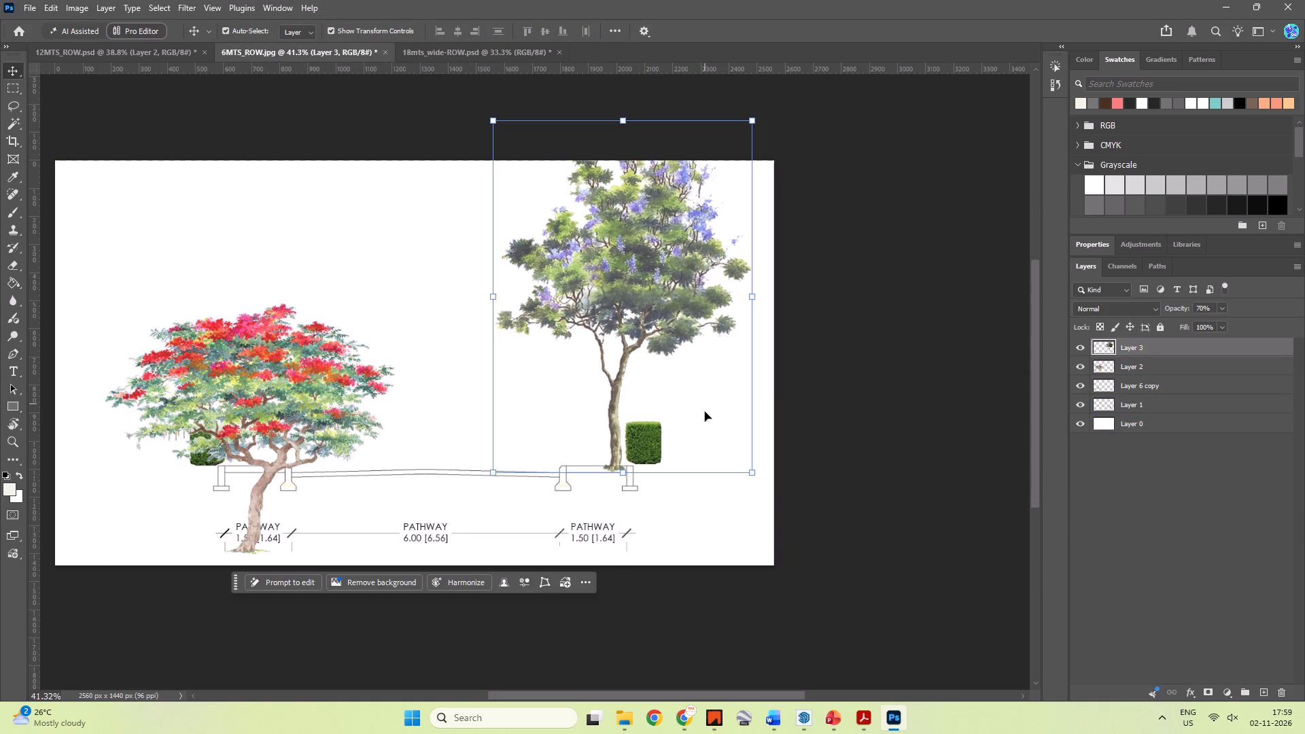
click(849, 463)
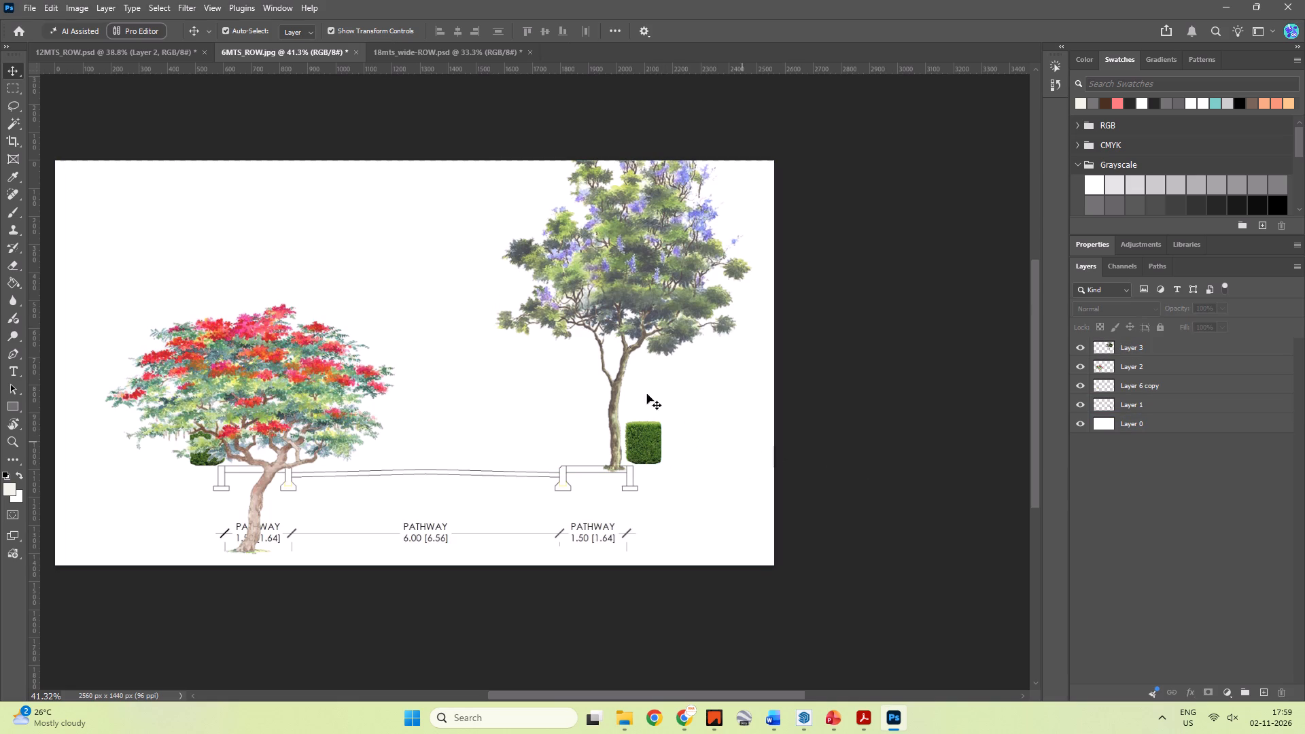
Scale the purple-flowered tree proportionally to about 86% and reposition its trunk base on the right pathway beside the hedge.
click(620, 294)
shift+drag(752, 118, 731, 139)
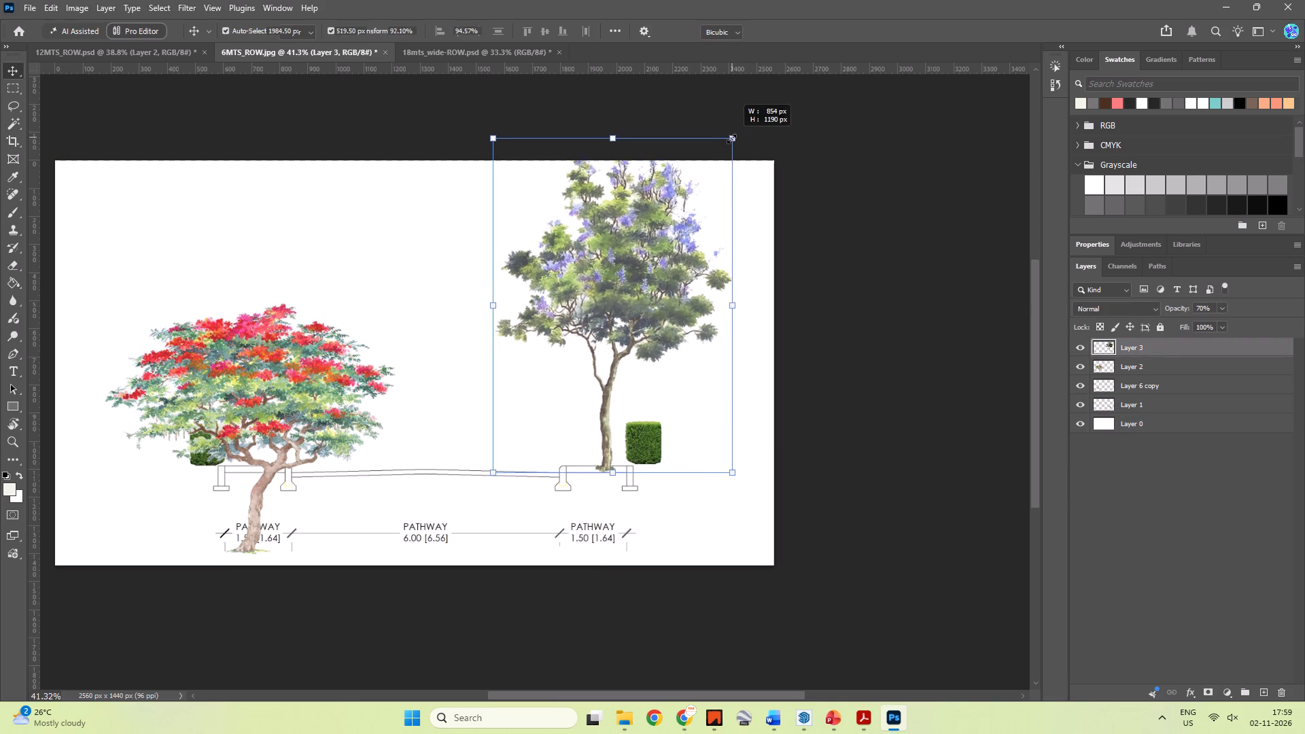
shift+drag(731, 139, 724, 172)
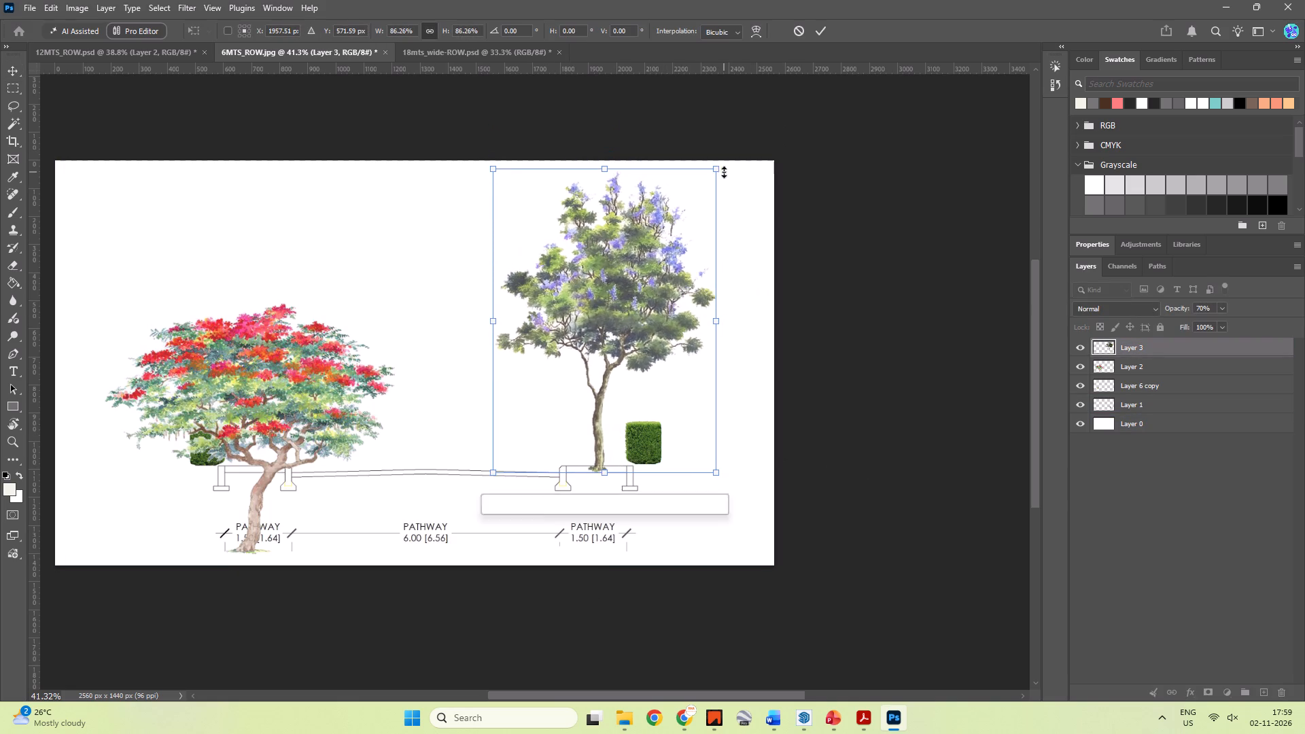
drag(617, 333, 631, 333)
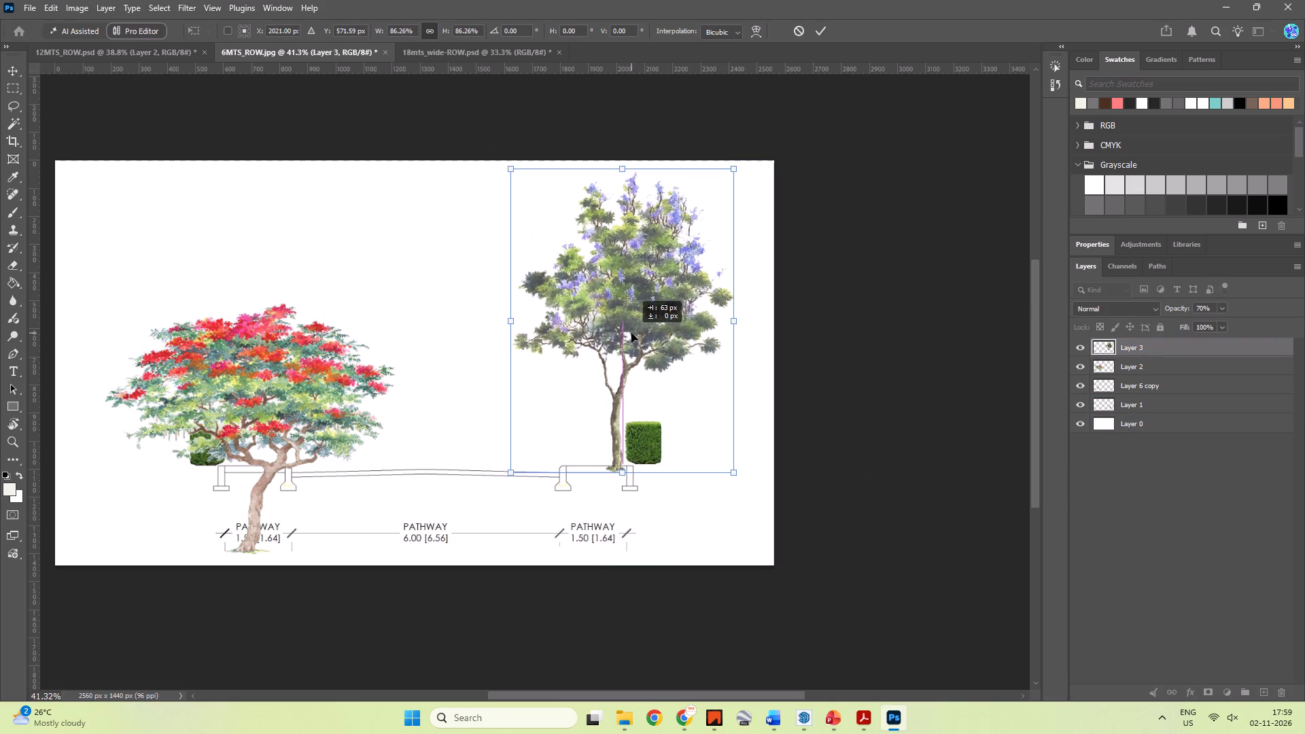
drag(631, 333, 631, 332)
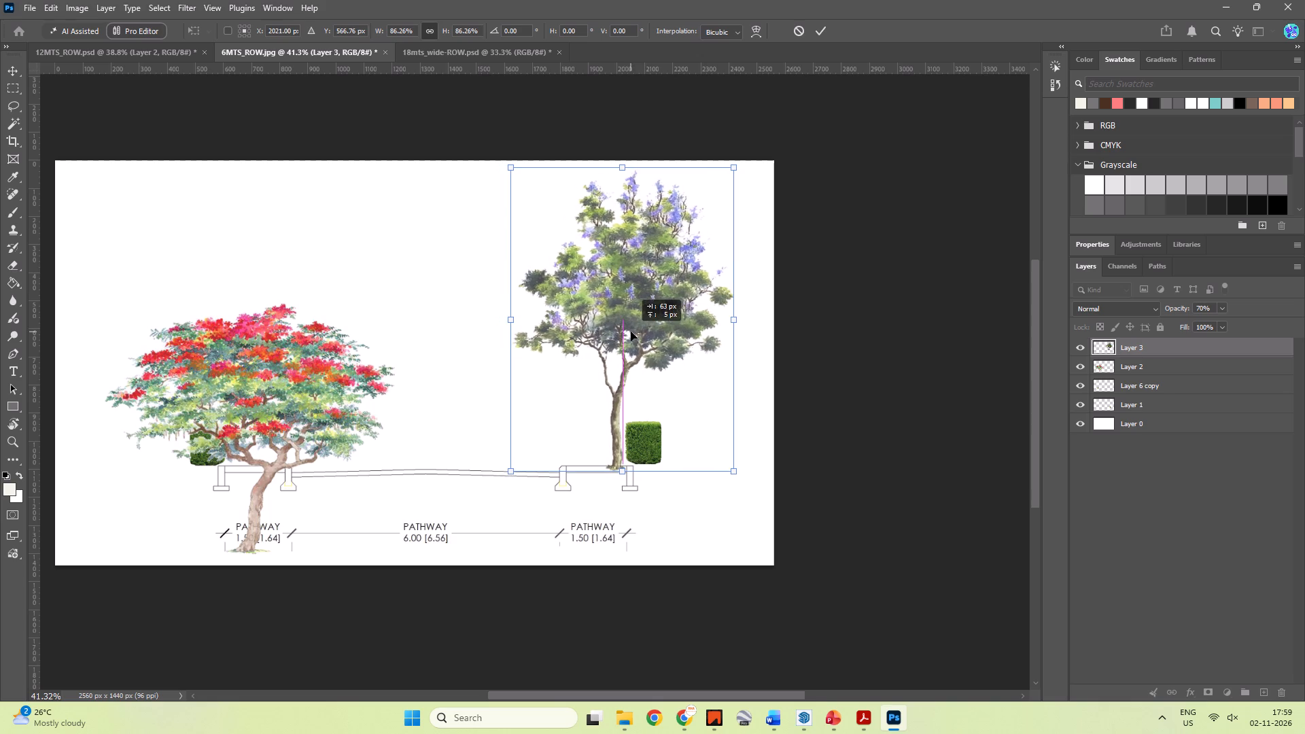
drag(631, 332, 629, 331)
click(738, 368)
click(825, 377)
click(815, 308)
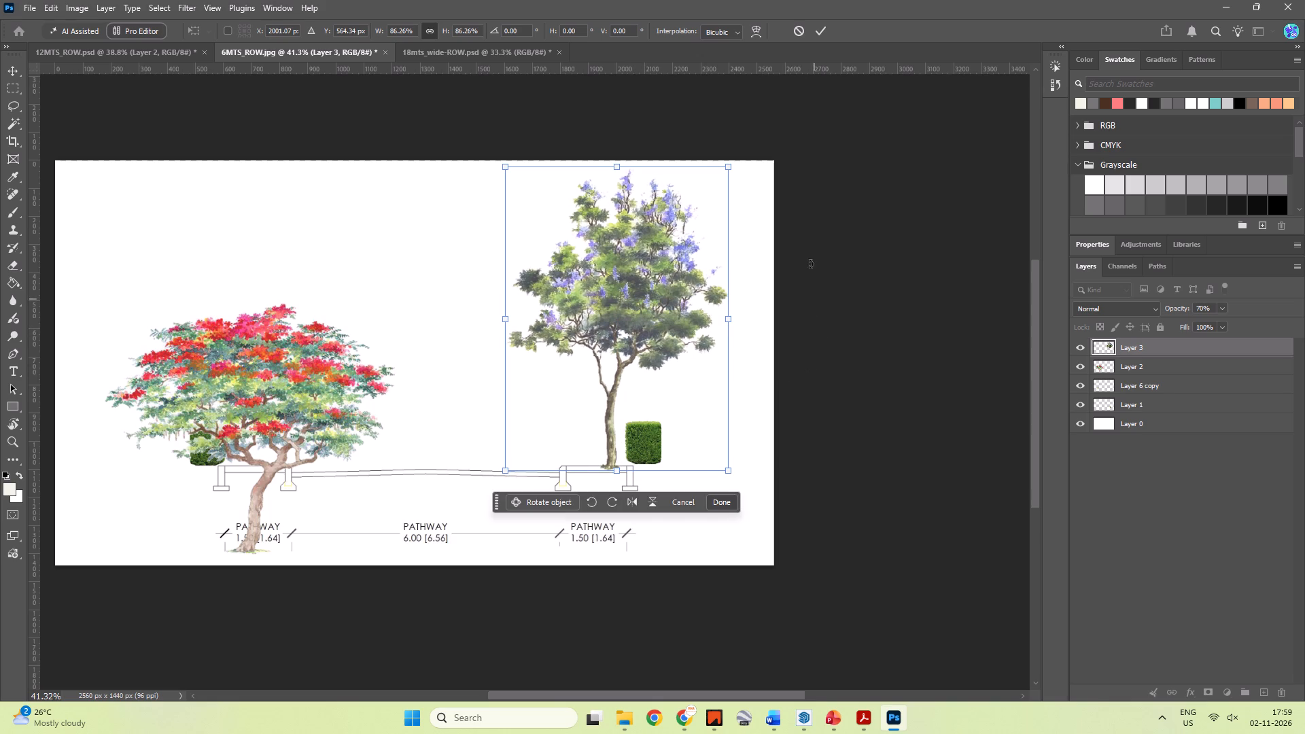
click(816, 37)
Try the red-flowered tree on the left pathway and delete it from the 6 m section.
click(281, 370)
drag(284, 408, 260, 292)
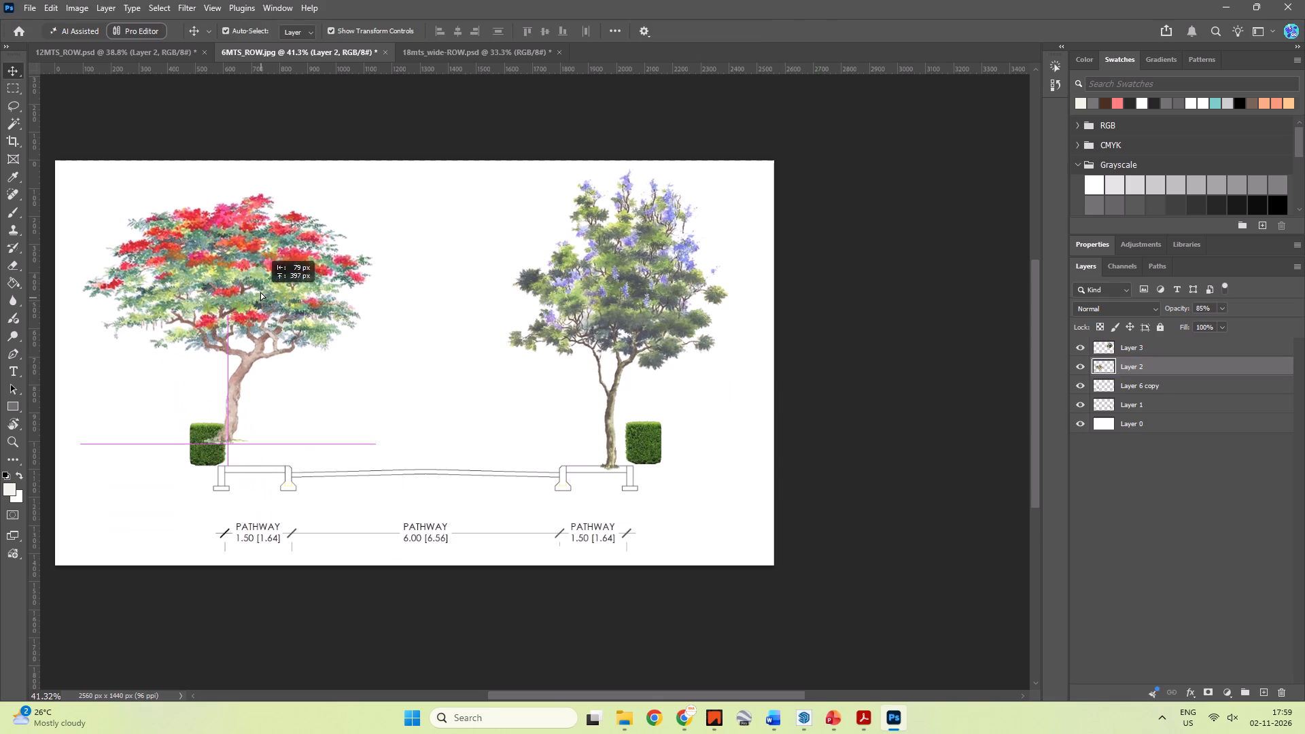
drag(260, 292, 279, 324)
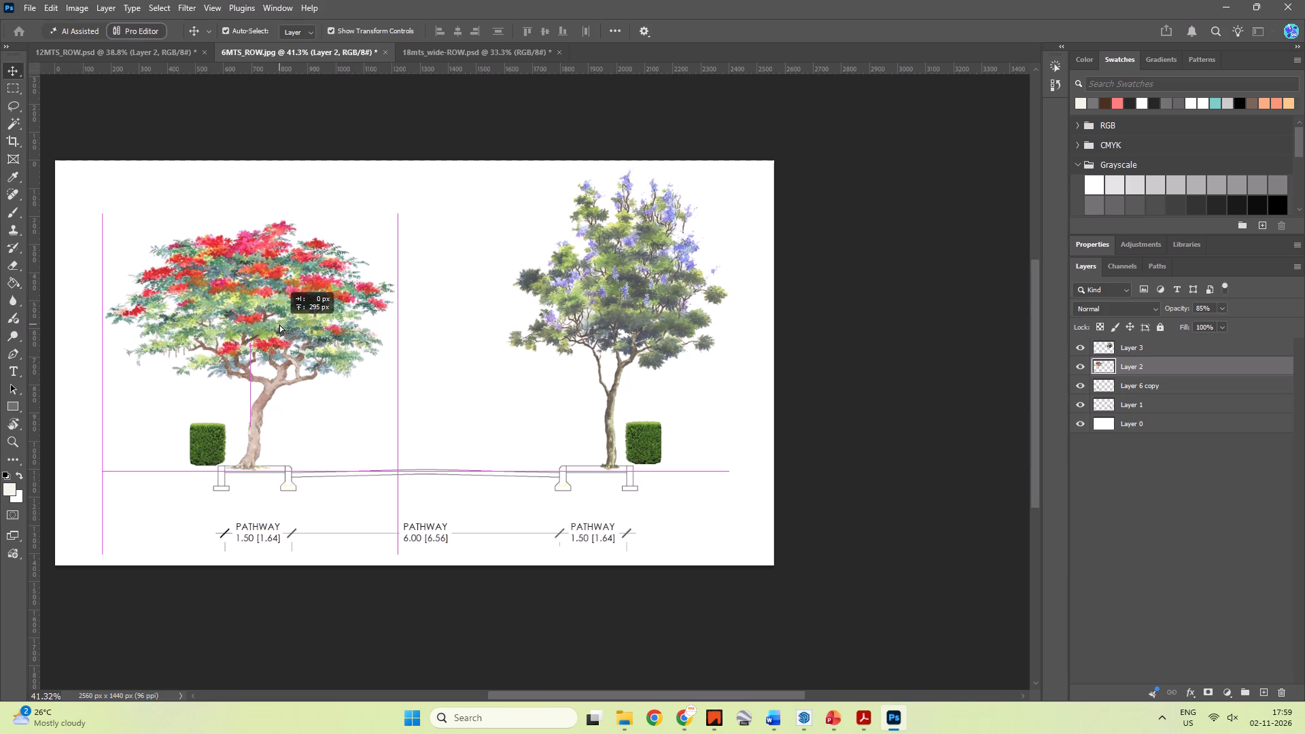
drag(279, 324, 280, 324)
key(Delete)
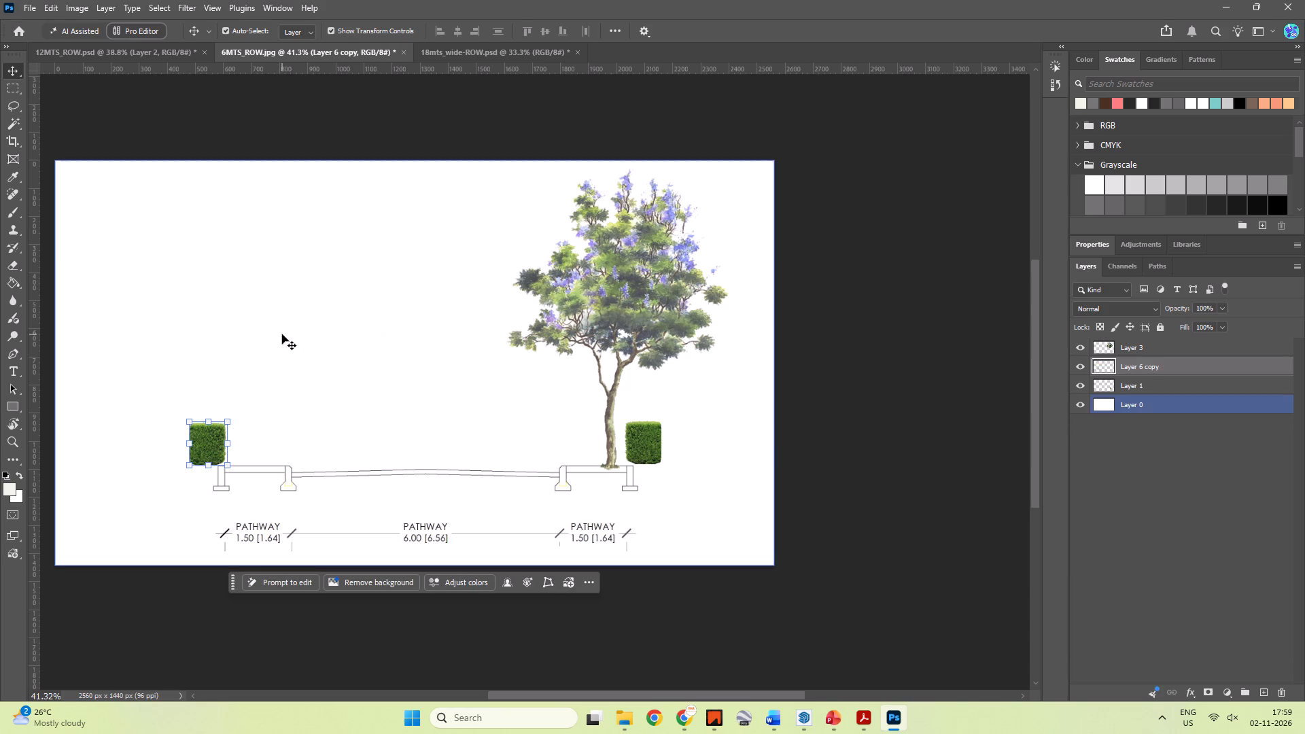
Copy the yellow-flowered tree (Layer 10 copy) from 18mts_wide-ROW.psd into 6MTS_ROW.jpg and stand it on the left pathway beside the hedge.
click(478, 49)
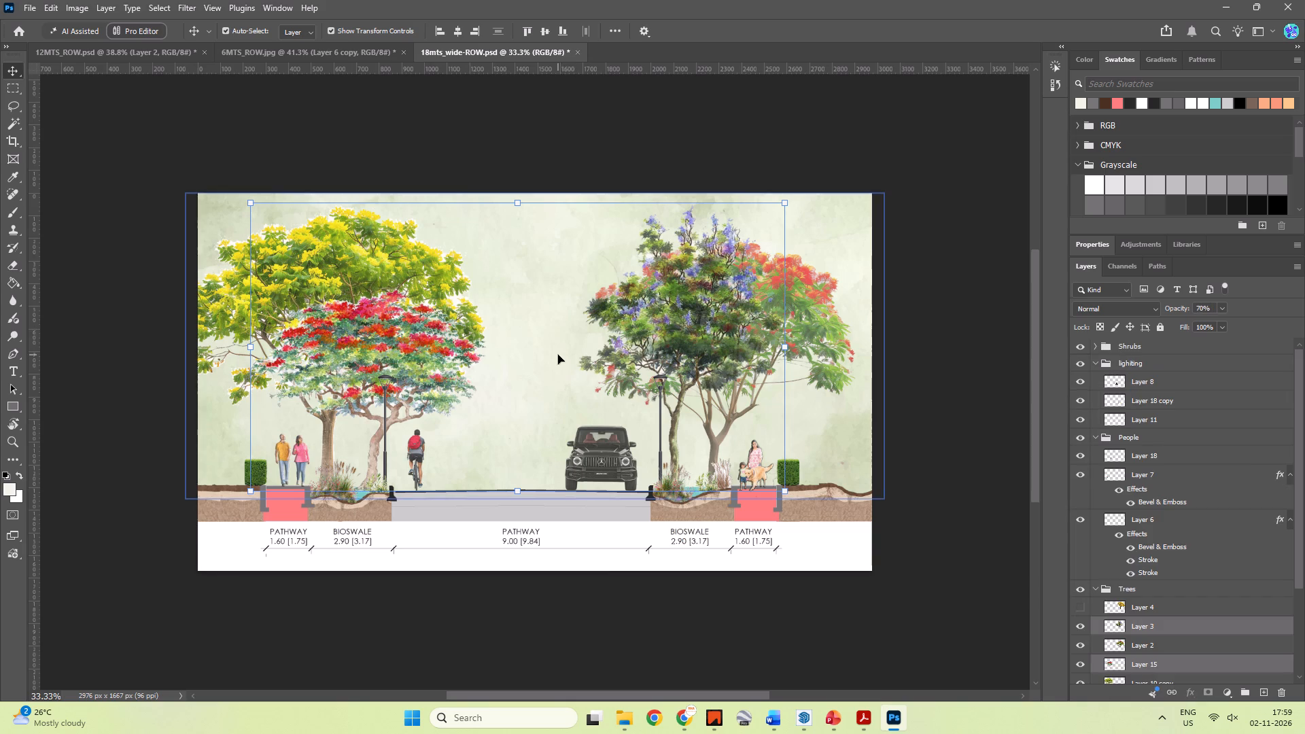
click(388, 355)
click(381, 255)
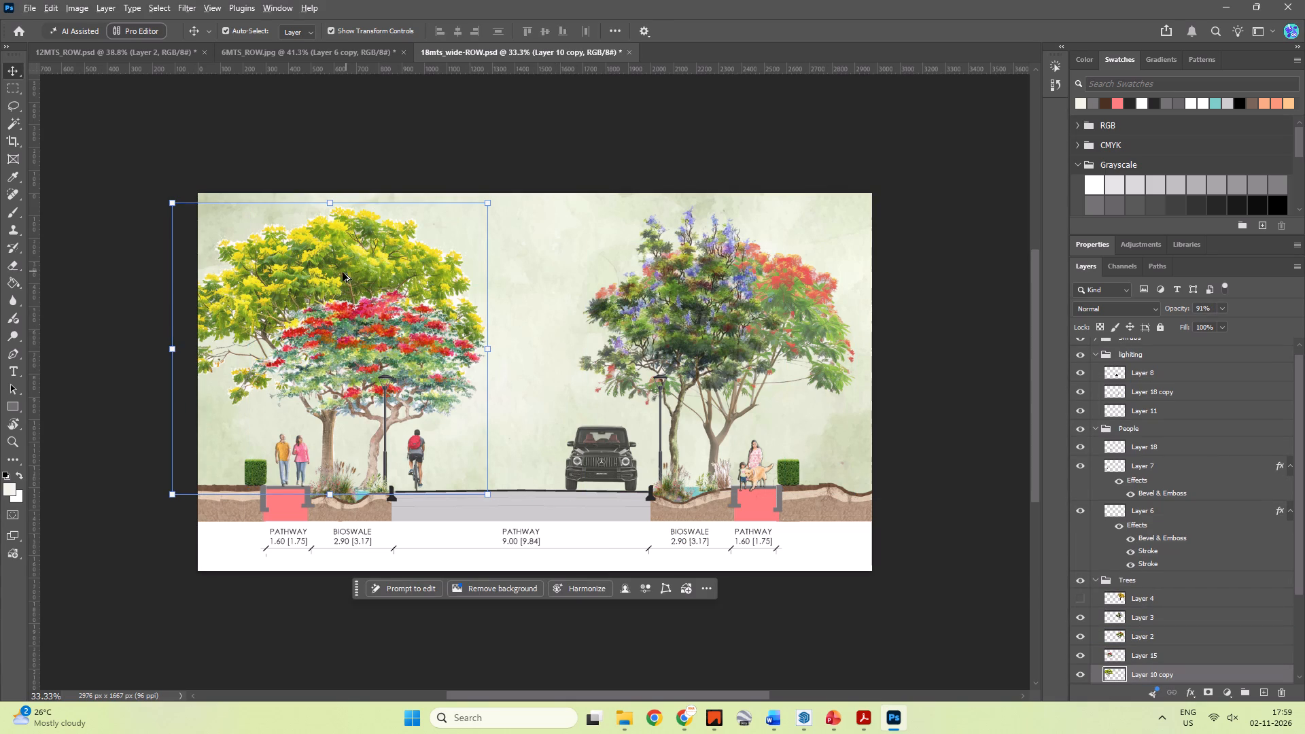
alt+drag(340, 273, 151, 56)
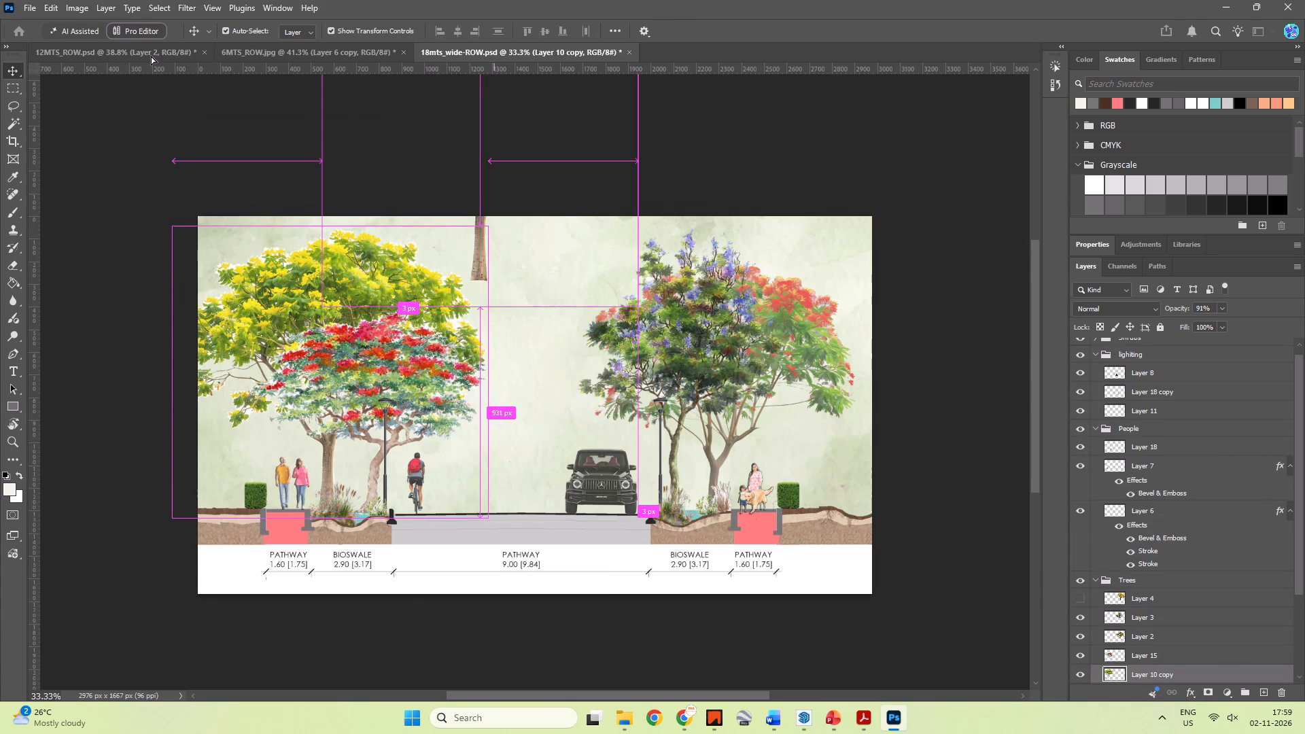
alt+drag(151, 56, 334, 317)
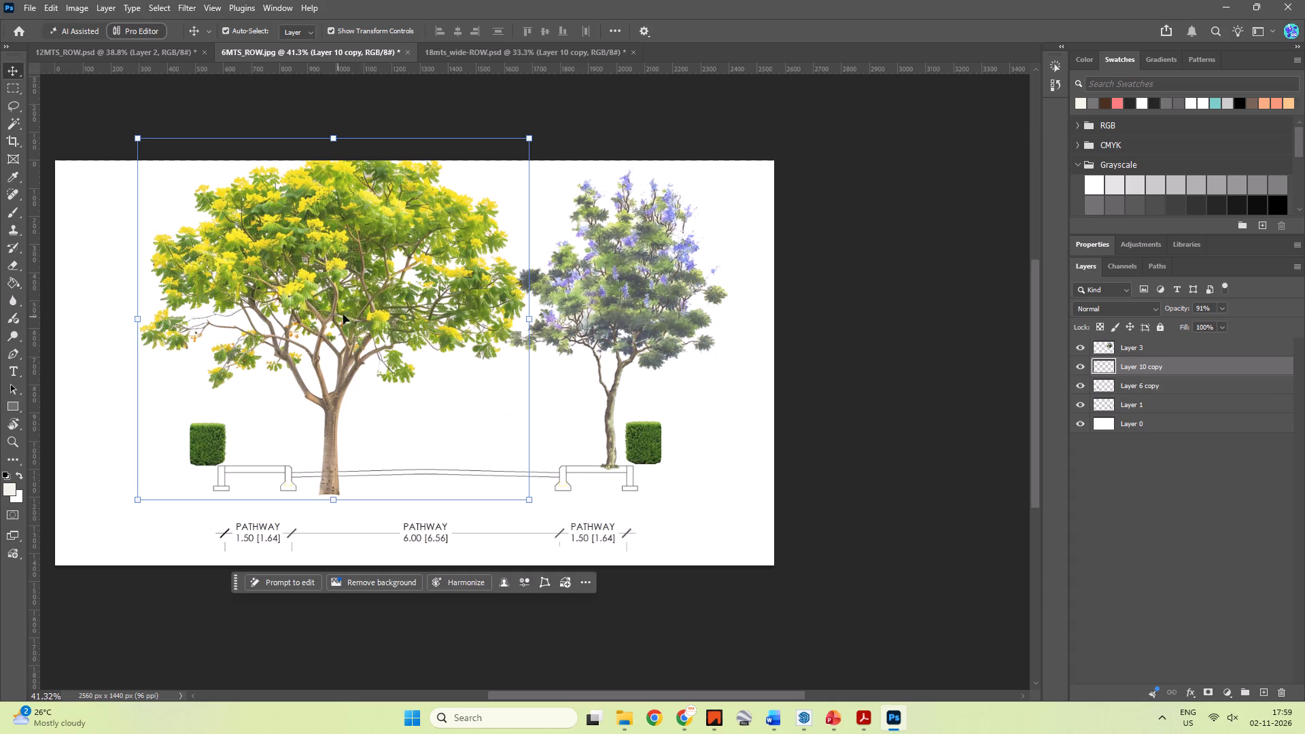
drag(354, 296, 260, 266)
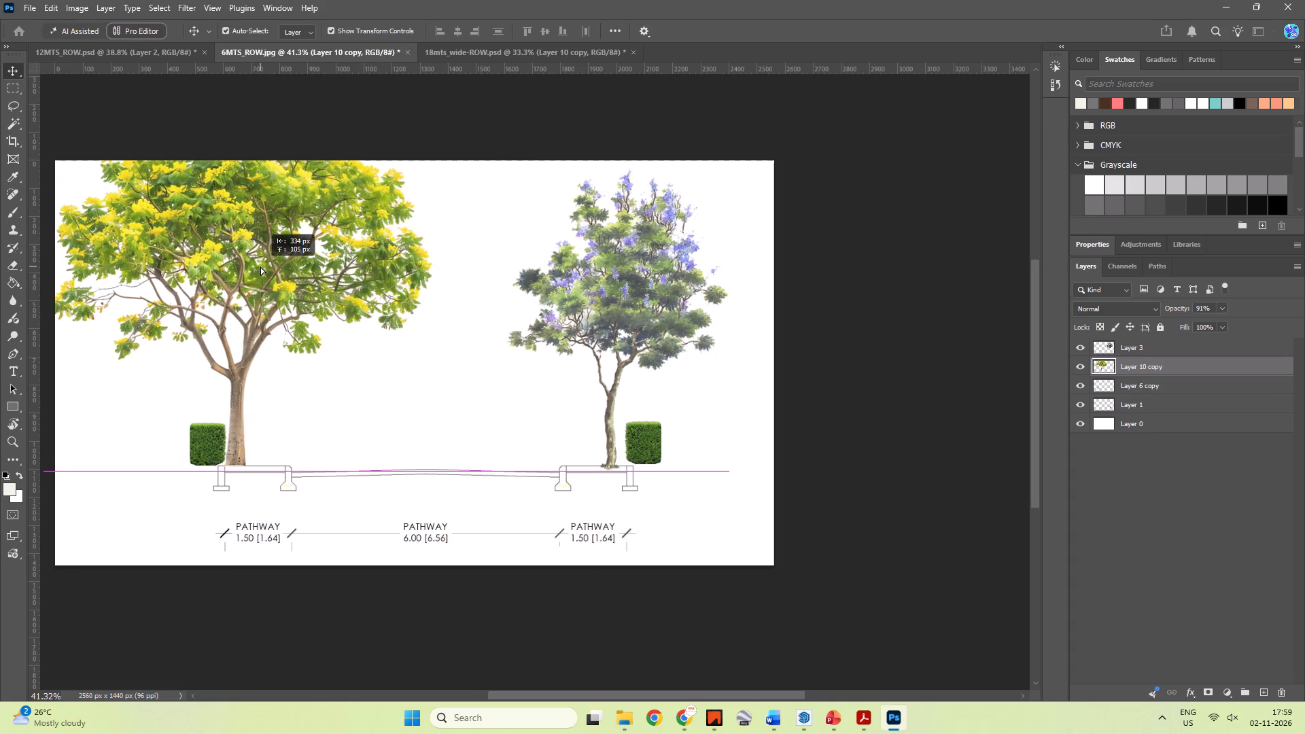
drag(260, 266, 264, 266)
Extend the 6 m section's canvas above and to the left of the yellow tree with the Crop tool, to about 2650 × 1730 px.
alt+scroll(585, 343, down, 1)
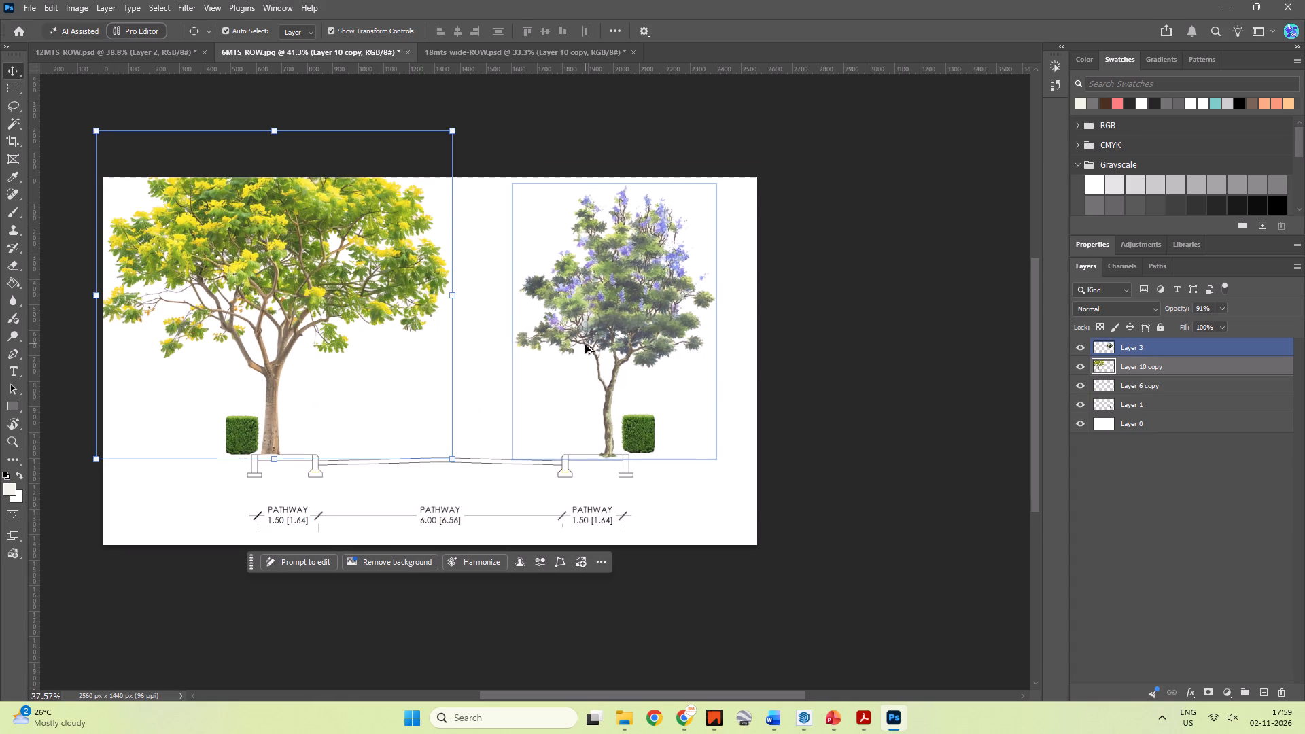
click(828, 379)
key(space)
key(space)
key(space)
key(space)
key(space)
key(space)
key(space)
key(space)
key(space)
key(space)
key(space)
drag(786, 394, 839, 436)
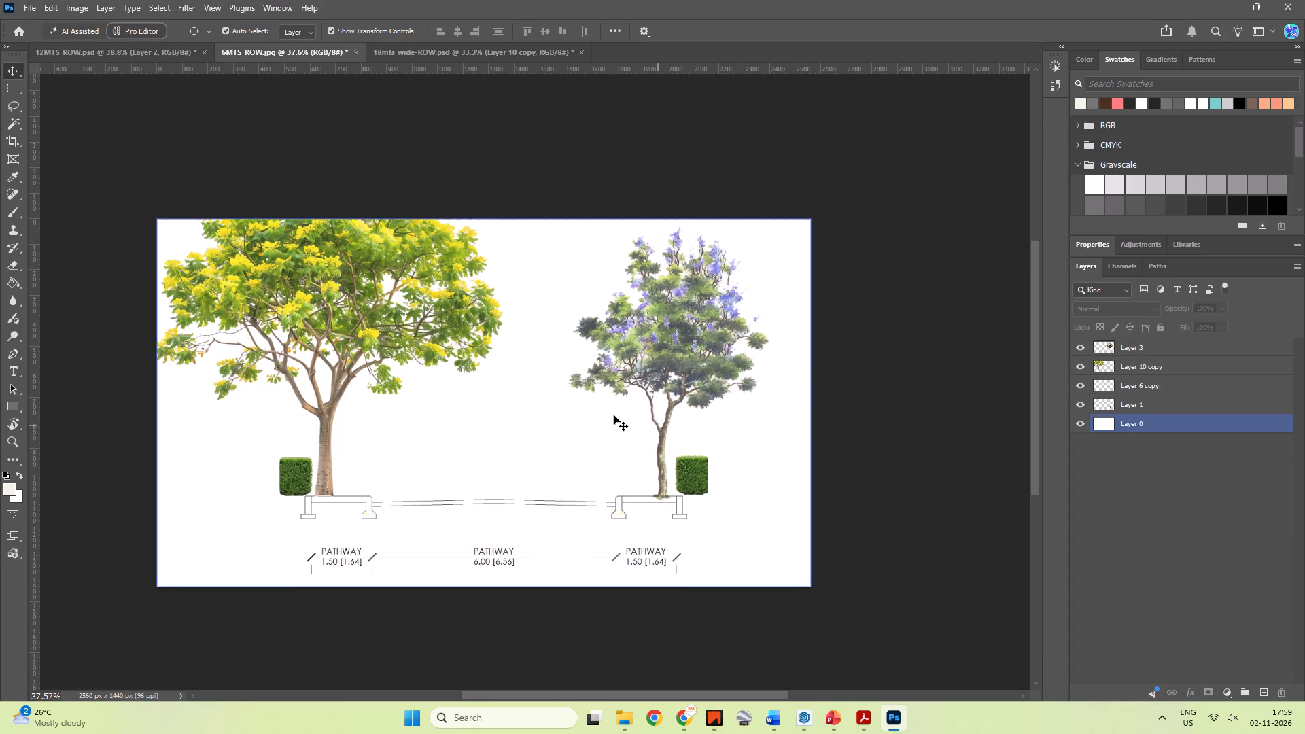
alt+scroll(502, 395, down, 2)
click(504, 395)
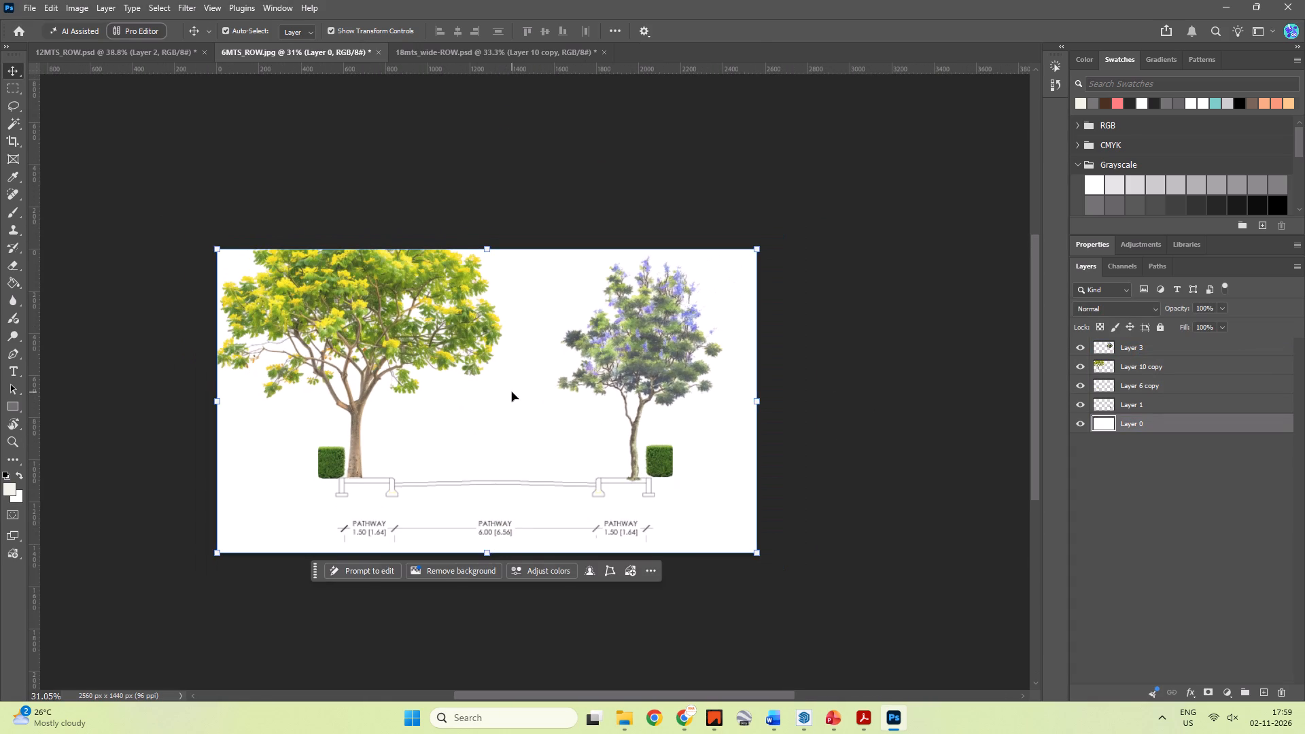
key(c)
drag(491, 247, 489, 216)
click(888, 308)
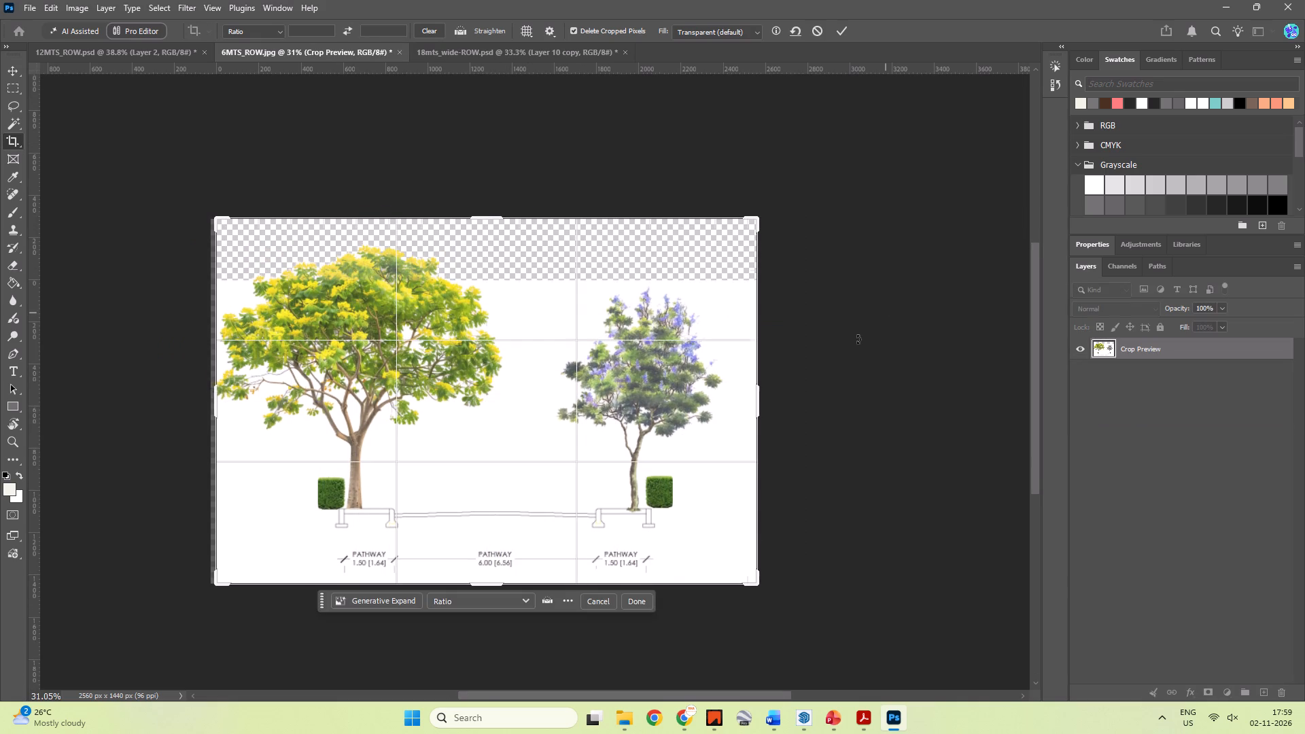
drag(220, 406, 210, 405)
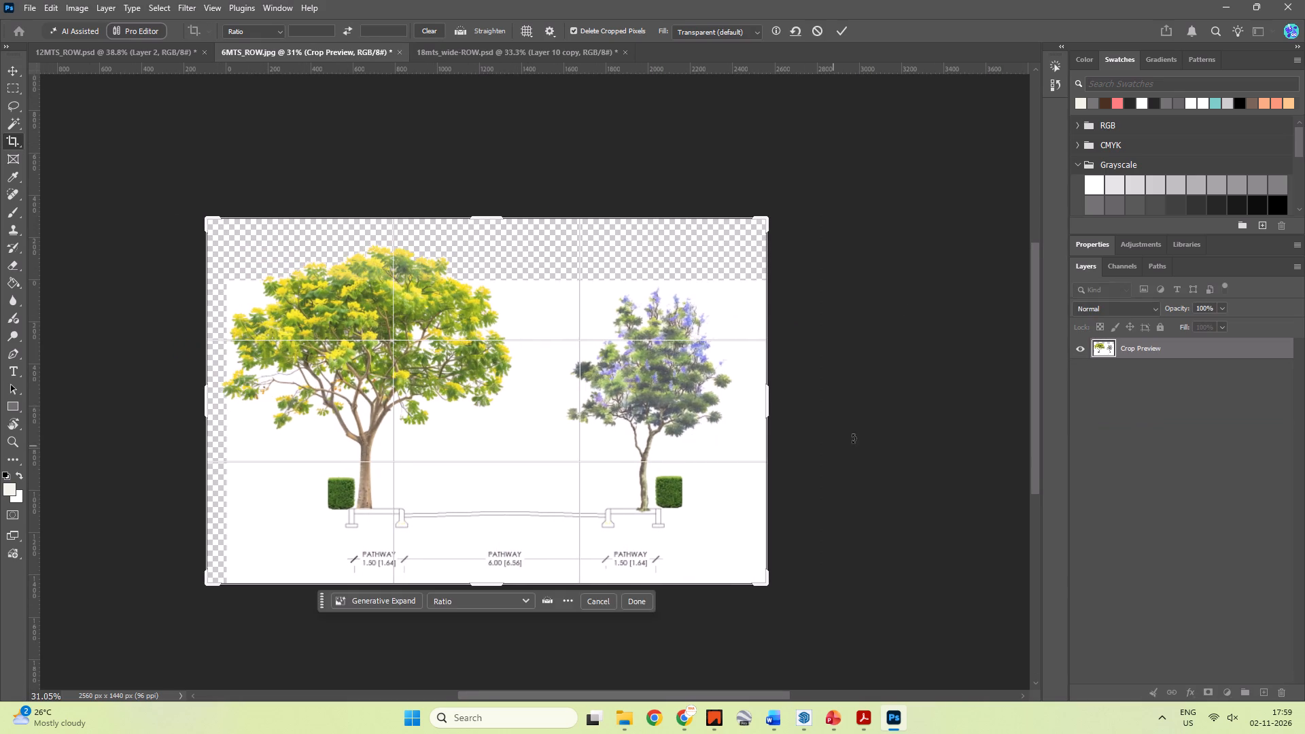
click(882, 431)
click(874, 440)
click(853, 38)
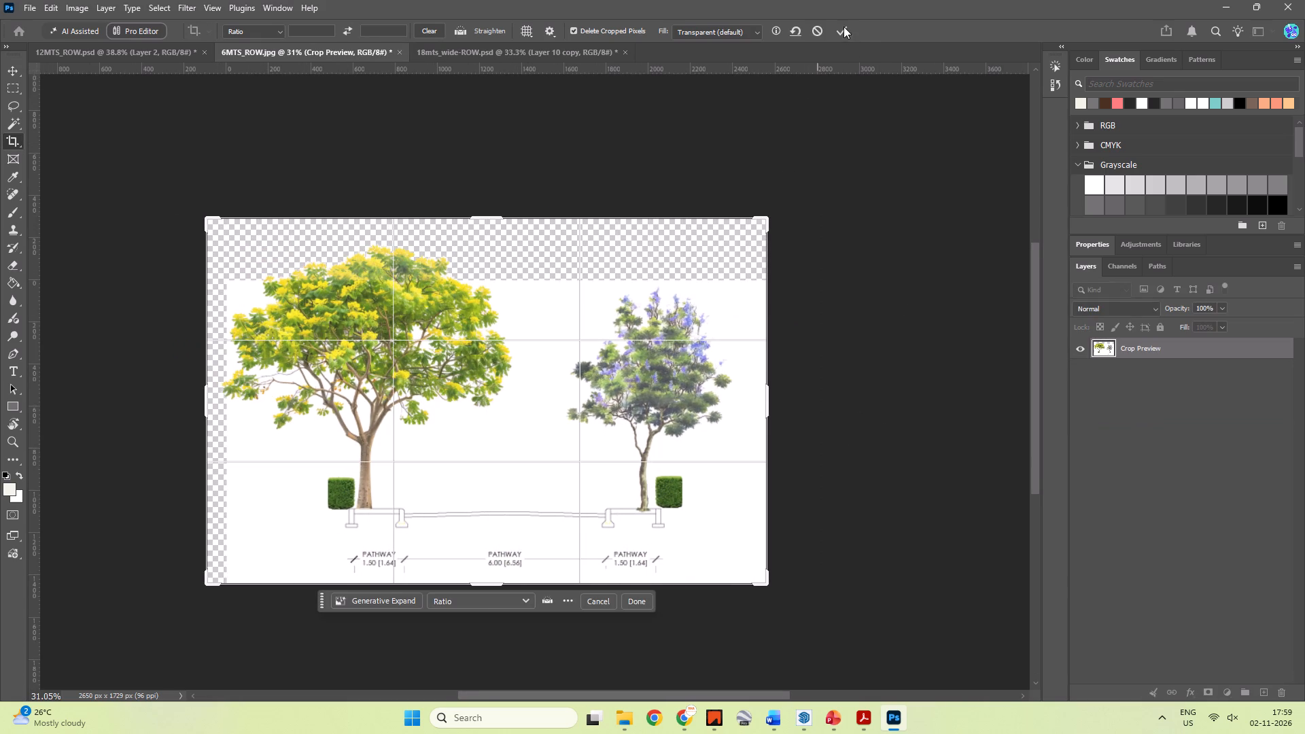
click(843, 27)
click(828, 393)
alt+scroll(461, 464, up, 2)
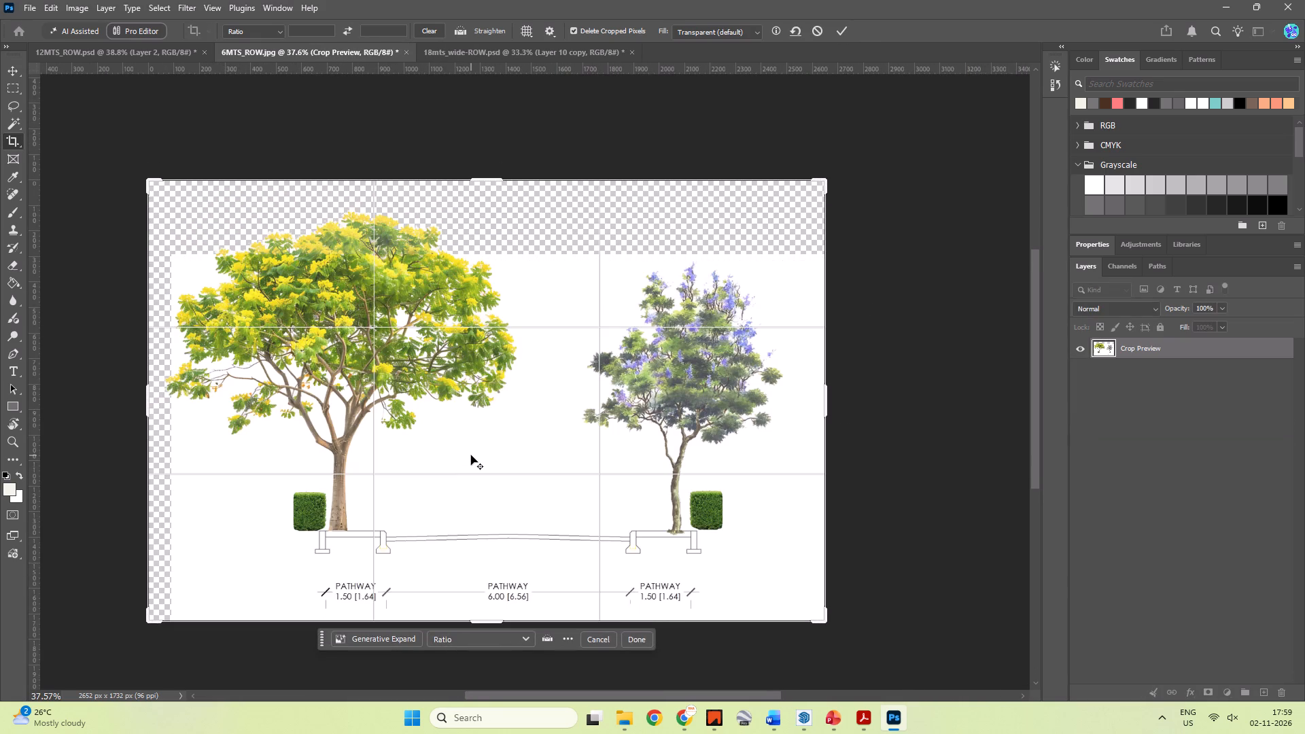
key(e)
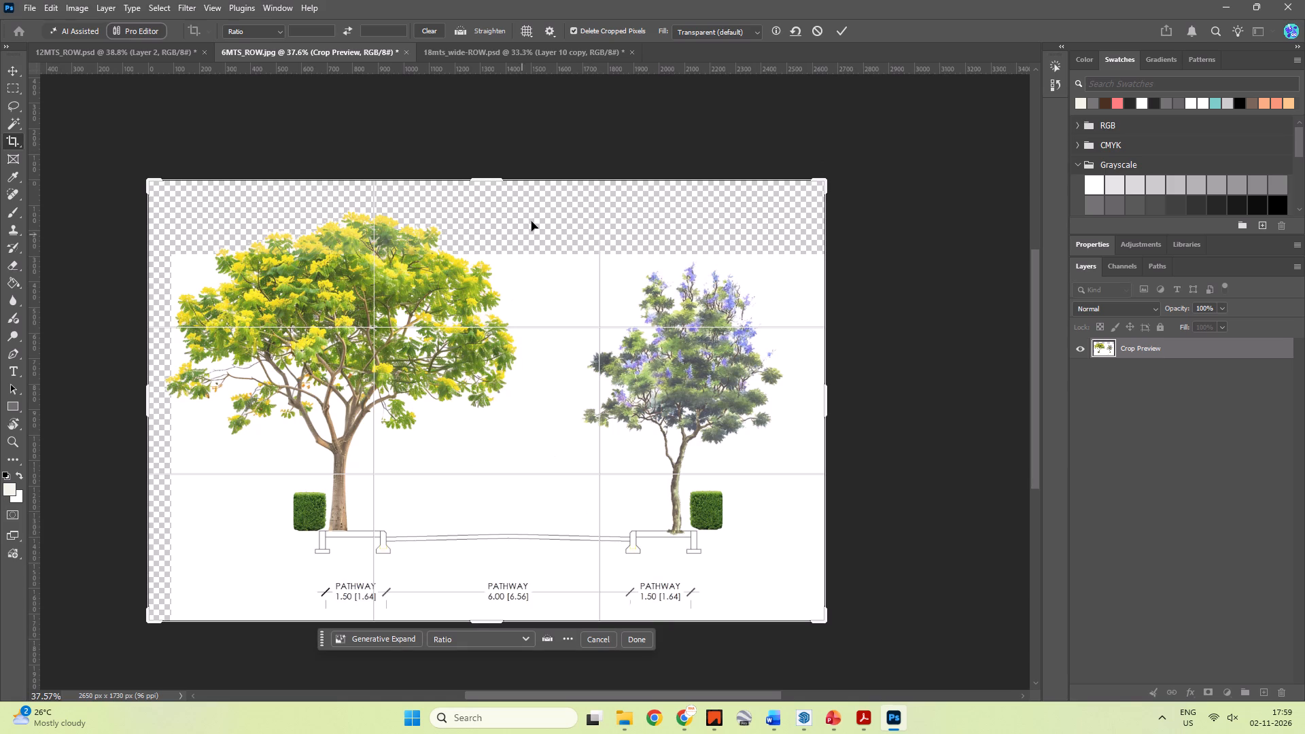
click(532, 221)
click(903, 423)
Copy the red car, cyclist, woman and walking man from 12MTS_ROW.psd into 6MTS_ROW.jpg, placing the car and cyclist on the carriageway.
click(515, 50)
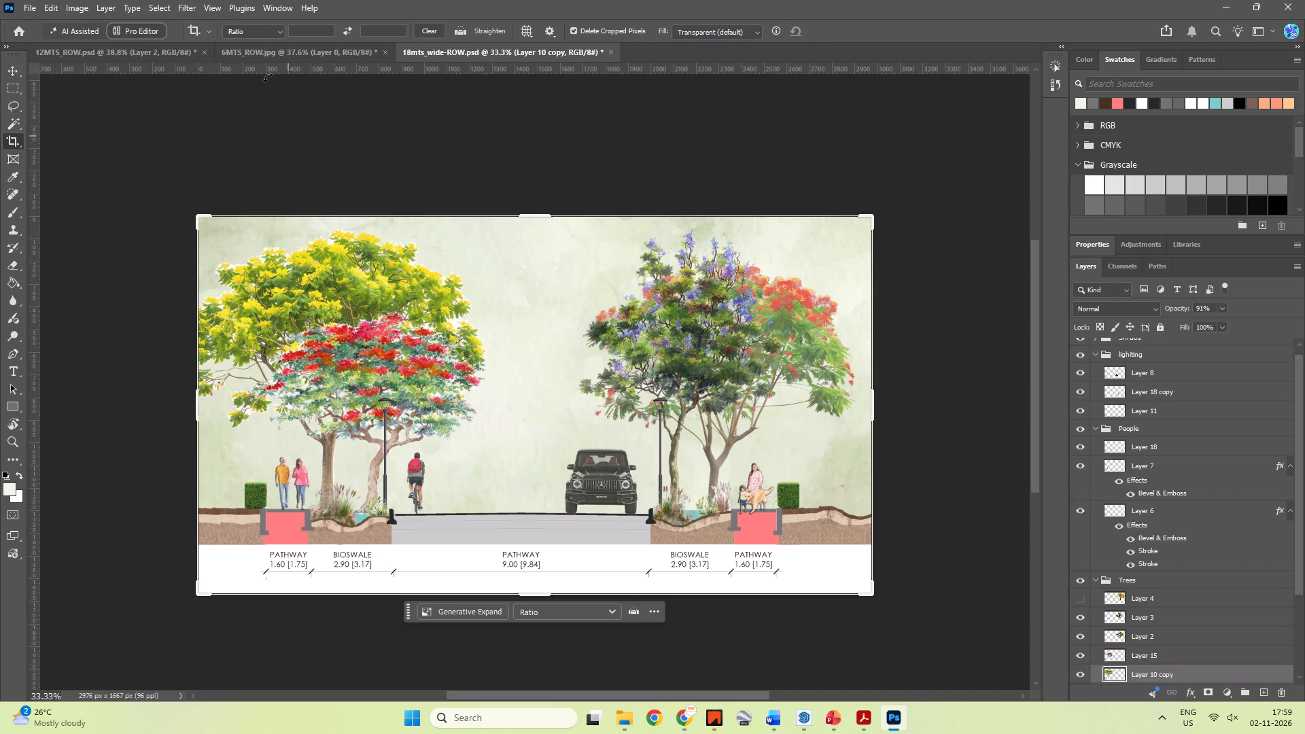
click(270, 56)
click(137, 58)
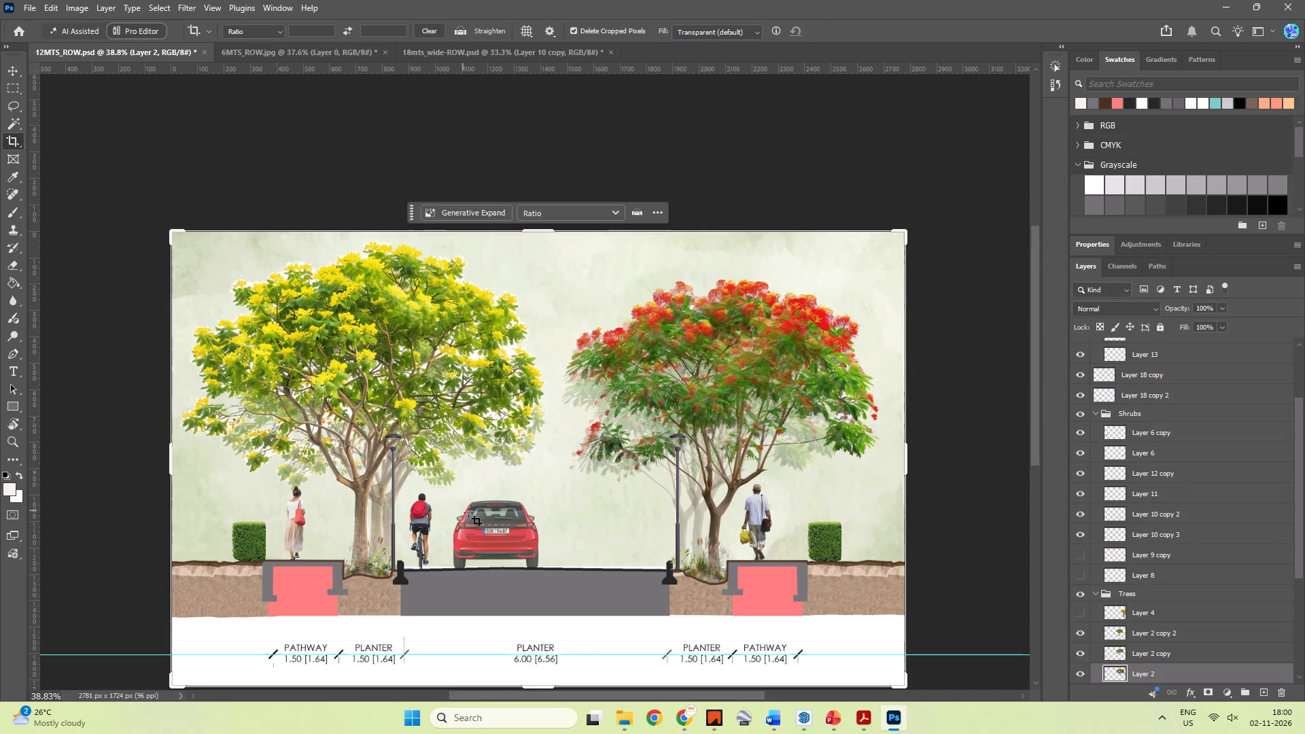
key(Escape)
key(v)
click(478, 522)
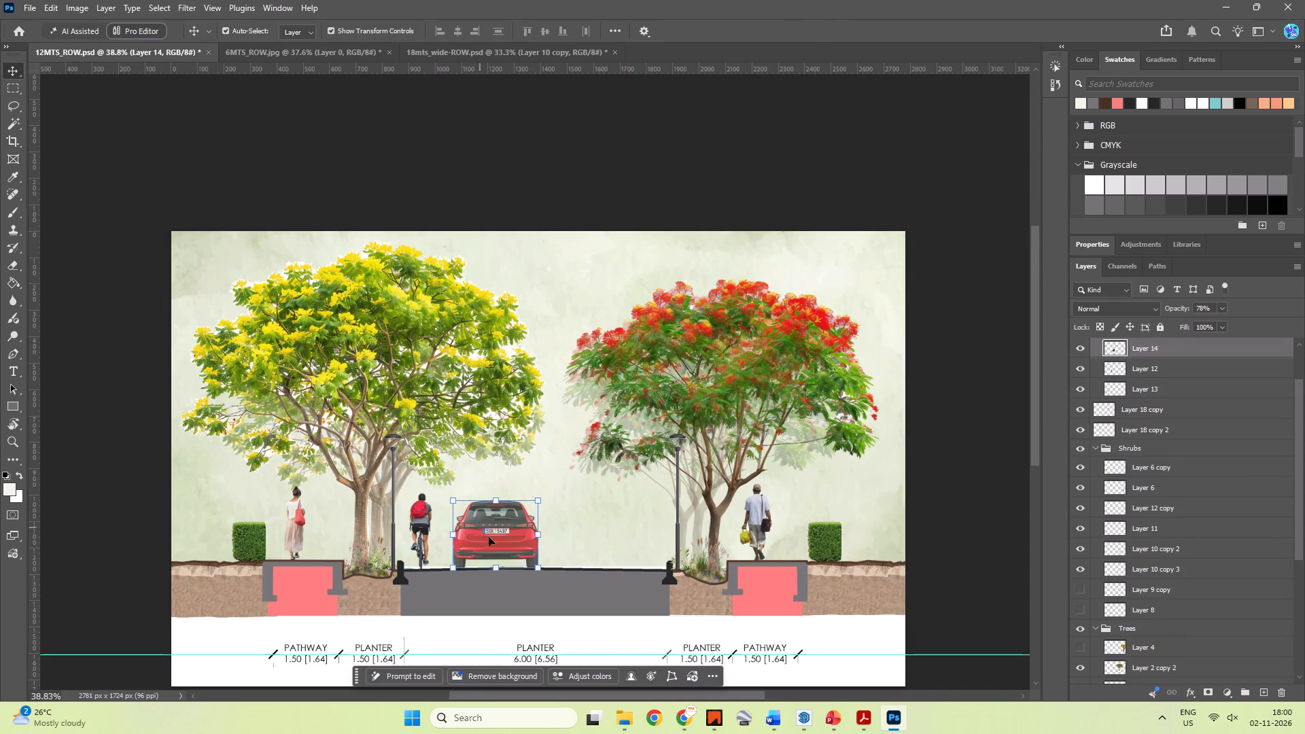
shift+click(413, 521)
shift+click(288, 523)
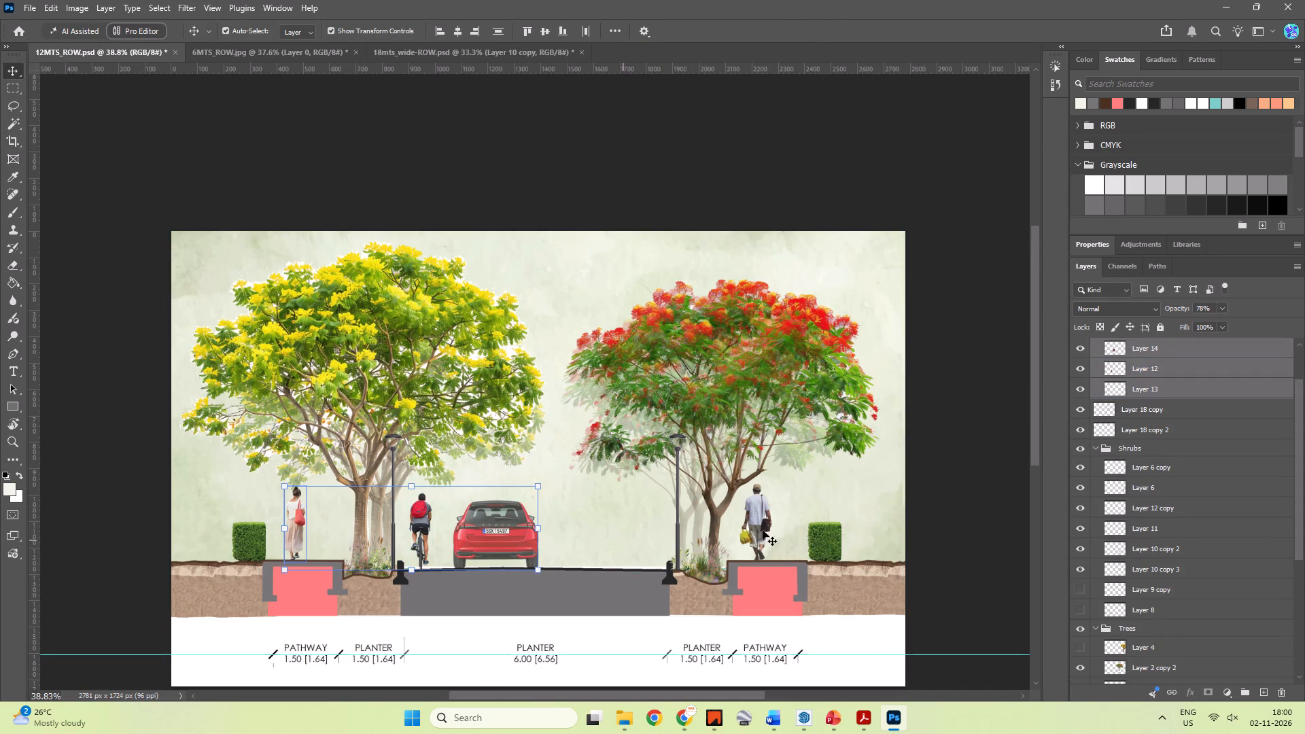
shift+click(746, 522)
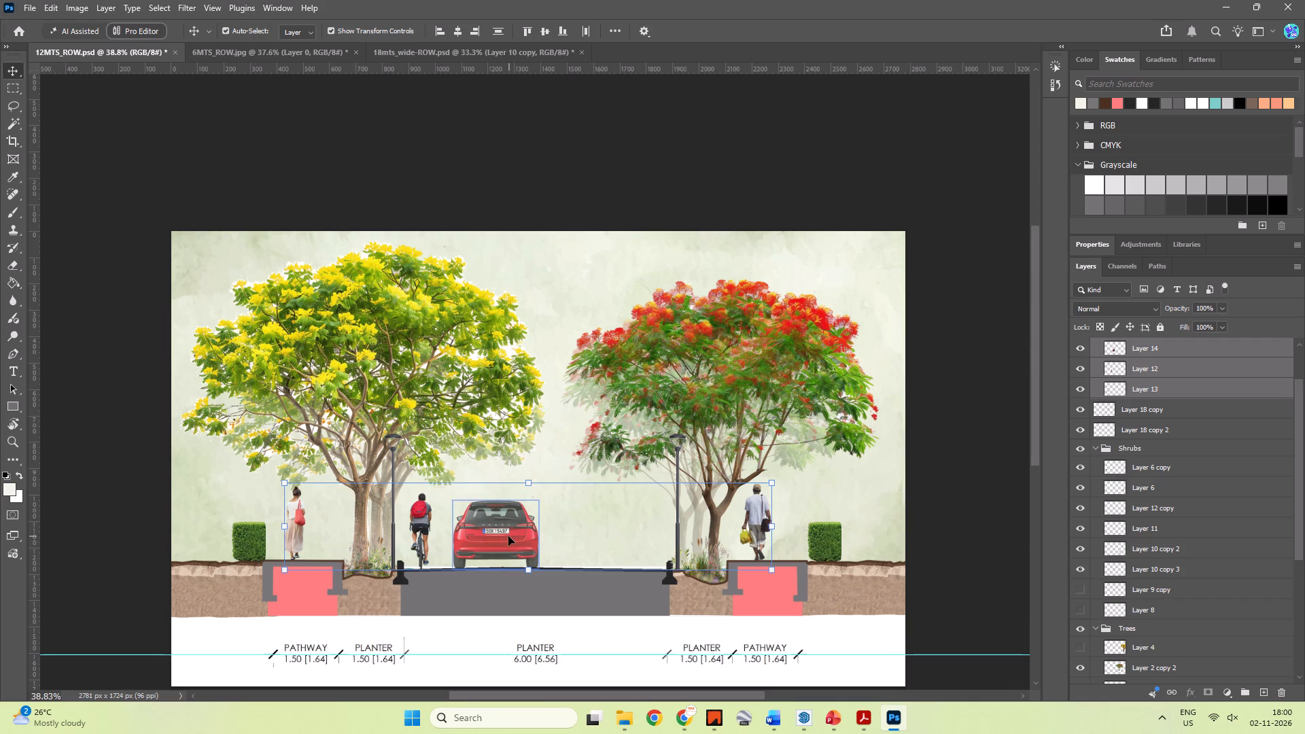
alt+drag(508, 536, 357, 97)
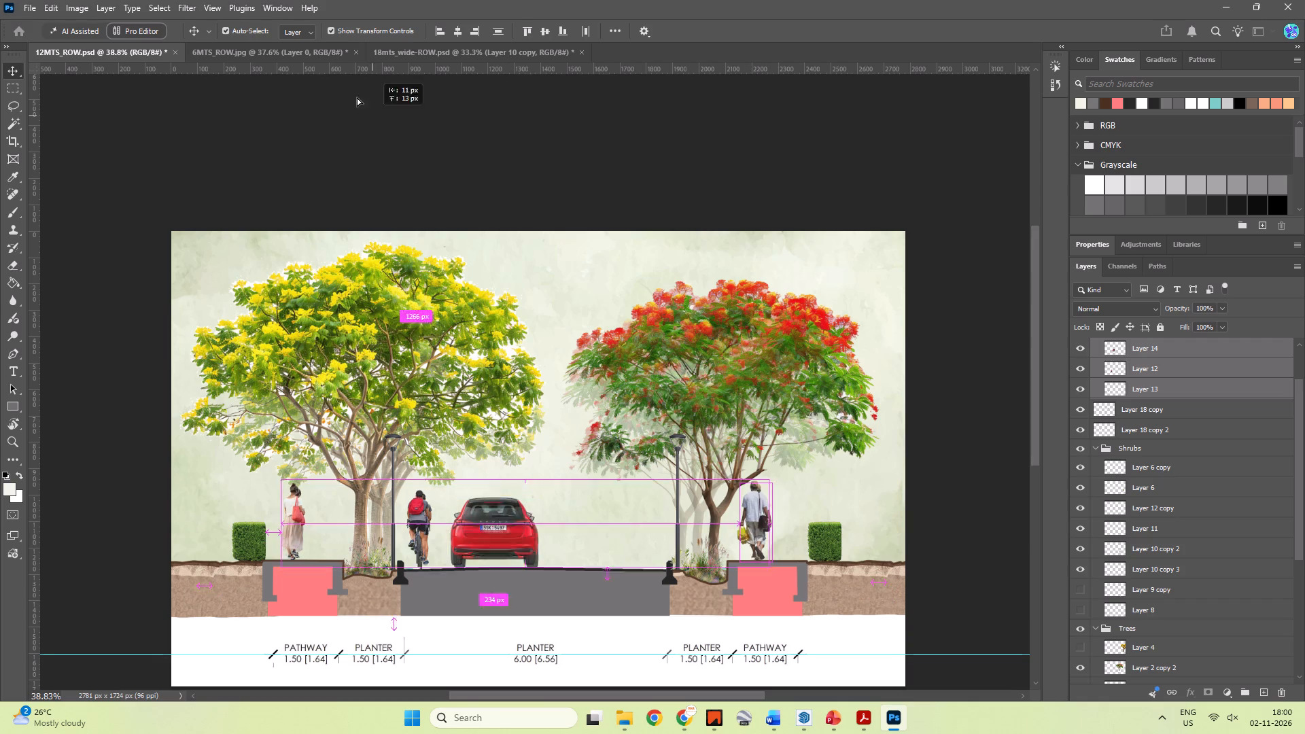
alt+drag(357, 97, 466, 488)
drag(450, 497, 491, 508)
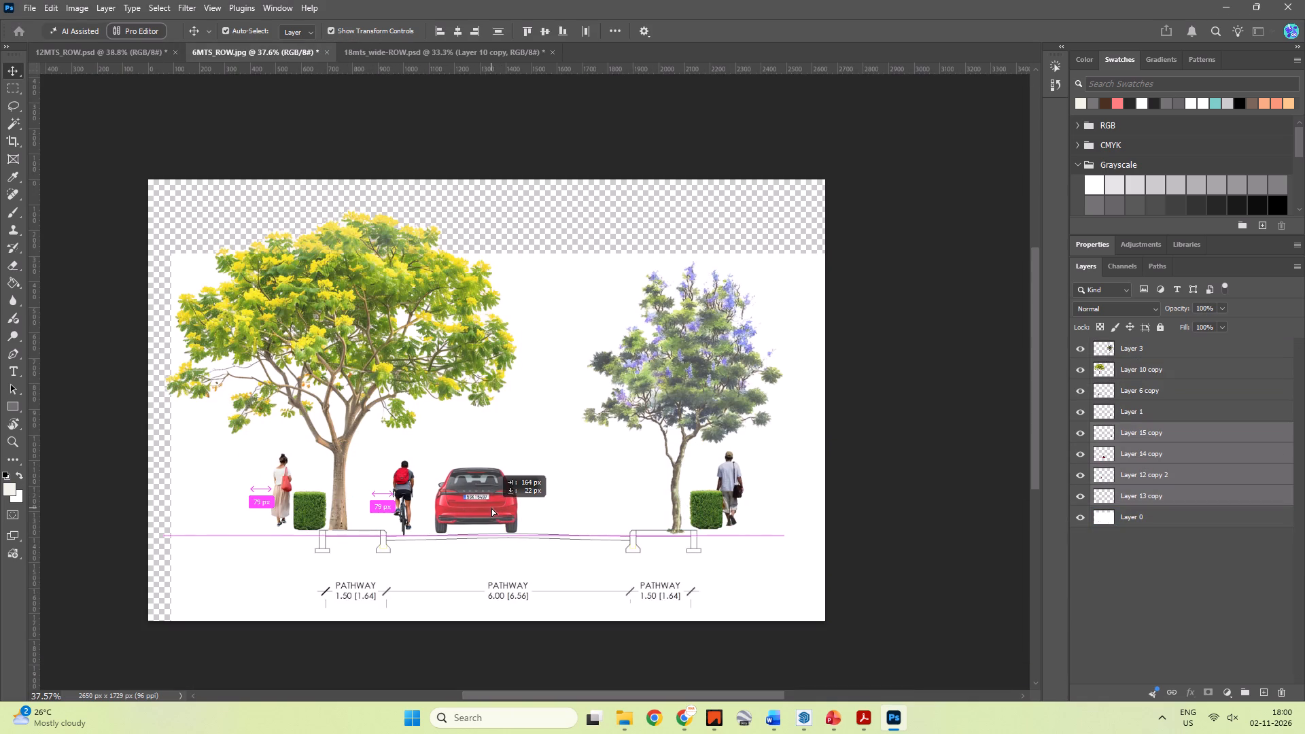
drag(491, 508, 488, 507)
Nudge the red car and the cyclist down together so their wheels rest on the 6 m road surface.
alt+scroll(468, 554, up, 11)
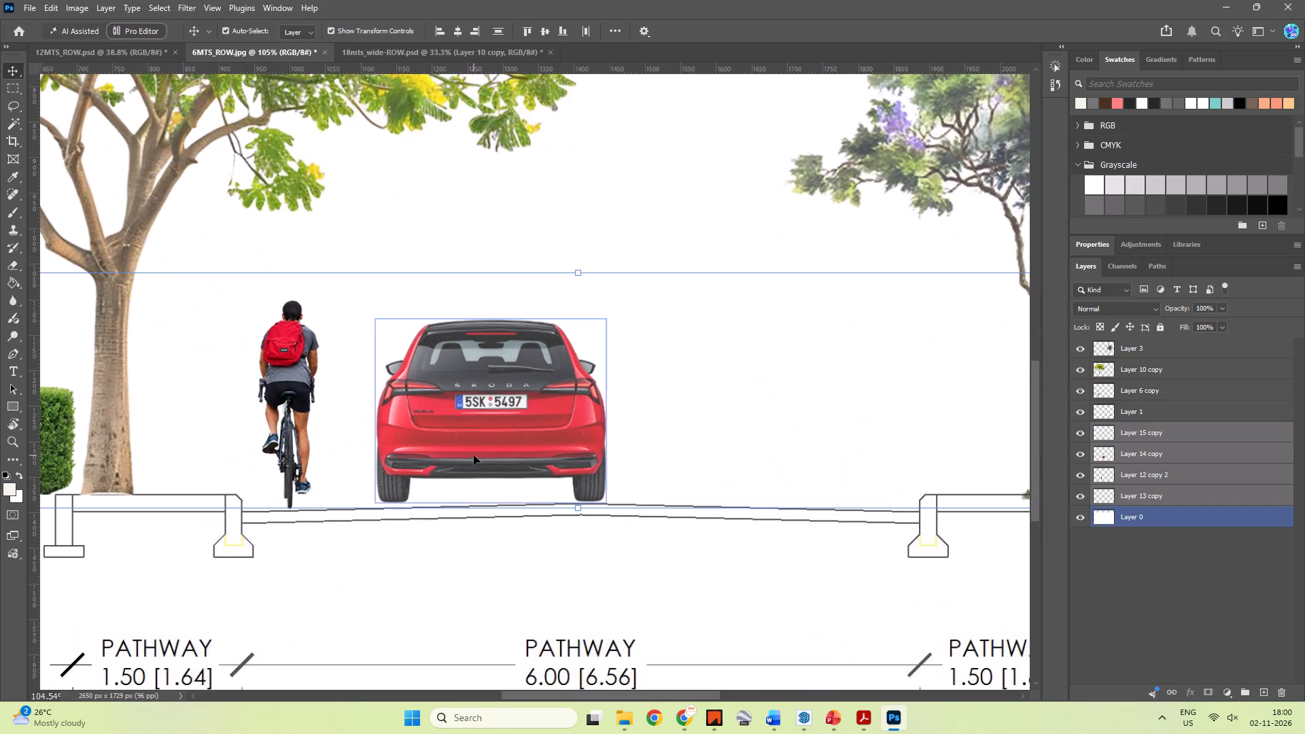
click(474, 455)
click(461, 561)
click(474, 458)
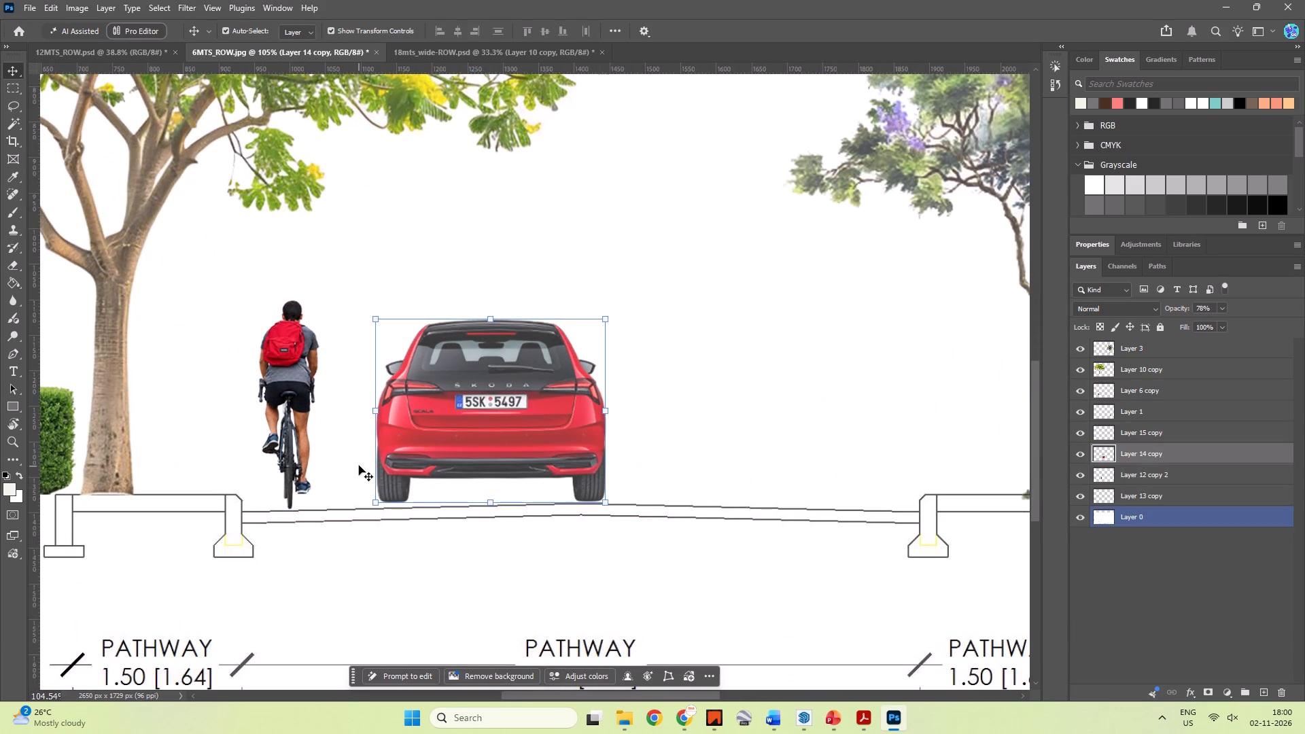
shift+click(295, 427)
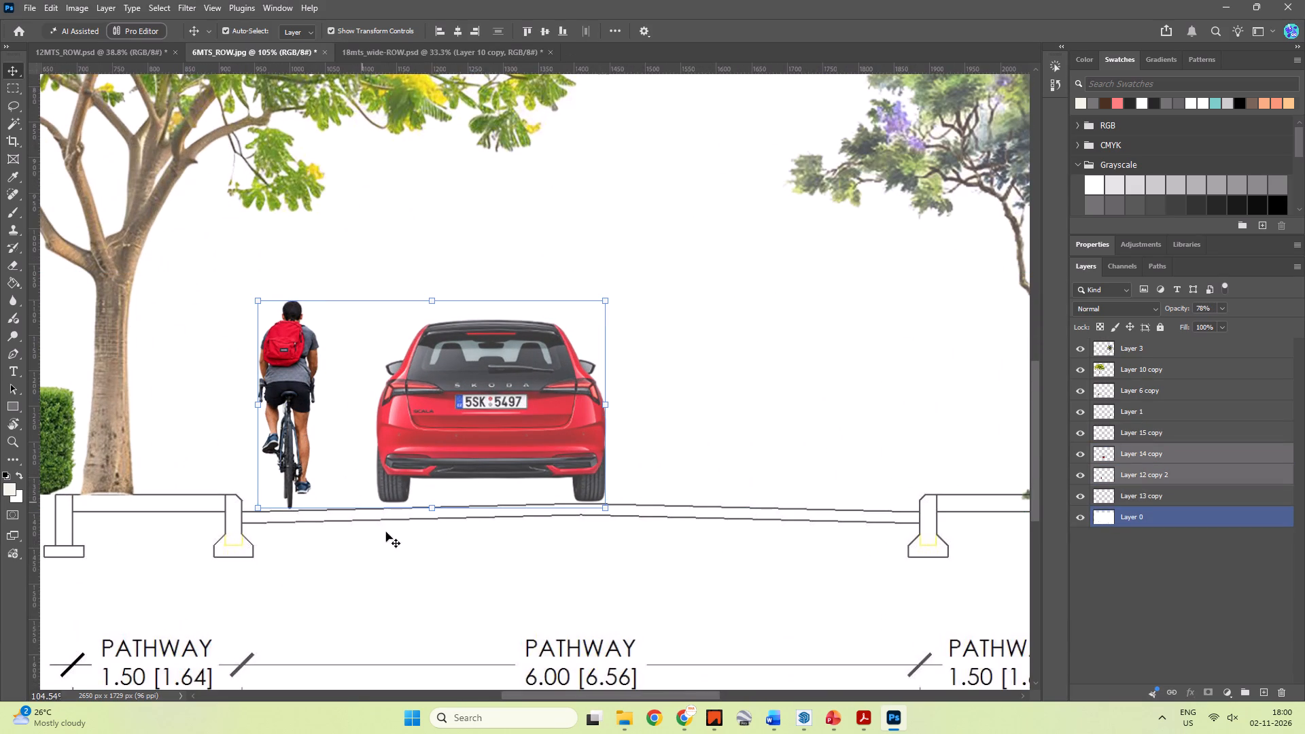
key(Down)
key(Down)
key(Down)
key(Down)
click(399, 556)
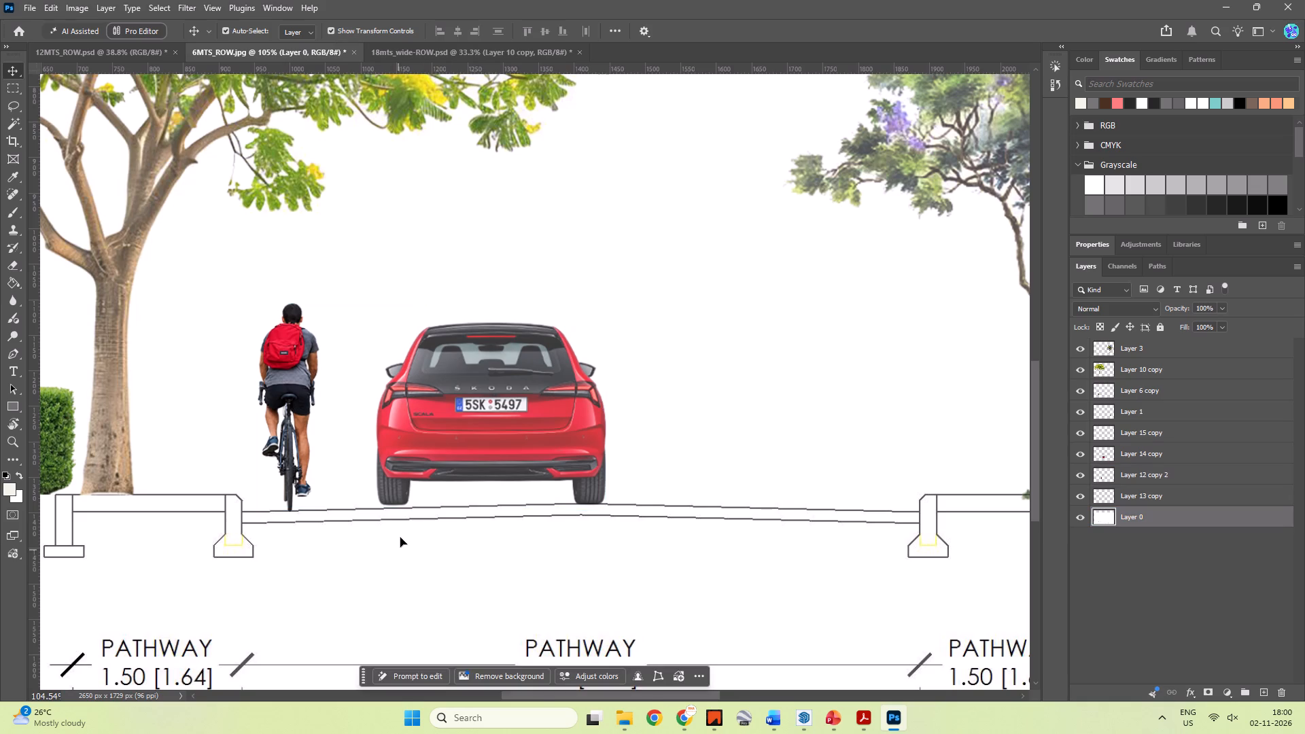
Try the walking man on the right pathway beside the purple-flowered tree and delete him from the 6 m section.
scroll(400, 538, down, 3)
ctrl+scroll(400, 533, down, 3)
alt+scroll(400, 529, down, 5)
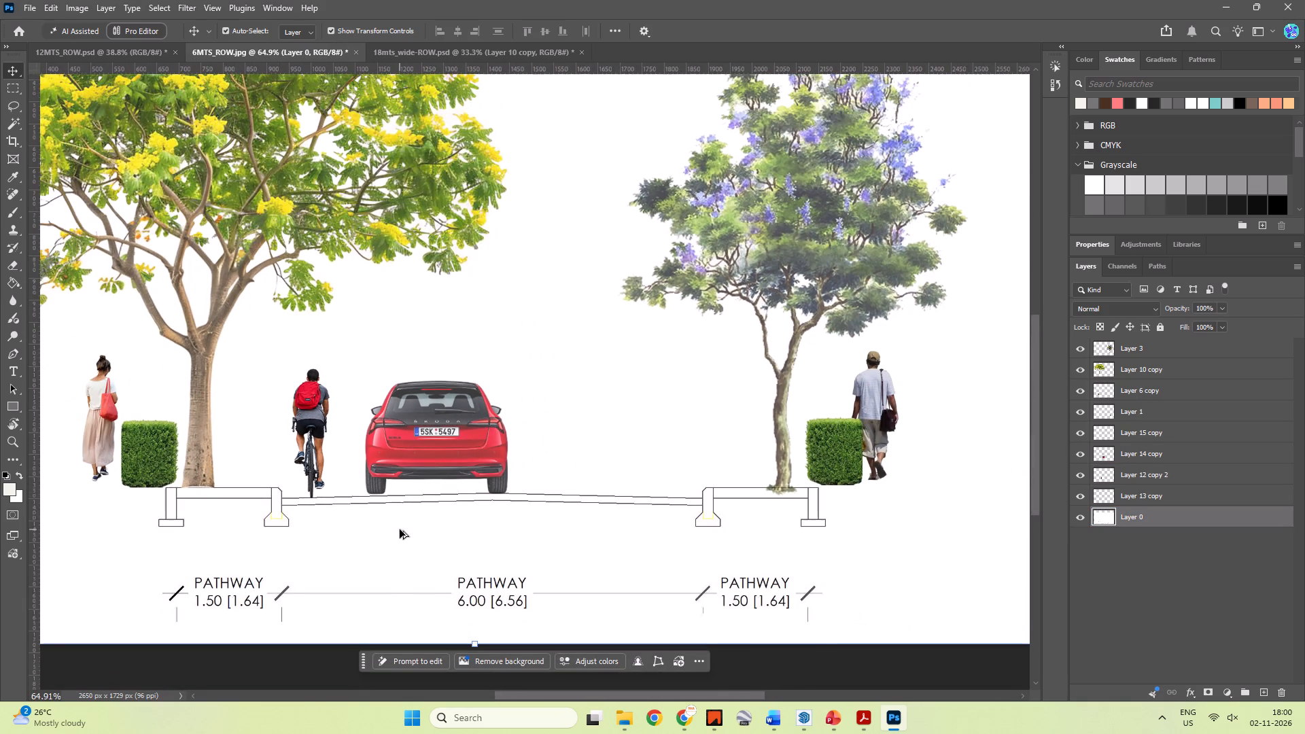
click(873, 400)
drag(882, 407, 739, 411)
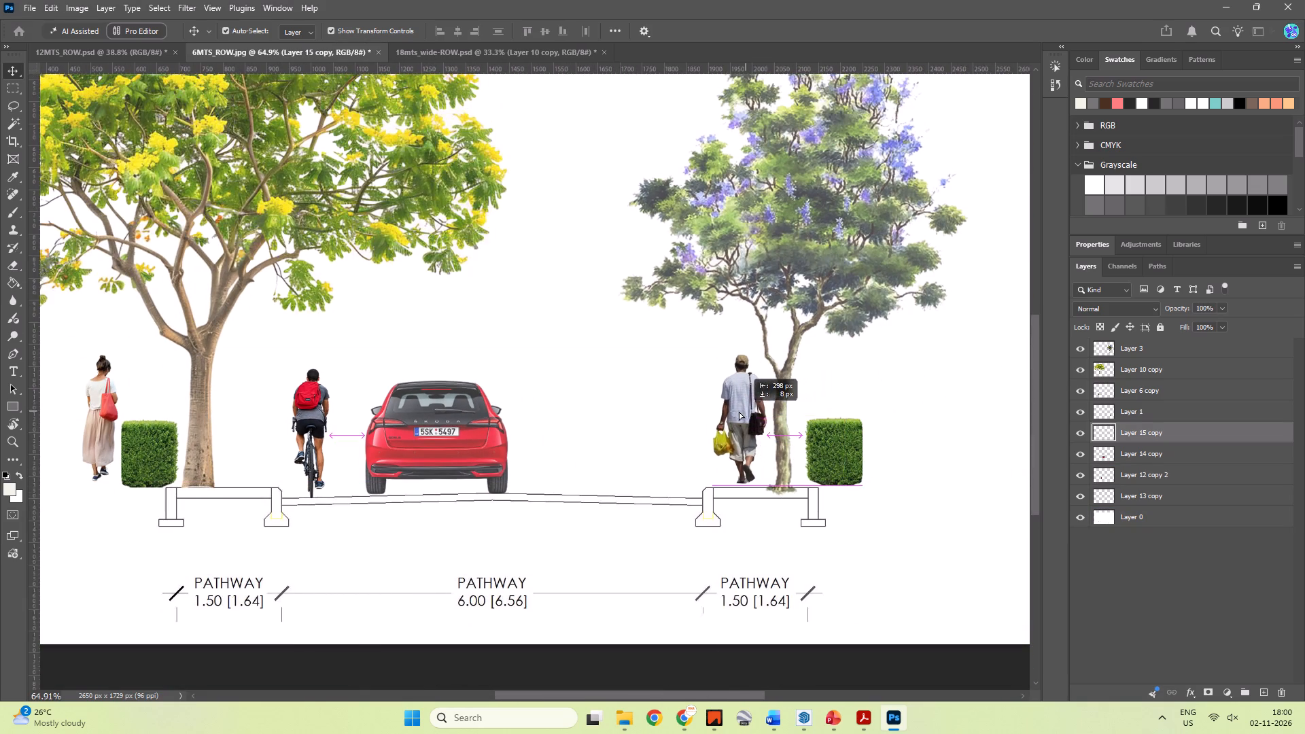
drag(739, 411, 736, 415)
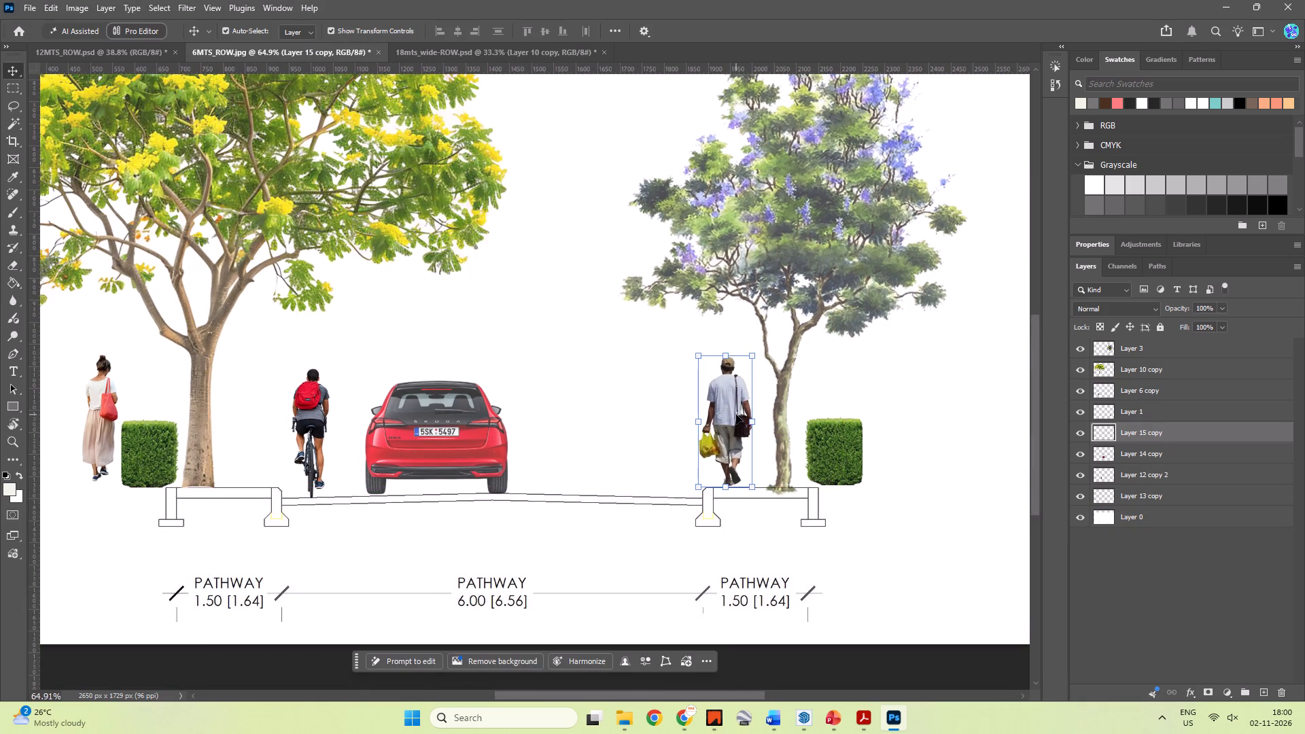
key(Delete)
Move the woman onto the left pathway, between the yellow tree's trunk and the cyclist.
click(86, 405)
drag(97, 404, 218, 419)
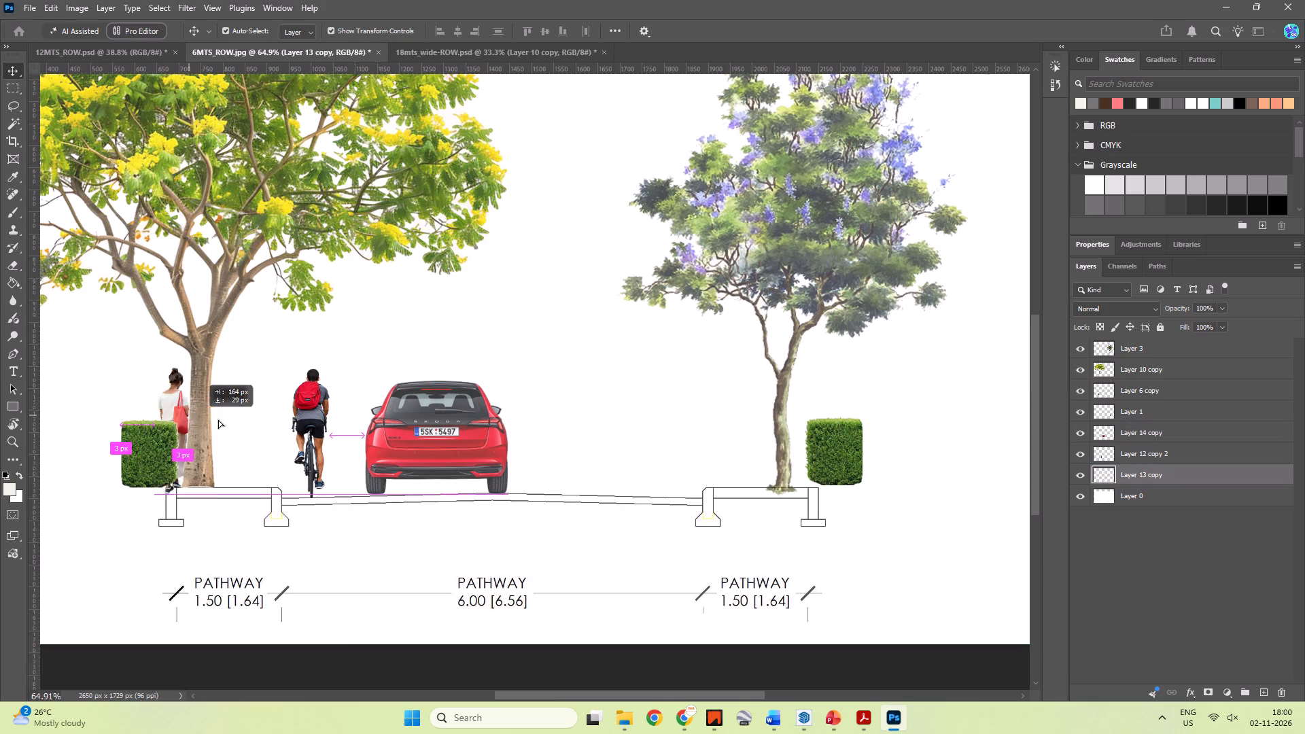
drag(218, 419, 243, 415)
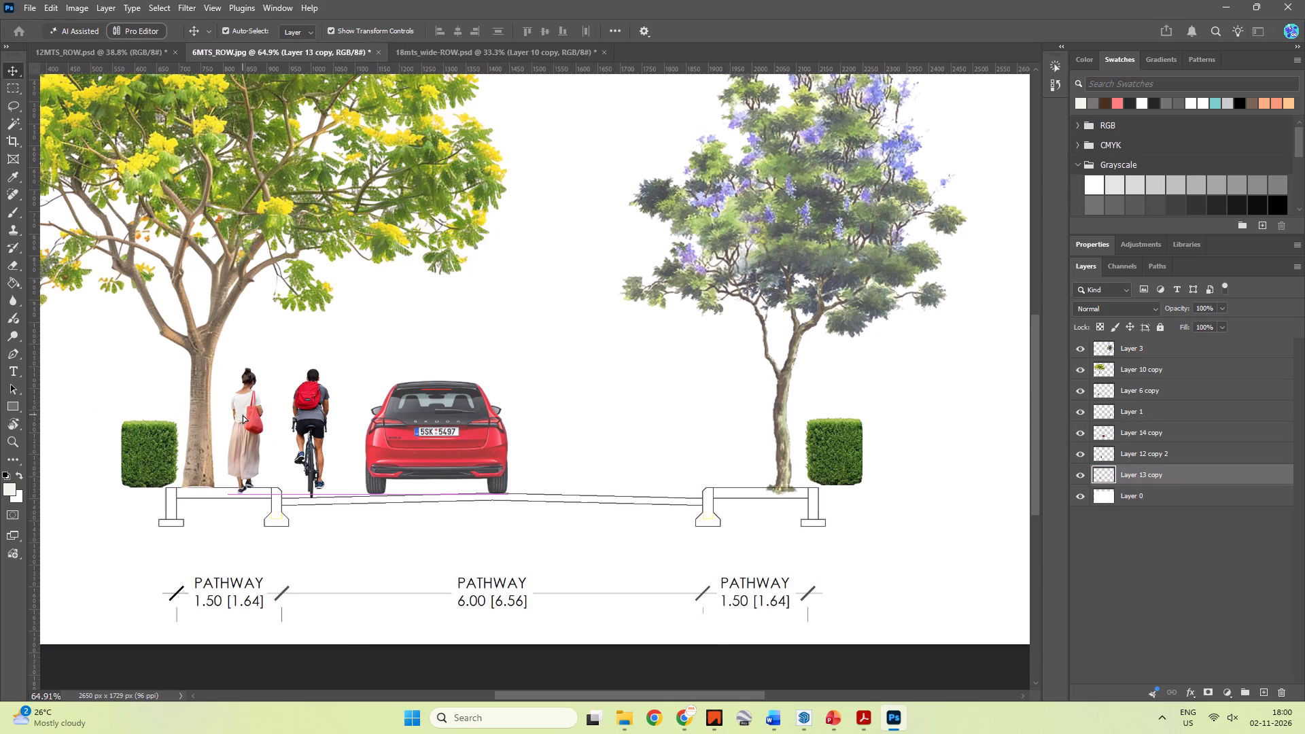
click(332, 546)
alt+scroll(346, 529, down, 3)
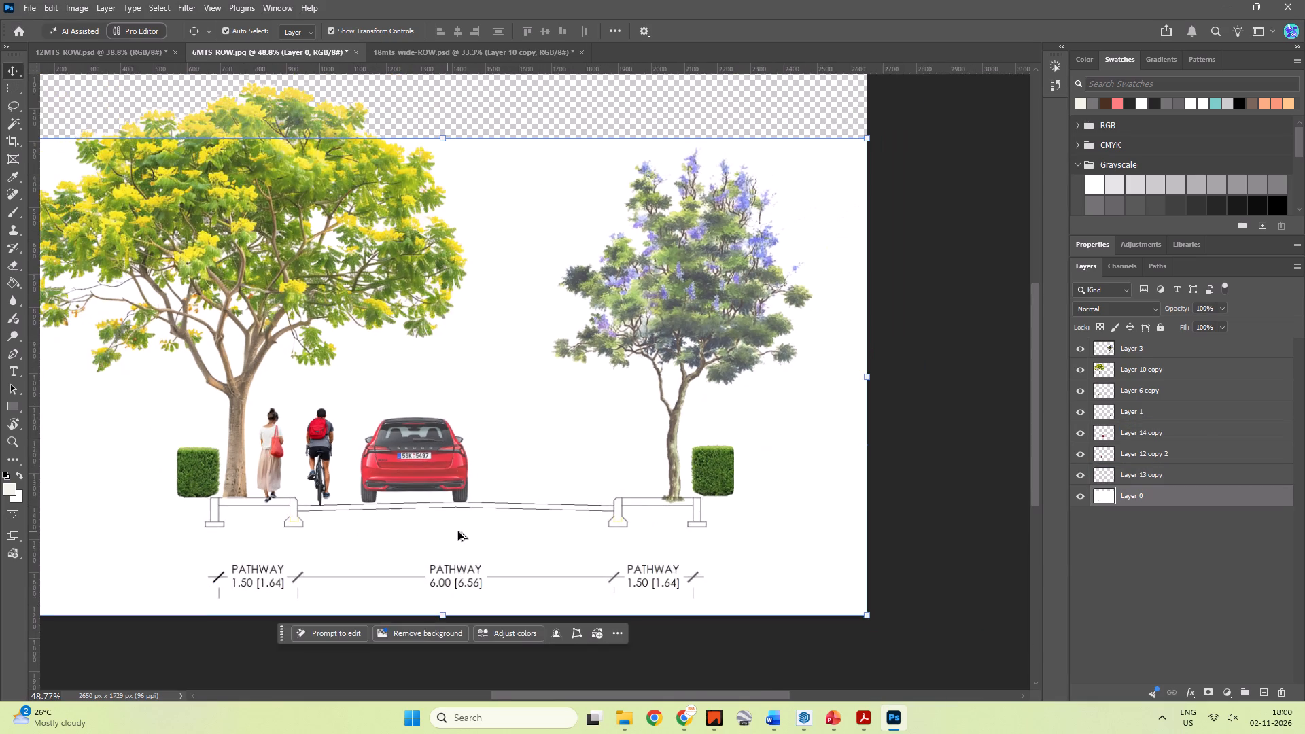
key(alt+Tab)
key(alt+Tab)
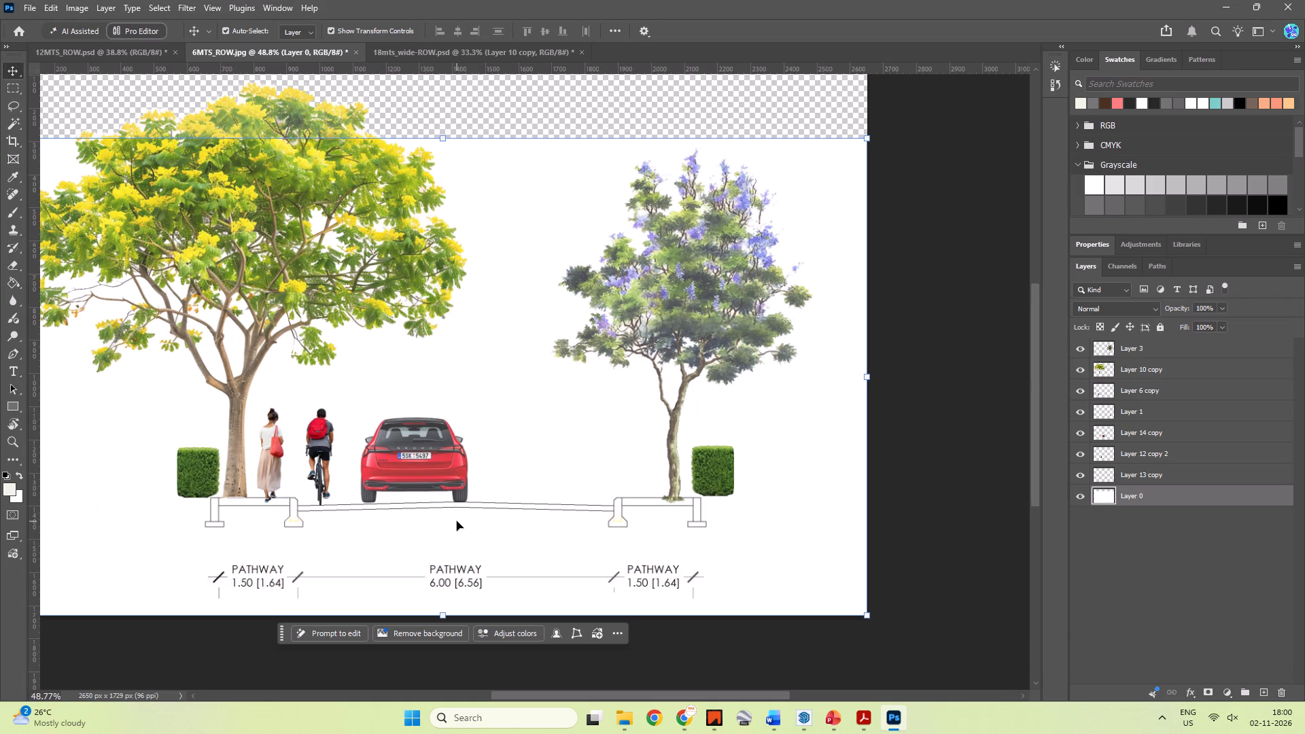
Duplicate the purple-flowered tree (Layer 3) slightly to the left of the original on the right pathway.
alt+scroll(445, 500, down, 2)
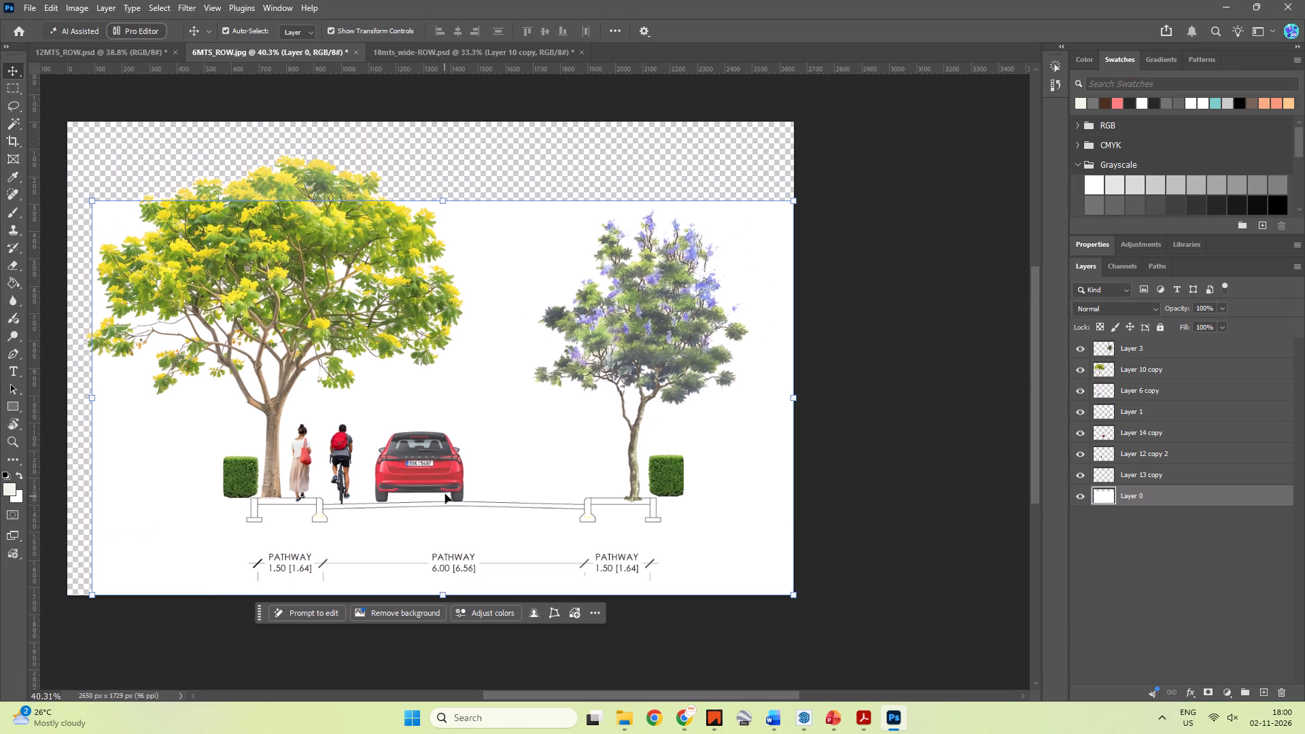
click(632, 384)
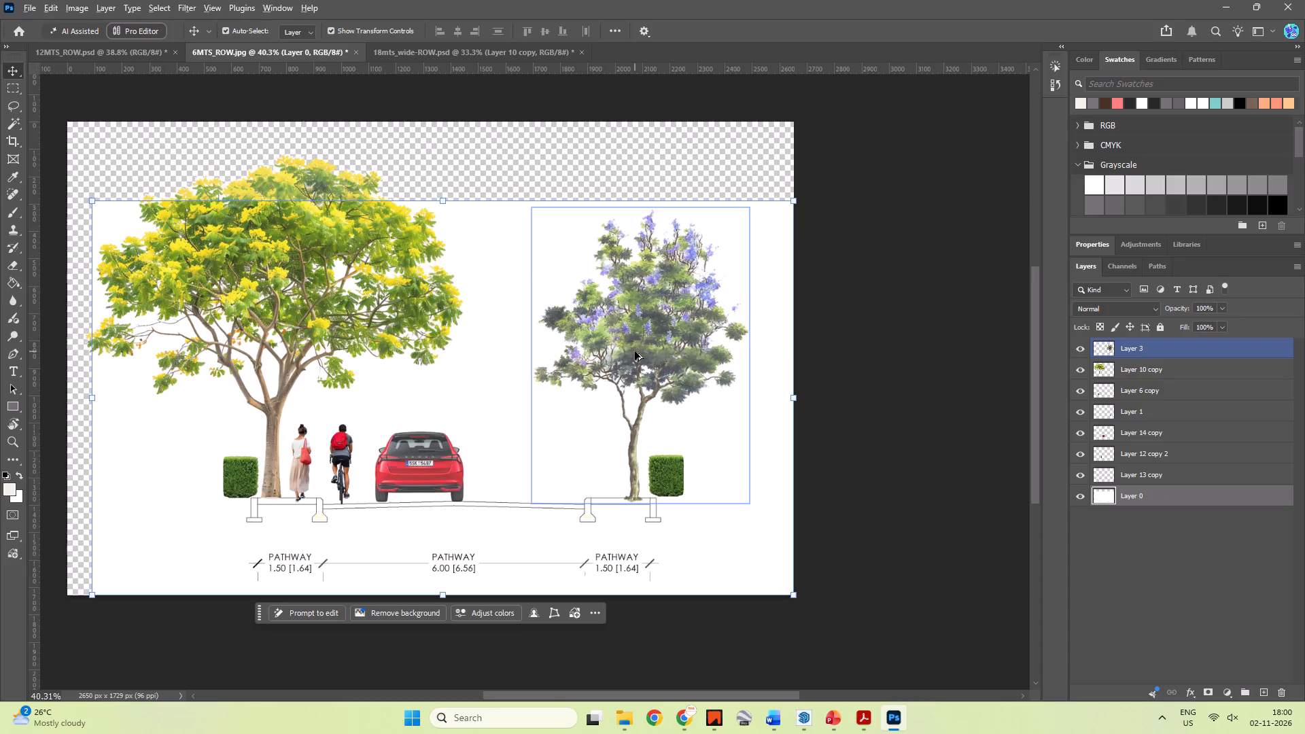
alt+drag(640, 346, 628, 345)
click(638, 285)
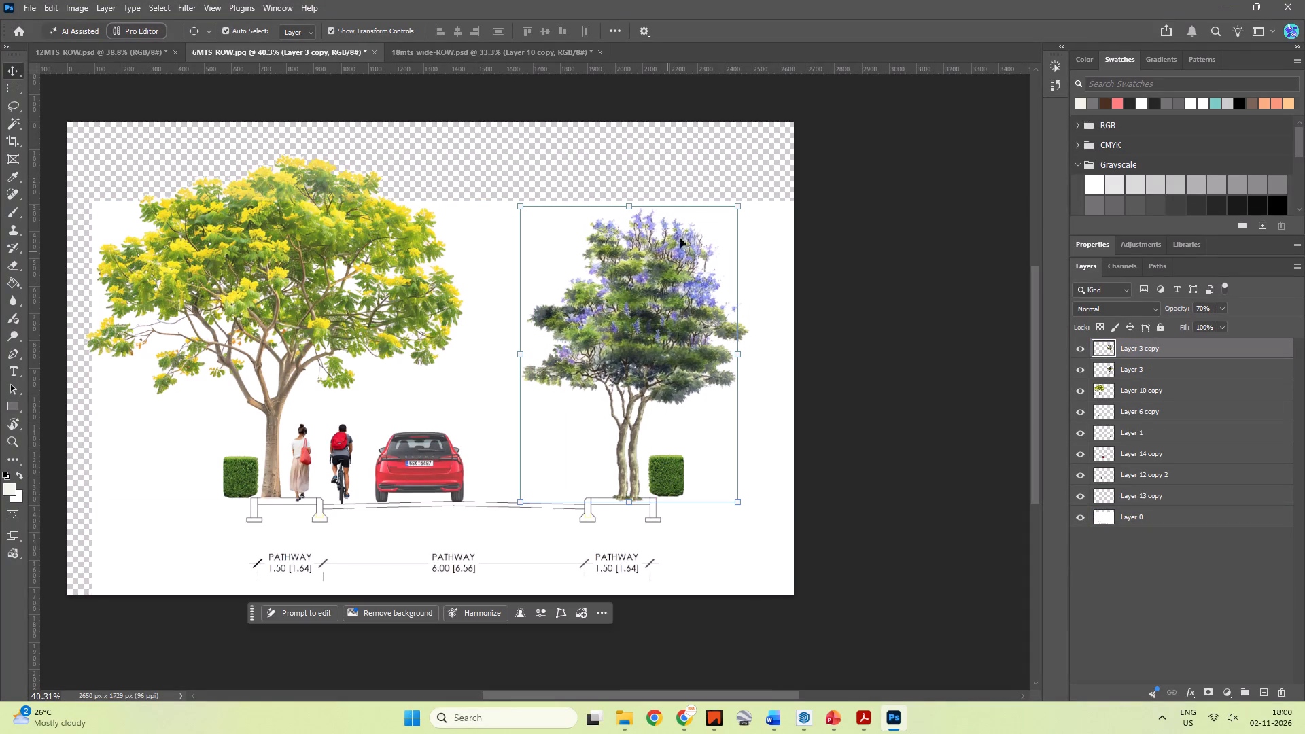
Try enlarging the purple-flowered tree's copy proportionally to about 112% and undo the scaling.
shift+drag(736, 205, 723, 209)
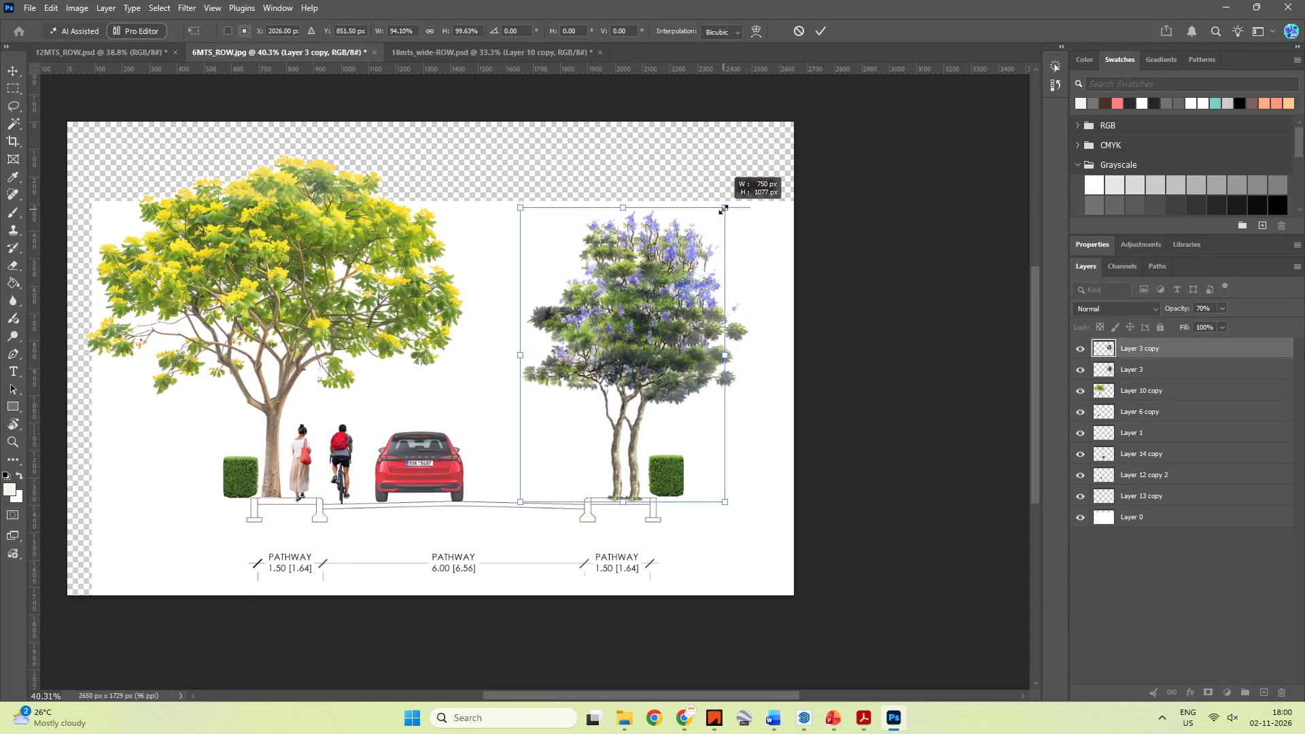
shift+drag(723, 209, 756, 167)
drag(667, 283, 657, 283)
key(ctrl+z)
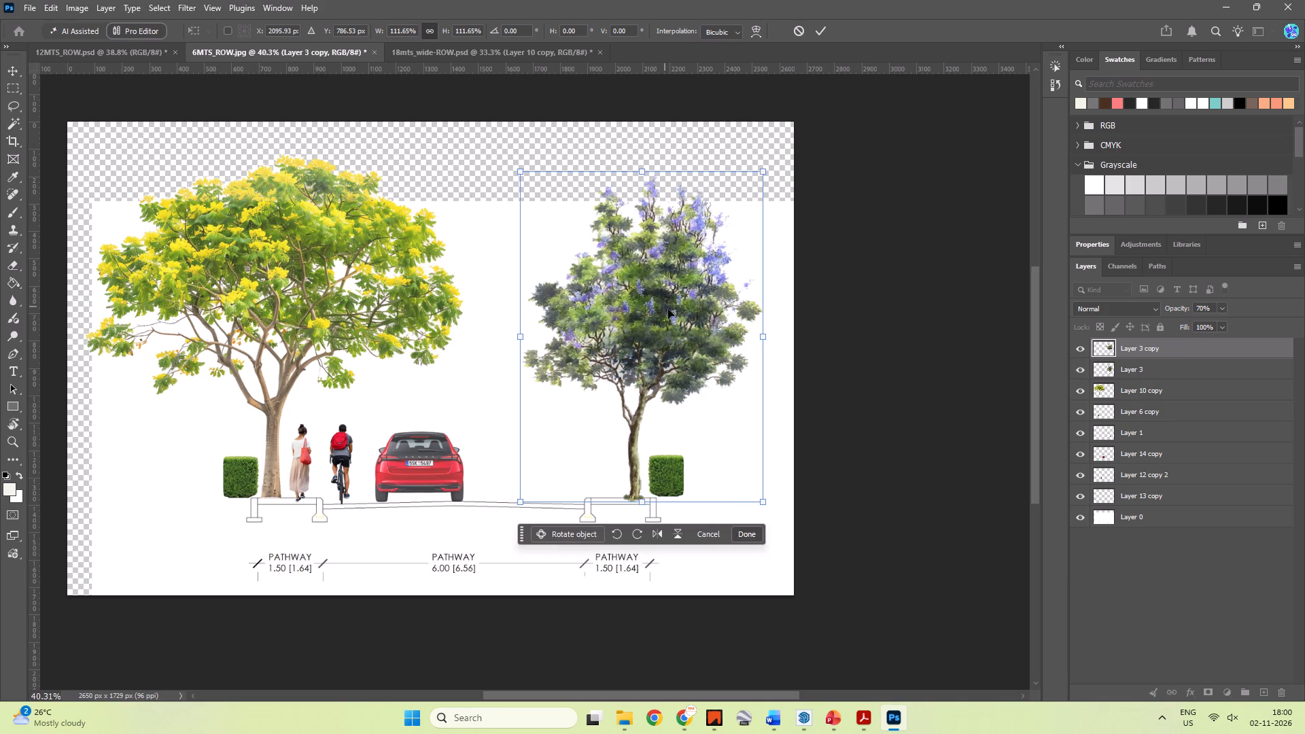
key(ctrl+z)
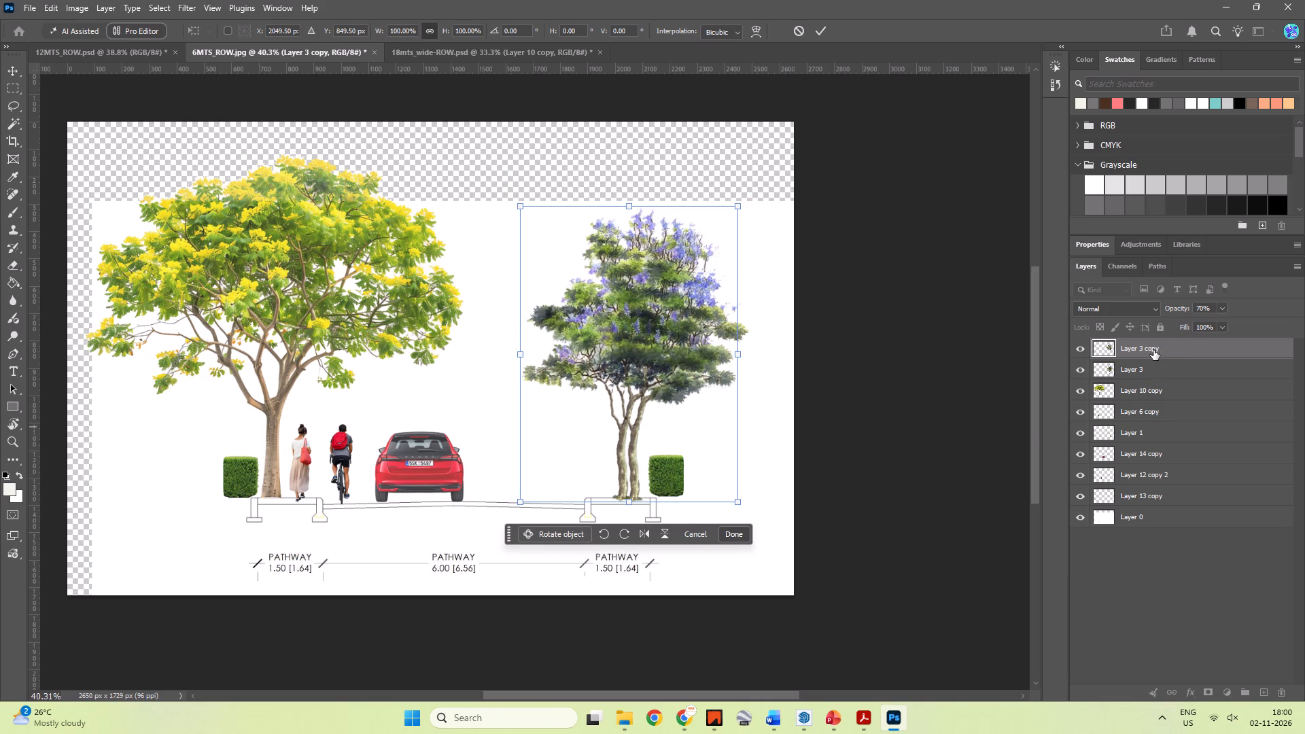
Place Layer 3 copy below Layer 3 and enlarge it proportionally to about 112%, with its trunk overlapping the original's.
drag(1153, 350, 1153, 376)
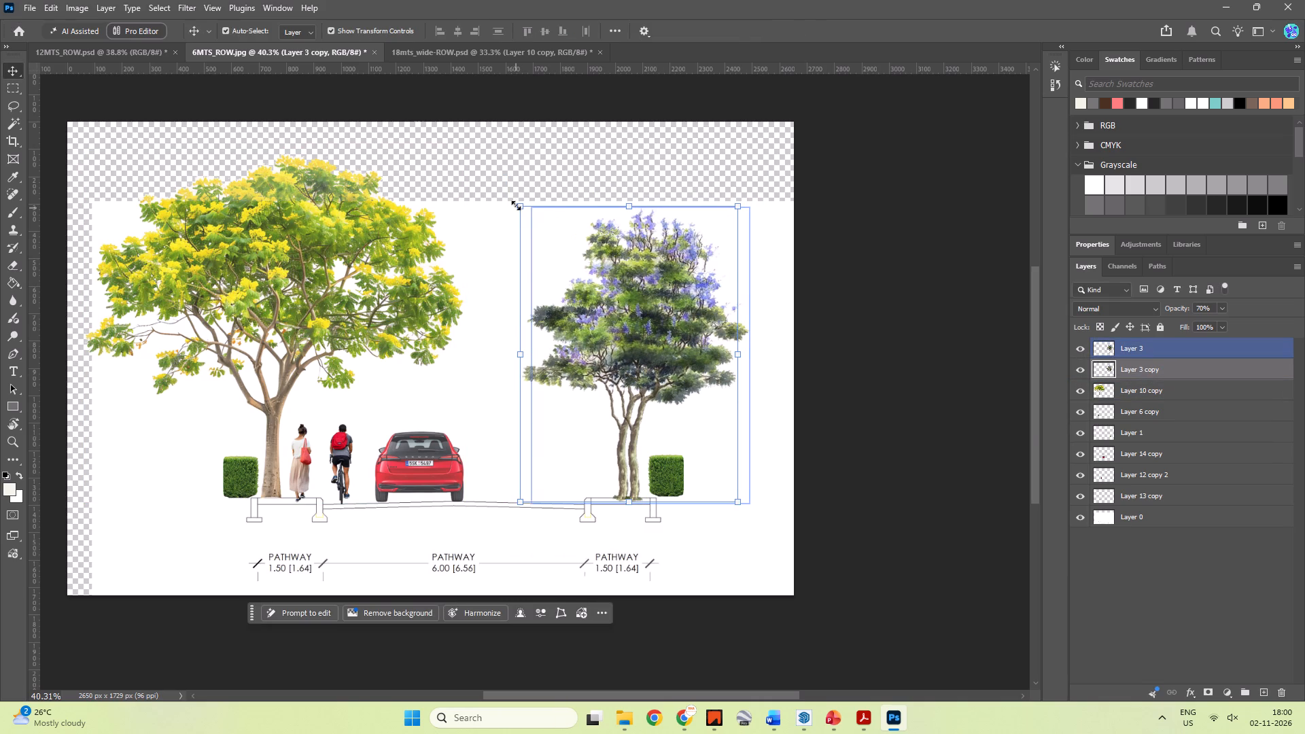
shift+drag(519, 204, 494, 169)
drag(604, 270, 617, 275)
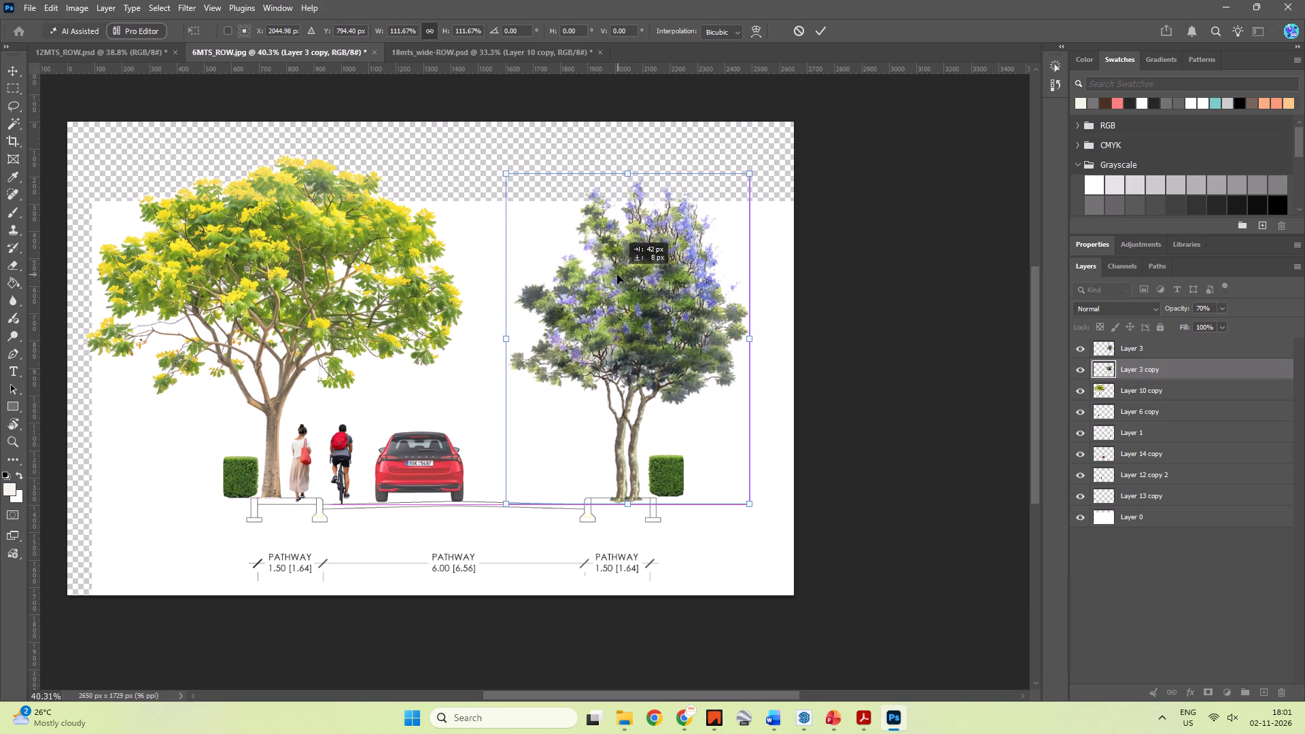
drag(617, 275, 623, 275)
key(Left)
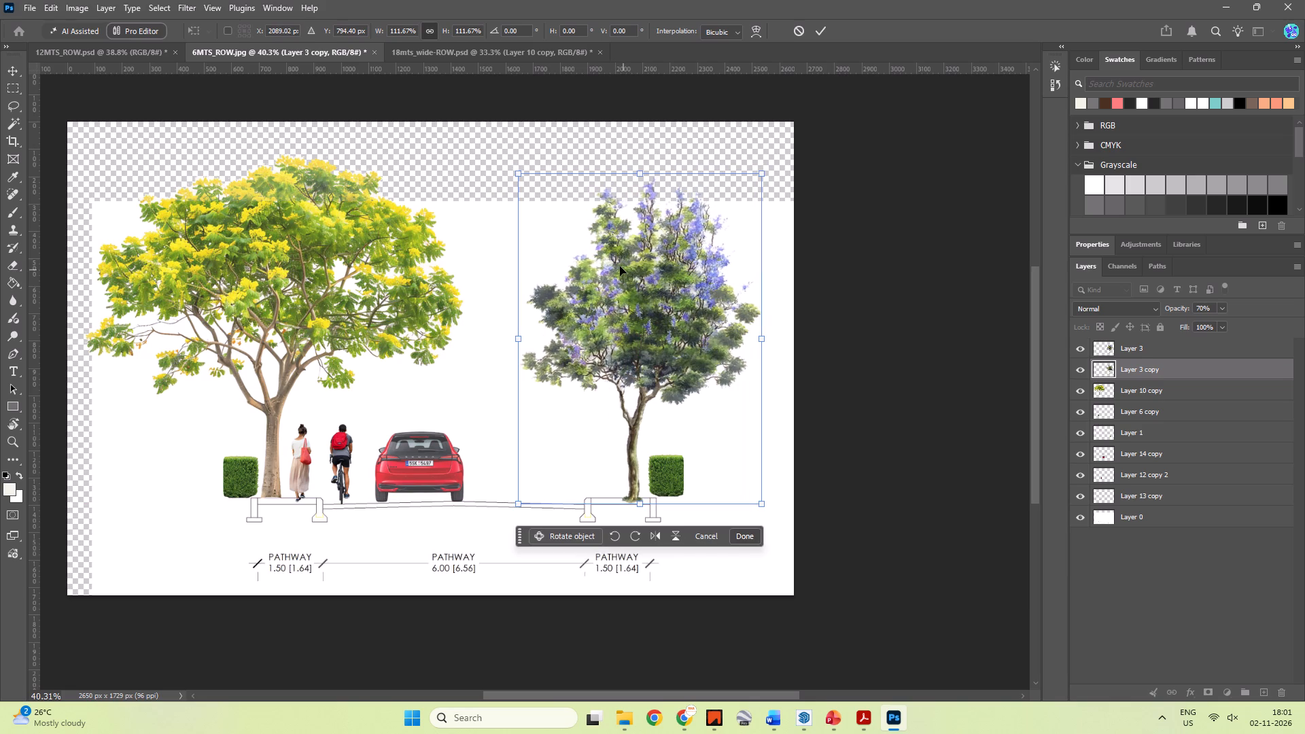
key(Left)
key(Left)
key(Left)
key(Left)
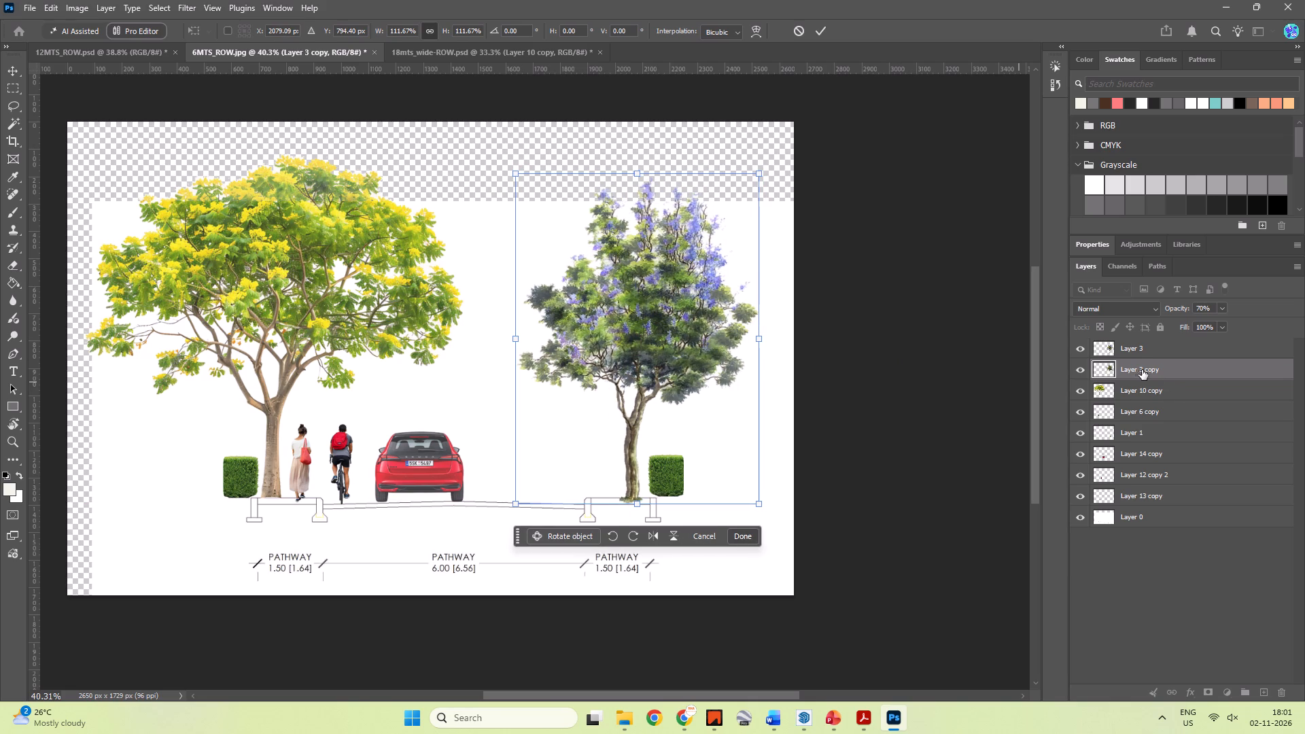
Set the opacity of Layer 3 copy to 40% and shift it slightly left behind the original purple-flowered tree.
click(1219, 306)
drag(1217, 324, 1204, 324)
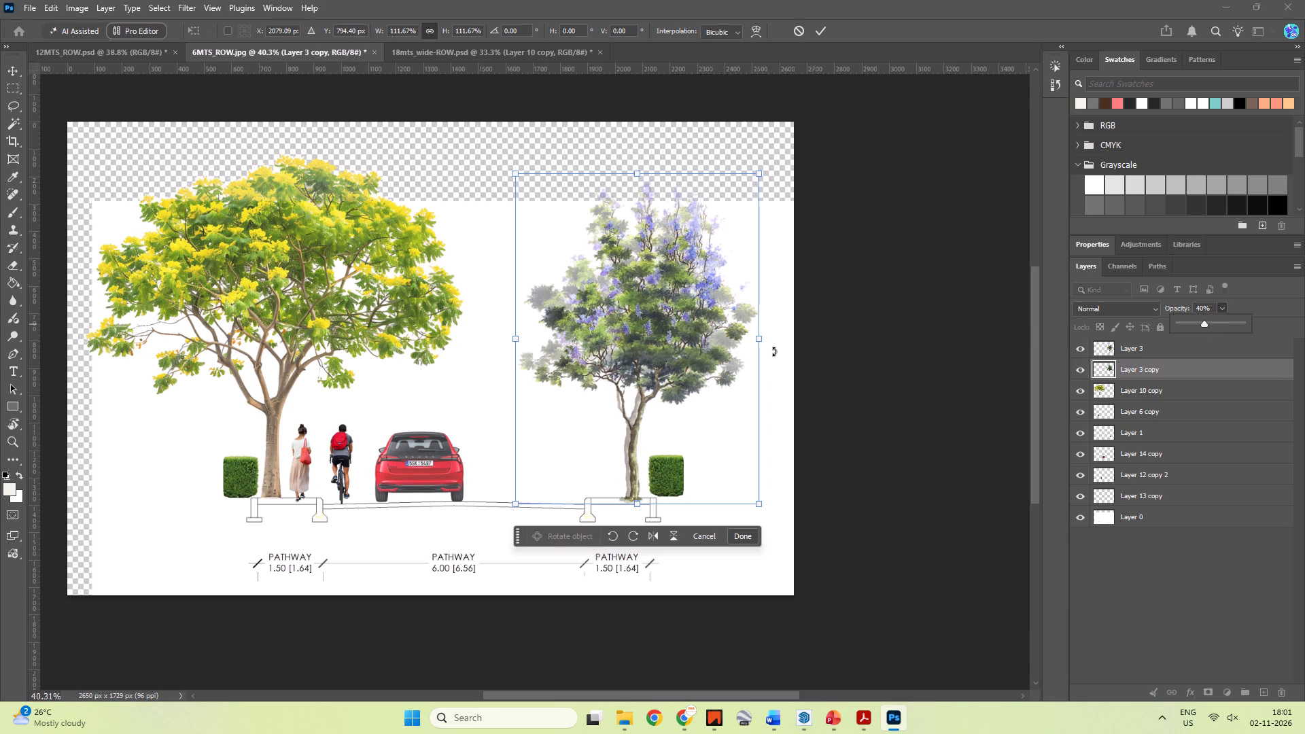
alt+drag(603, 247, 590, 243)
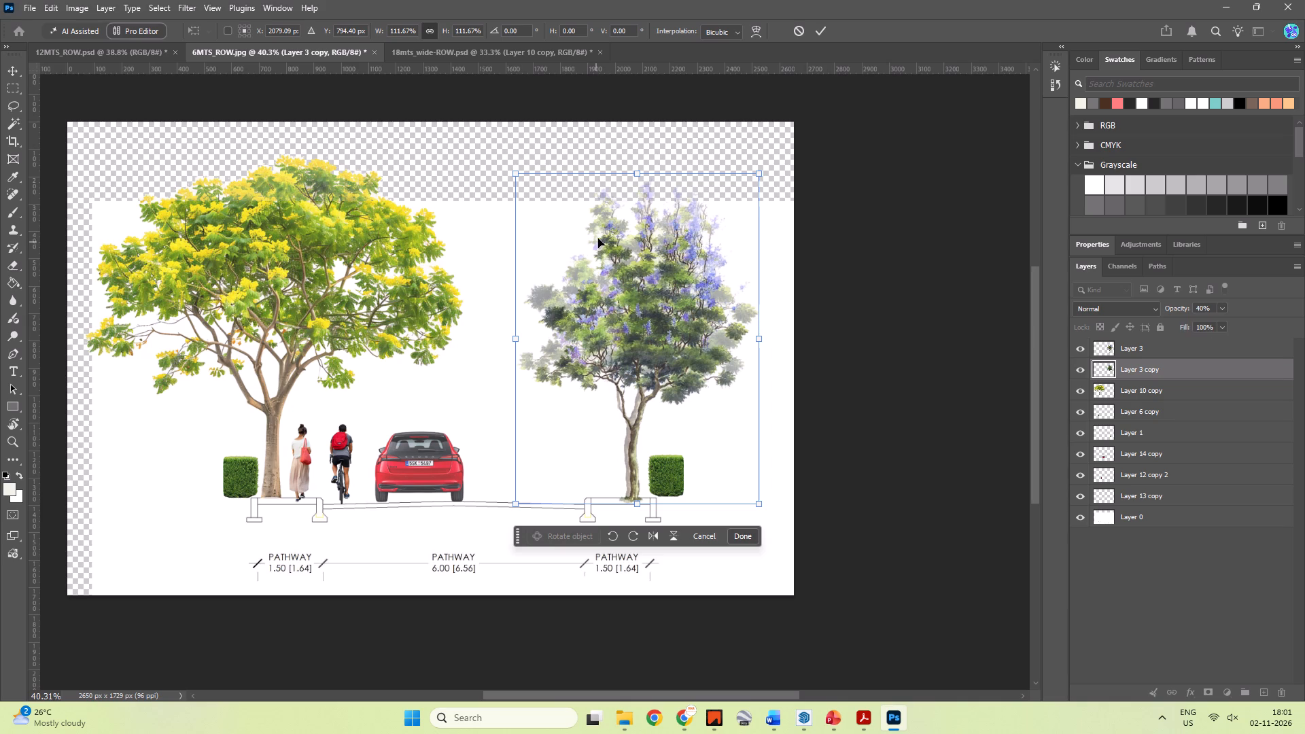
click(597, 228)
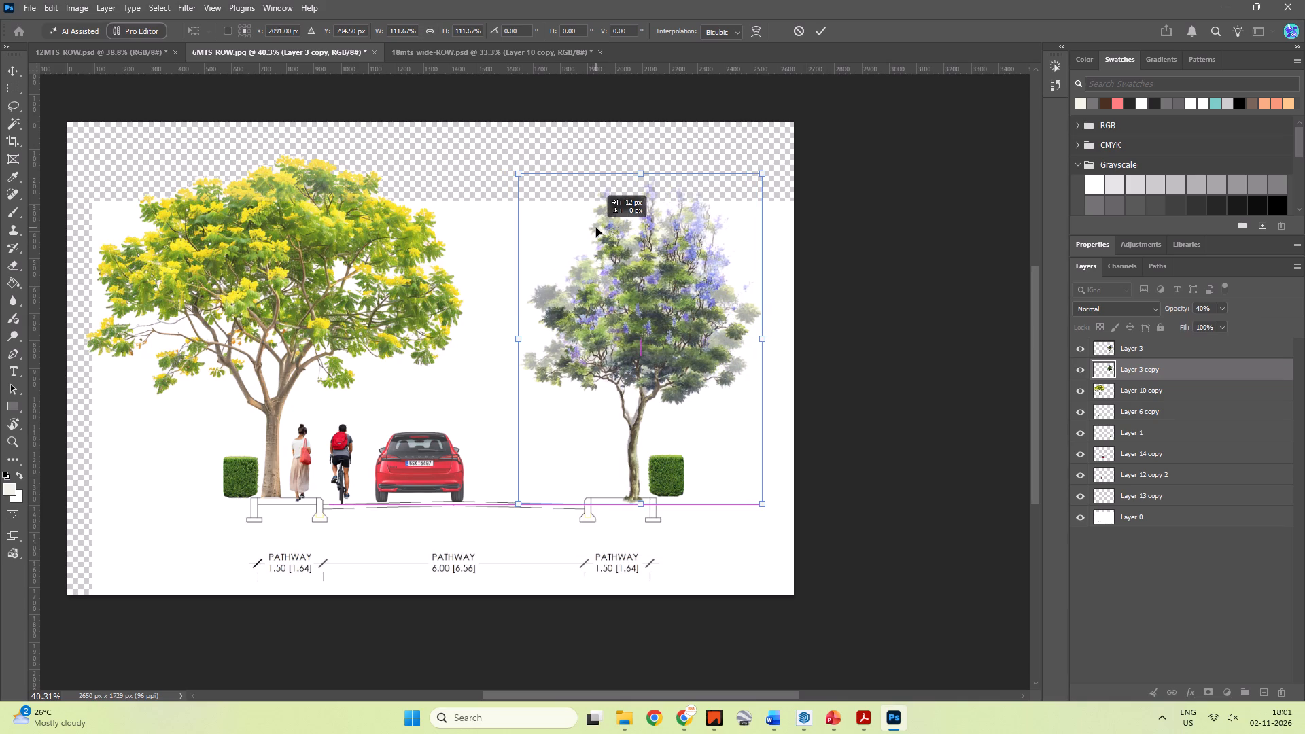
key(v)
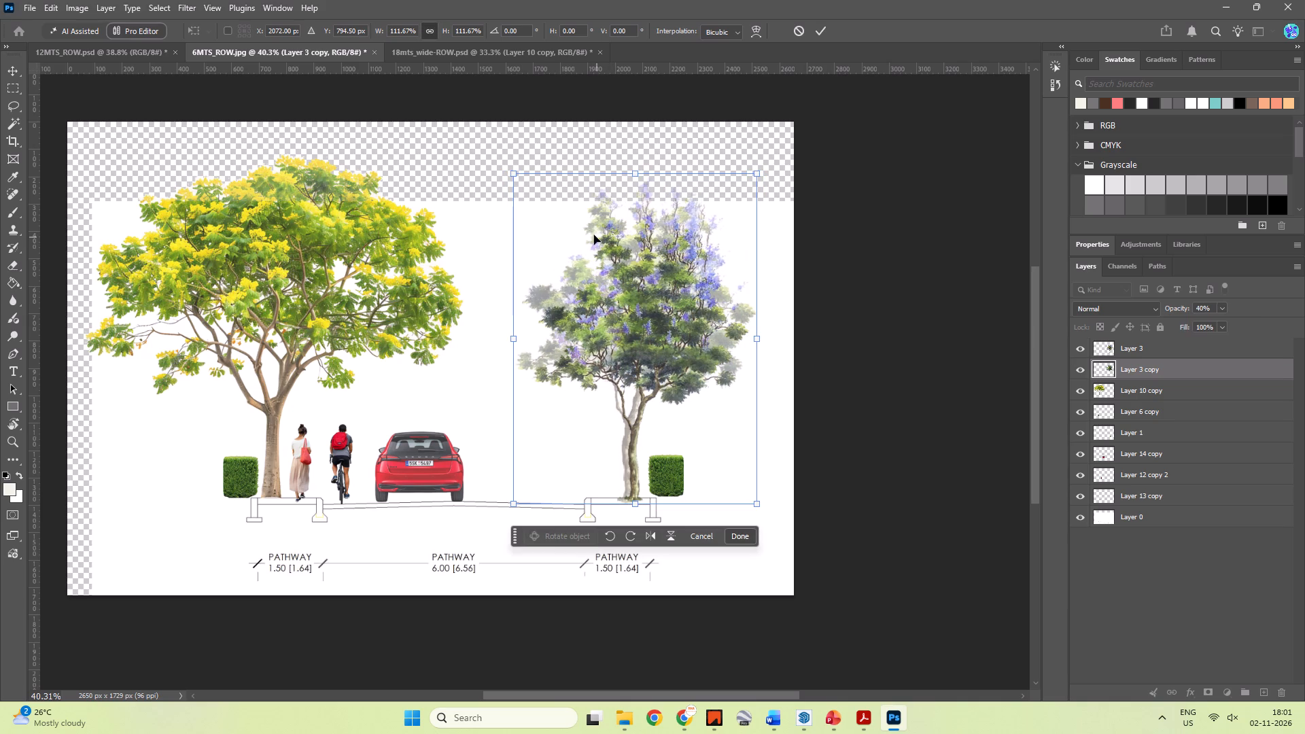
alt+click(603, 227)
Duplicate Layer 3 copy within 6MTS_ROW.jpg and shift the new 40% opacity tree slightly left of it.
right_click(1150, 368)
right_click(1151, 370)
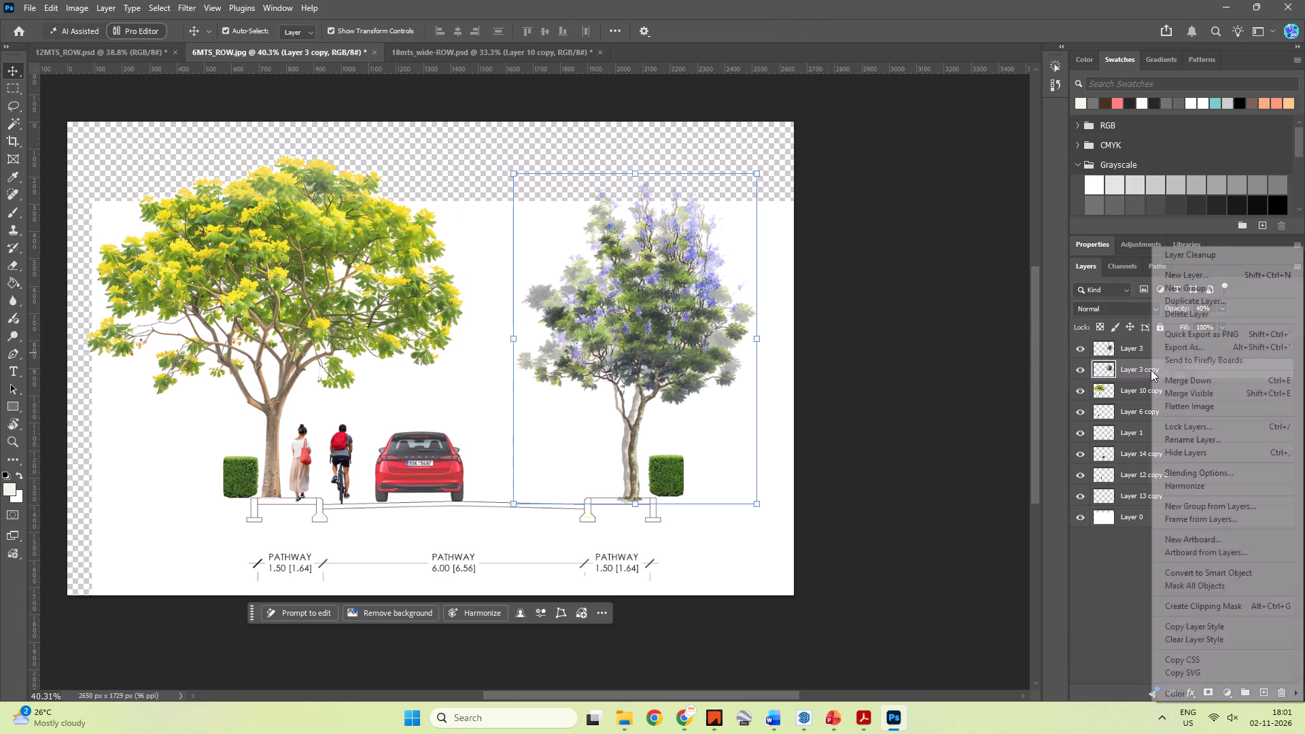
click(1181, 299)
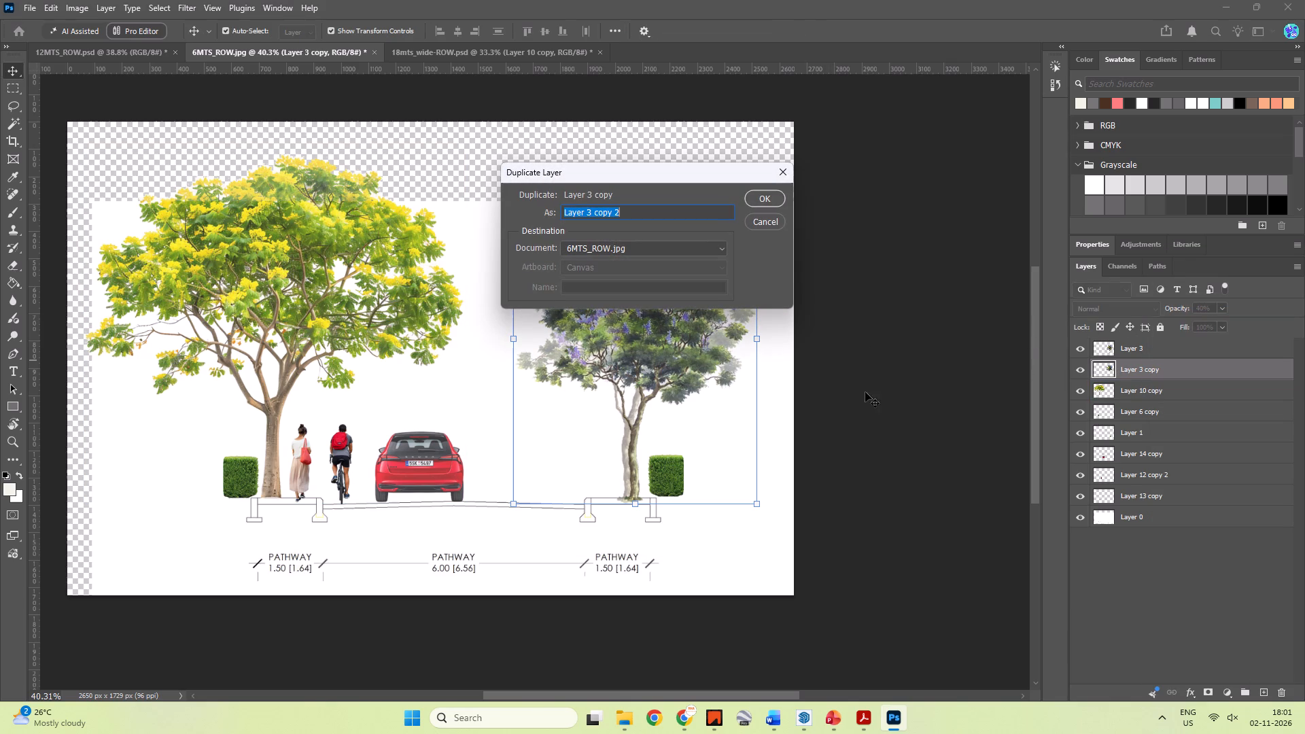
click(752, 205)
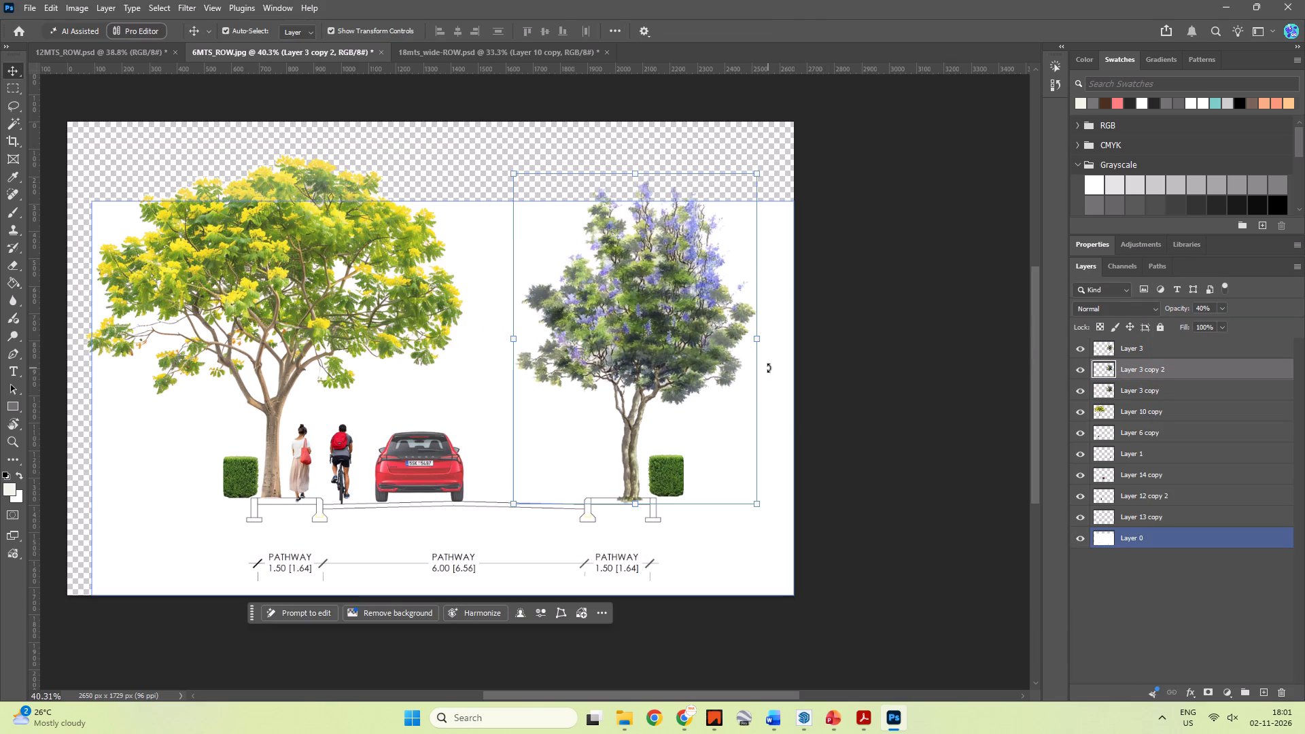
key(Left)
key(Left)
key(Left)
key(Left)
key(Left)
key(Left)
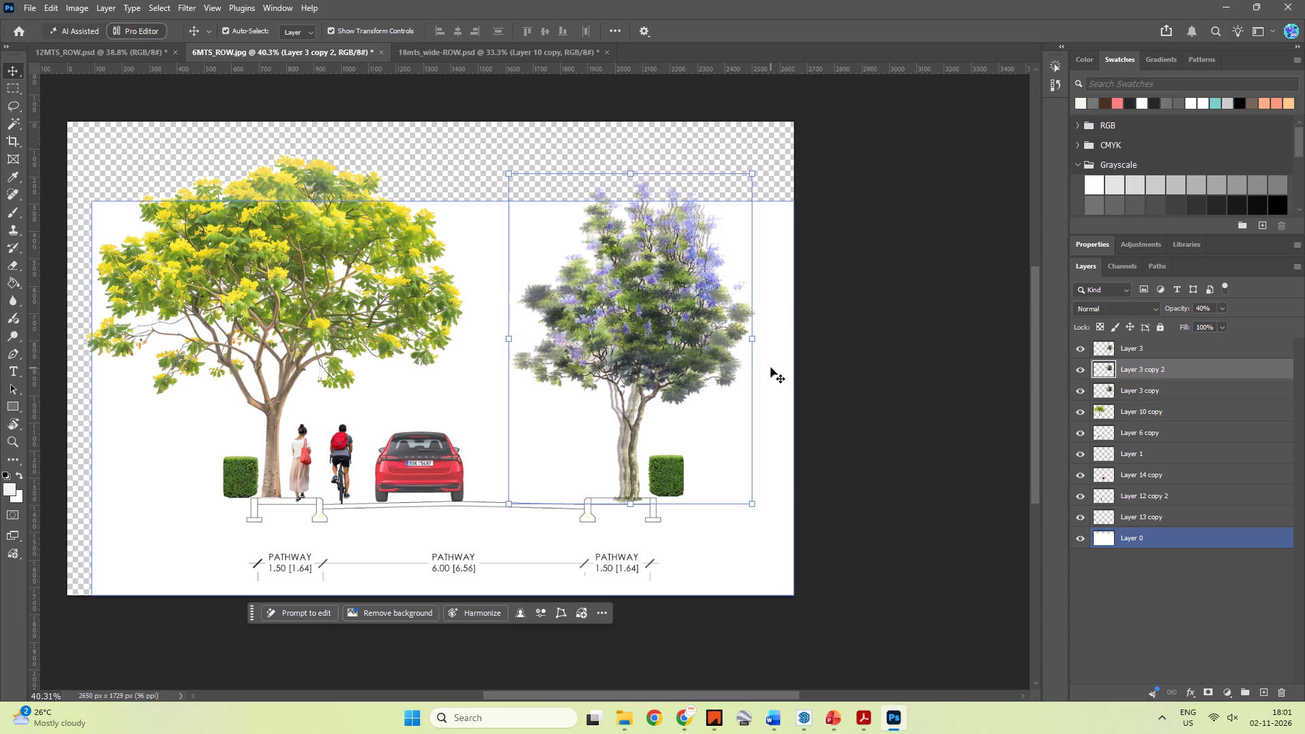
key(Left)
key(Left)
key(Left)
key(Left)
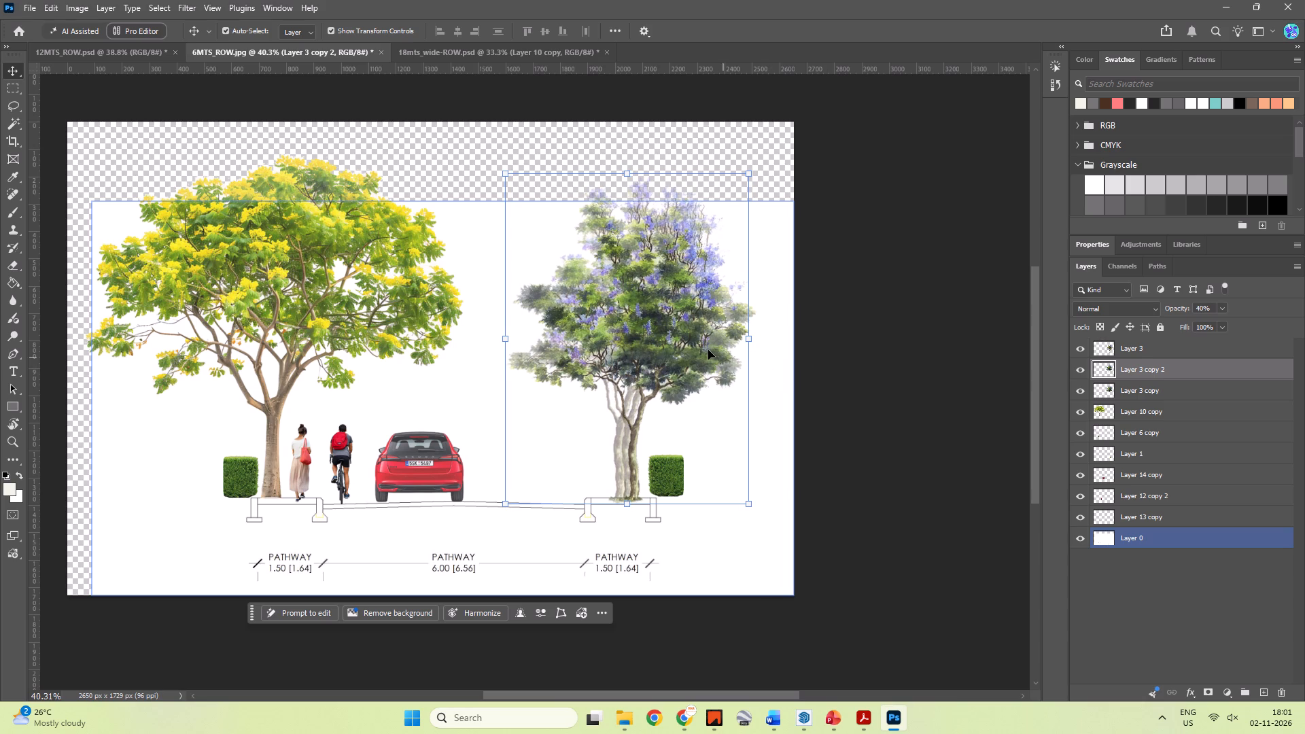
Enlarge Layer 3 copy 2 proportionally to about 103% and nudge it slightly right, keeping its trunk base on the pathway.
shift+drag(504, 177, 502, 174)
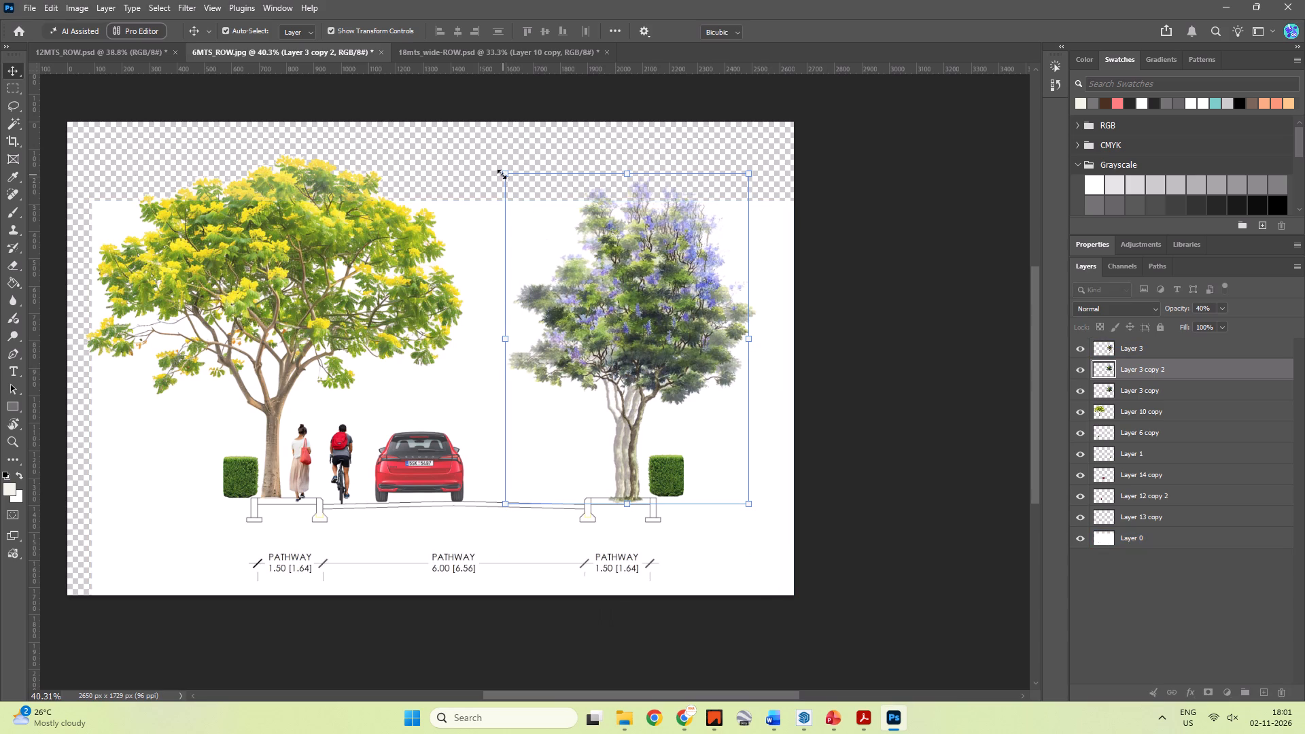
shift+drag(502, 174, 495, 169)
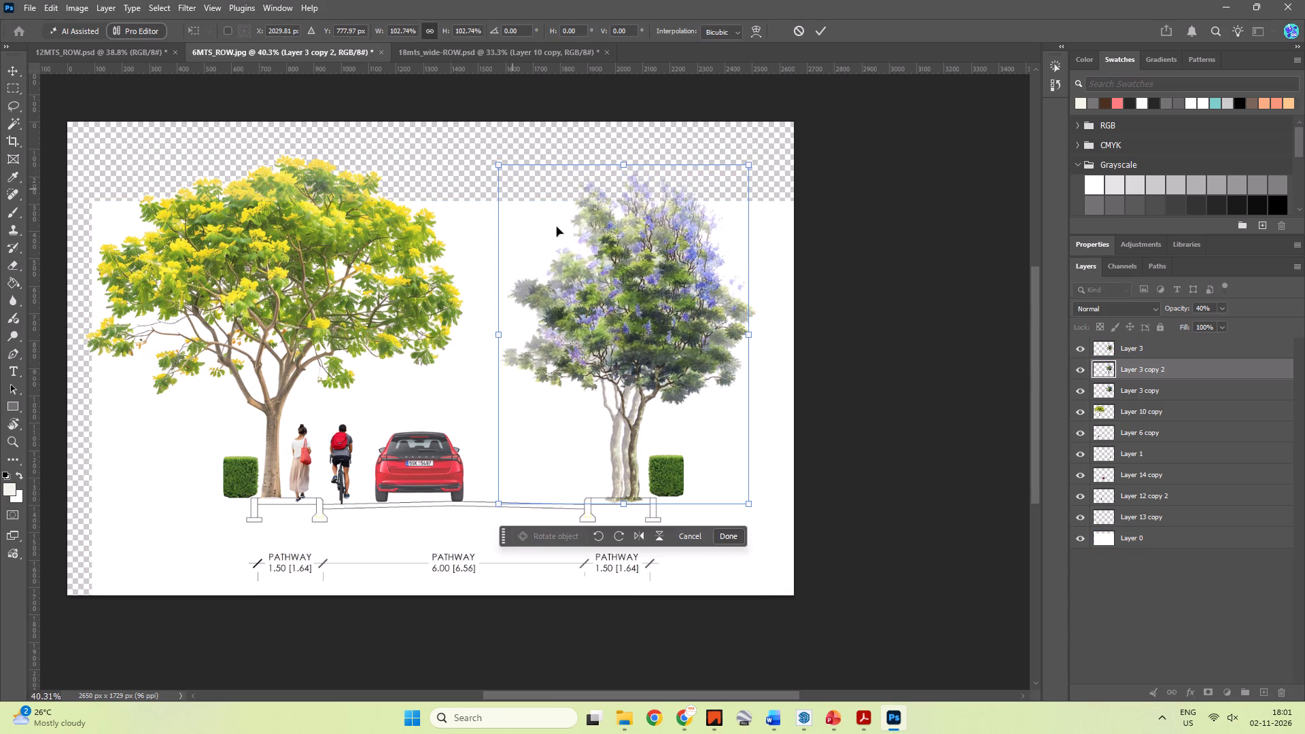
key(Up)
key(Up)
key(Up)
key(Down)
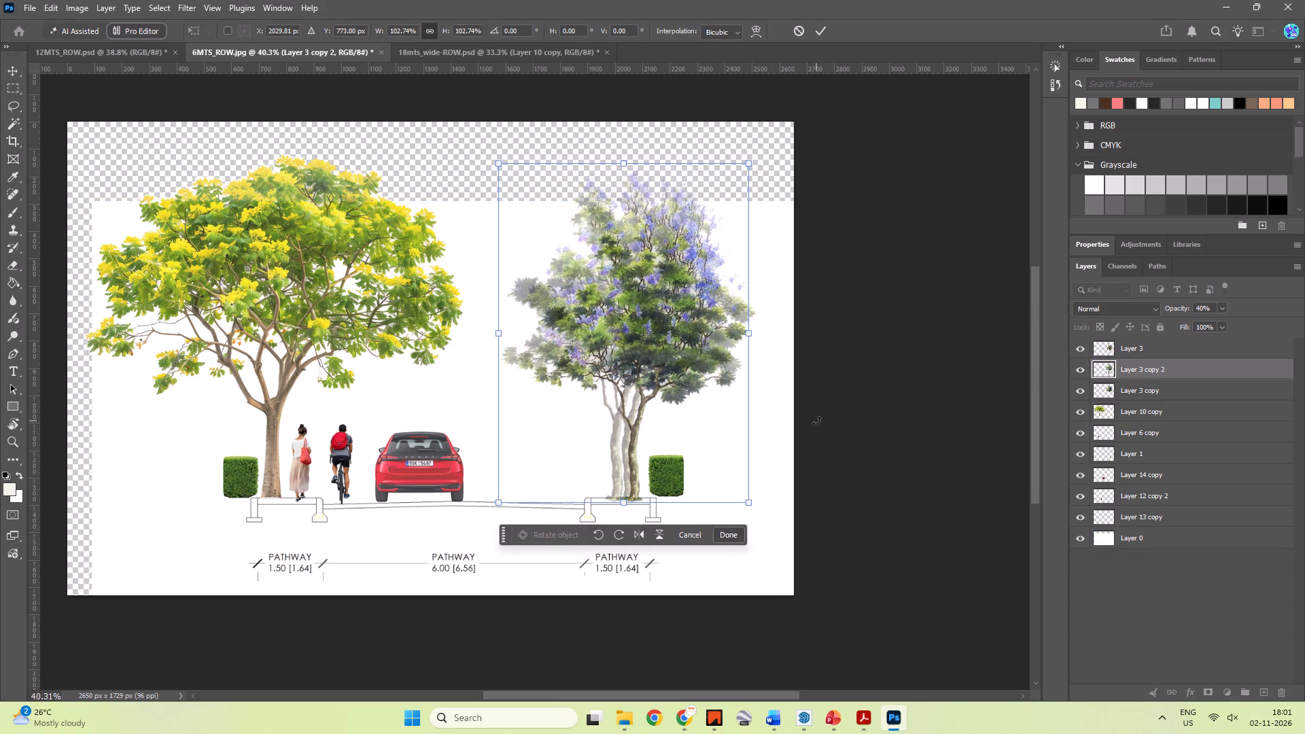
key(Down)
key(Down)
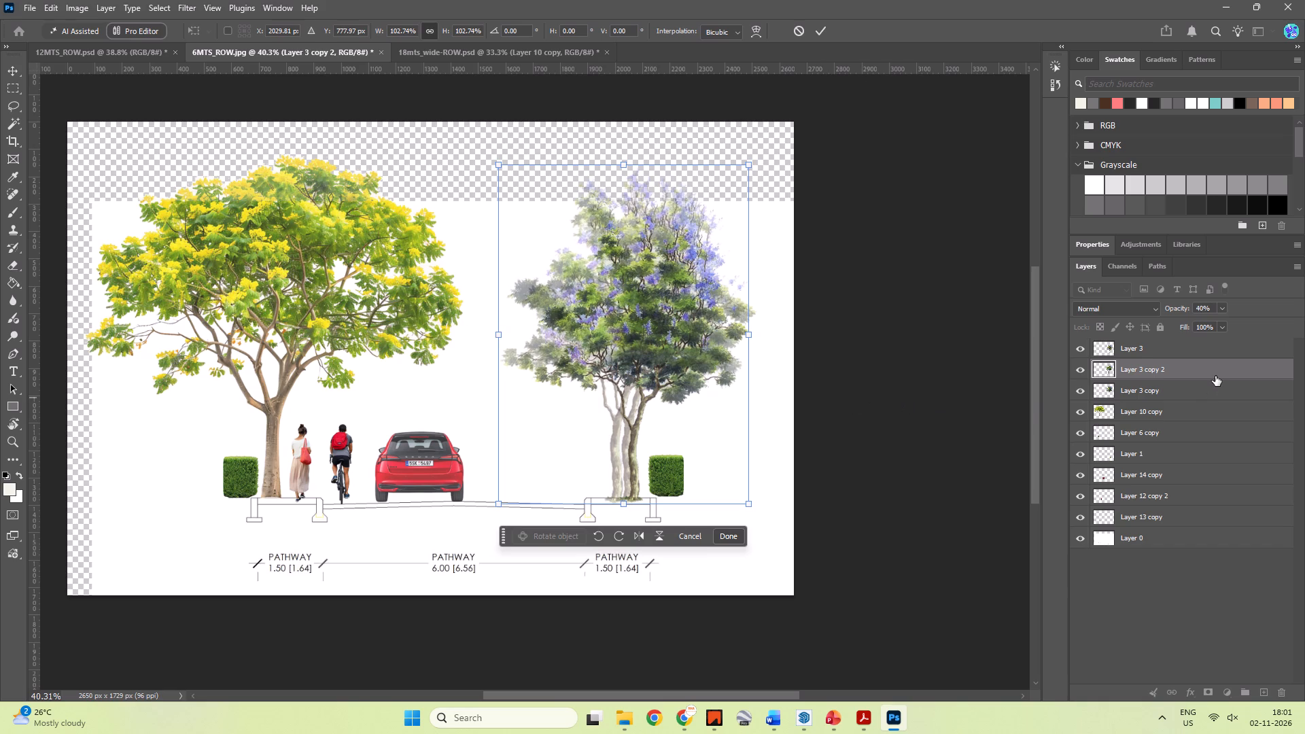
key(Right)
key(Right)
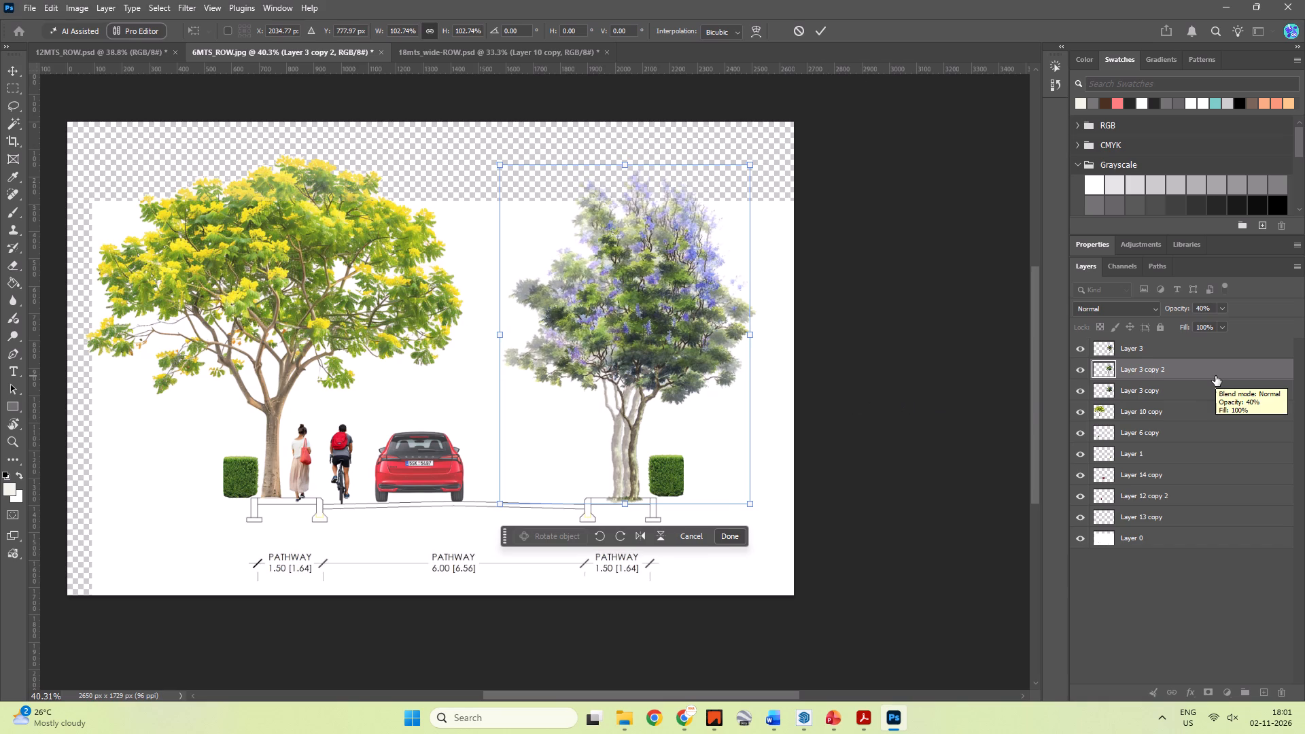
key(Right)
key(Right)
key(Right)
key(Right)
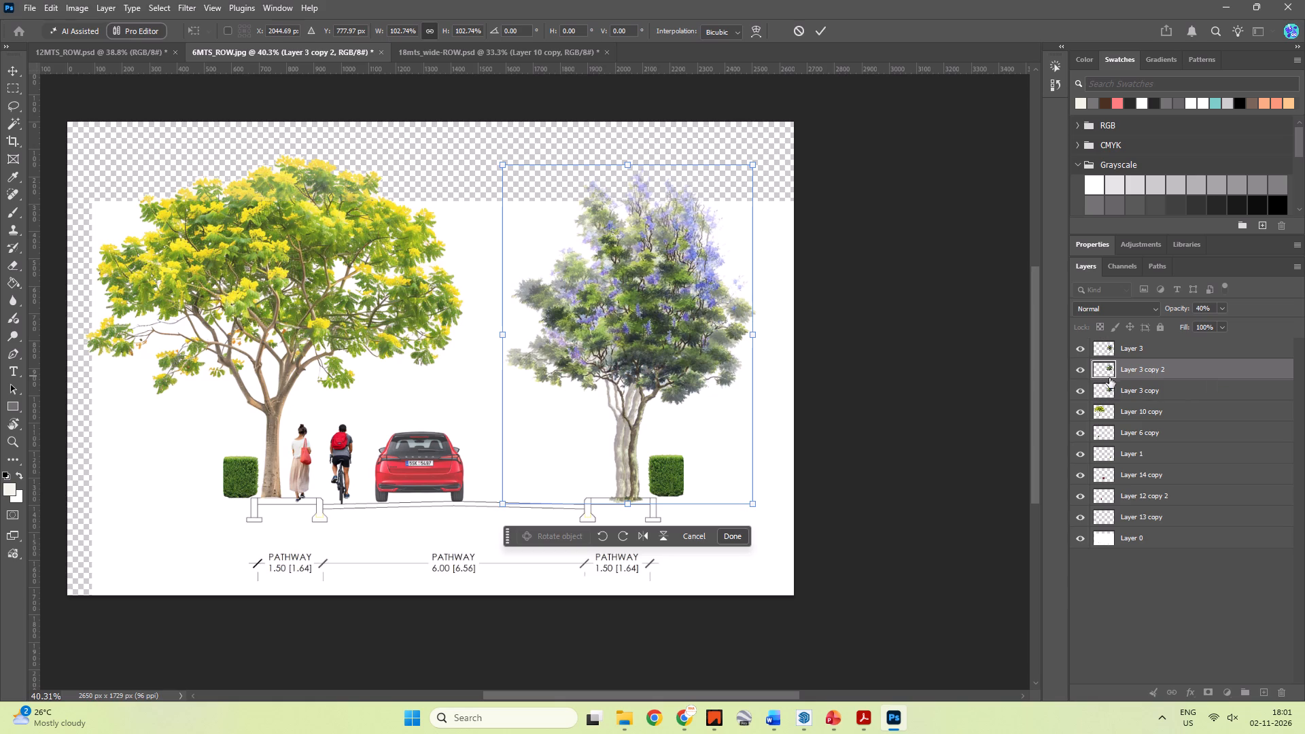
shift+click(1151, 387)
Flip Layer 3, Layer 3 copy 2 and Layer 3 copy together horizontally to mirror the whole purple-flowered tree.
shift+click(1141, 346)
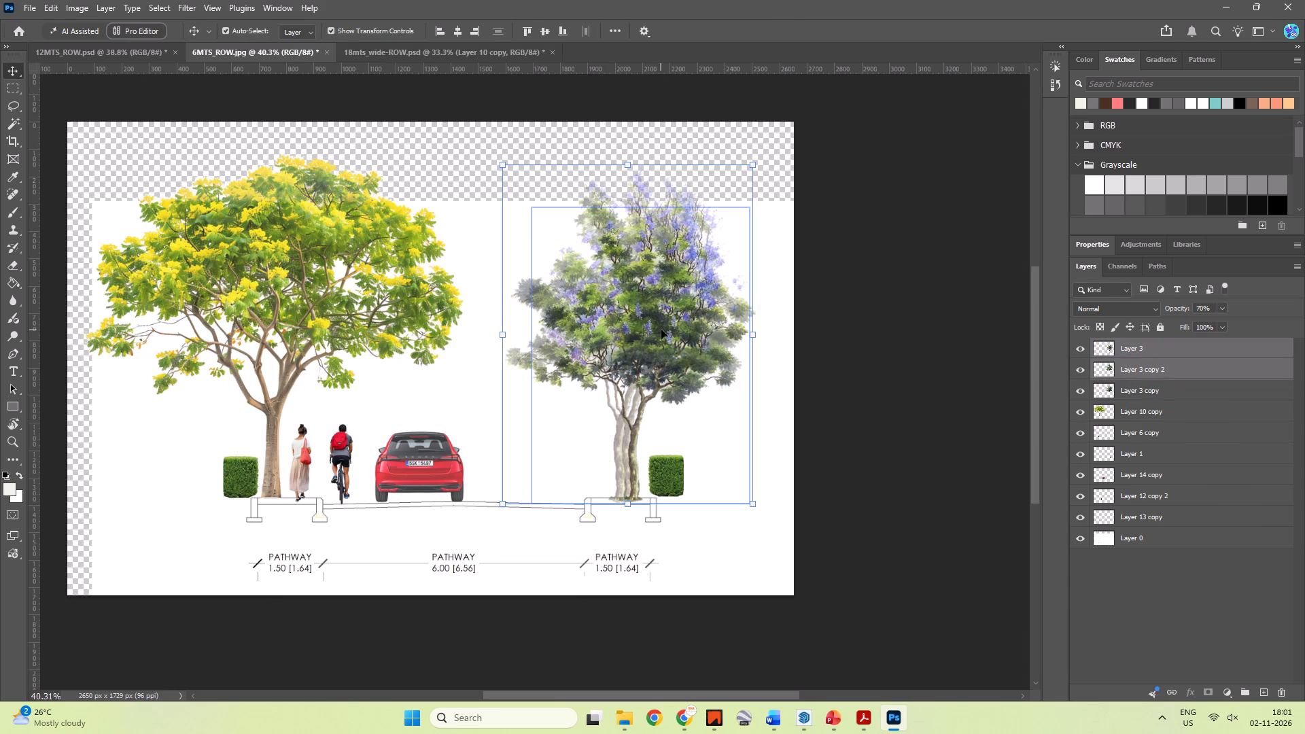
click(1164, 391)
shift+click(1141, 338)
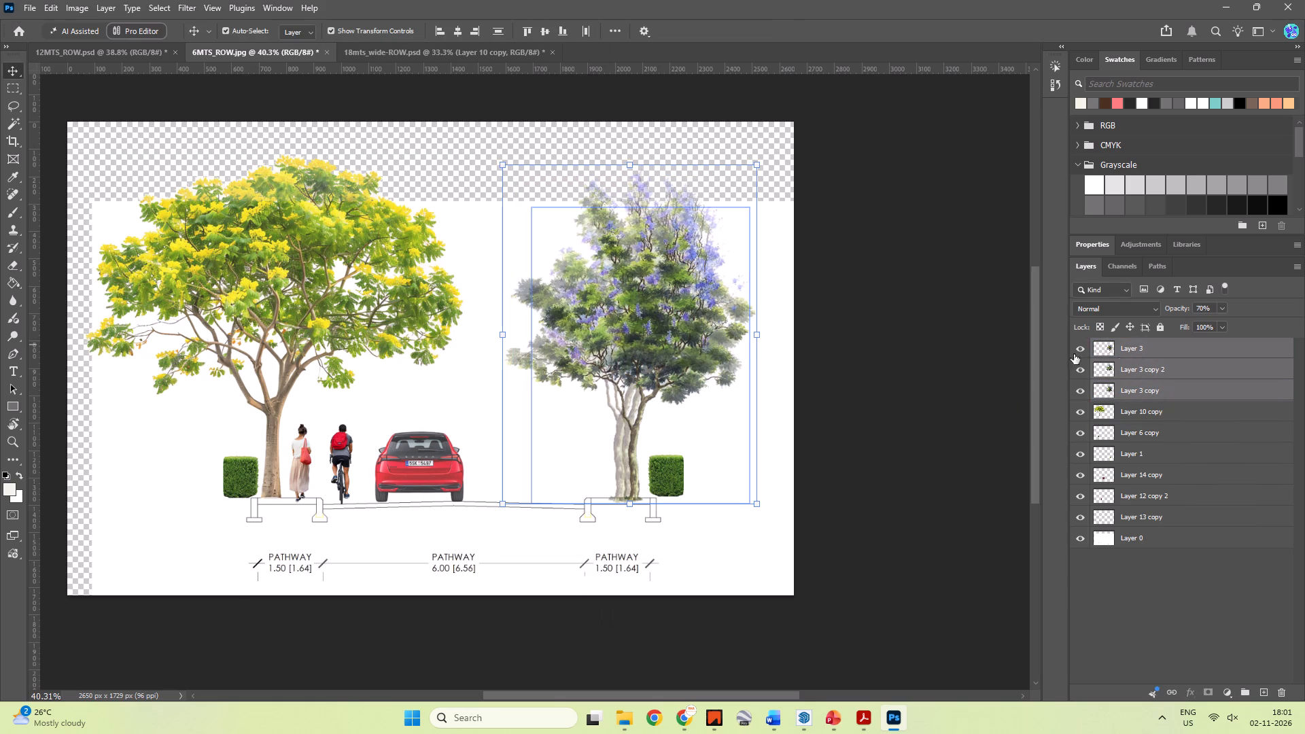
right_click(594, 320)
key(Escape)
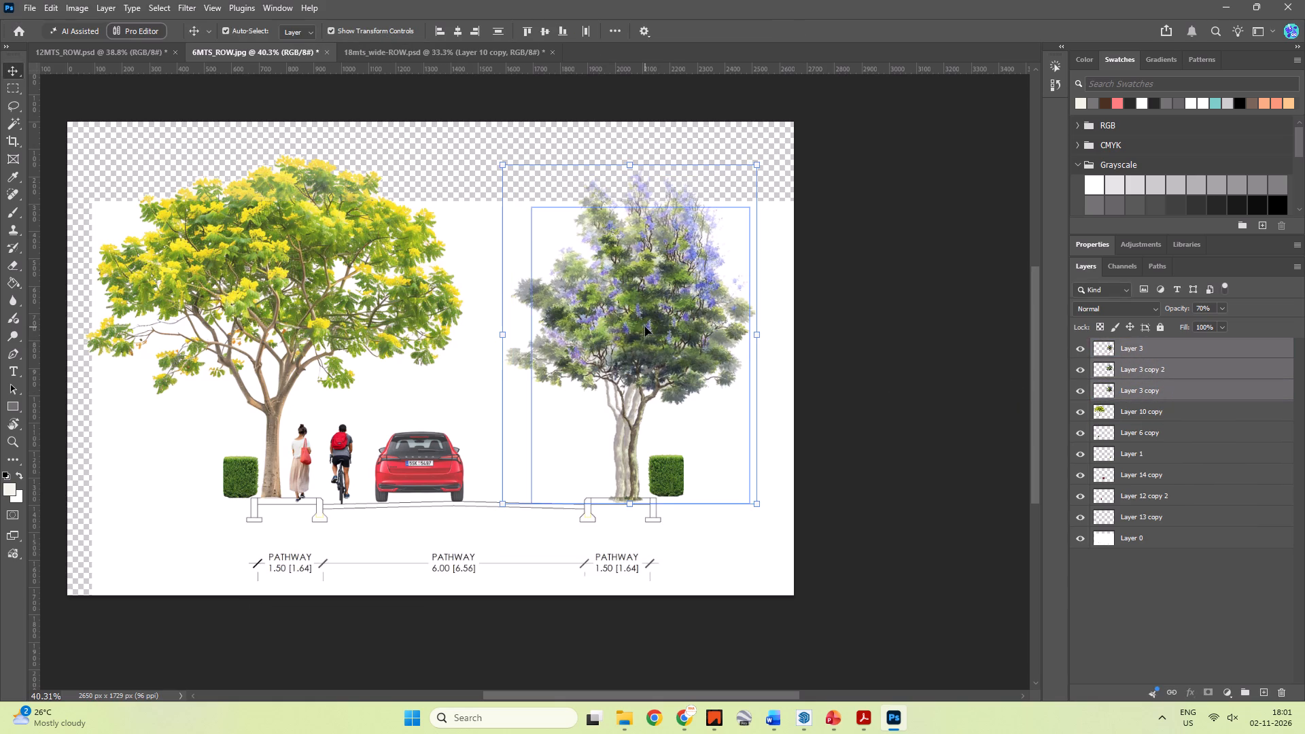
key(ctrl+t)
right_click(645, 327)
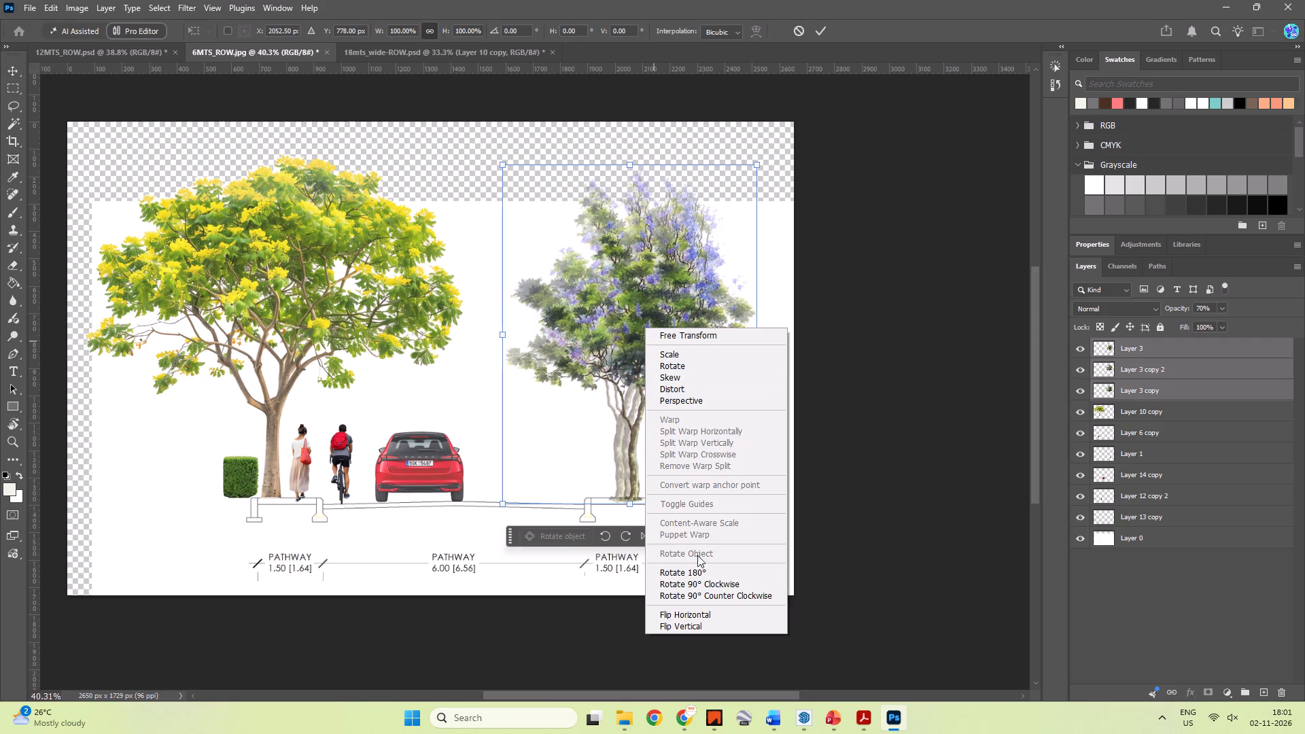
click(699, 611)
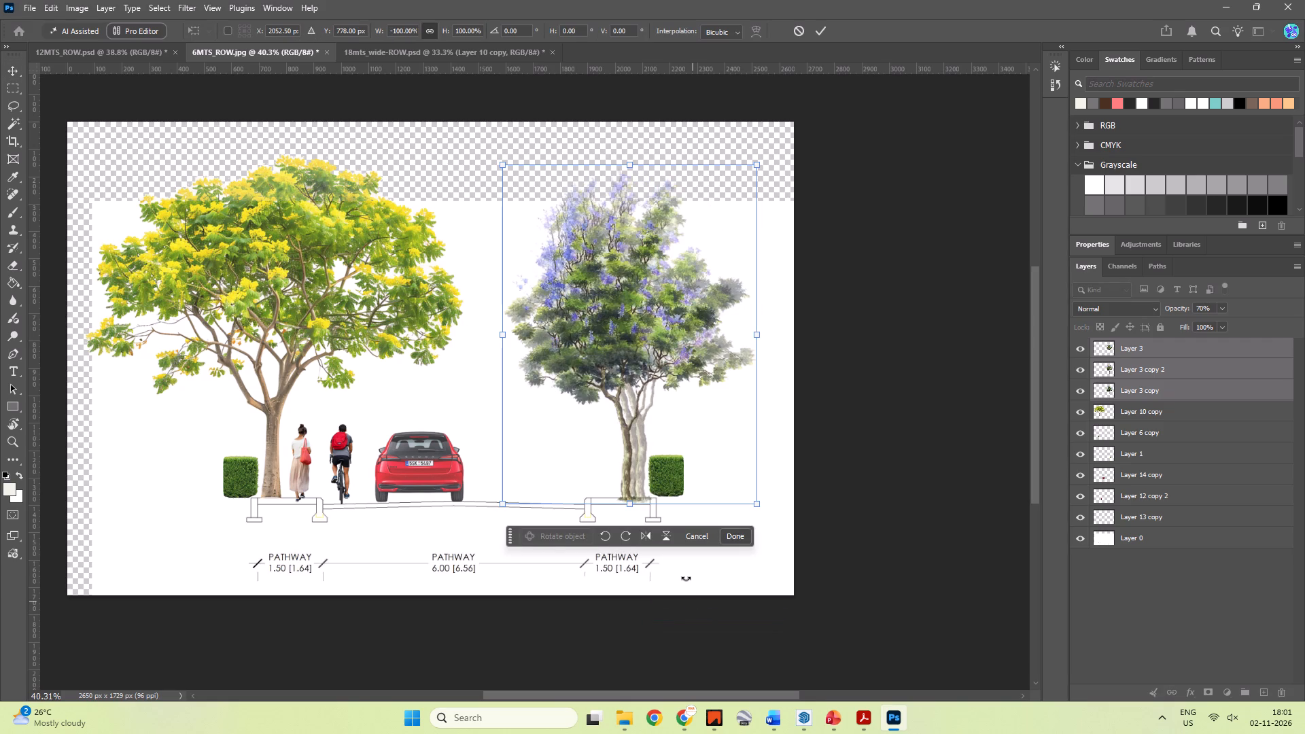
click(860, 427)
click(859, 432)
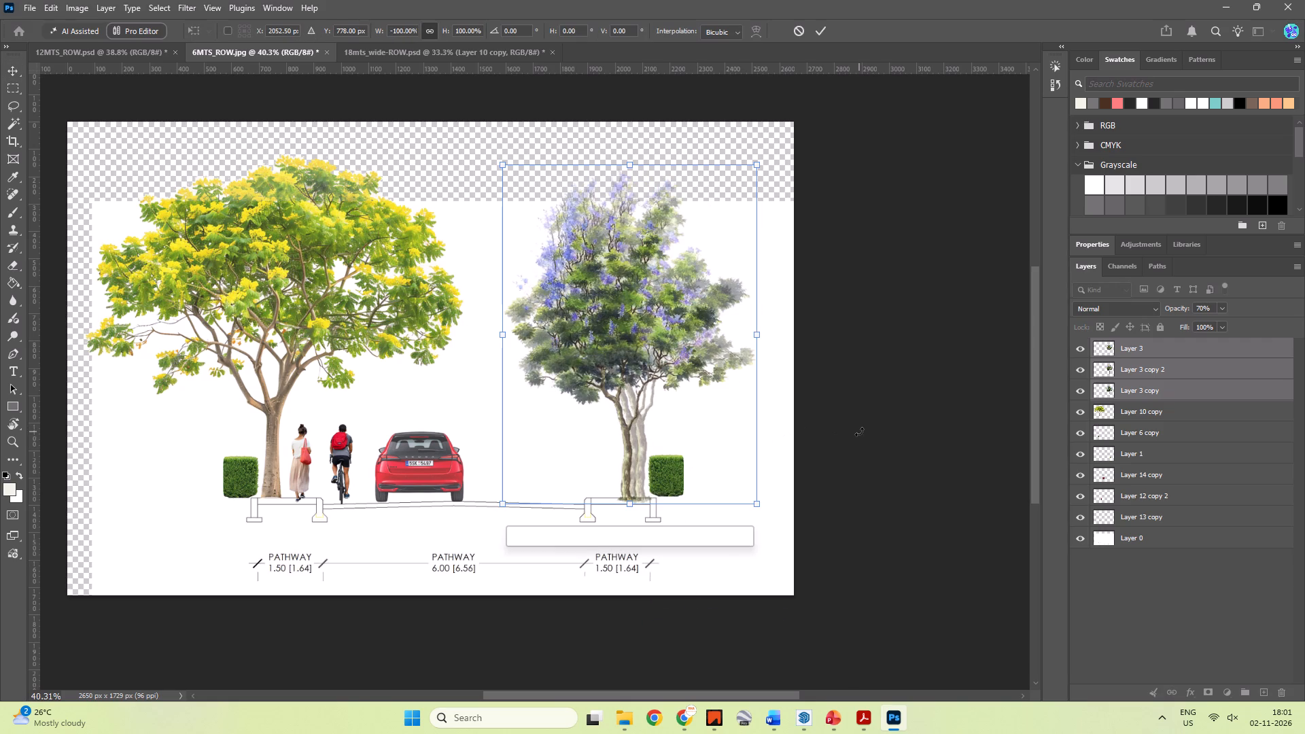
Apply the horizontal flip to Layer 3, Layer 3 copy 2 and Layer 3 copy.
click(815, 25)
click(859, 299)
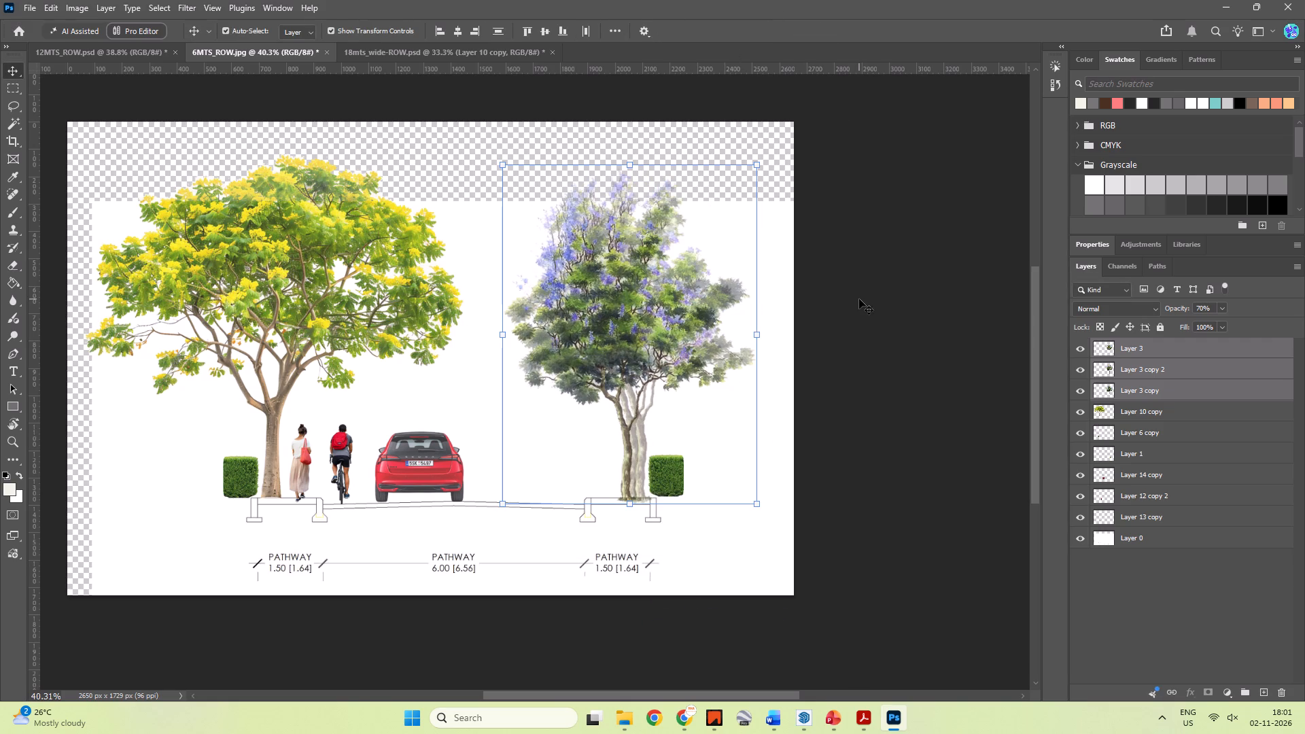
Select Layer 3 alone and nudge that 70% opacity purple-flowered tree slightly right to bring its trunk closer to the faded copies.
click(628, 448)
key(Escape)
click(869, 431)
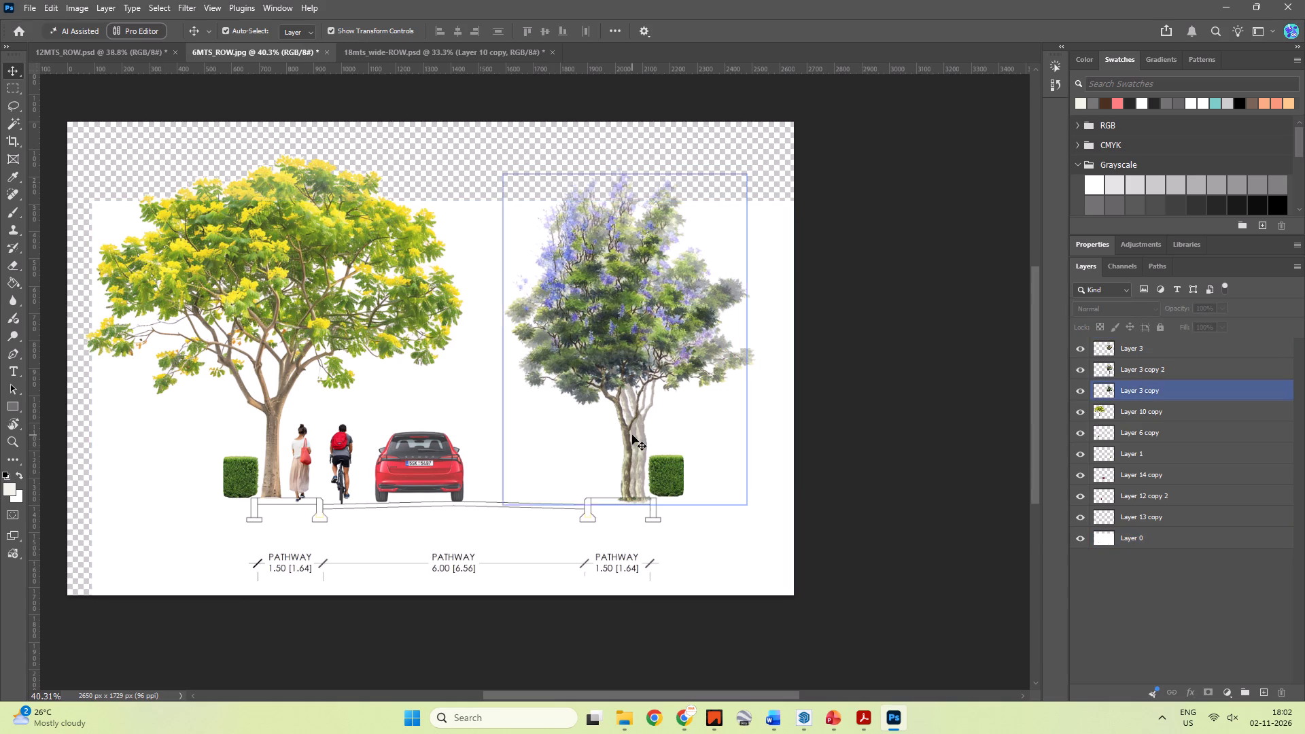
click(627, 435)
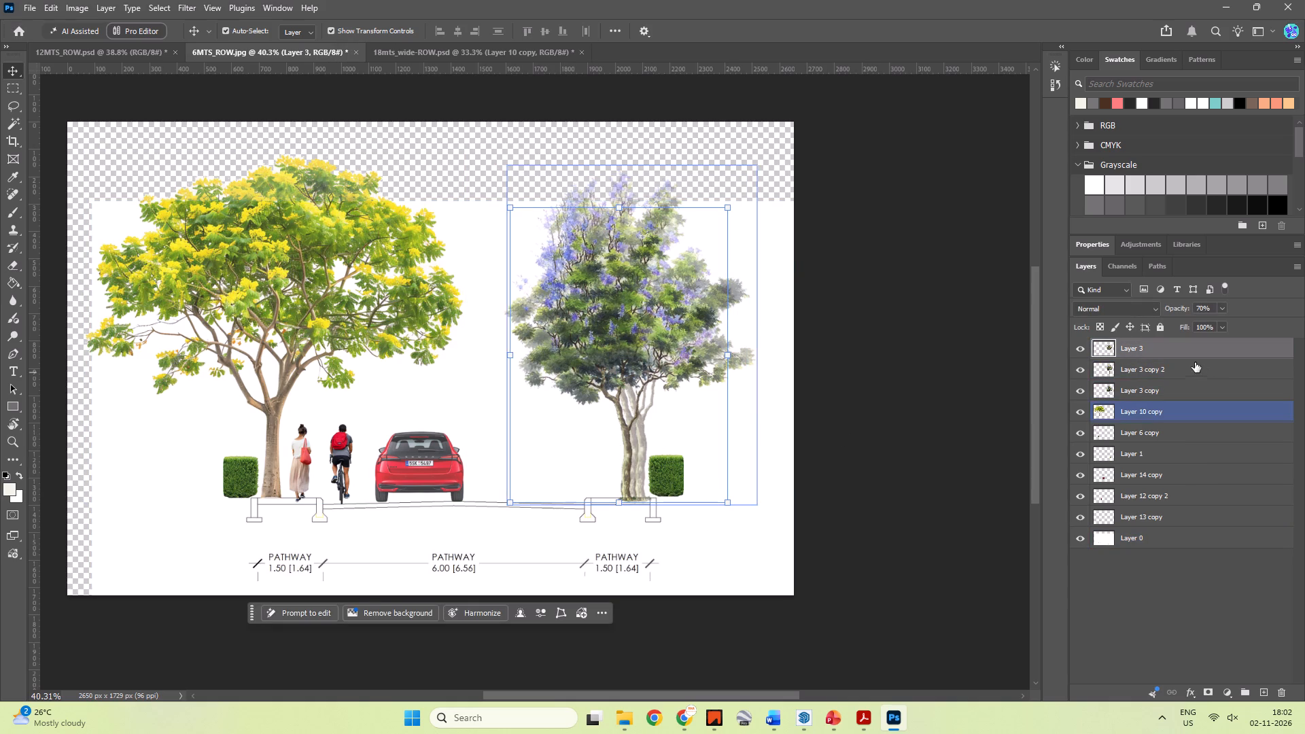
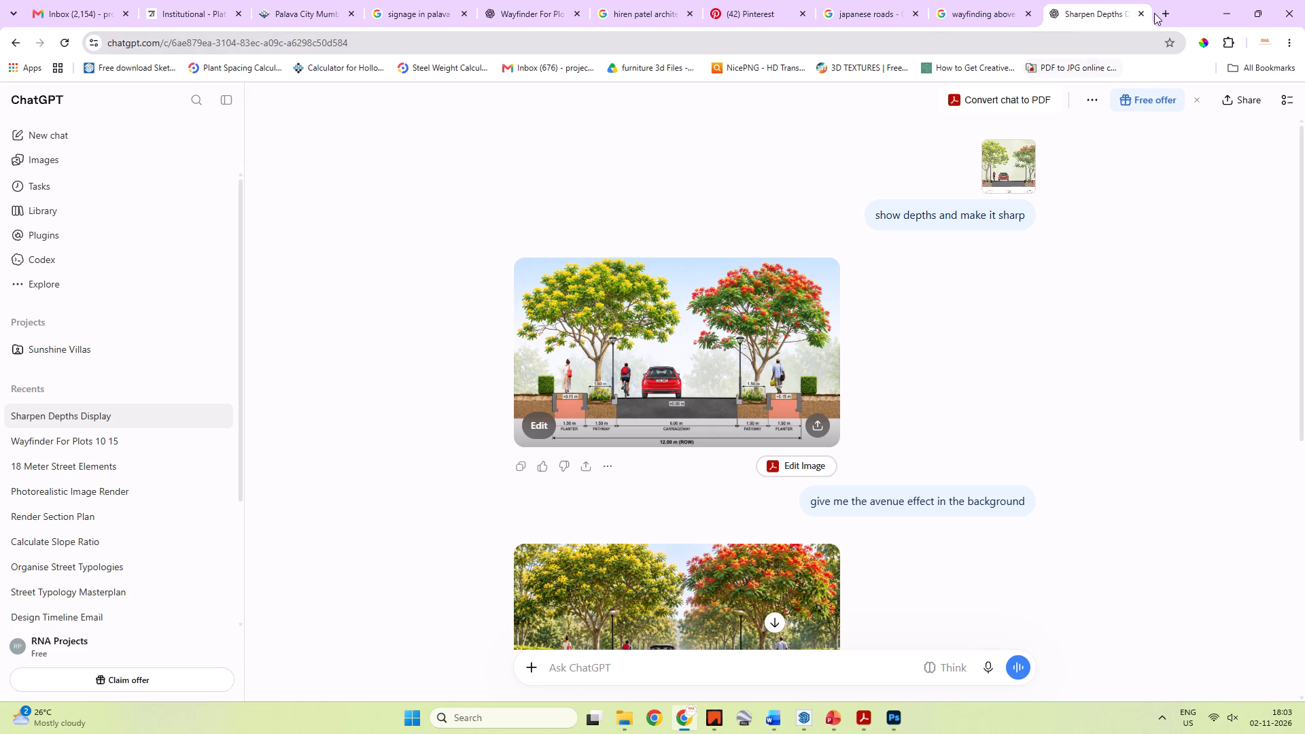
click(1145, 10)
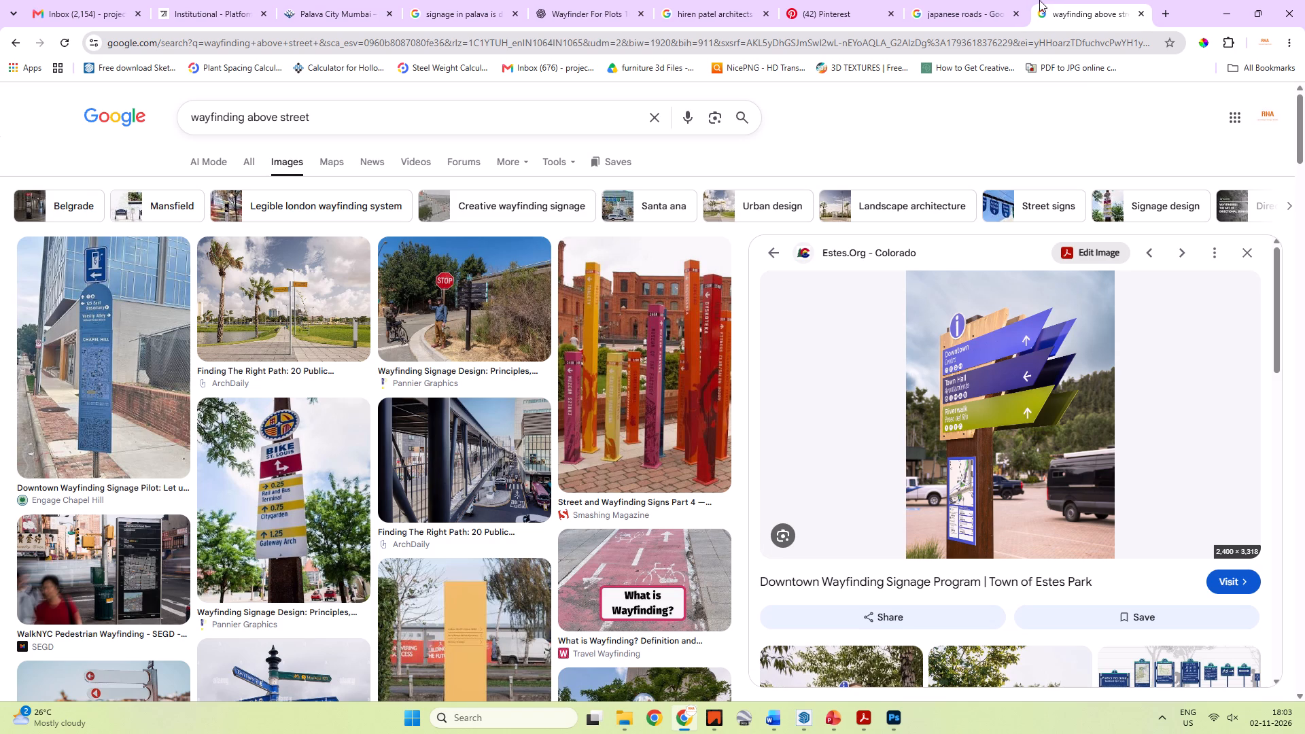
Search Pinterest for "post top lights" in place of the millingtonia hortensis tree search.
click(989, 11)
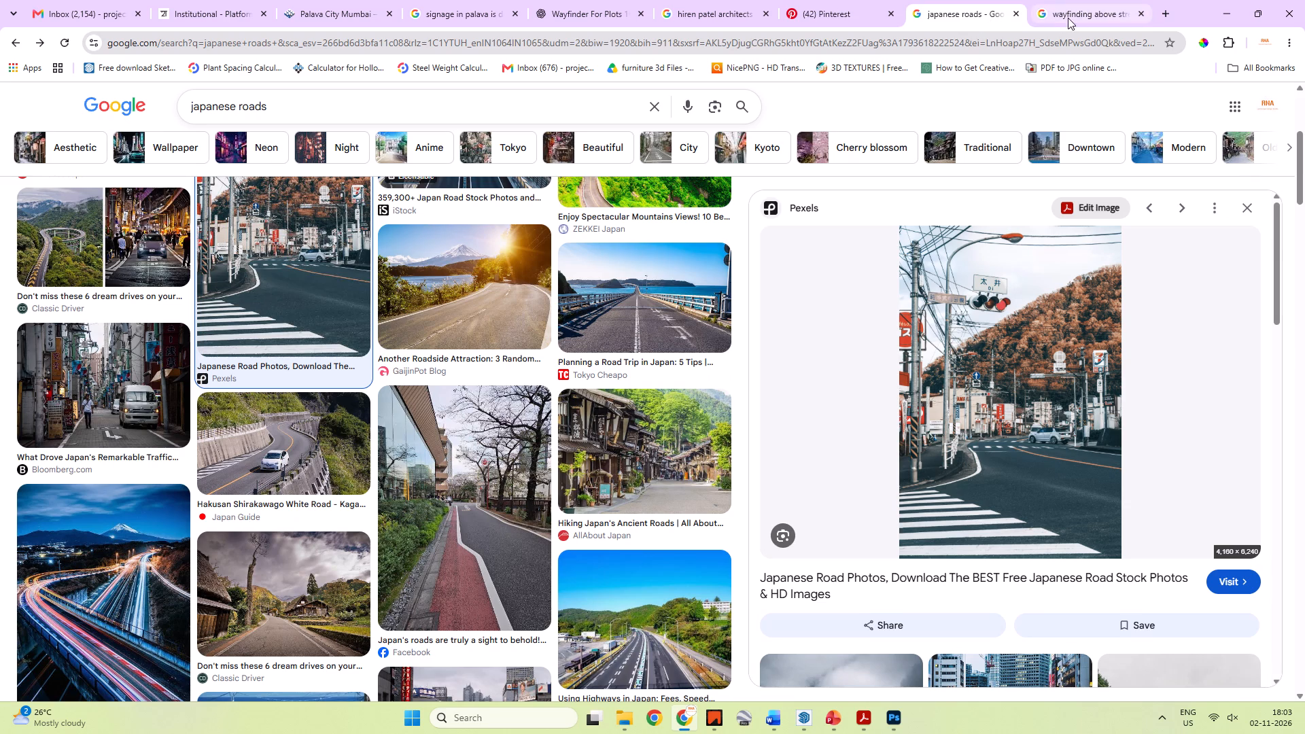
click(1076, 15)
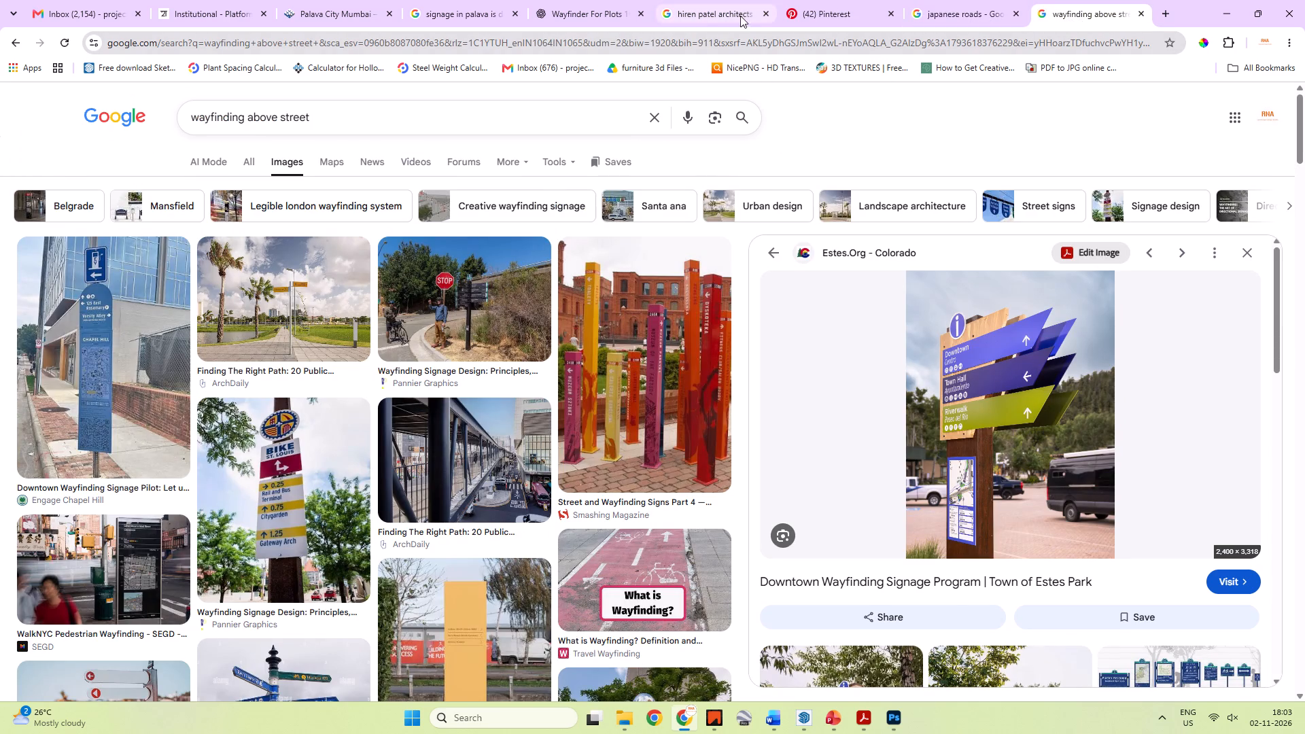
click(802, 12)
click(288, 105)
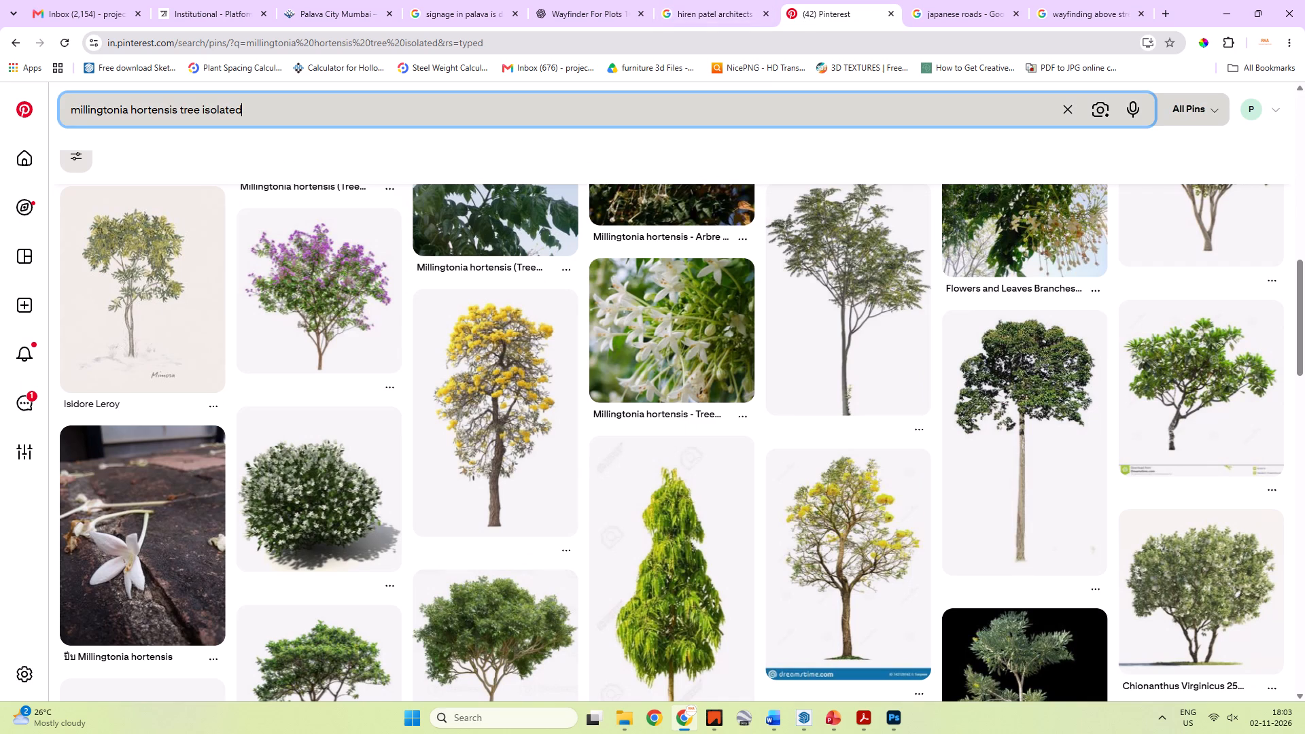
key(ctrl+a)
key(BackSpace)
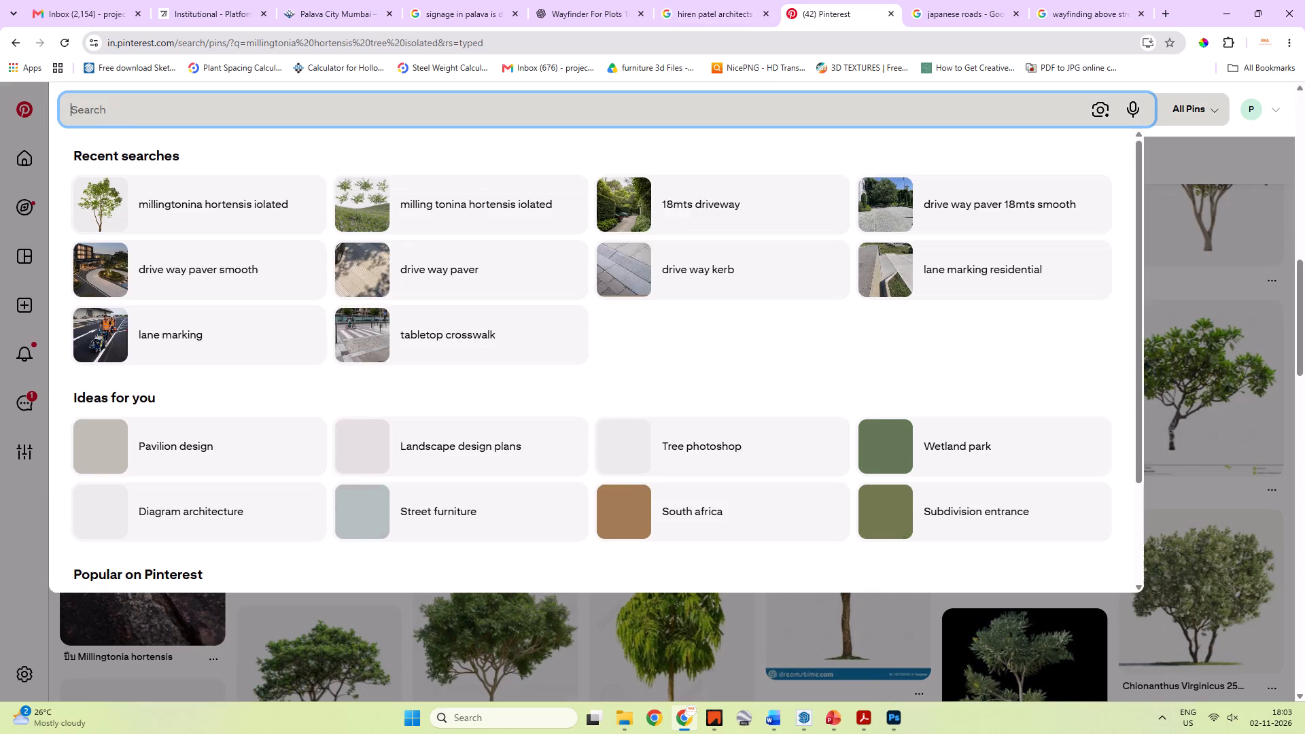
text(post top li)
text(ghts)
key(space)
key(Return)
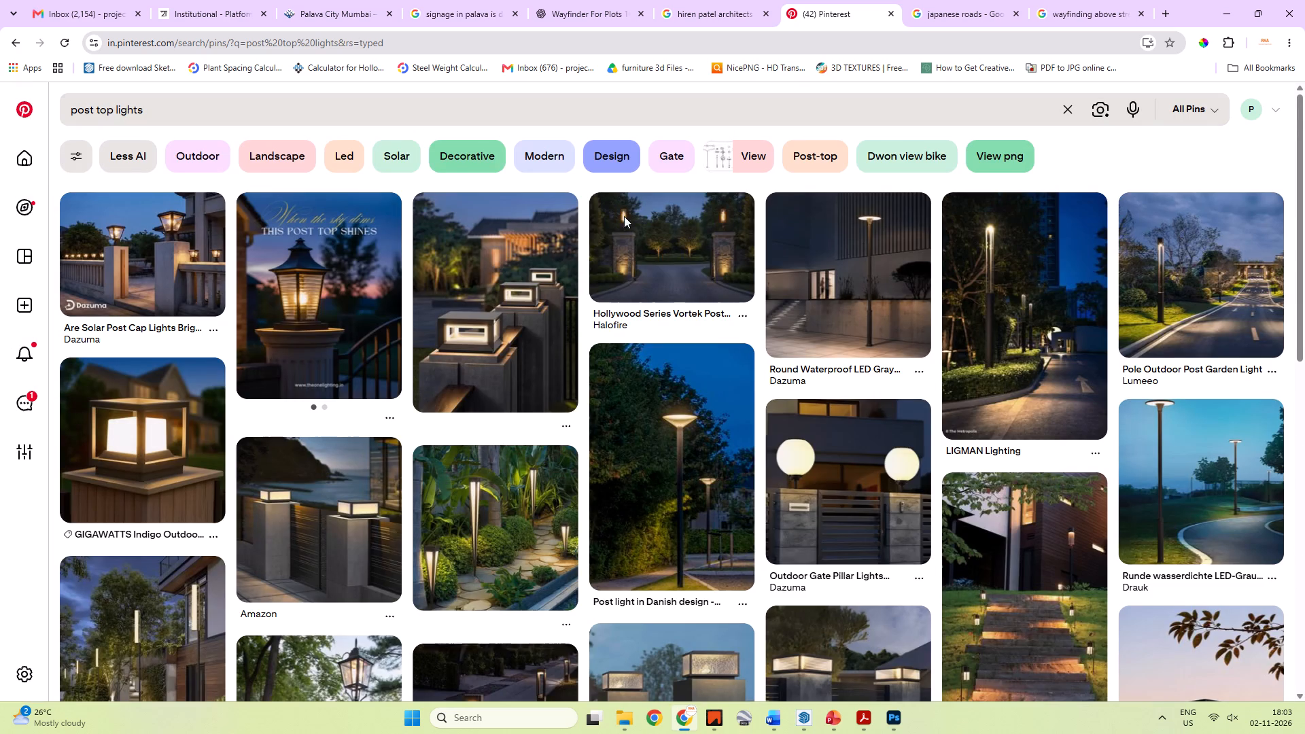
Open the Pole Outdoor Post Garden Light result by Lumeeo and copy its image.
click(1160, 275)
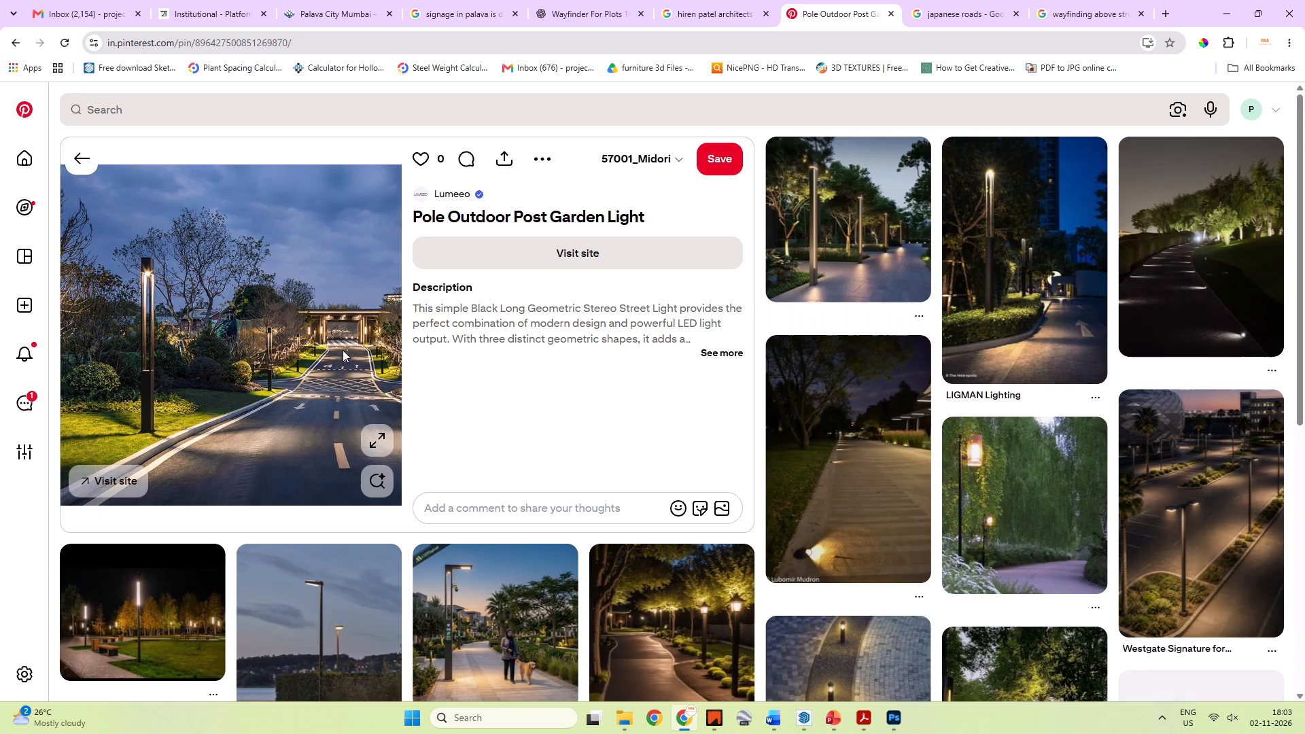
right_click(343, 350)
click(391, 400)
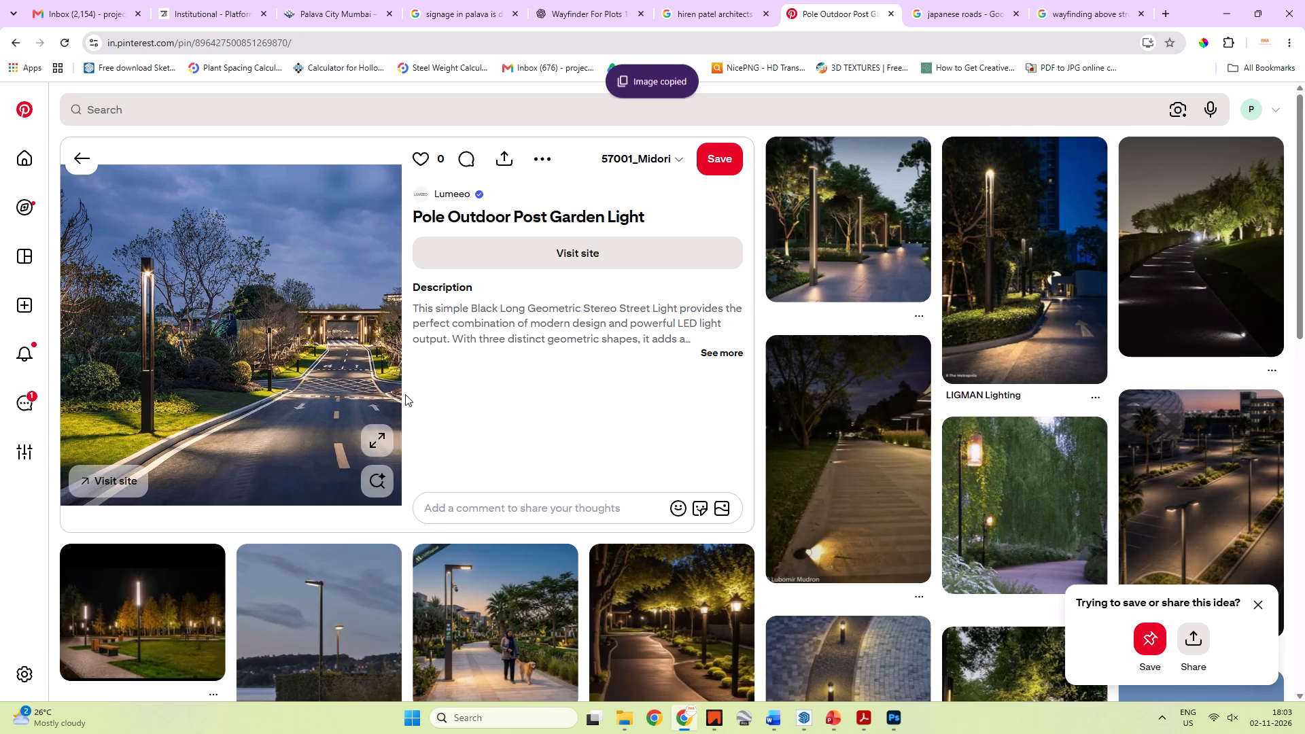
Switch to Roads.pptx in PowerPoint and paste the copied pole light image onto slide 15, Lighting and Furniture.
key(alt+Tab)
key(alt+Tab)
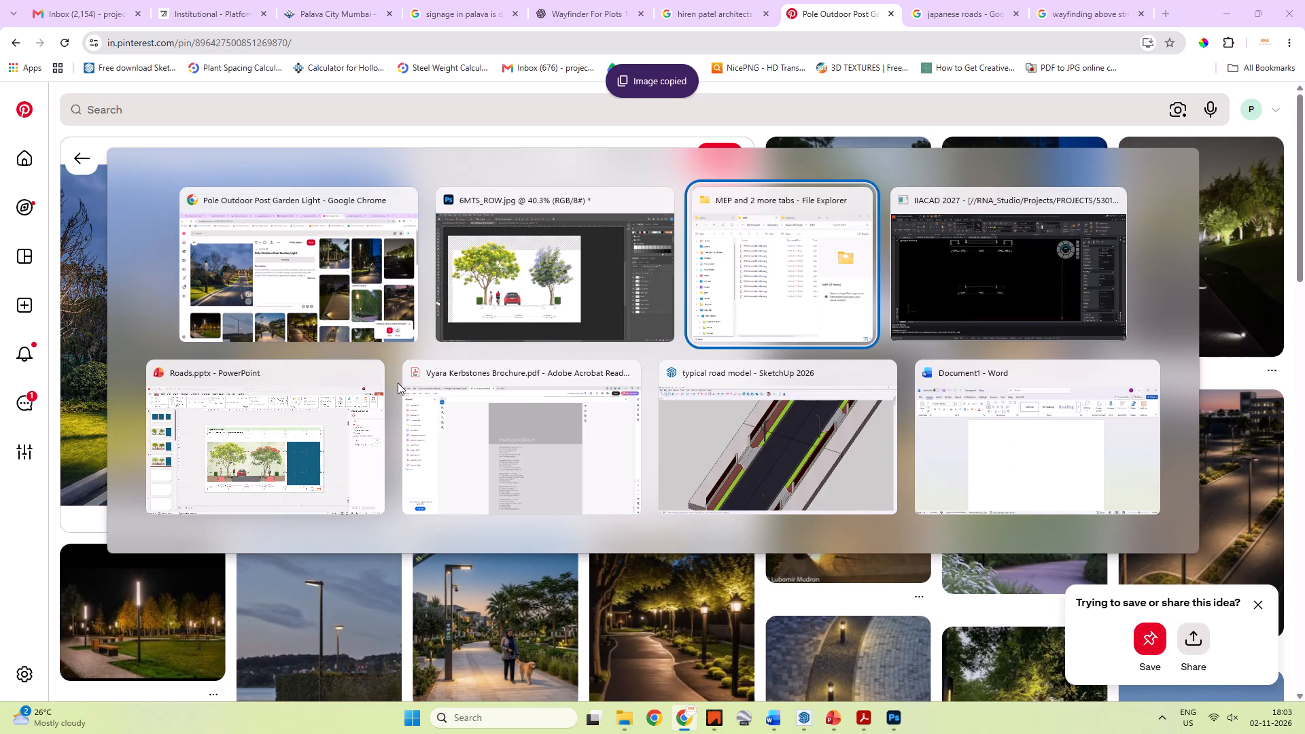
key(alt+Tab)
key(alt+Tab)
scroll(114, 436, down, 8)
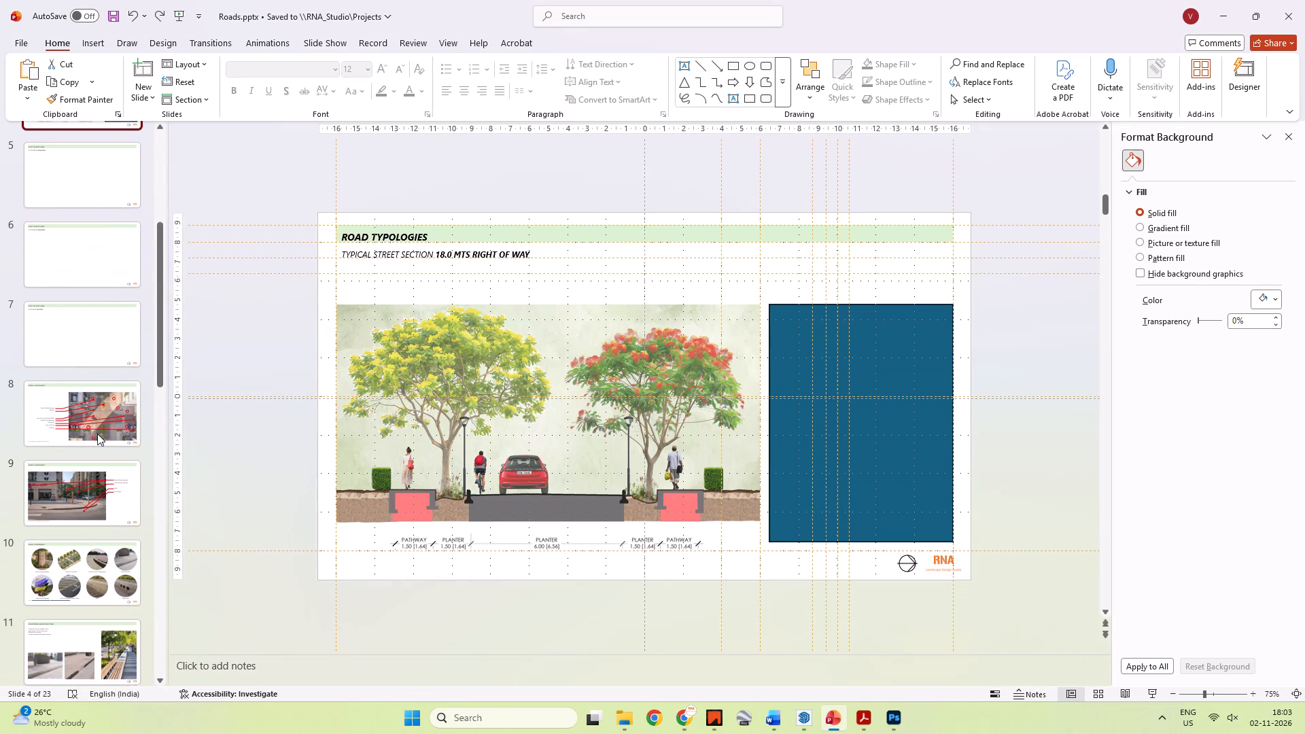
scroll(88, 533, down, 5)
click(77, 612)
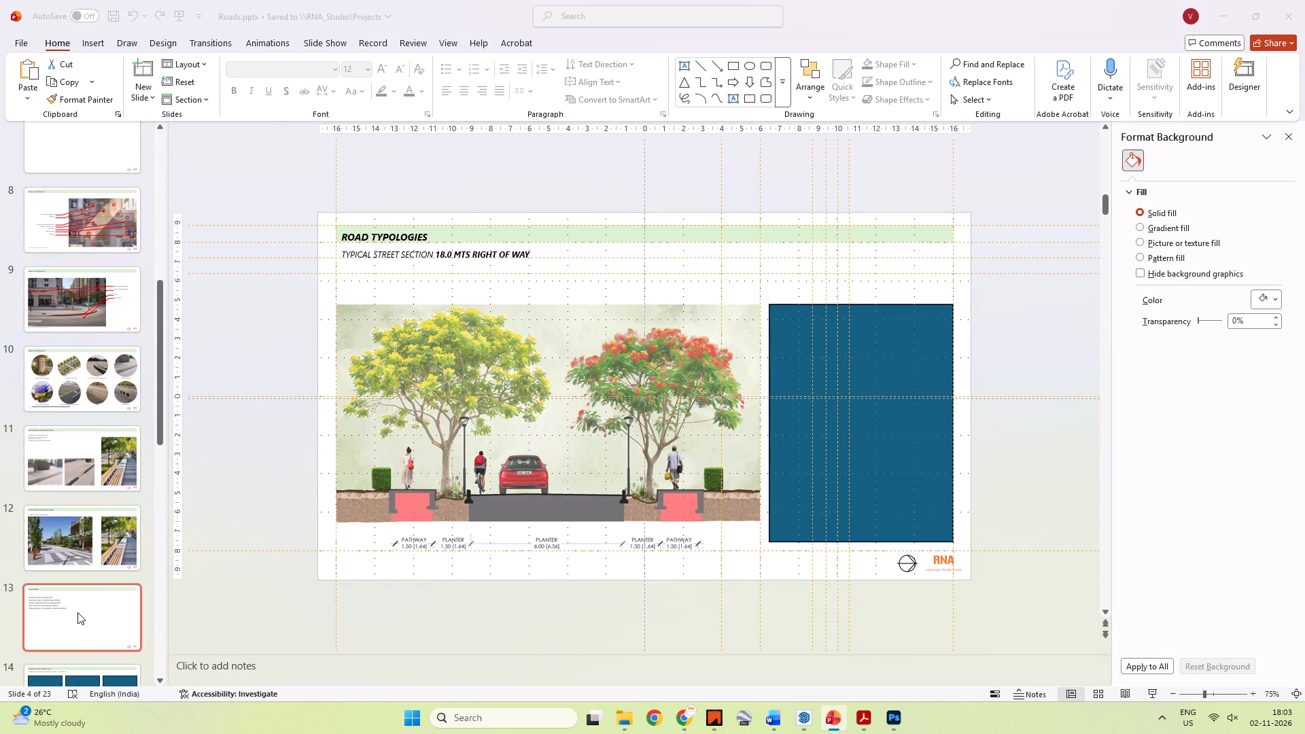
click(97, 631)
scroll(175, 507, down, 2)
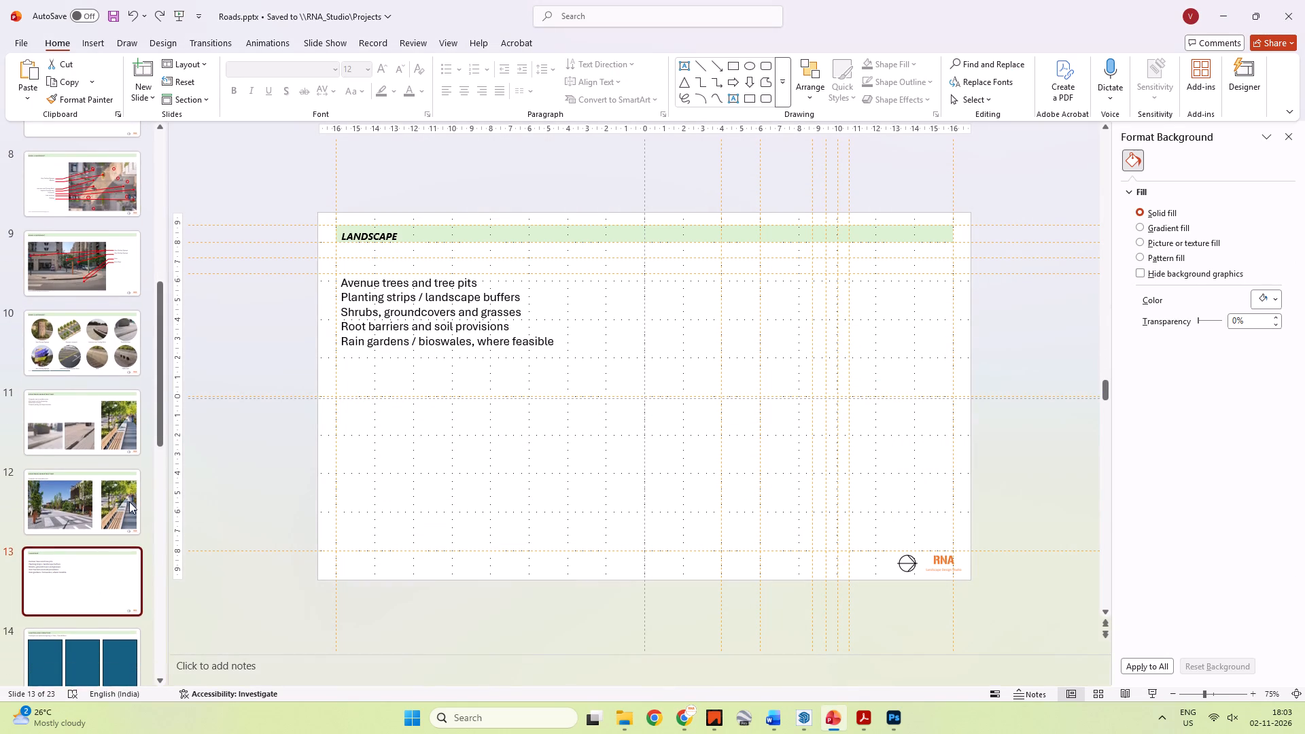
scroll(129, 502, down, 6)
click(80, 451)
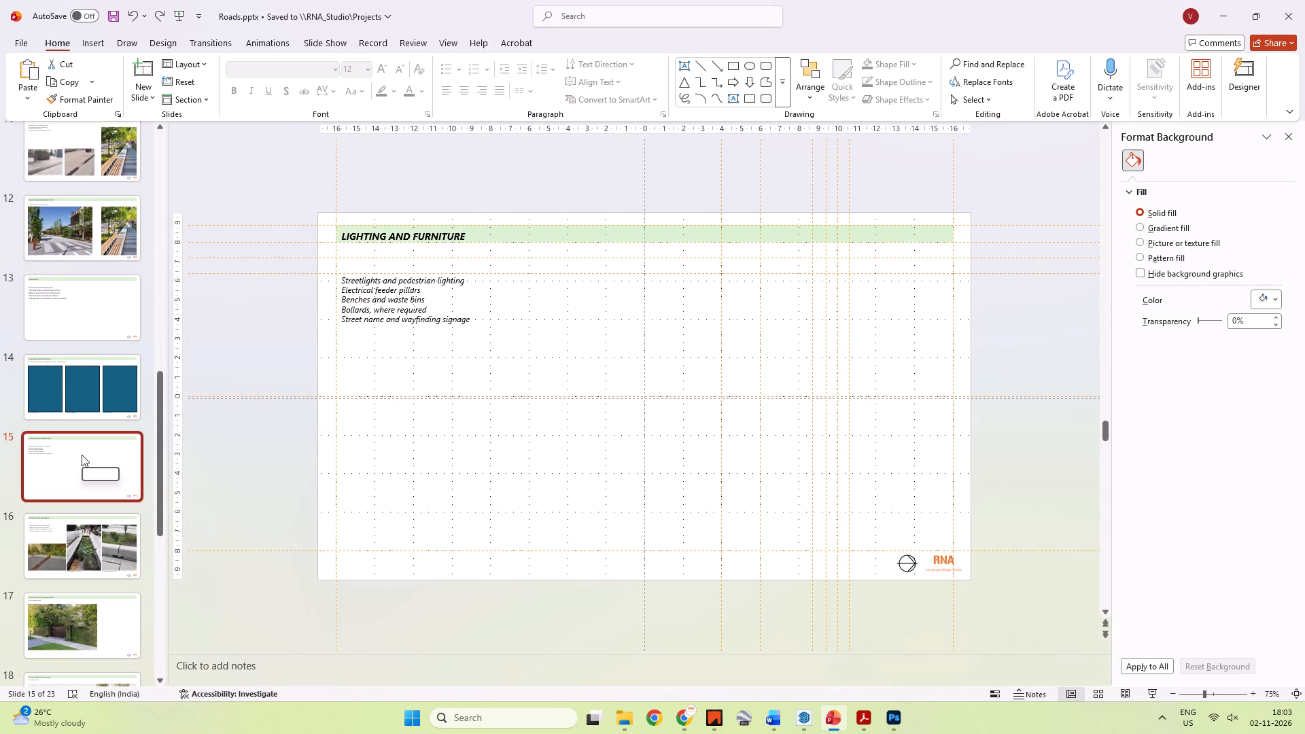
key(ctrl+v)
key(ctrl+v)
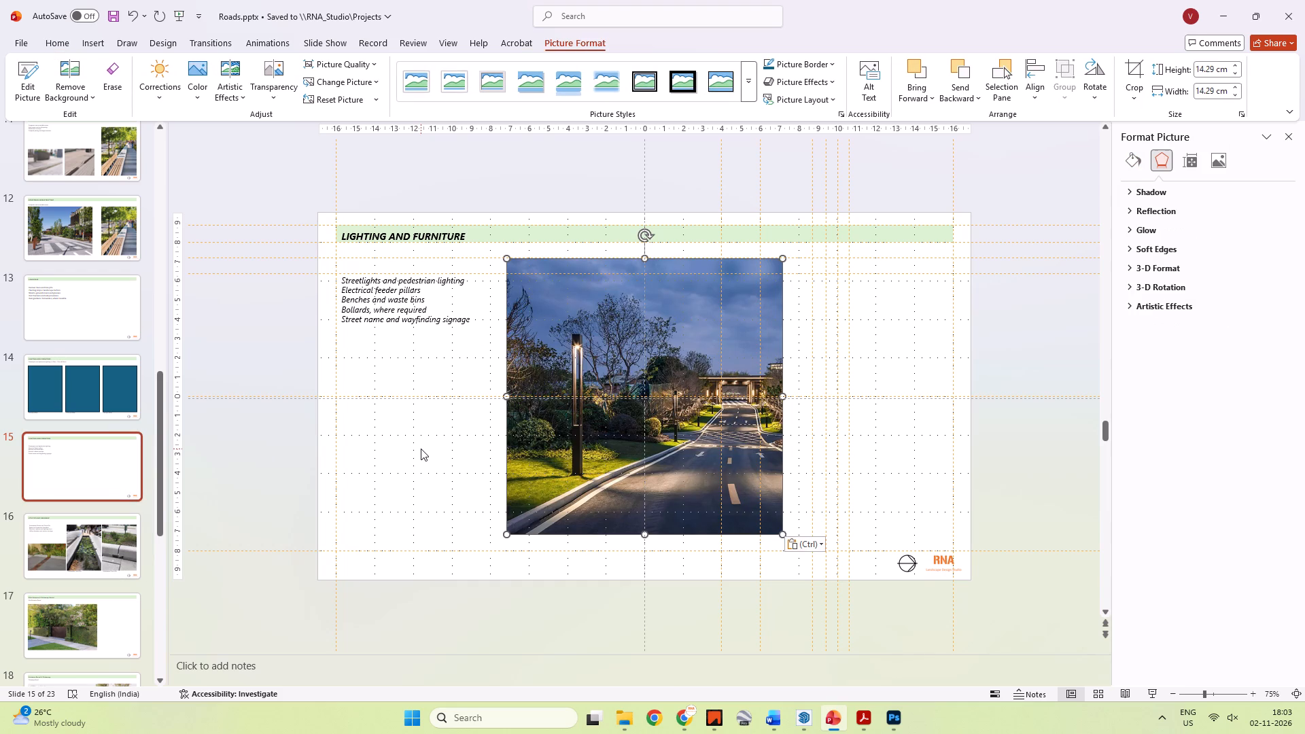
Separate the two overlapping pasted light images and delete the extra copy.
drag(547, 432, 670, 437)
key(ctrl+z)
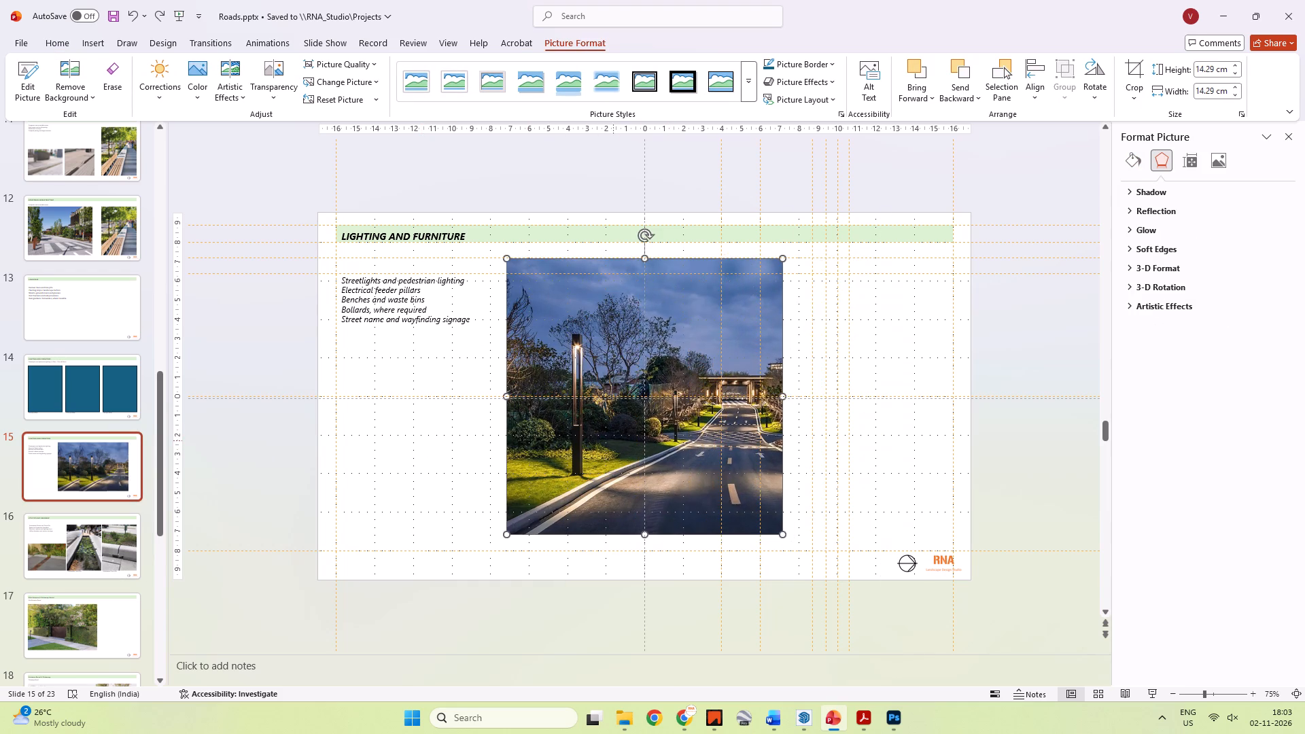
drag(591, 441, 683, 449)
key(Delete)
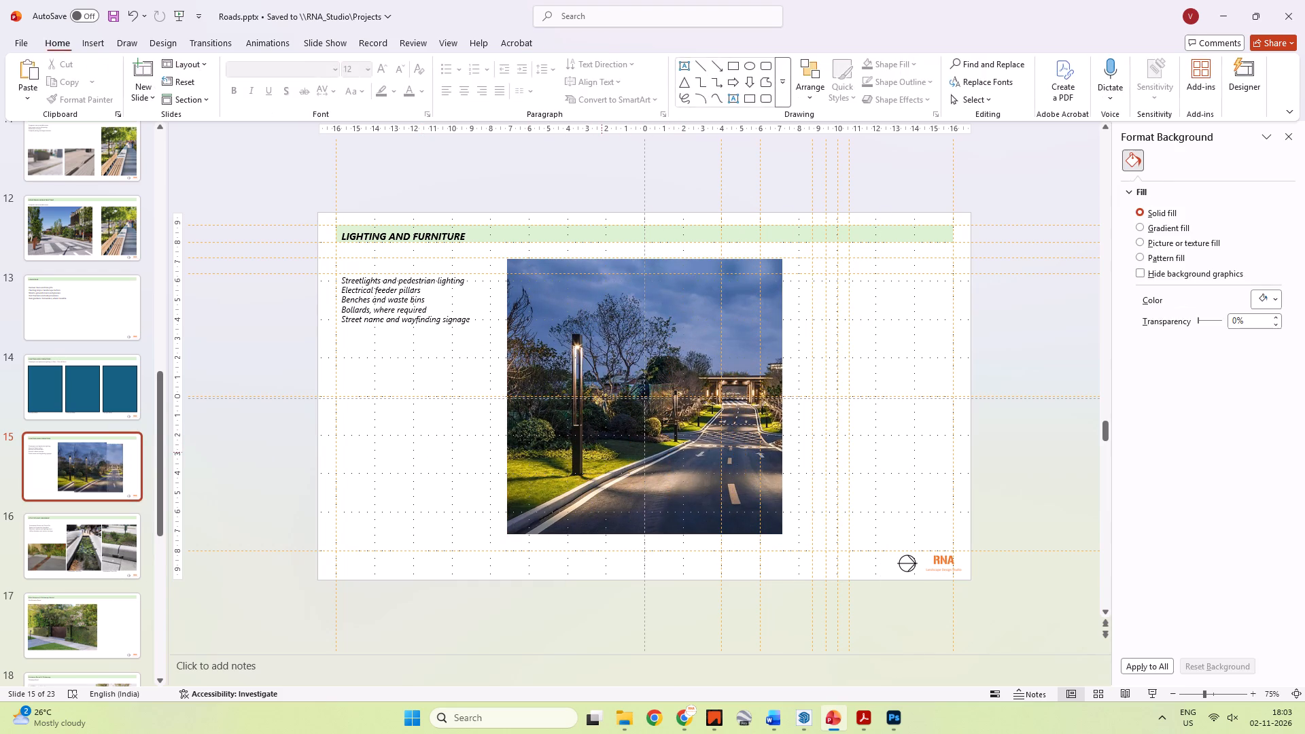
Move the pole light image against the slide's right margin guide, resting on the bottom guide below the header.
drag(599, 452, 680, 468)
click(686, 468)
drag(718, 466, 778, 466)
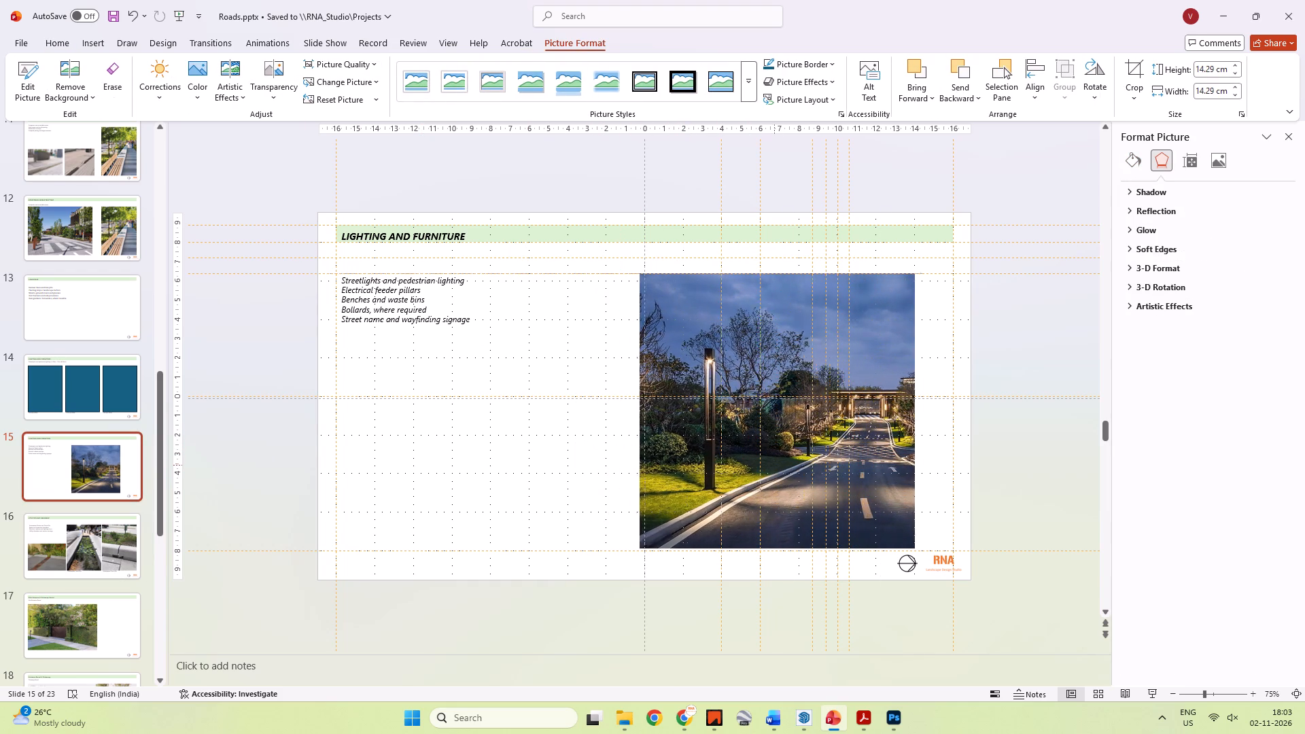
drag(778, 466, 813, 471)
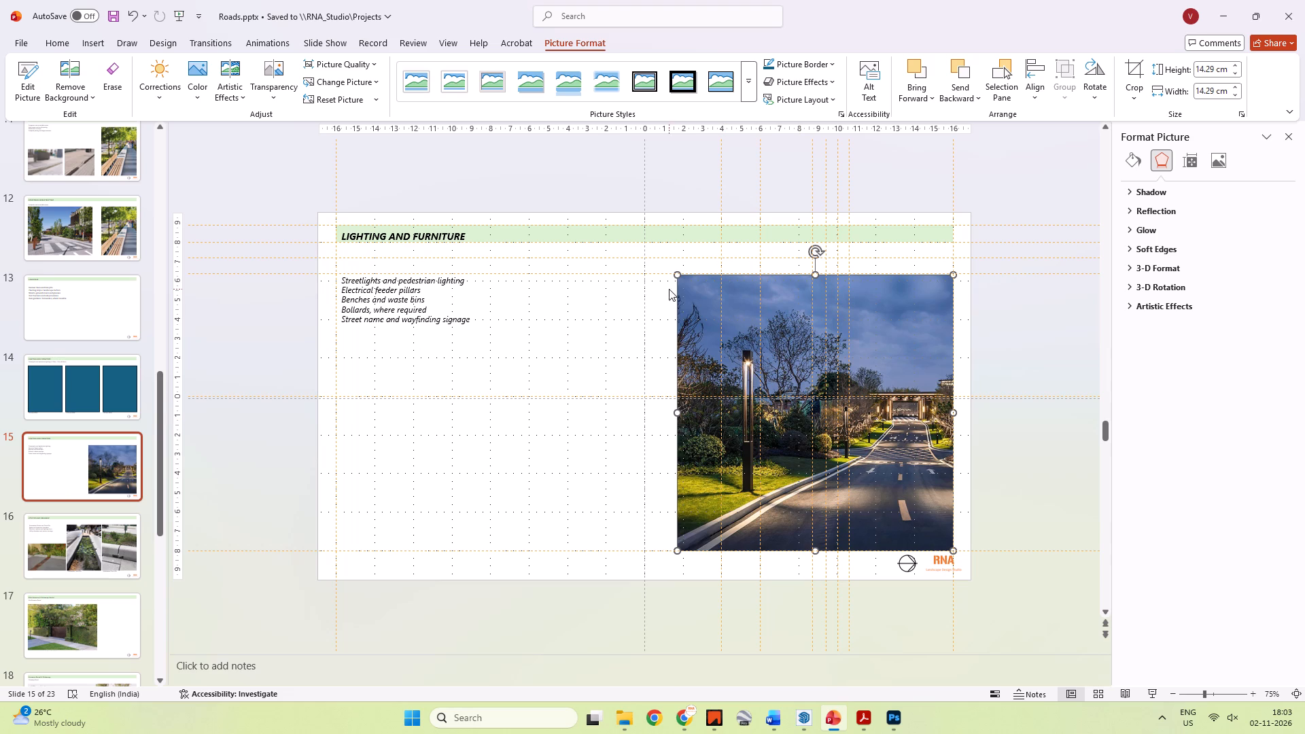
Resize the pole light image proportionally to about 13.7 cm square, aligned to the top content guide and right margin guide.
shift+click(678, 275)
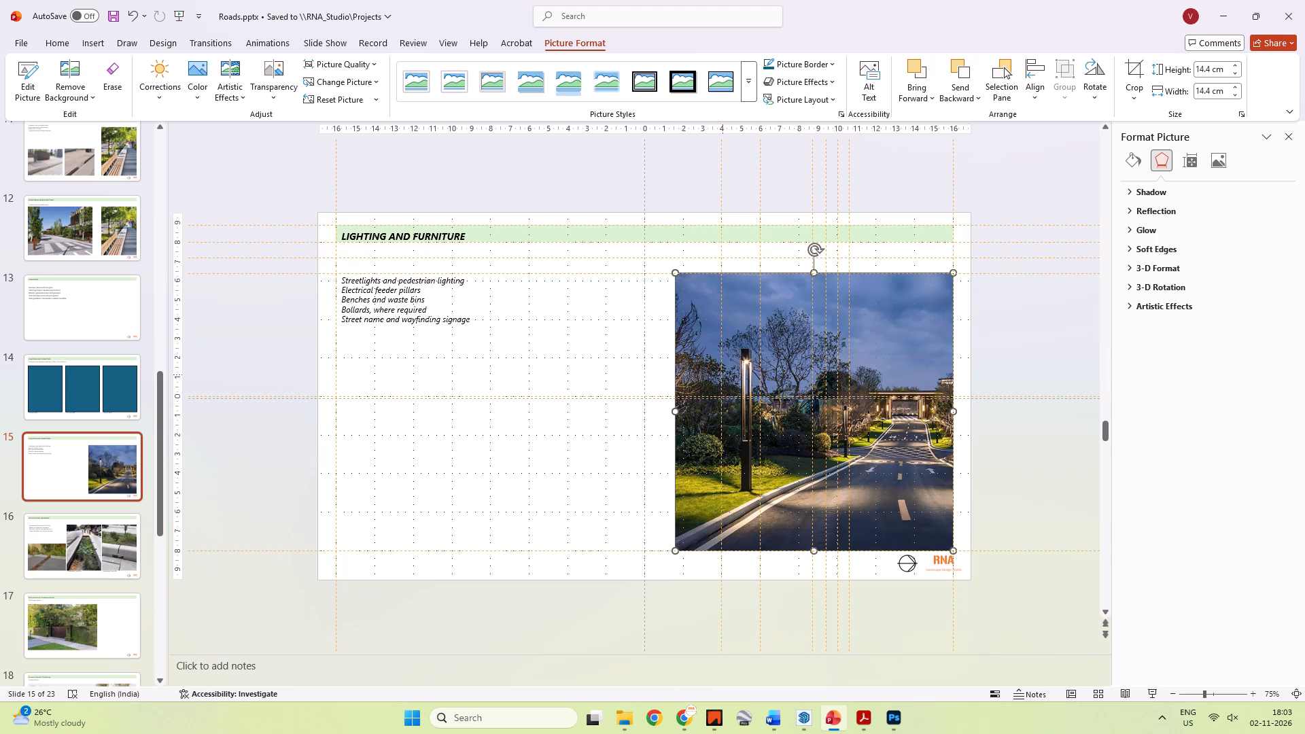
shift+drag(673, 548, 693, 543)
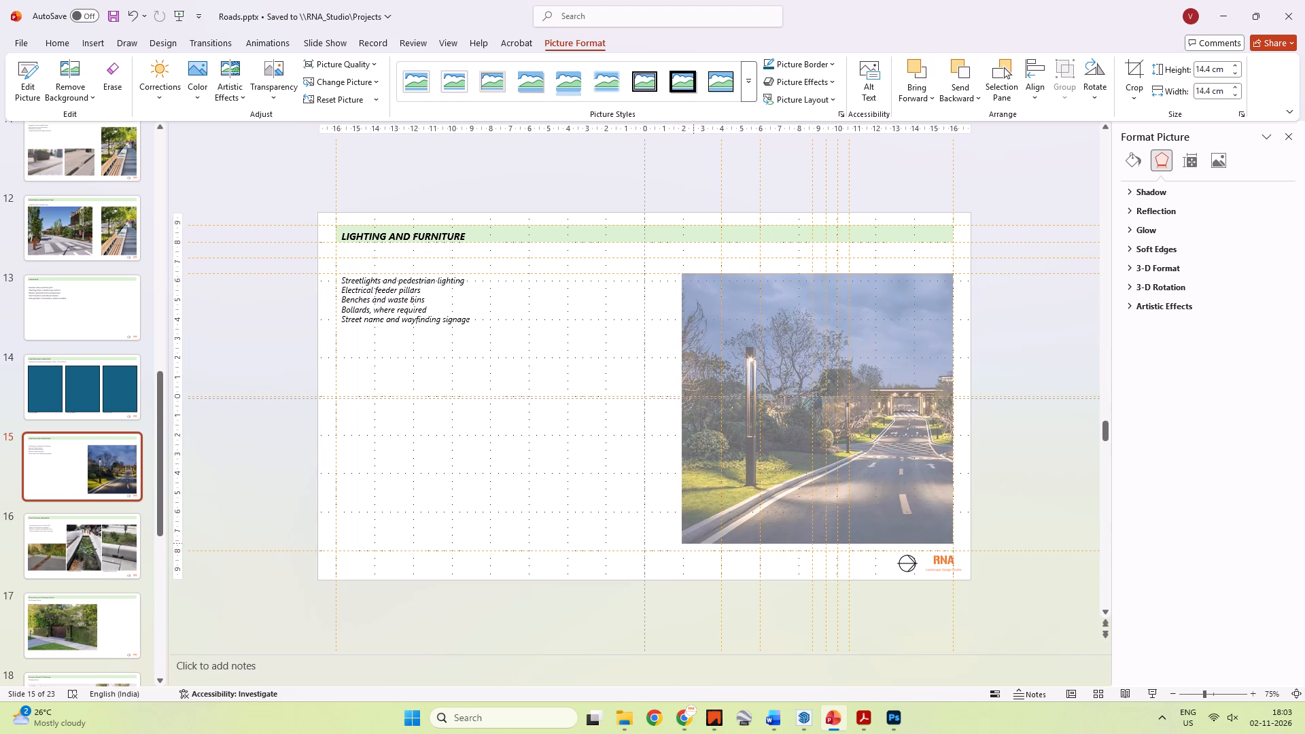
shift+drag(693, 543, 706, 537)
click(1005, 483)
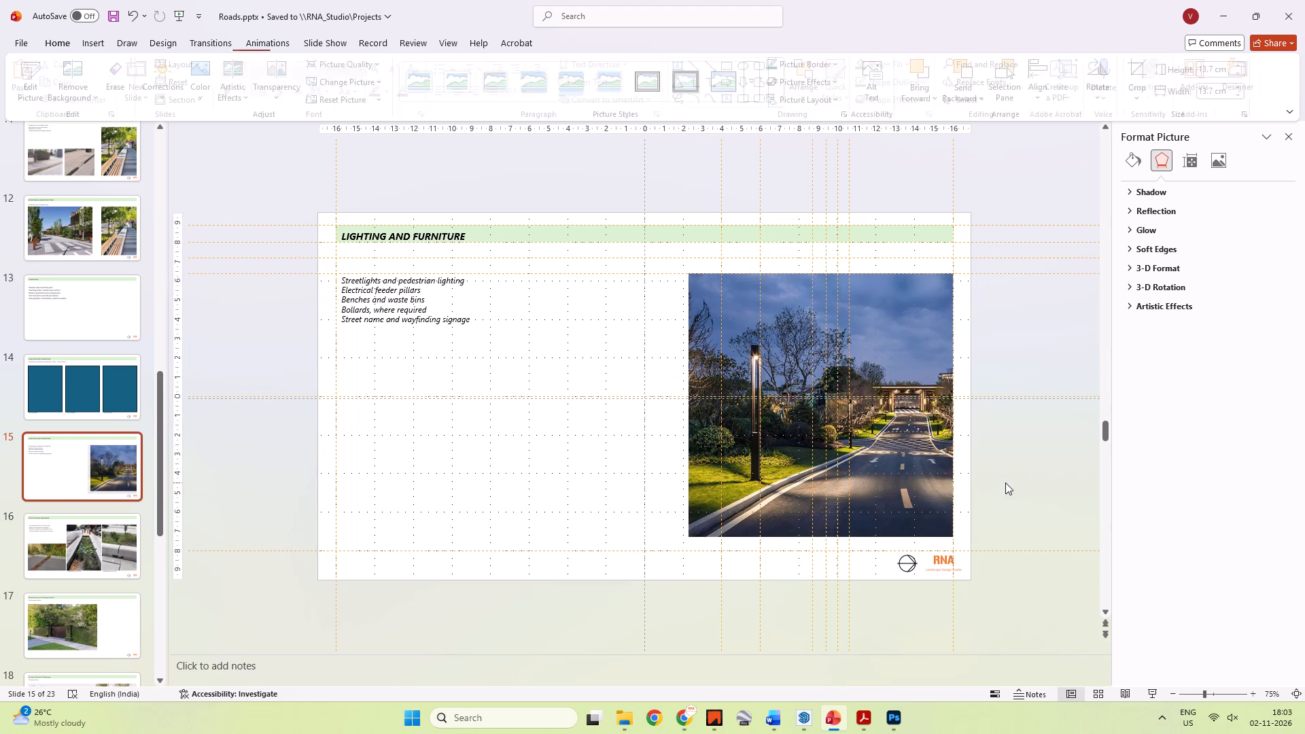
Switch back to Pinterest and examine the related pole lights and the post top lights results for more lighting references.
key(alt+Tab)
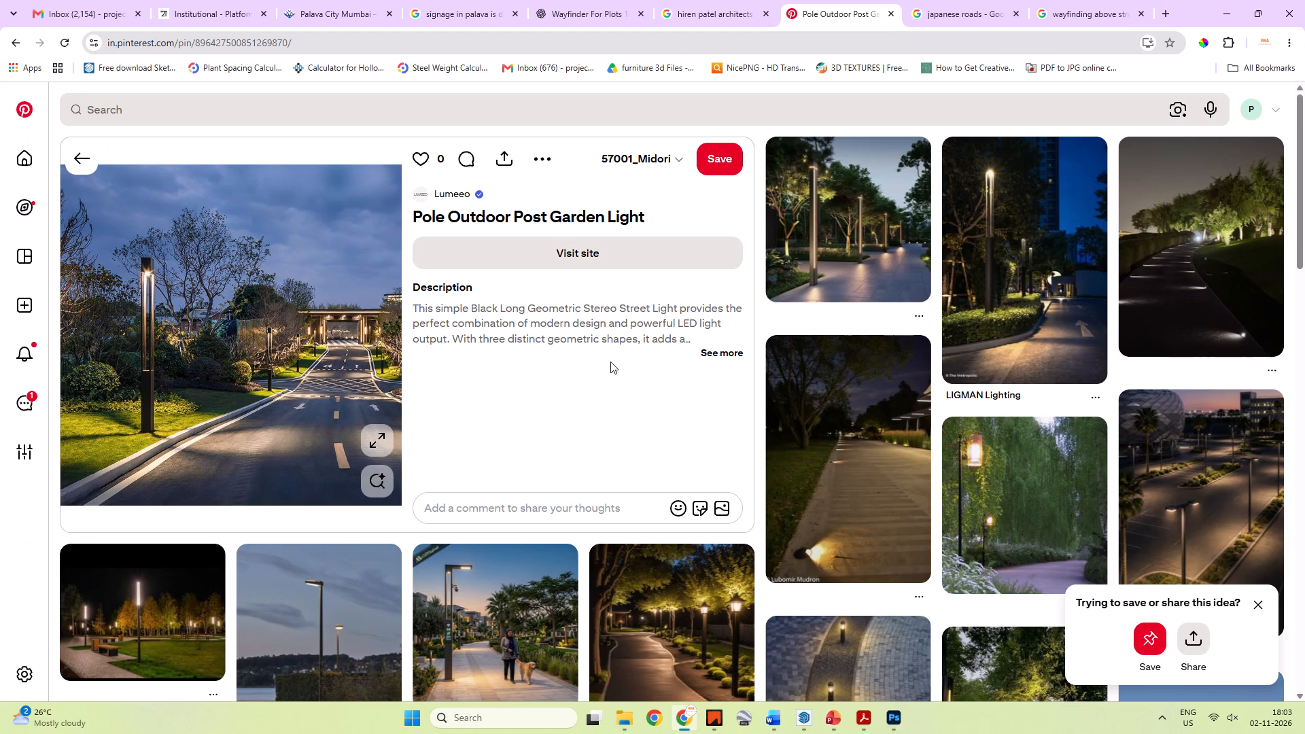
scroll(610, 362, down, 2)
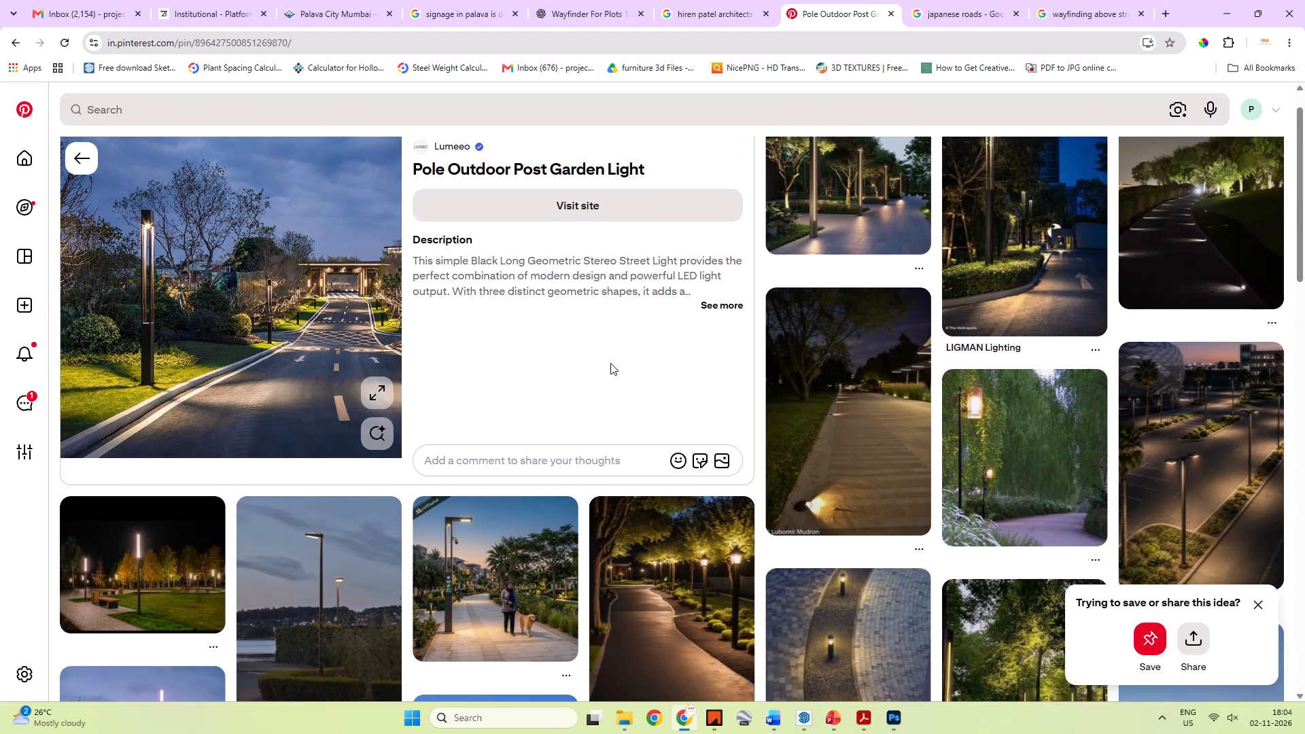
scroll(610, 362, down, 2)
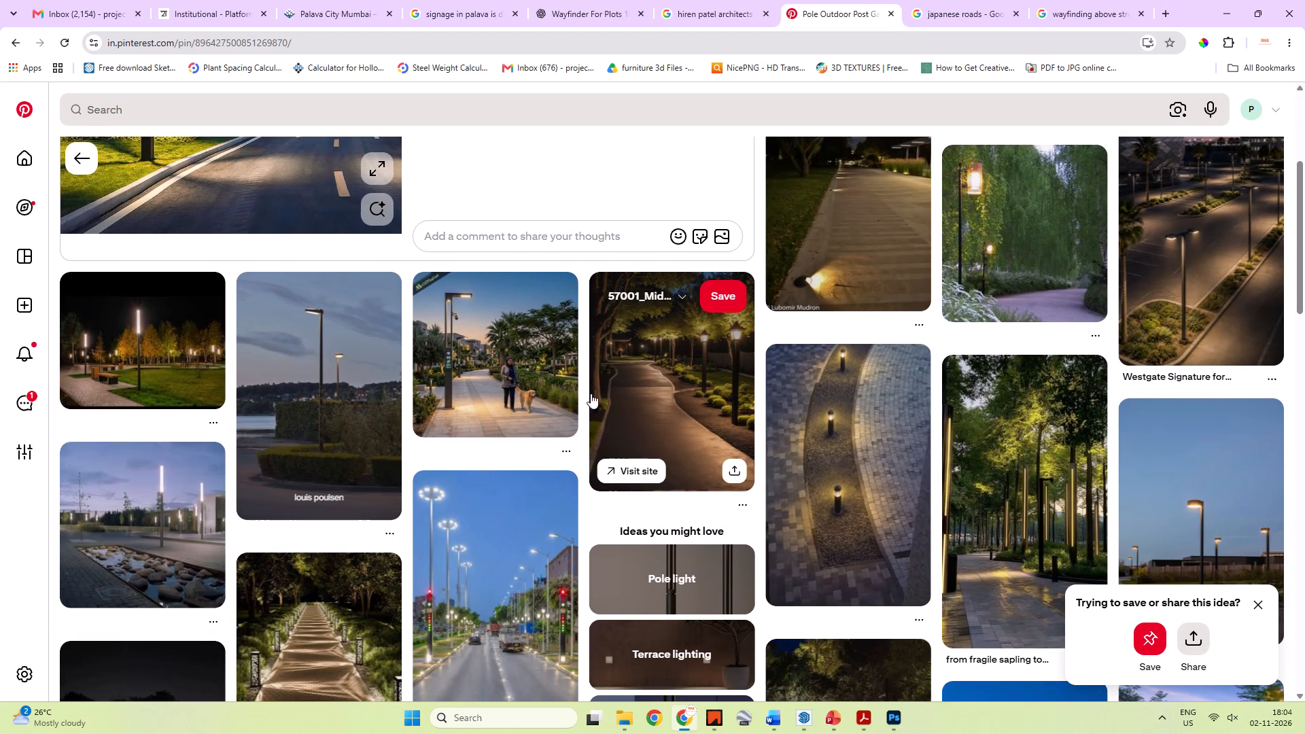
scroll(558, 425, up, 8)
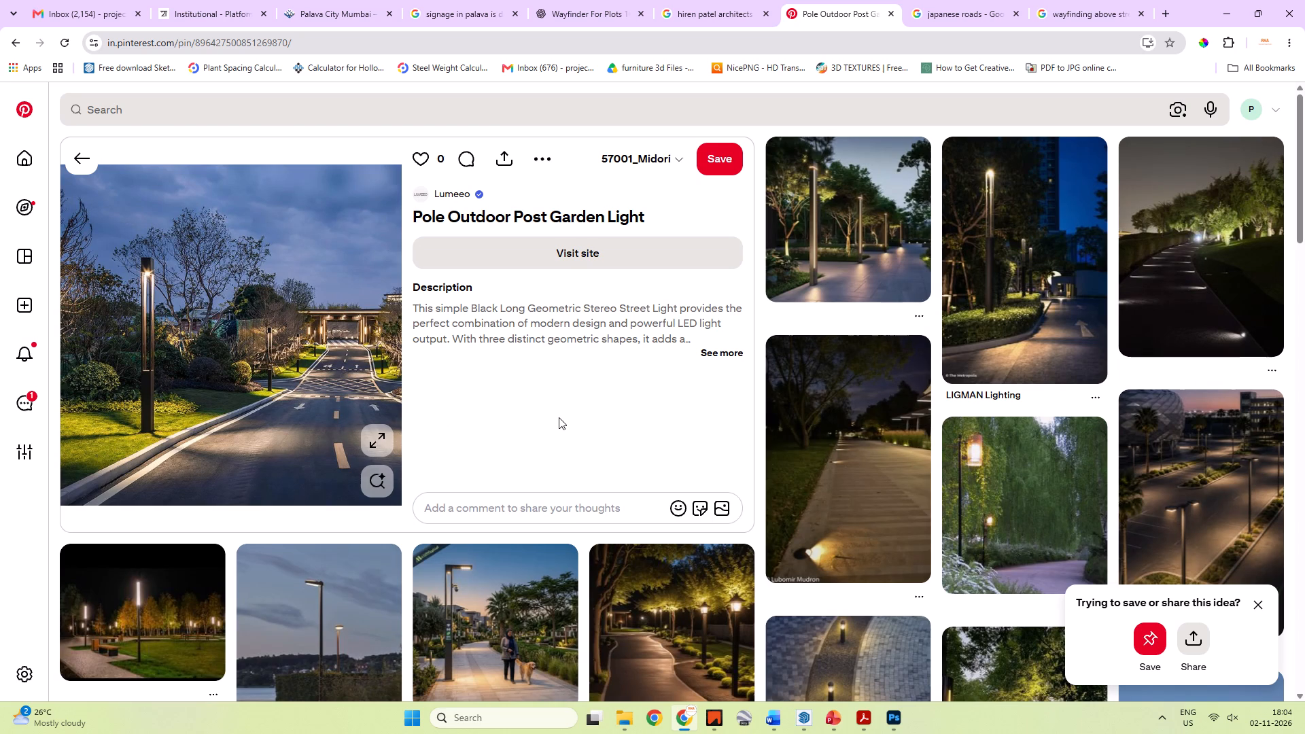
click(54, 152)
click(77, 162)
scroll(475, 352, down, 4)
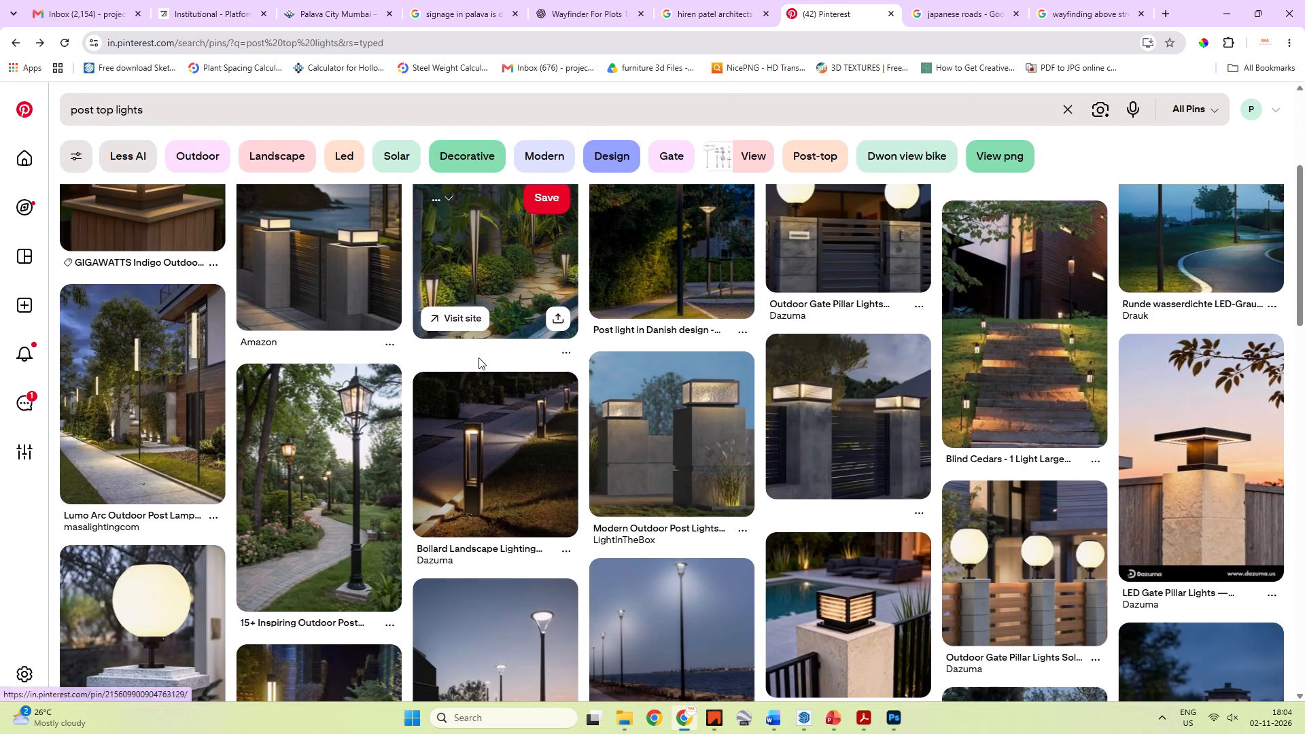
scroll(504, 377, up, 7)
scroll(315, 209, up, 3)
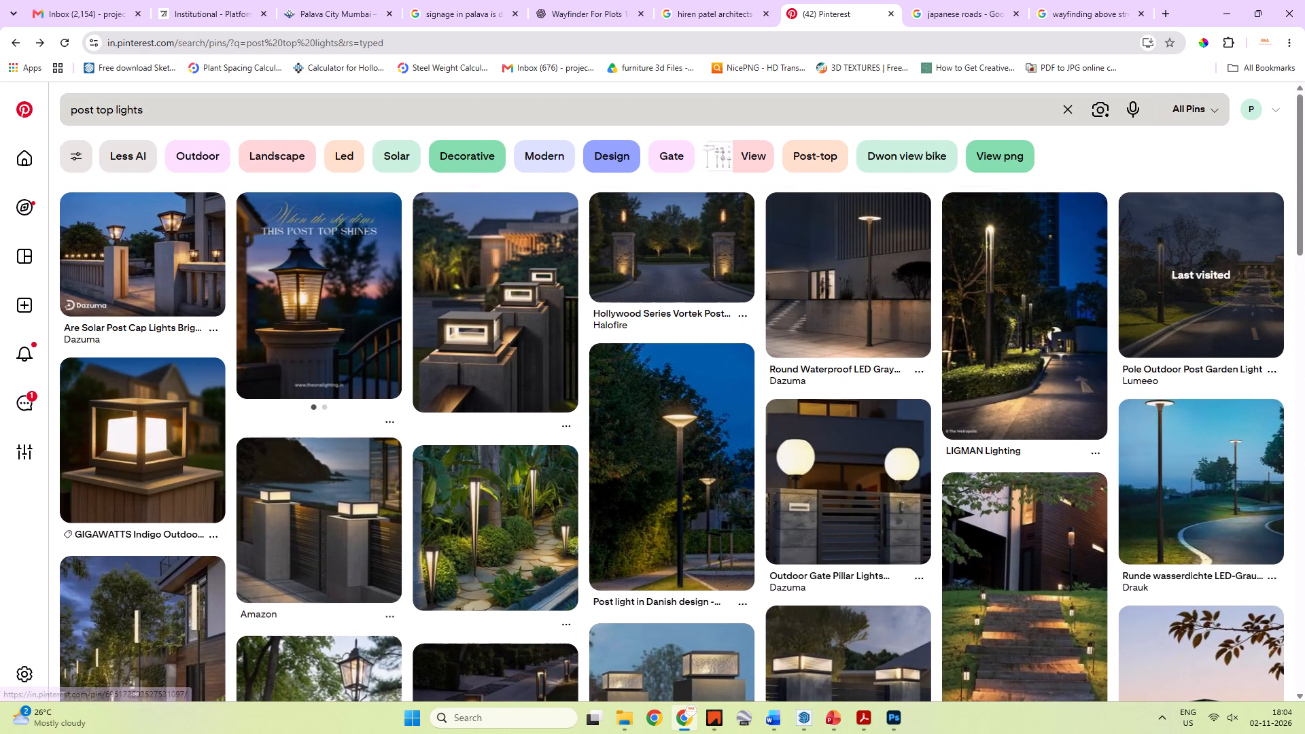
Rerun the post top lights search and copy the image from BEGA's Edge-Lit Pole-Tops Line Waterfront Boardwalk pin.
click(246, 108)
key(space)
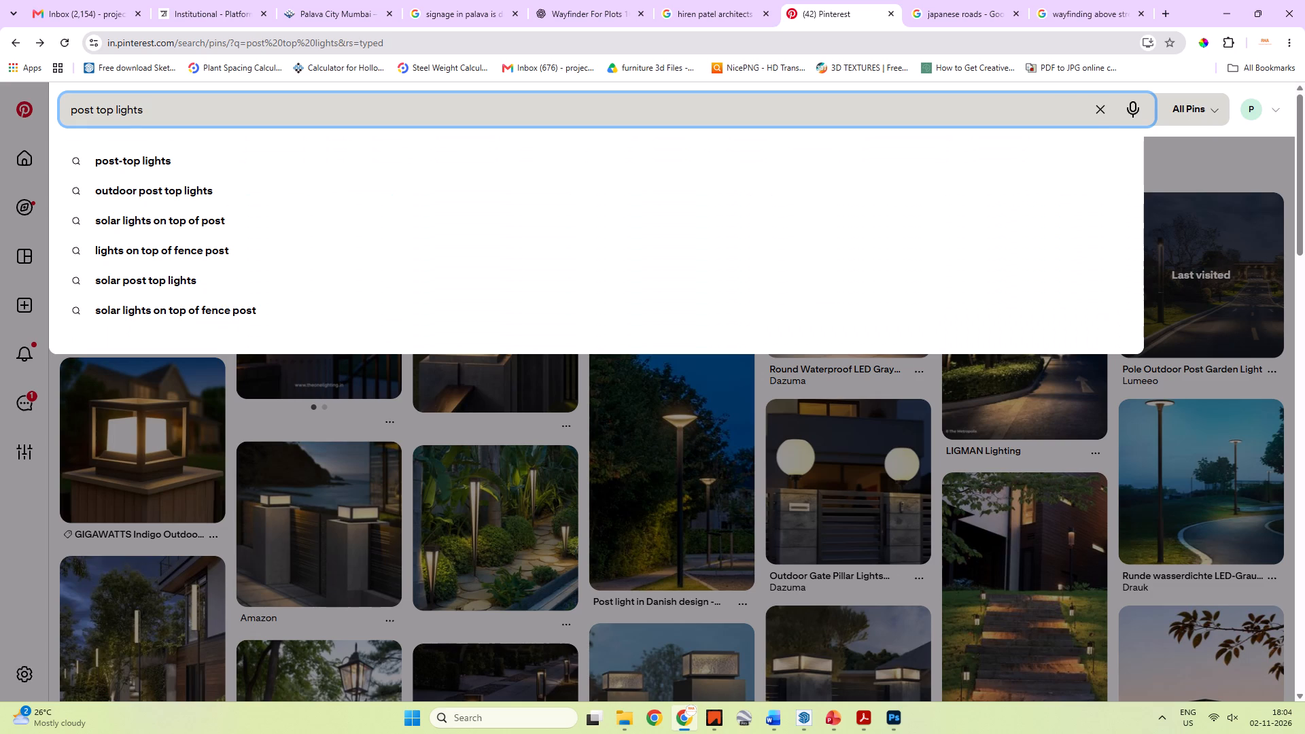
key(Return)
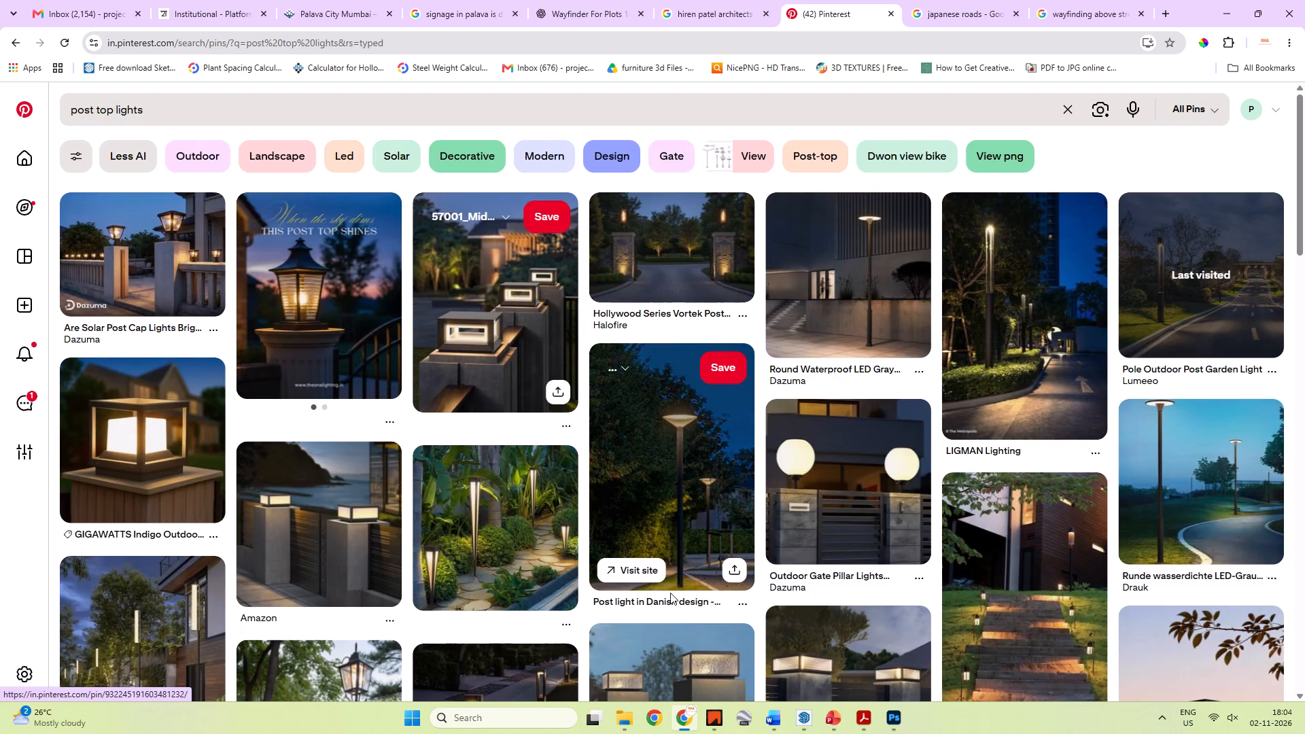
scroll(672, 589, down, 6)
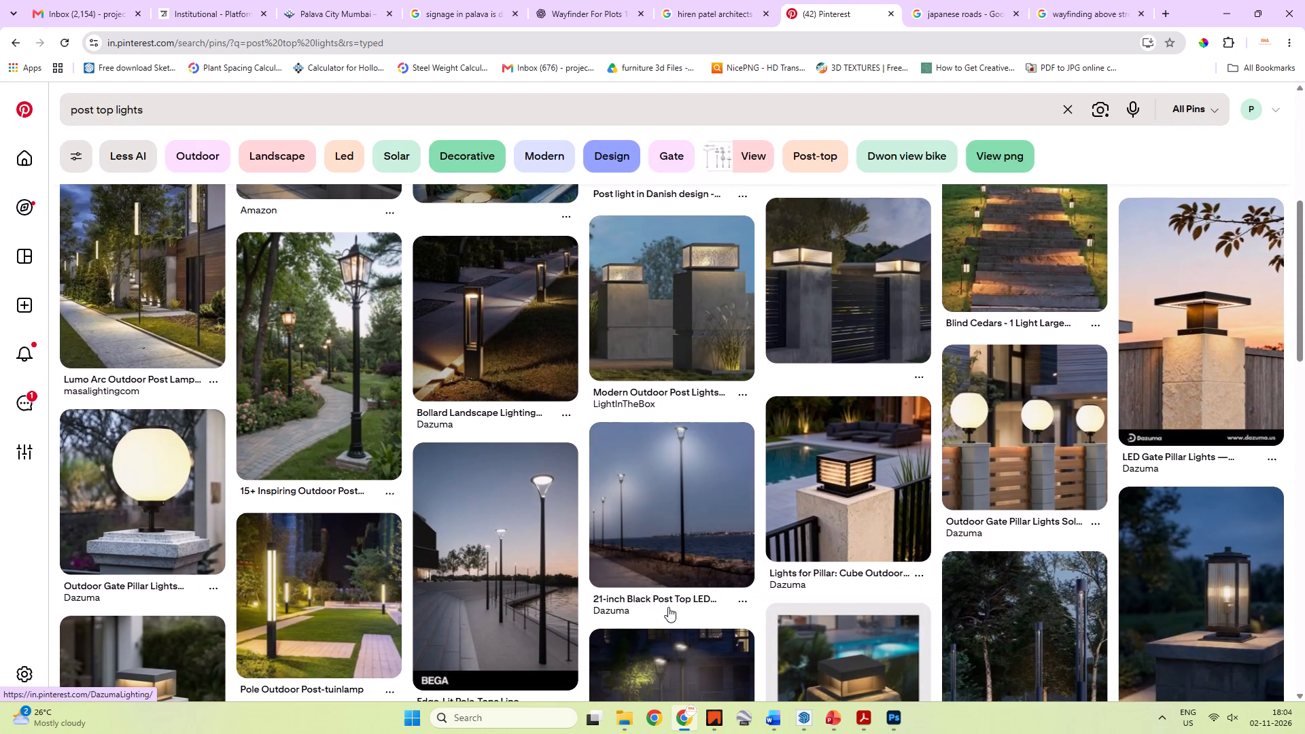
click(526, 569)
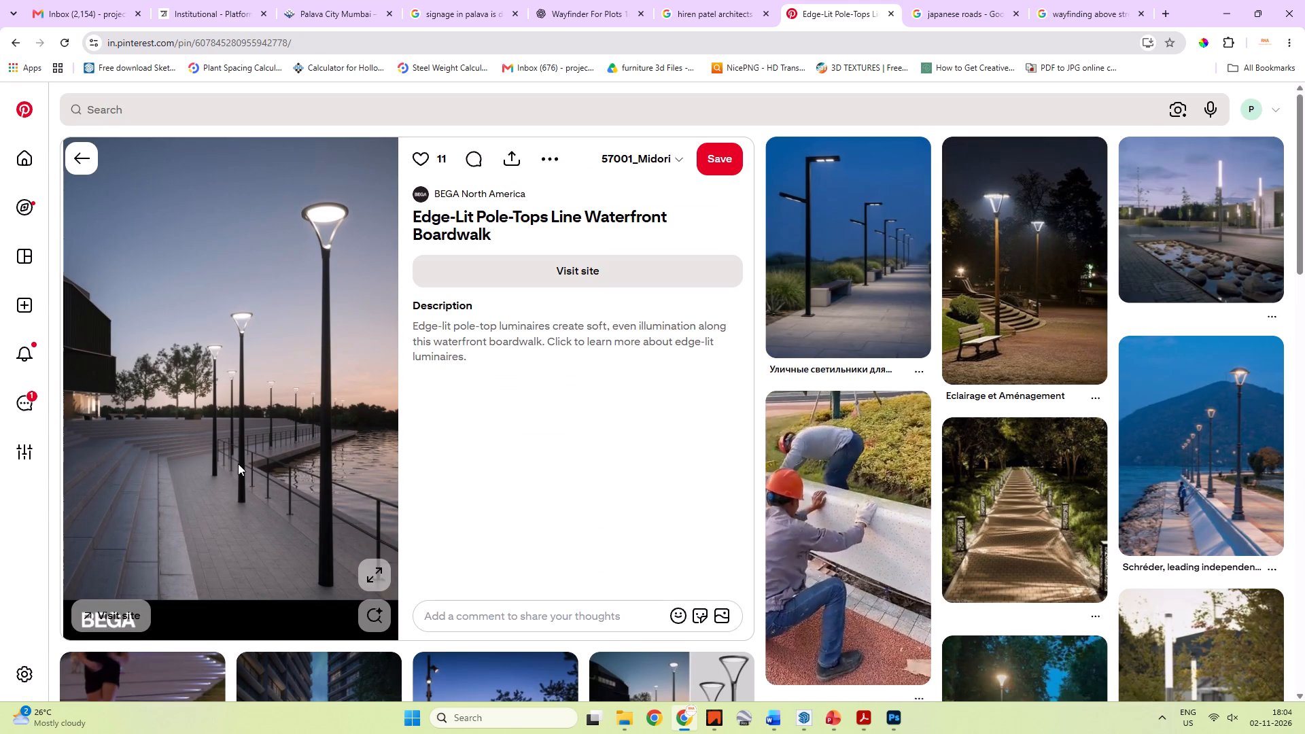
scroll(237, 468, down, 5)
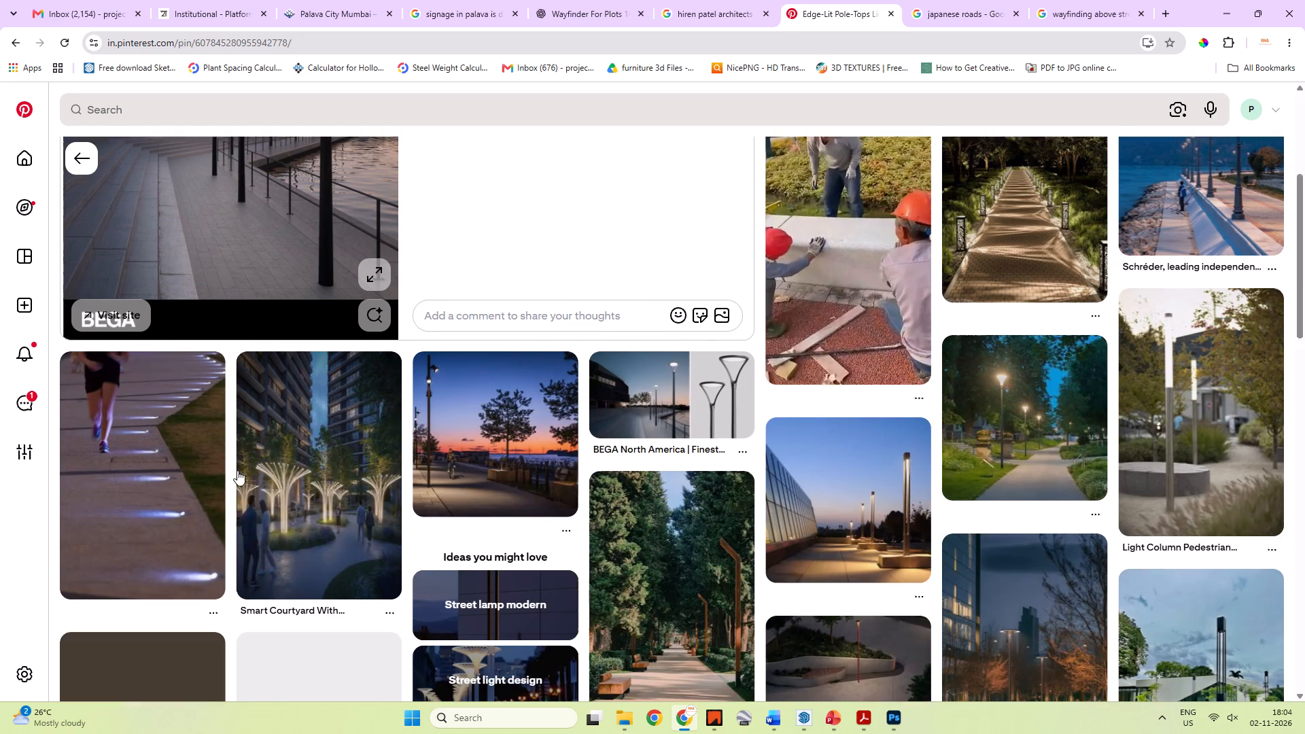
scroll(240, 480, up, 7)
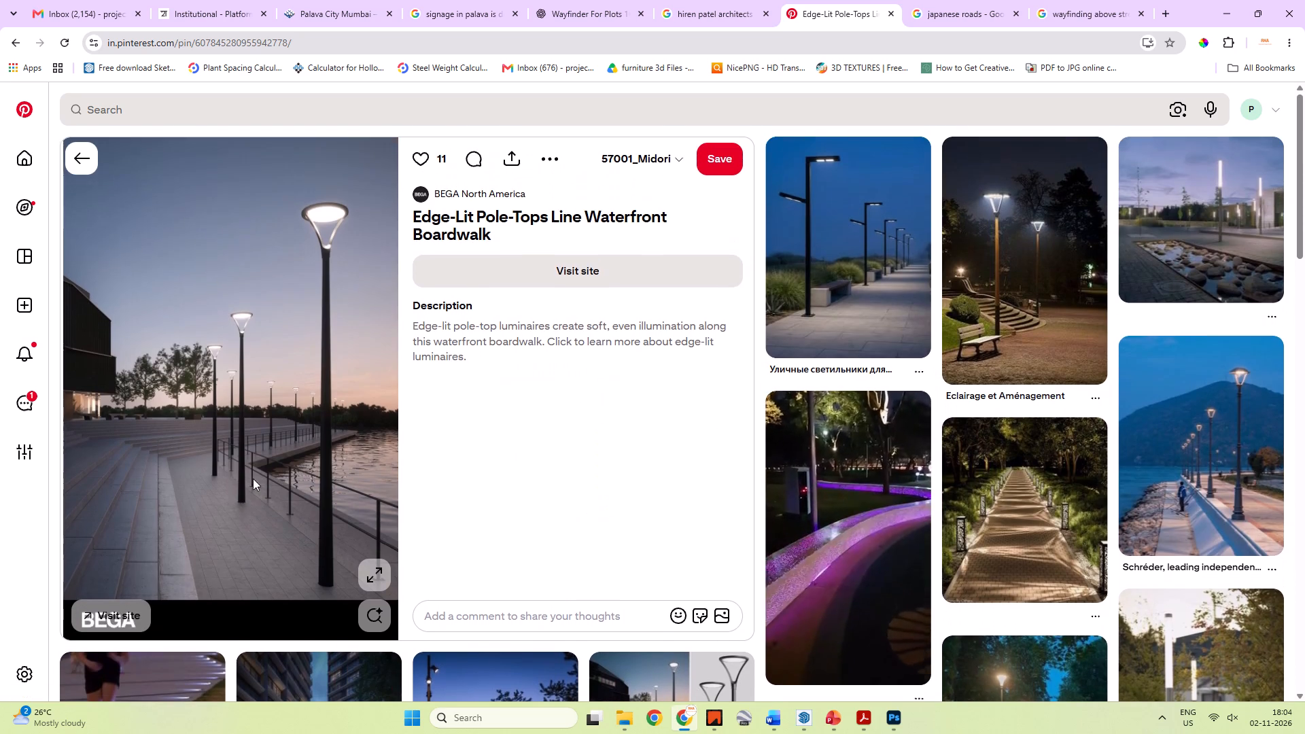
right_click(256, 425)
click(304, 476)
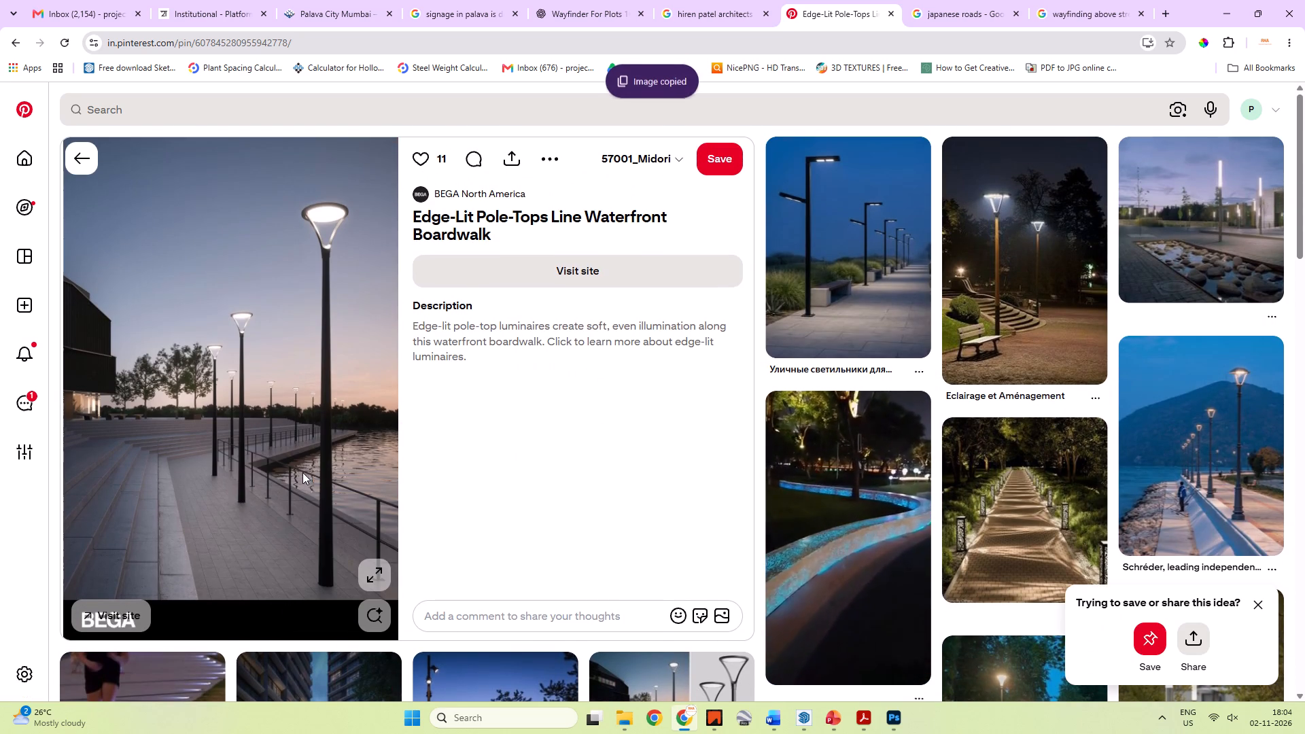
Switch to PowerPoint, paste the boardwalk light image on the Lighting and Furniture slide, and place it just beside the pole light image.
key(alt+Tab)
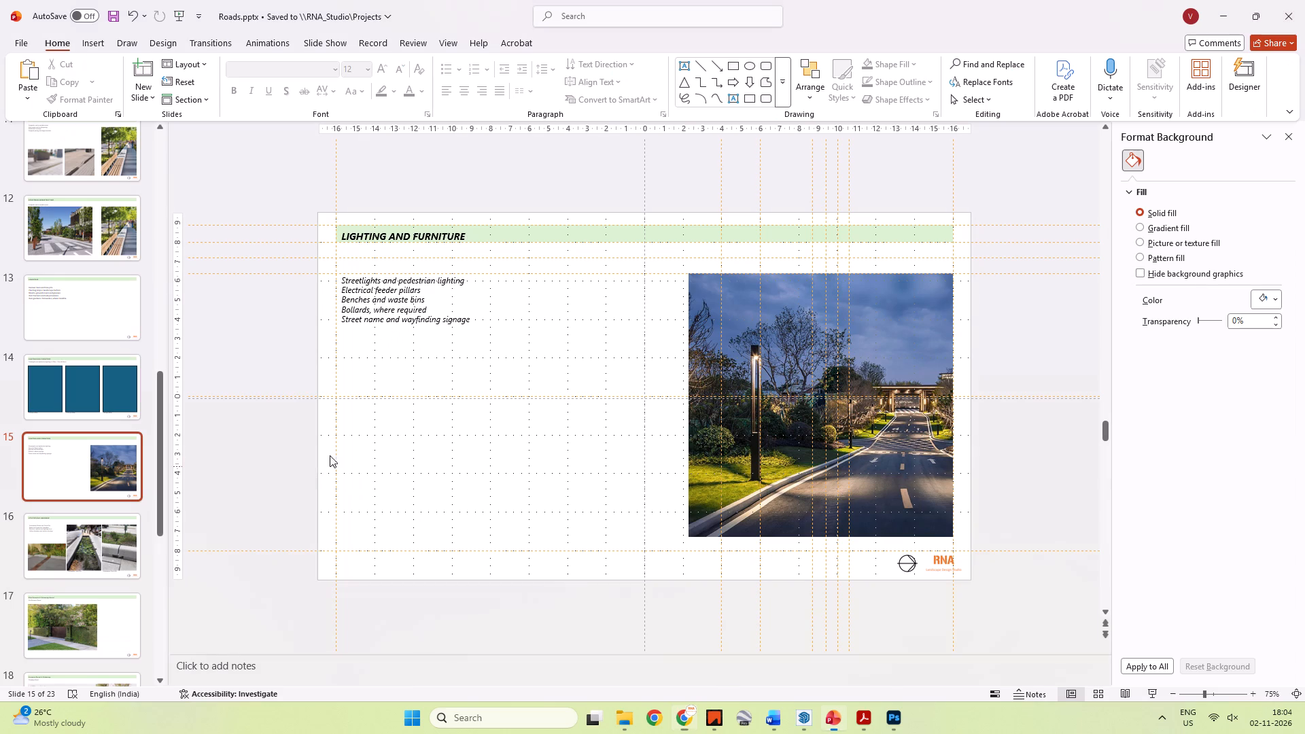
click(603, 446)
key(ctrl+v)
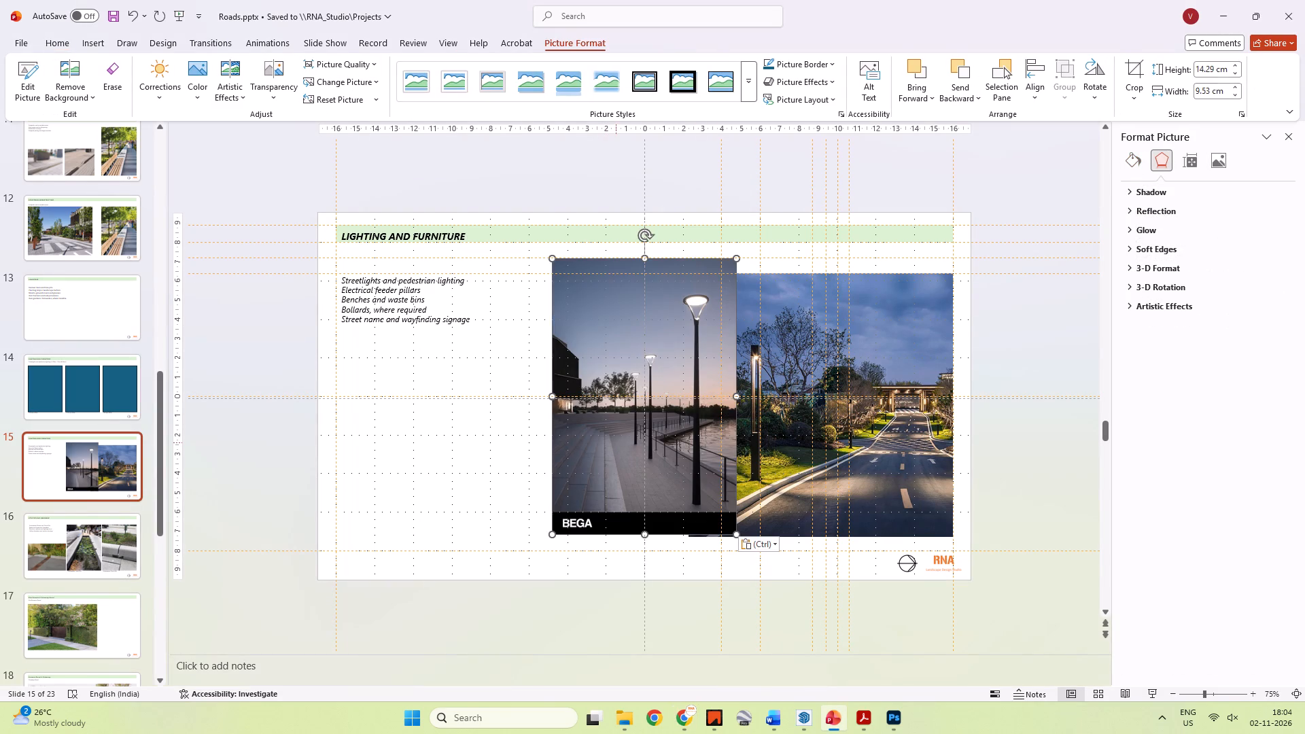
drag(608, 440, 558, 457)
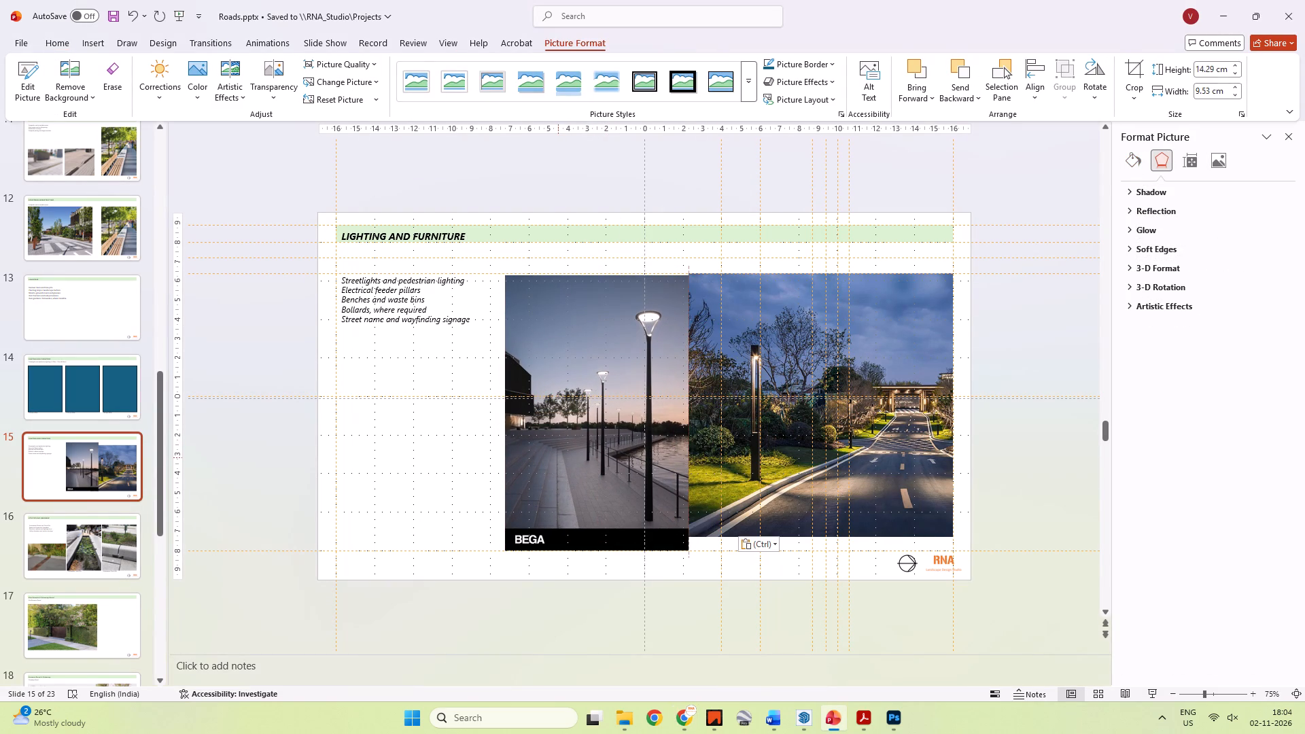
drag(558, 457, 556, 457)
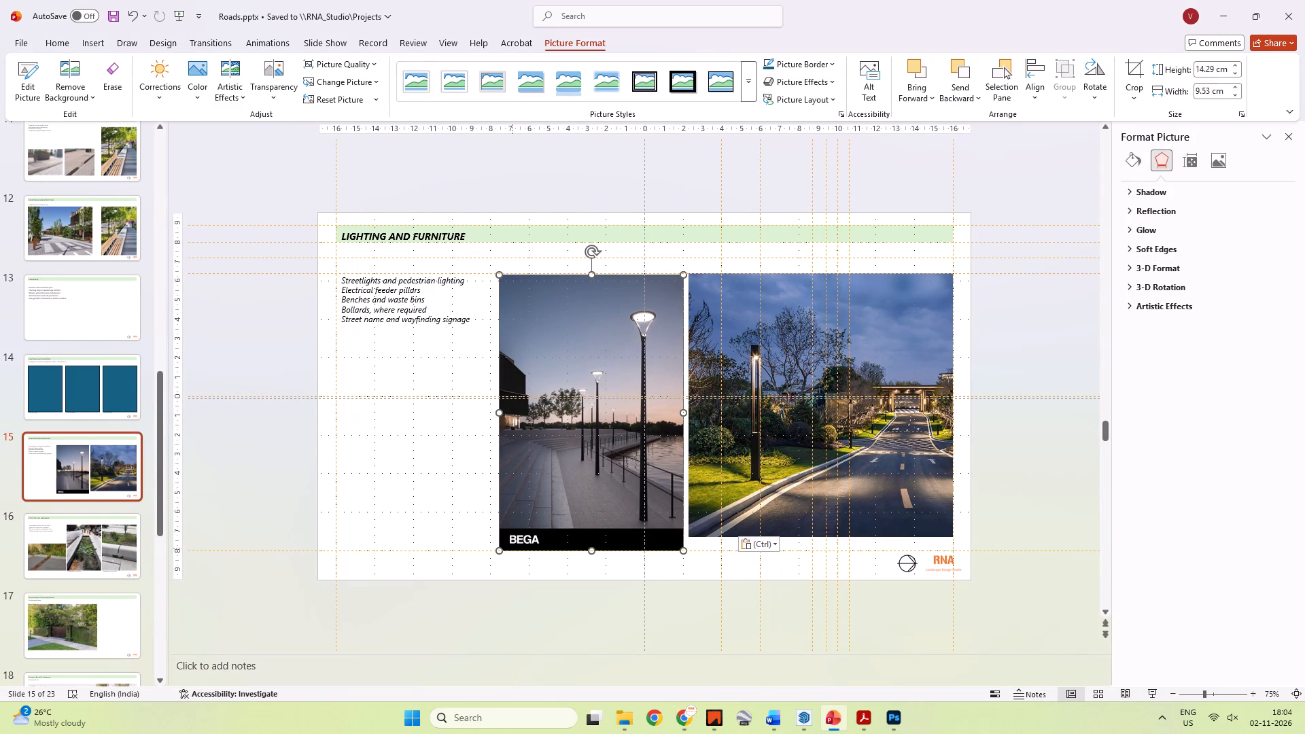
Crop the black BEGA caption strip off the bottom of the boardwalk light image.
right_click(559, 510)
click(627, 536)
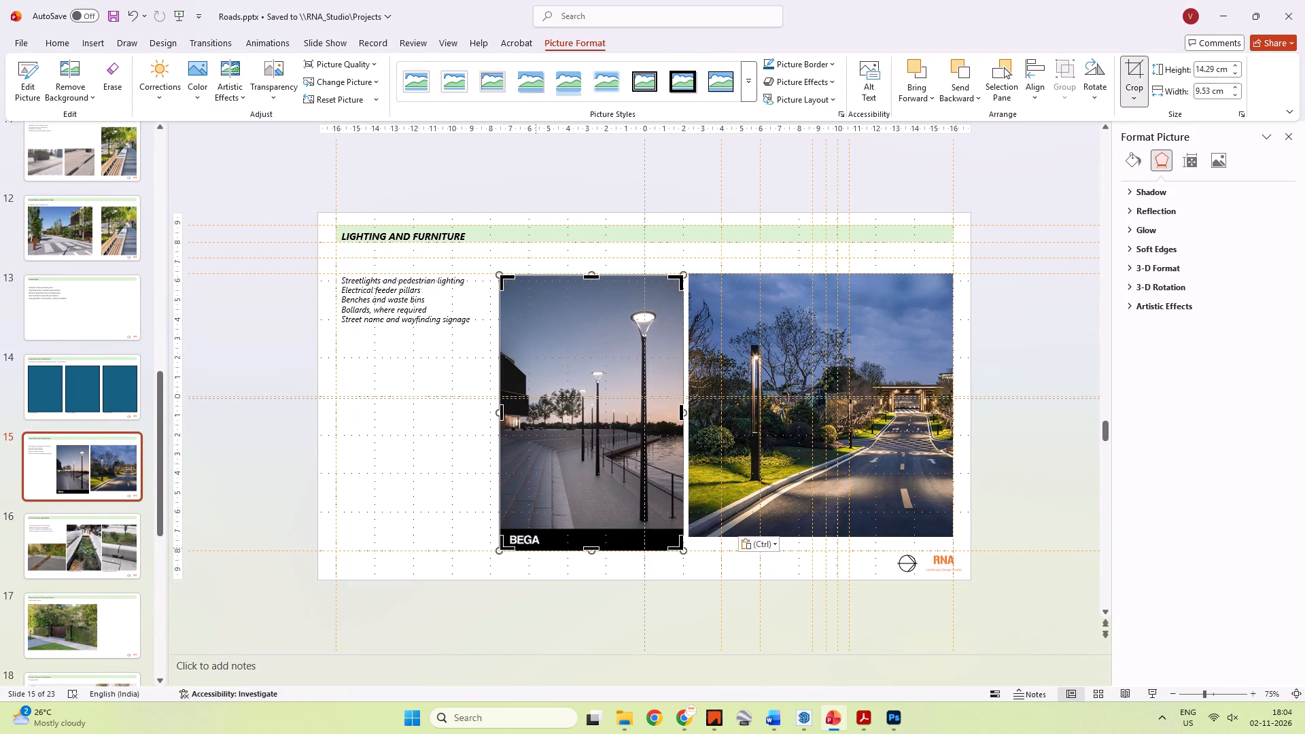
click(509, 550)
drag(507, 549, 503, 527)
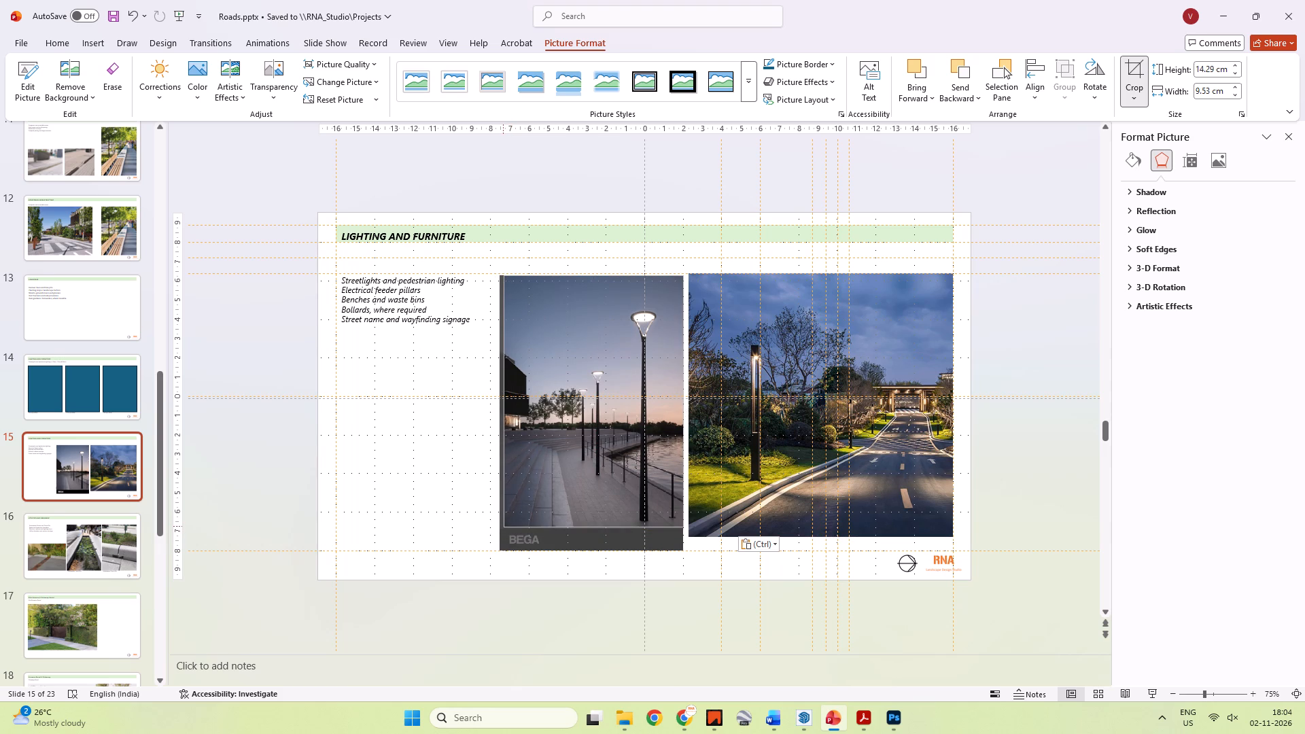
drag(503, 527, 500, 527)
click(461, 517)
Resize the cropped boardwalk light image proportionally to match the pole light image's height, fine-tuning its top and bottom edges.
shift+click(536, 482)
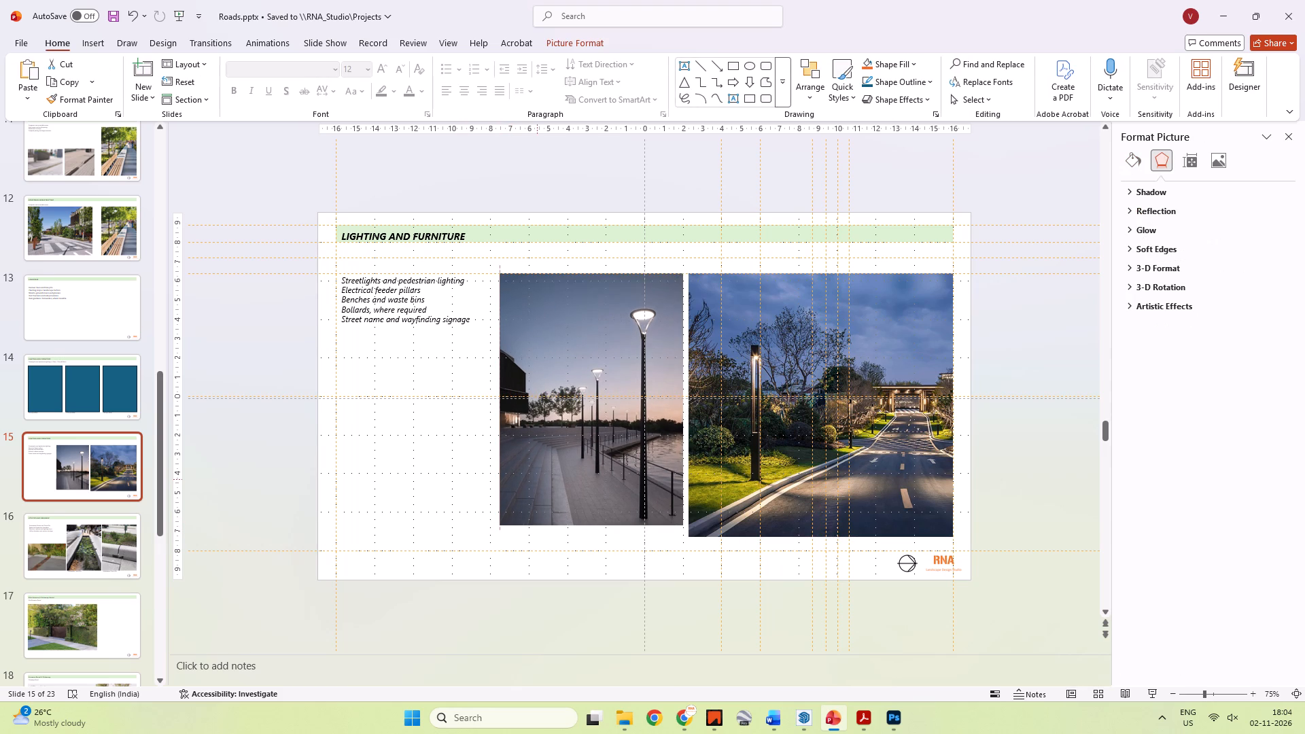
shift+drag(501, 528, 491, 531)
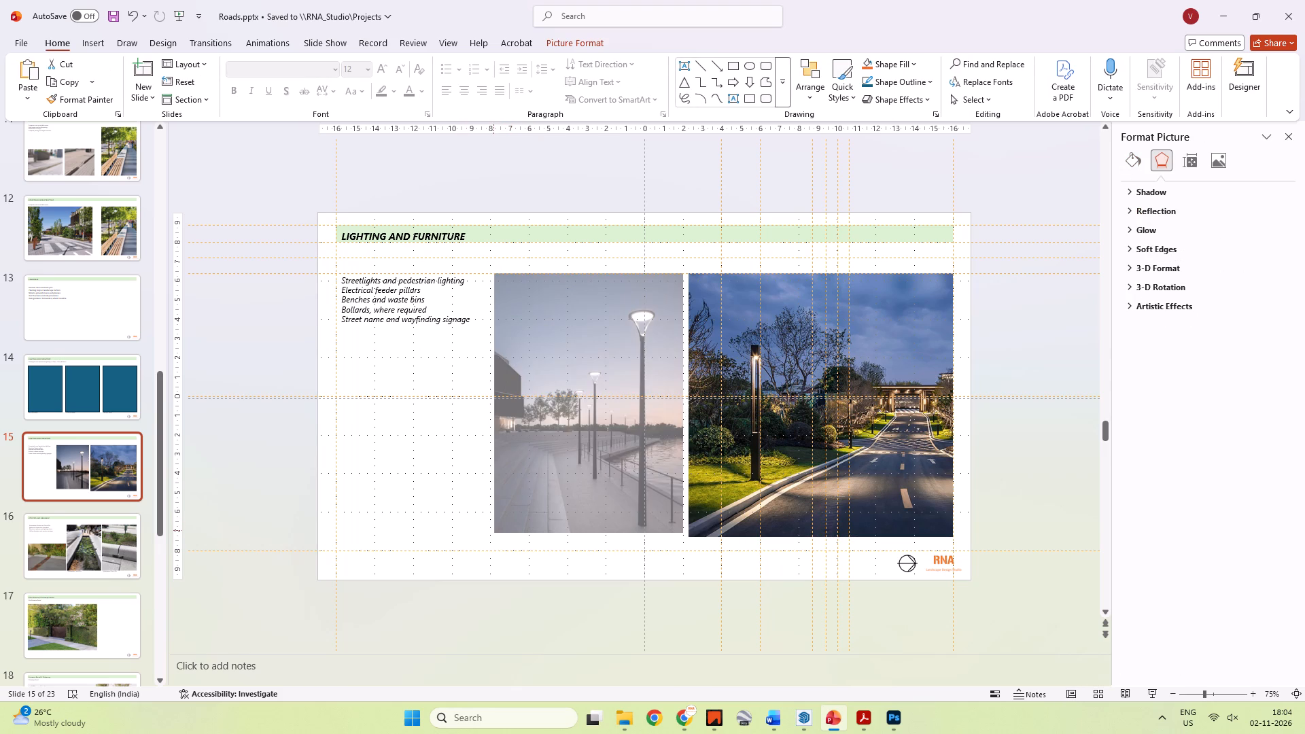
shift+drag(491, 531, 491, 532)
click(415, 525)
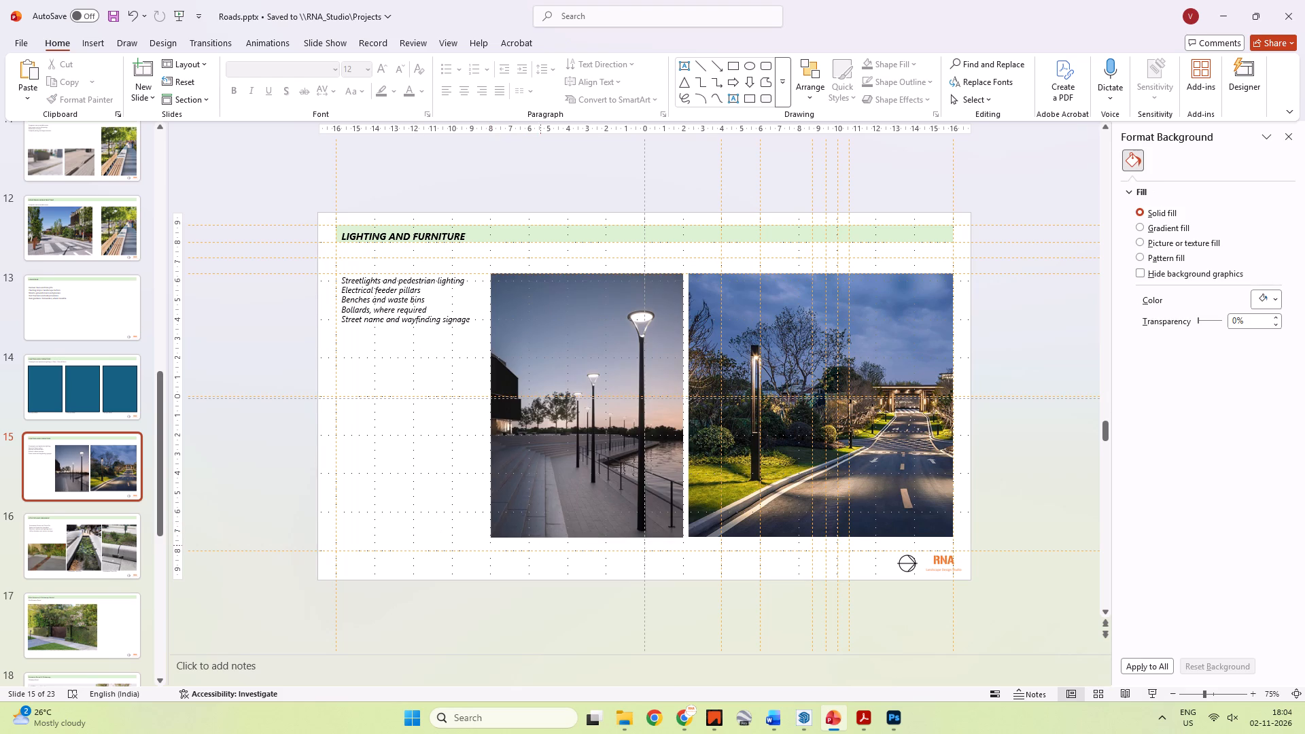
ctrl+scroll(559, 525, up, 2)
click(599, 500)
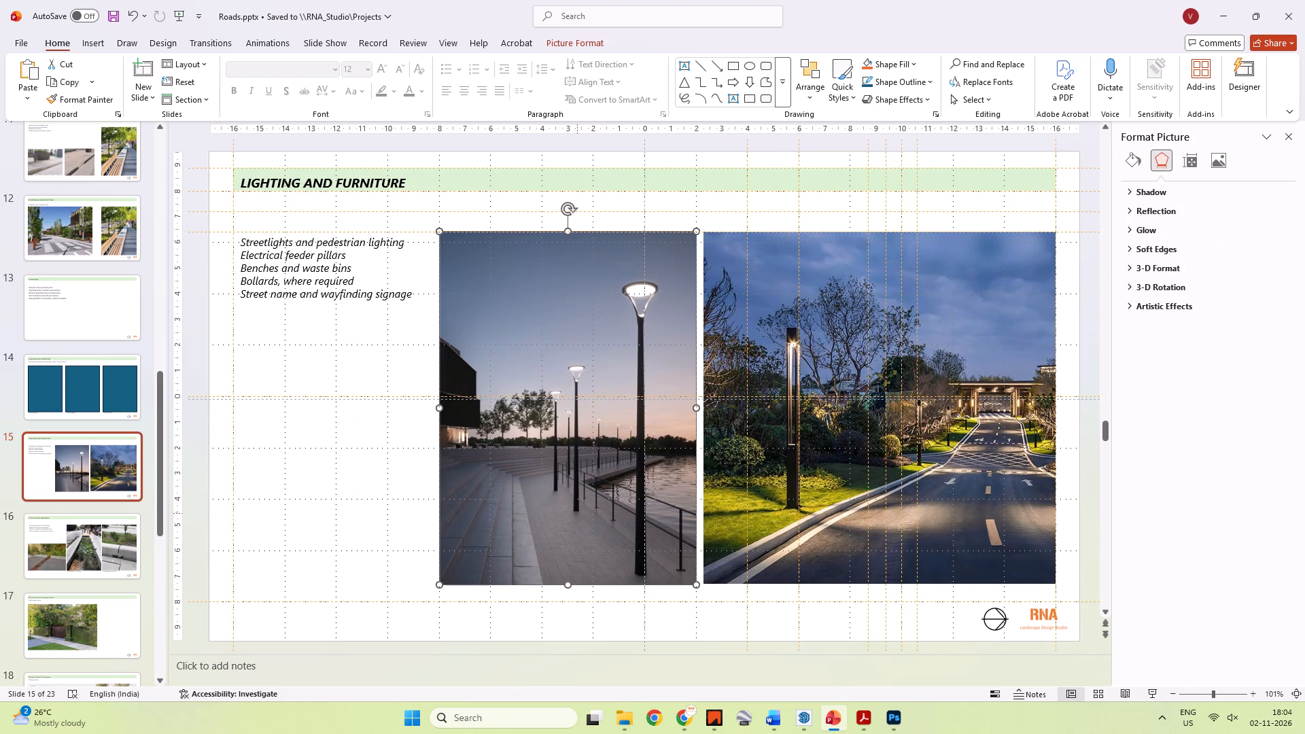
key(Down)
key(Down)
key(Up)
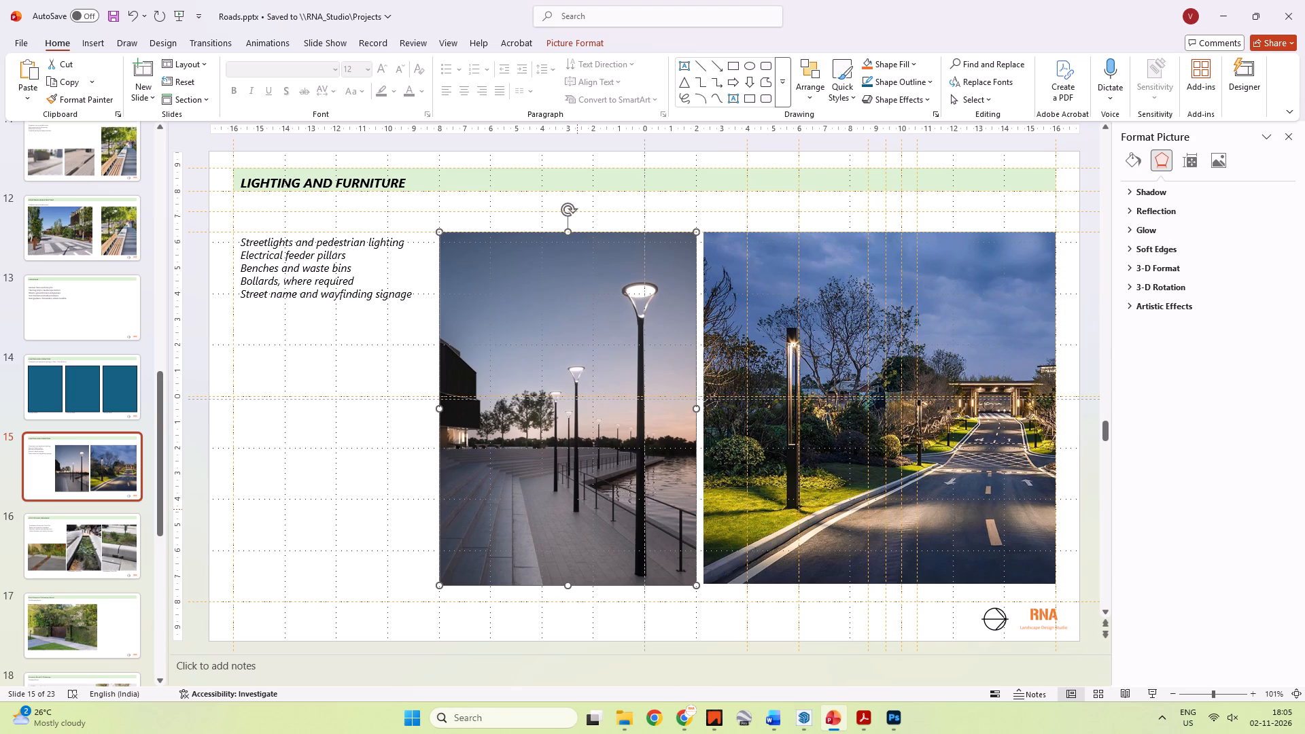
shift+drag(439, 586, 441, 586)
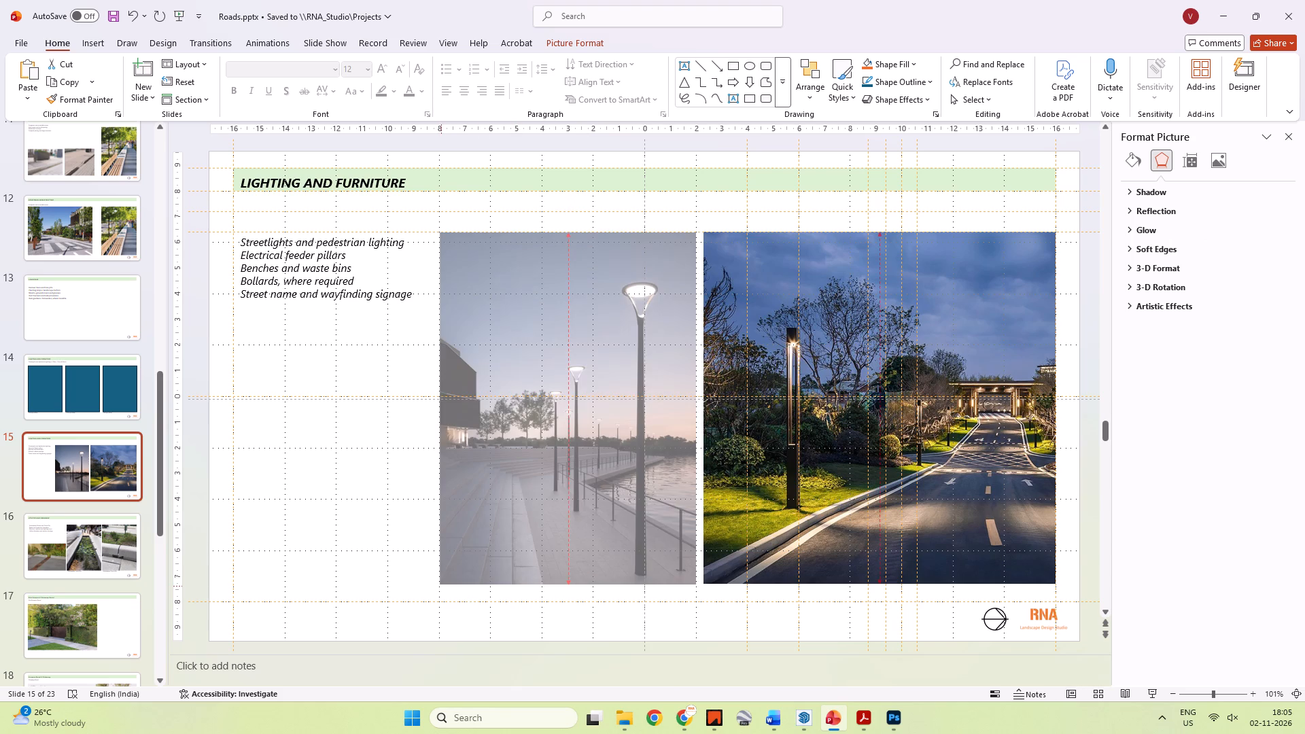
shift+drag(441, 586, 449, 584)
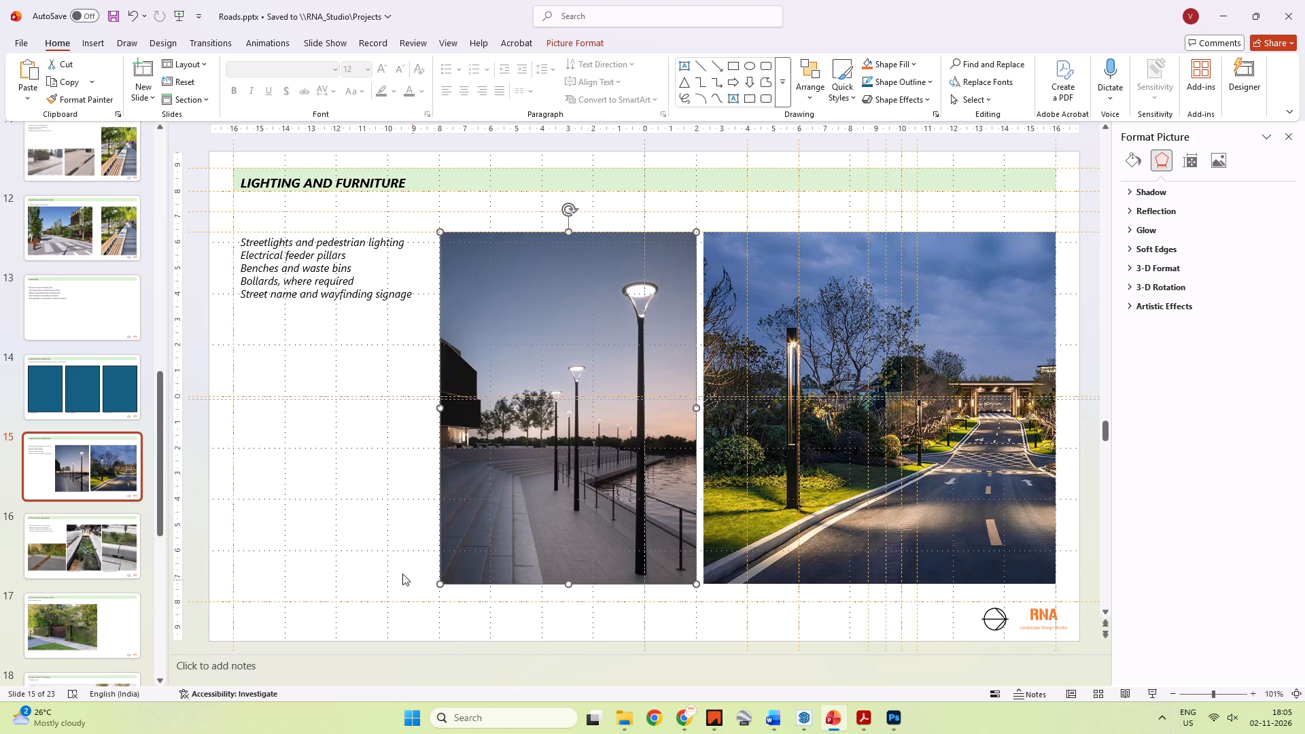
click(373, 544)
Save the Roads.pptx presentation.
key(ctrl+s)
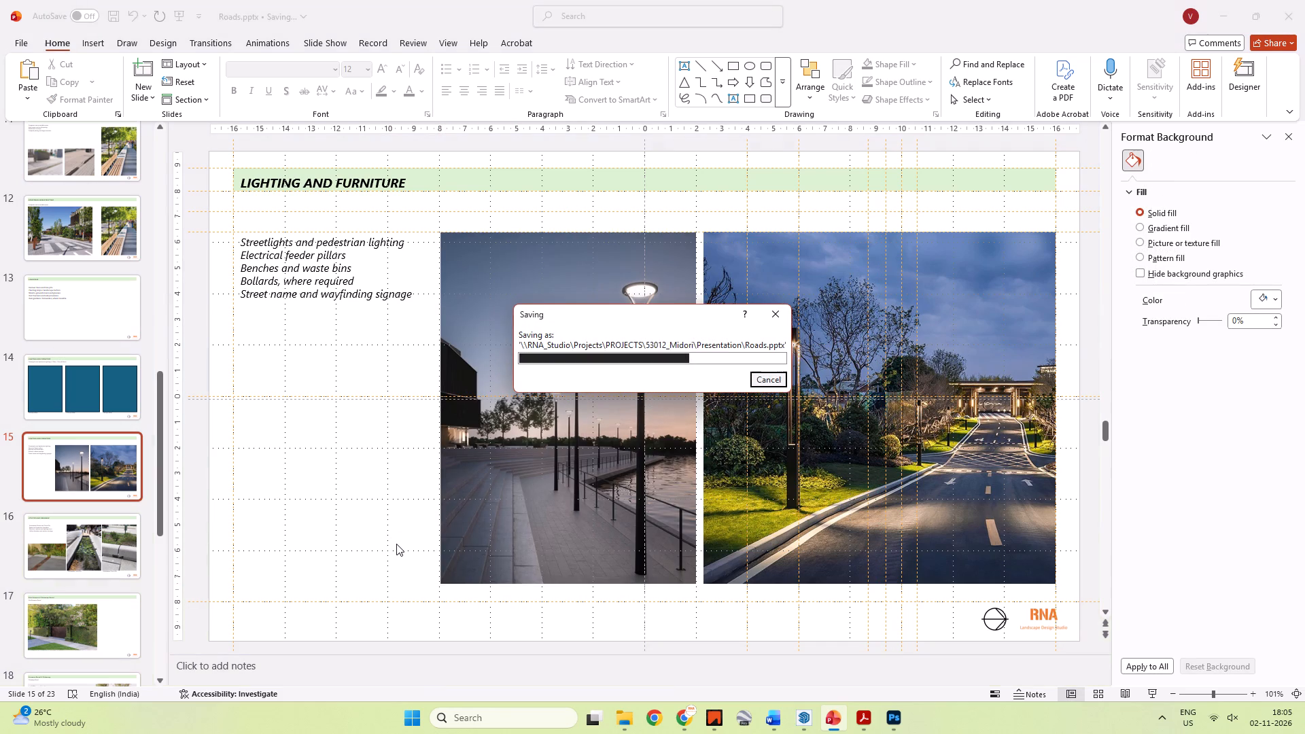
Switch back to Pinterest, browse the related lights, and search for "driveway post top light".
key(alt+Tab)
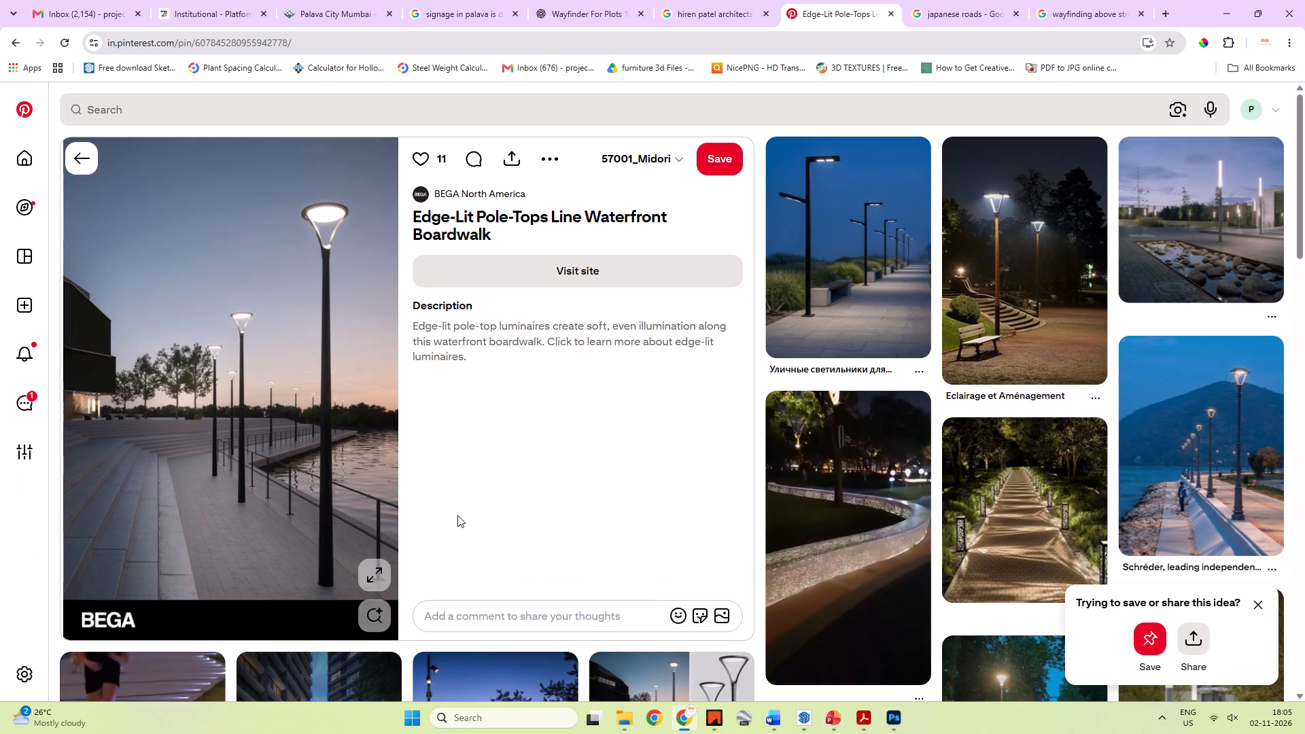
scroll(531, 434, down, 6)
scroll(716, 442, down, 5)
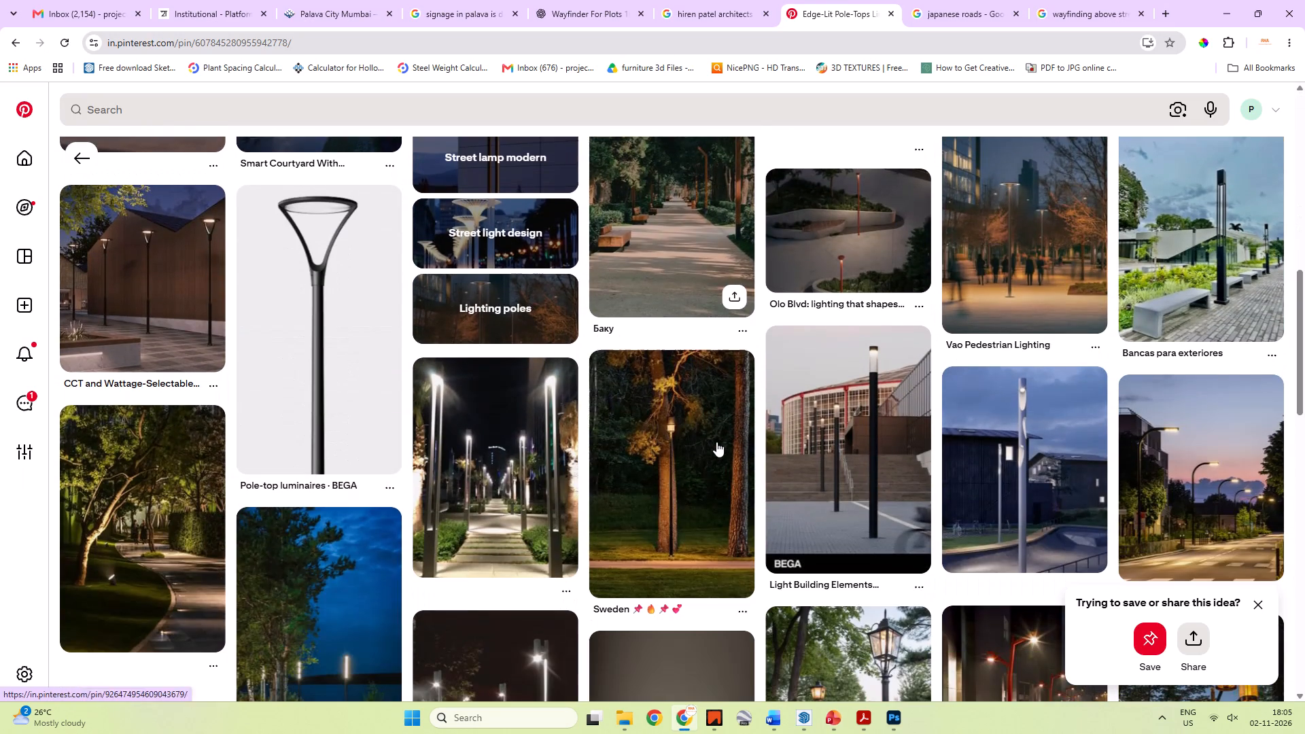
scroll(716, 442, down, 2)
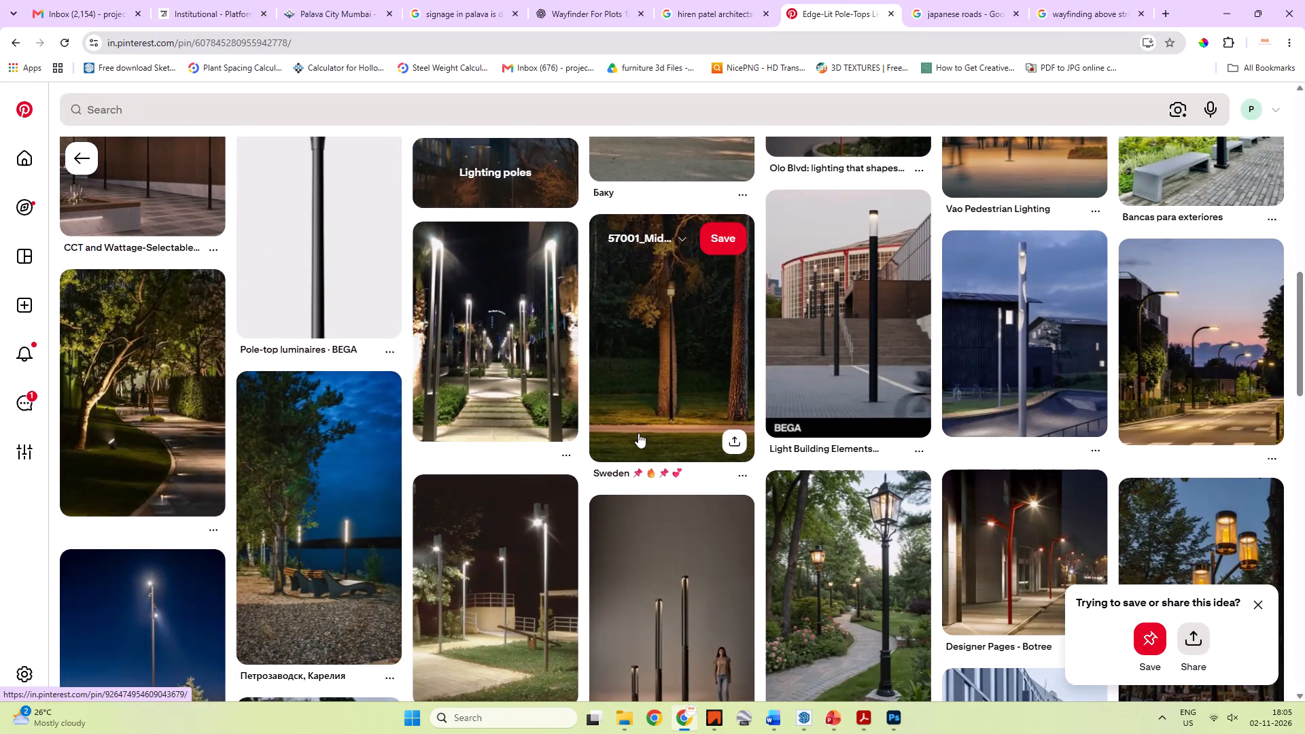
scroll(483, 391, up, 5)
click(249, 120)
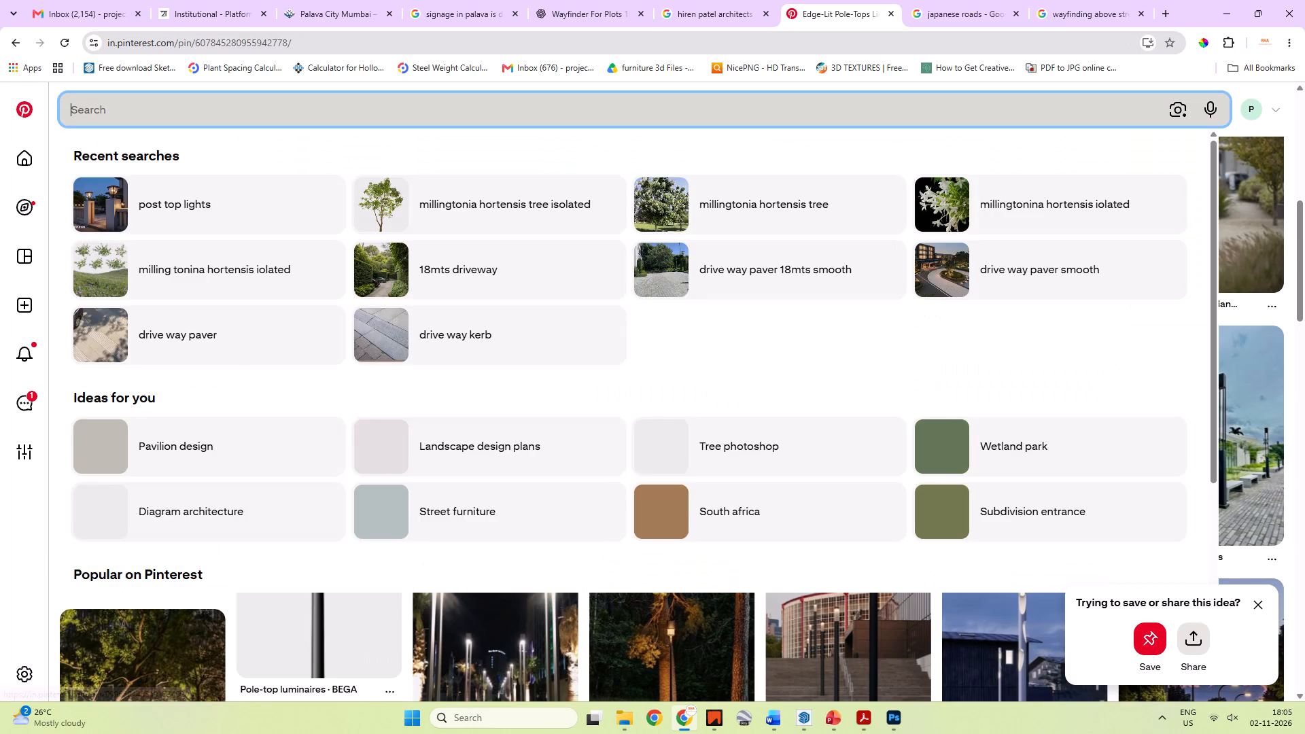
text(driveway post)
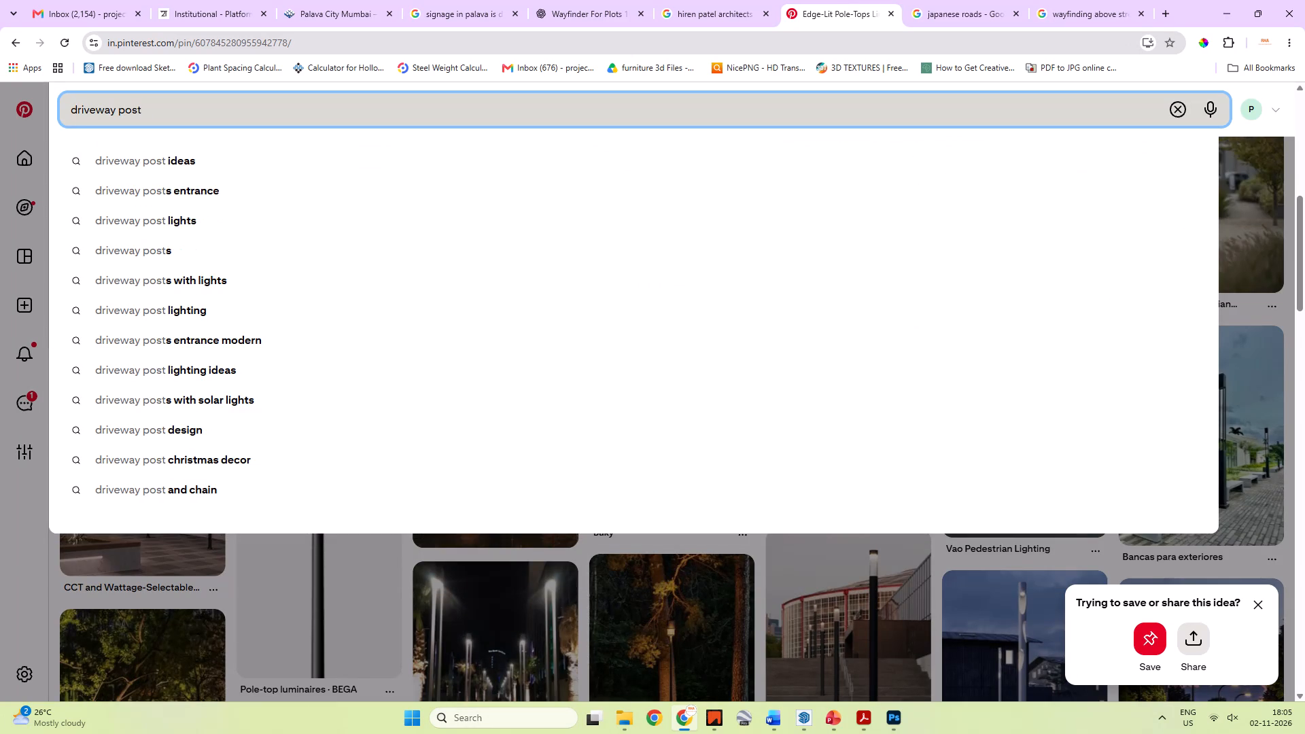
text(op)
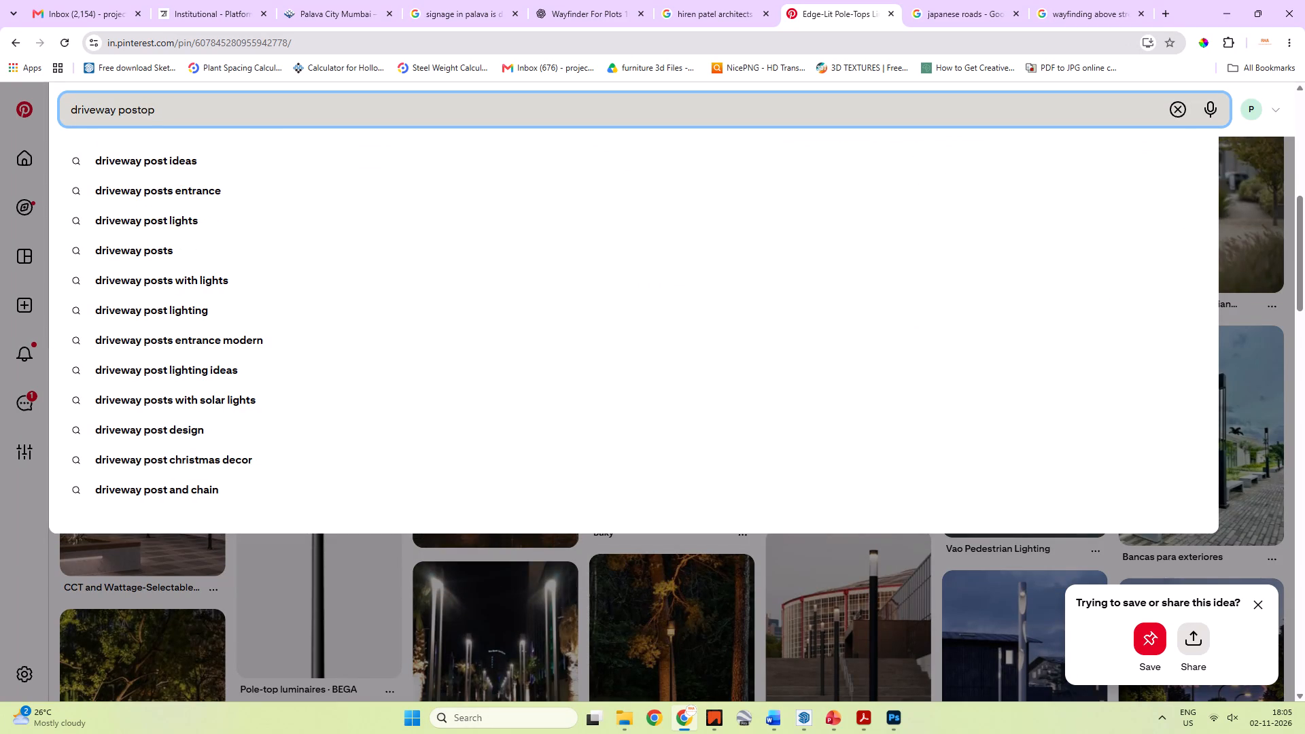
key(Insert)
key(Insert)
key(Insert)
key(BackSpace)
key(BackSpace)
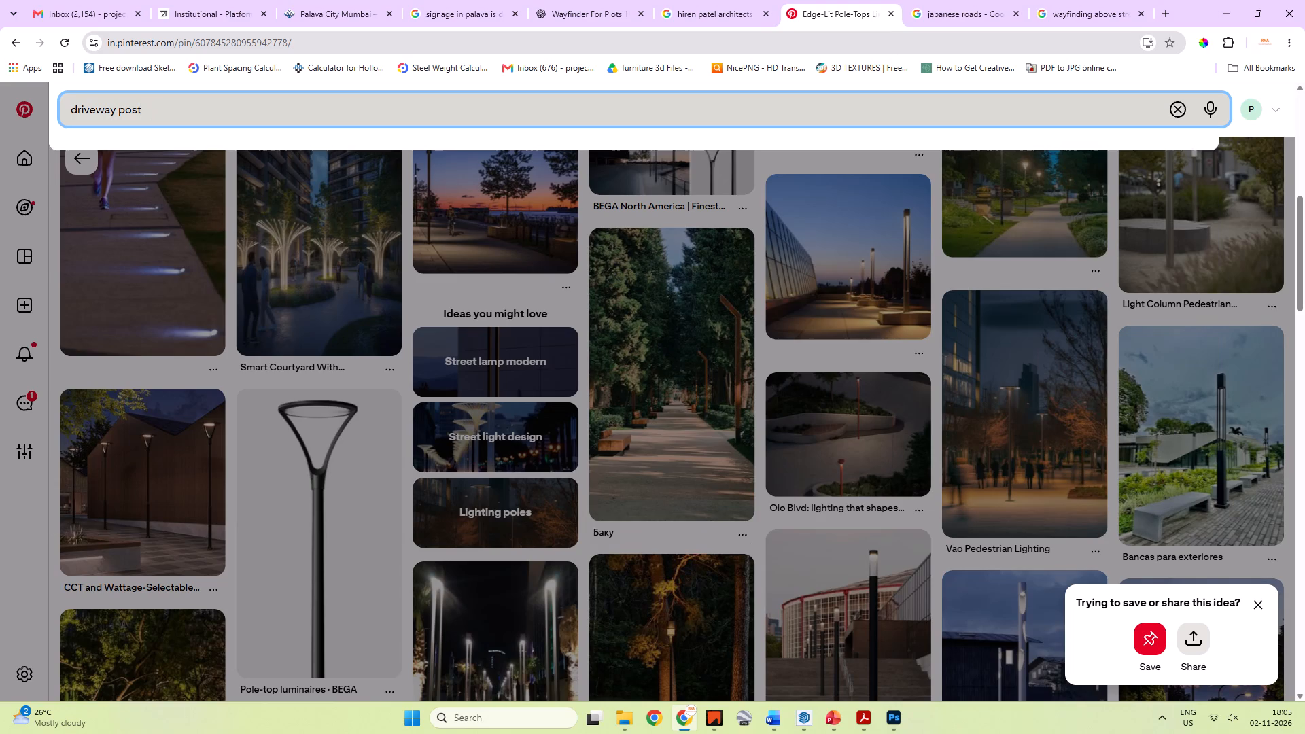
key(space)
text(top light)
key(space)
key(Return)
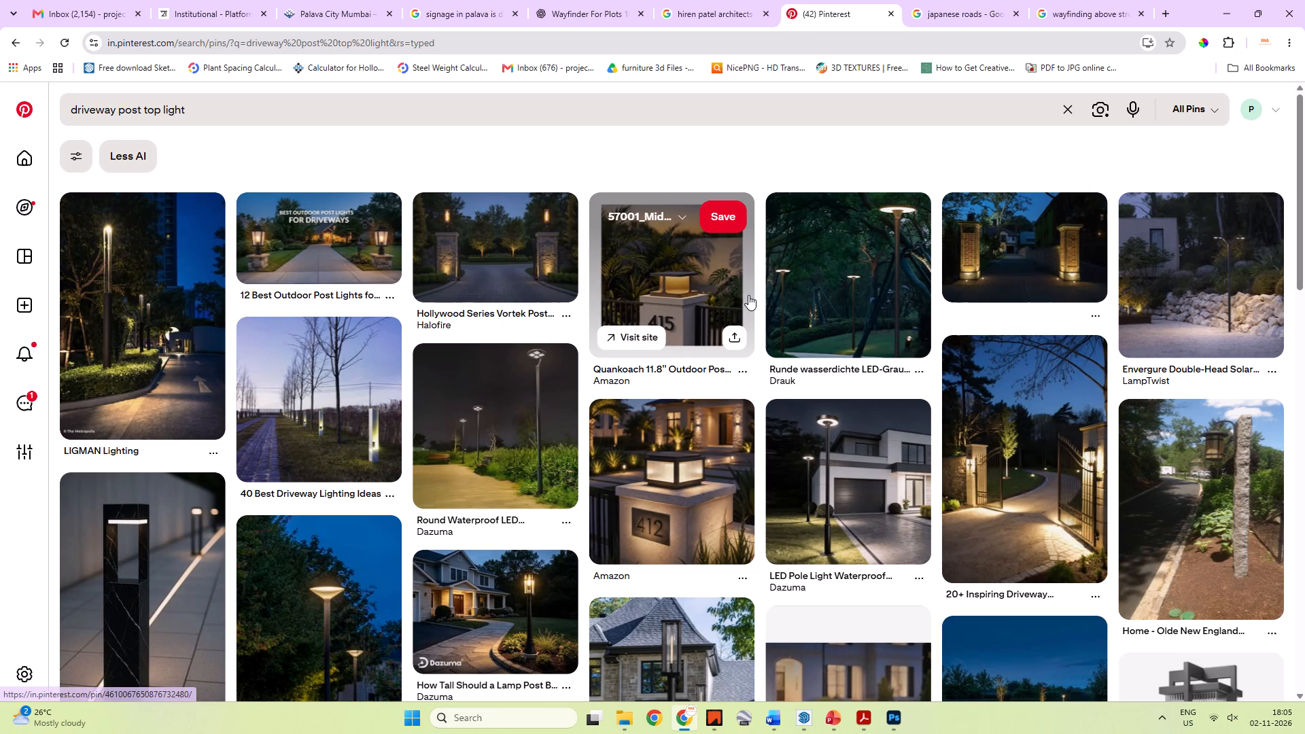
Examine the driveway post top light results for another lighting reference image.
scroll(752, 289, down, 1)
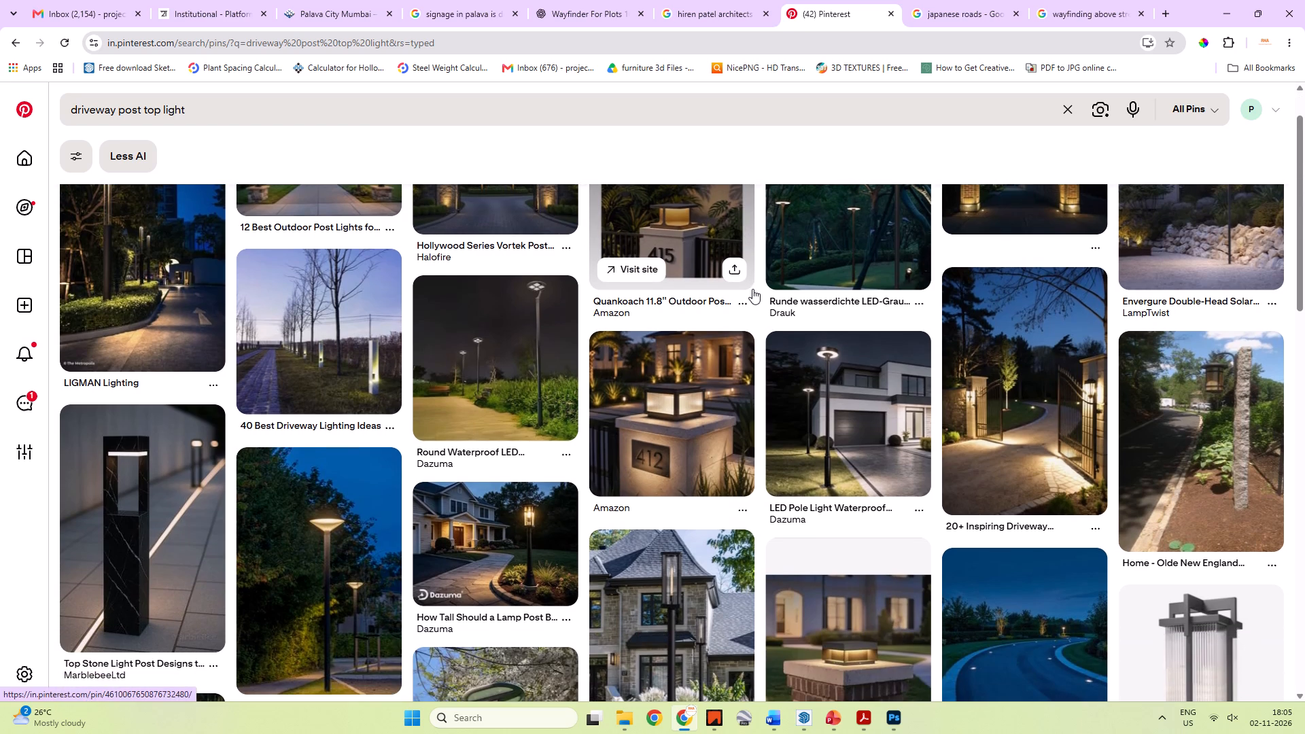
scroll(752, 289, down, 6)
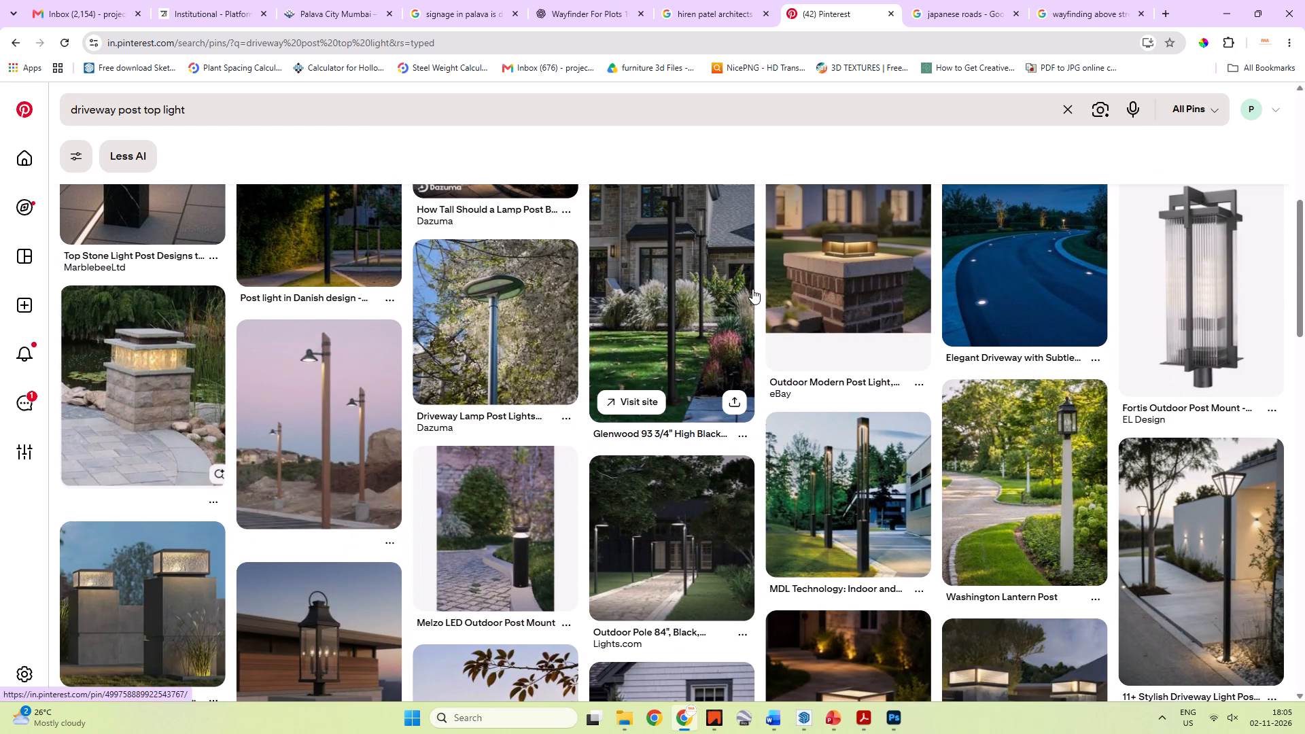
scroll(752, 289, down, 5)
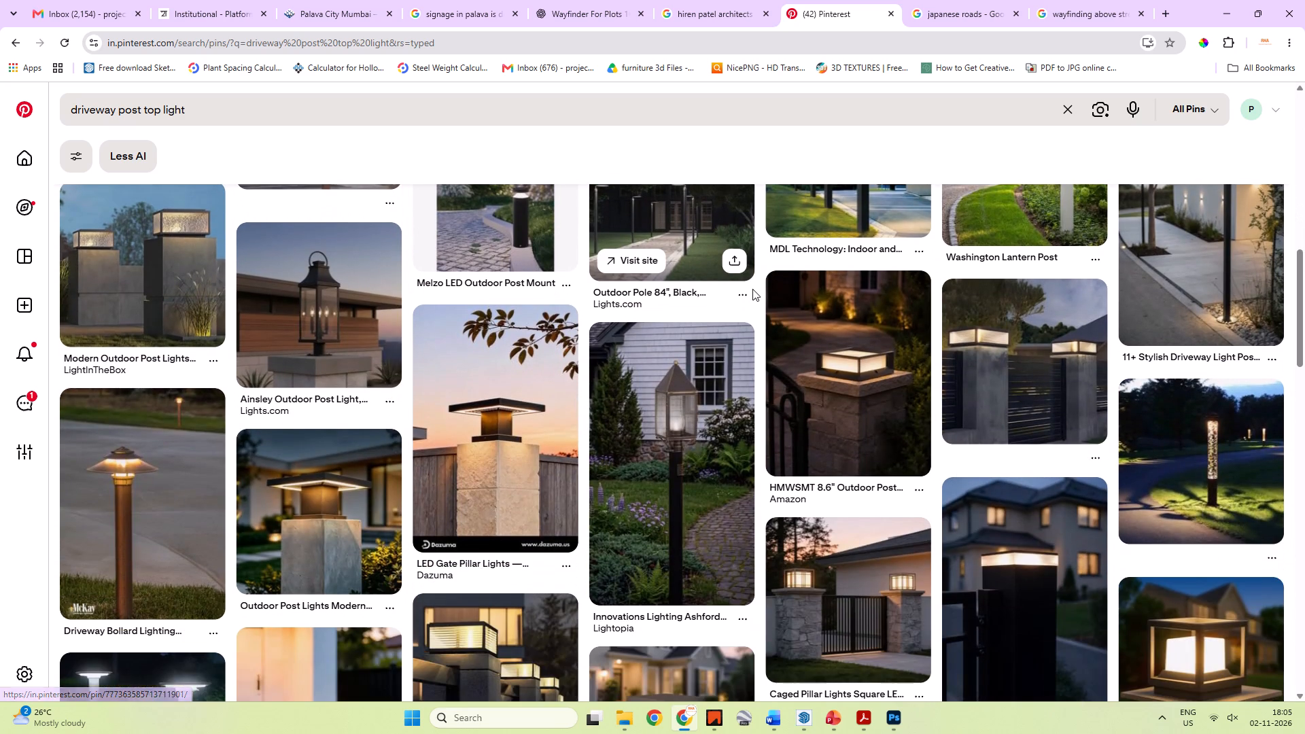
scroll(752, 289, down, 7)
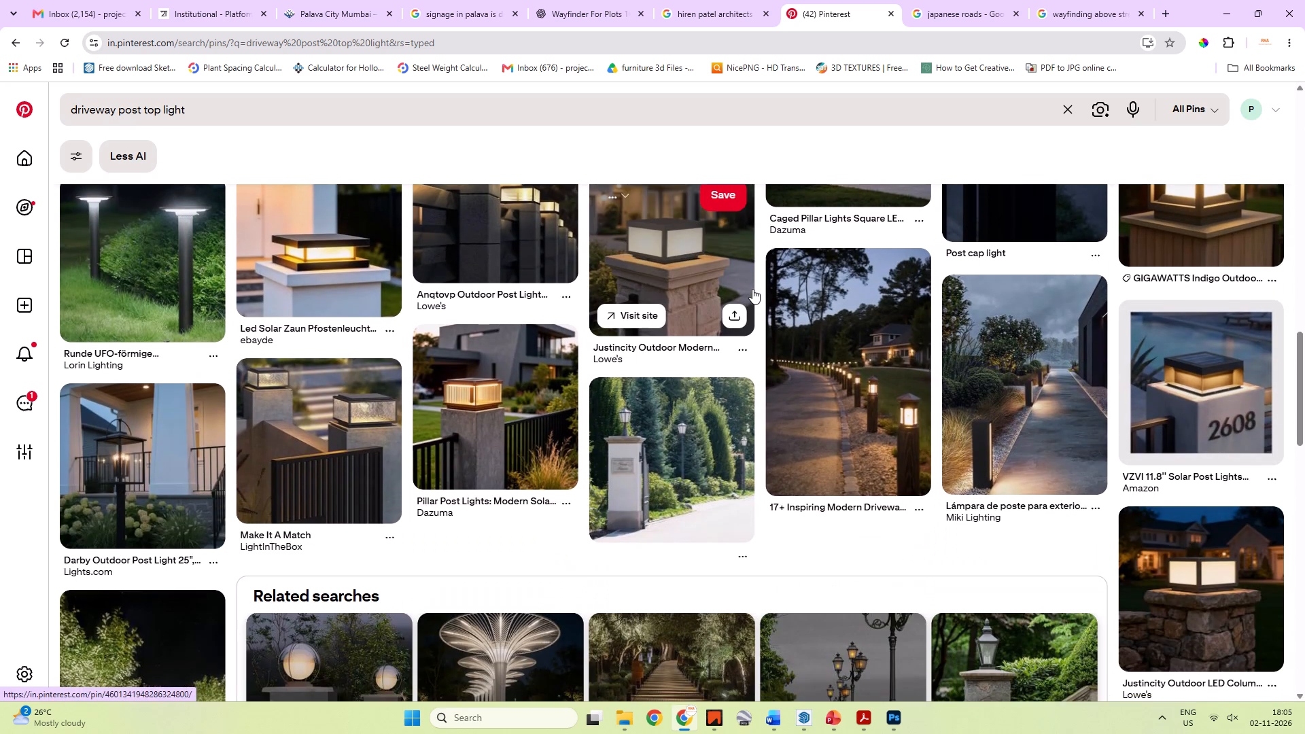
scroll(752, 289, down, 4)
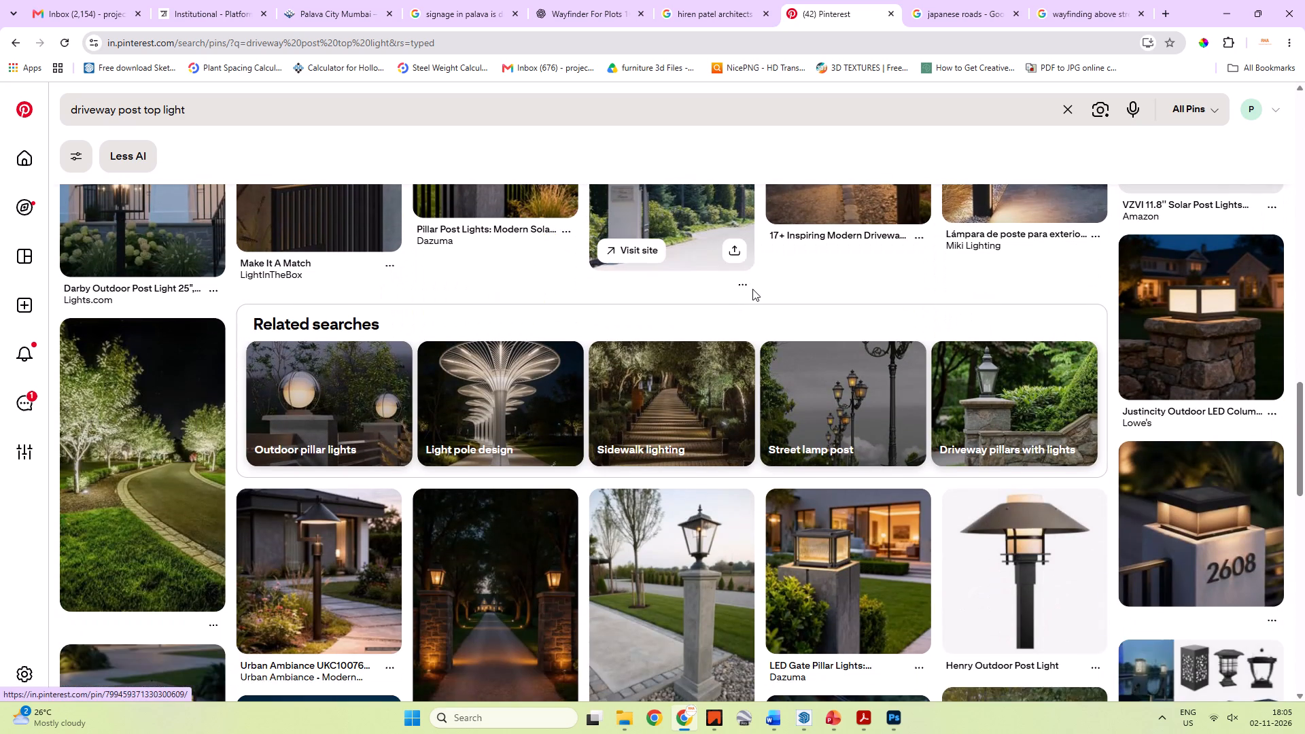
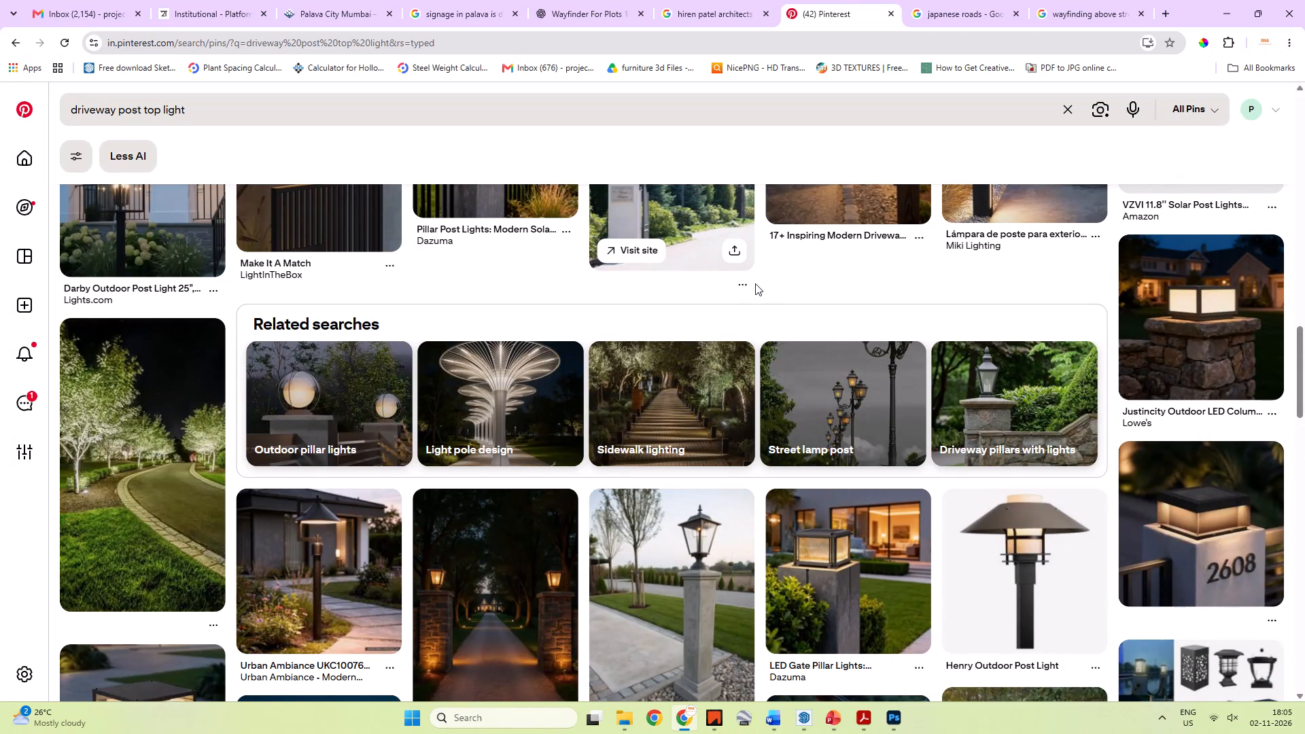
Examine more of the driveway post top light results for a lighting reference image.
scroll(755, 283, down, 4)
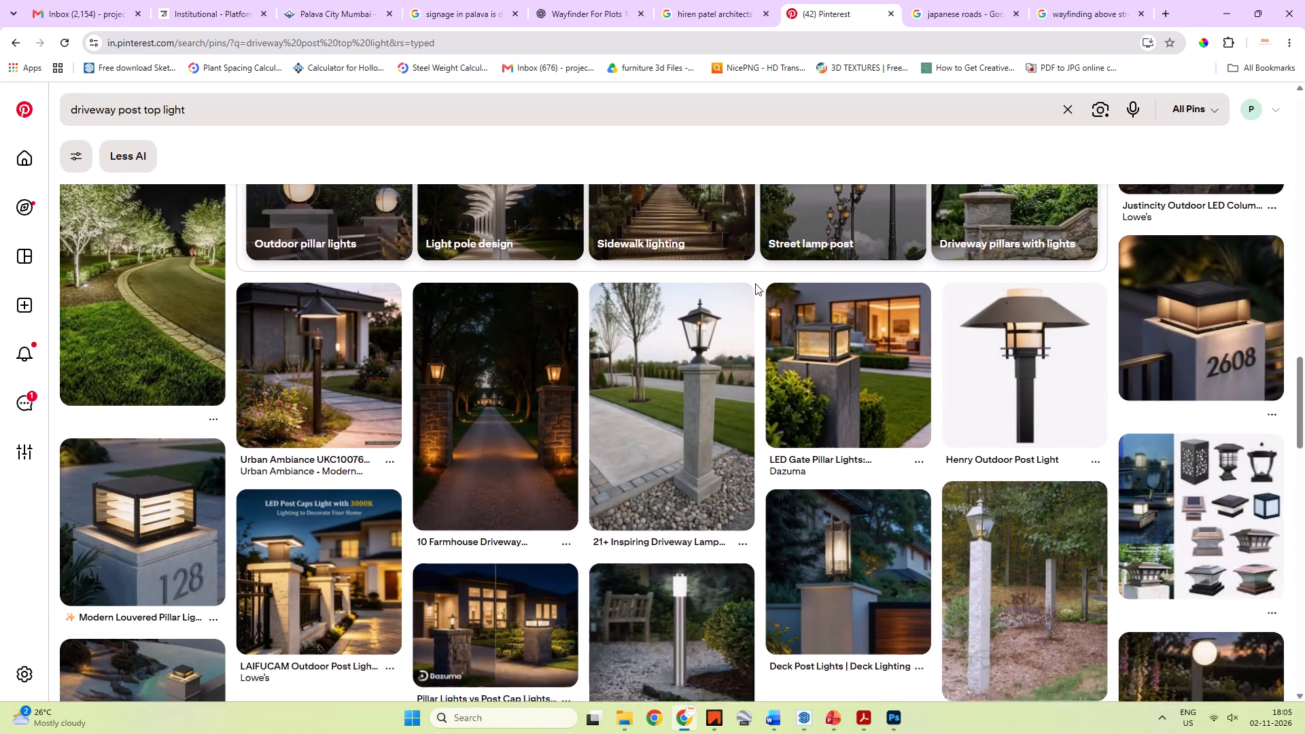
scroll(755, 283, down, 3)
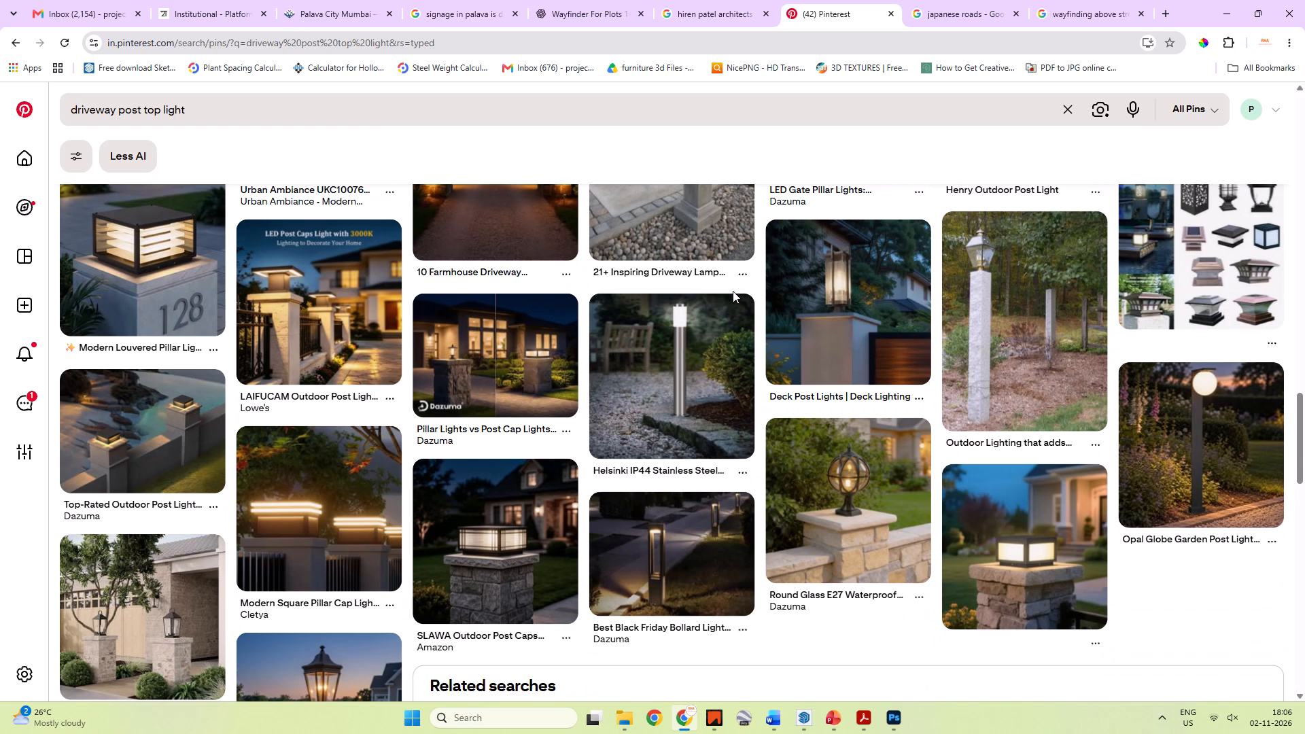
scroll(733, 291, up, 19)
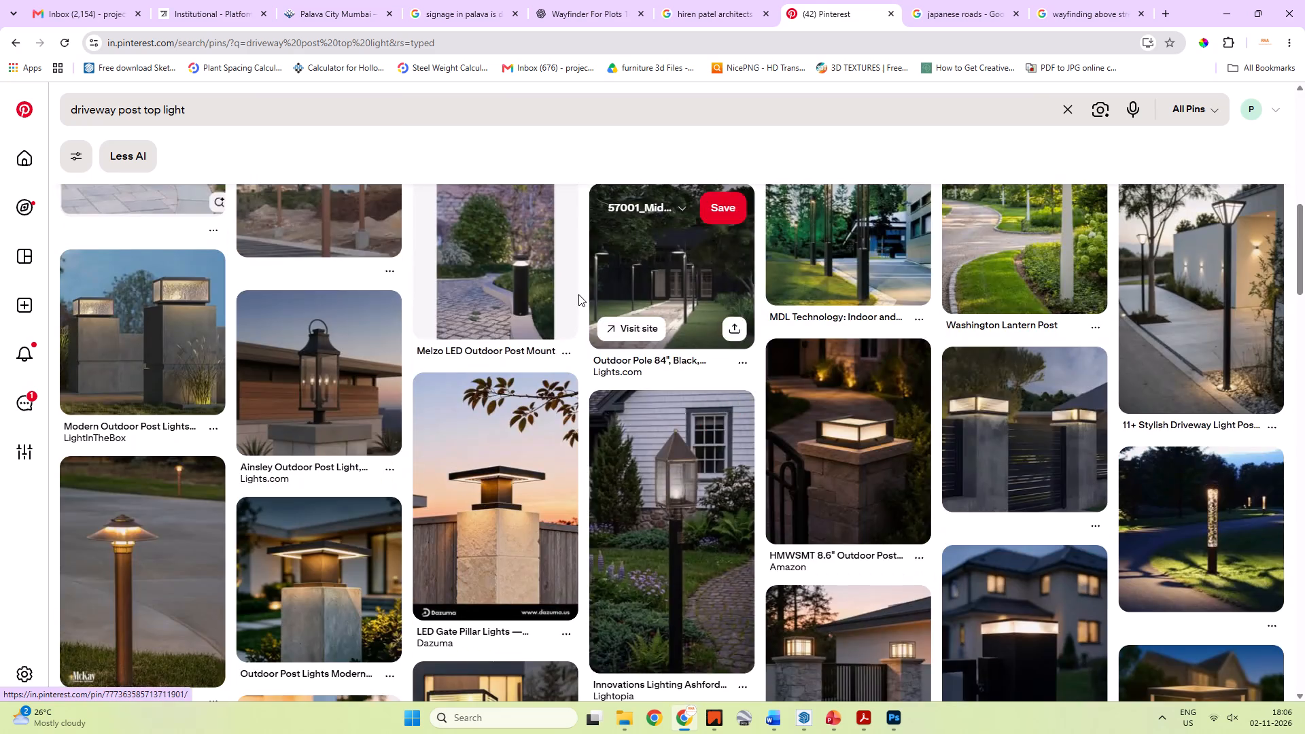
scroll(578, 294, up, 6)
Search Pinterest for "pathway bollard lighting".
drag(203, 112, 32, 111)
text(pathway bollar)
text(ds)
key(BackSpace)
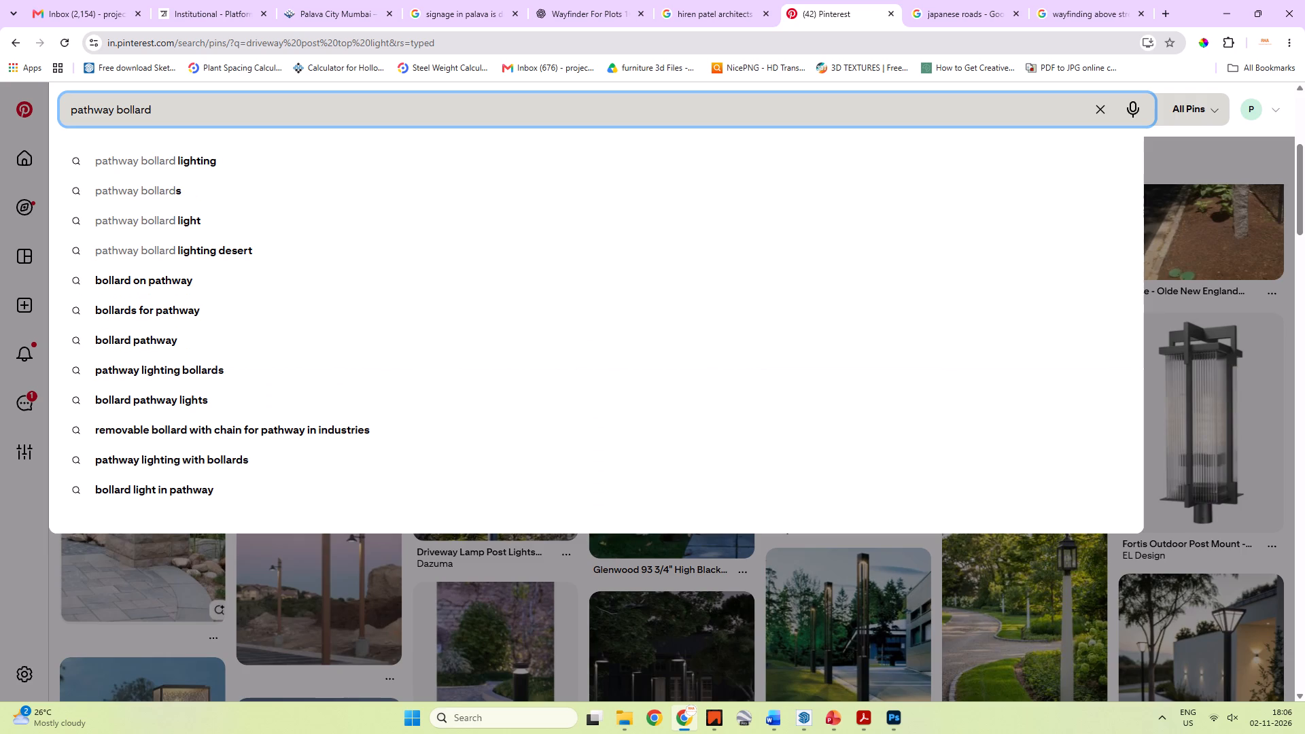
key(Down)
key(Return)
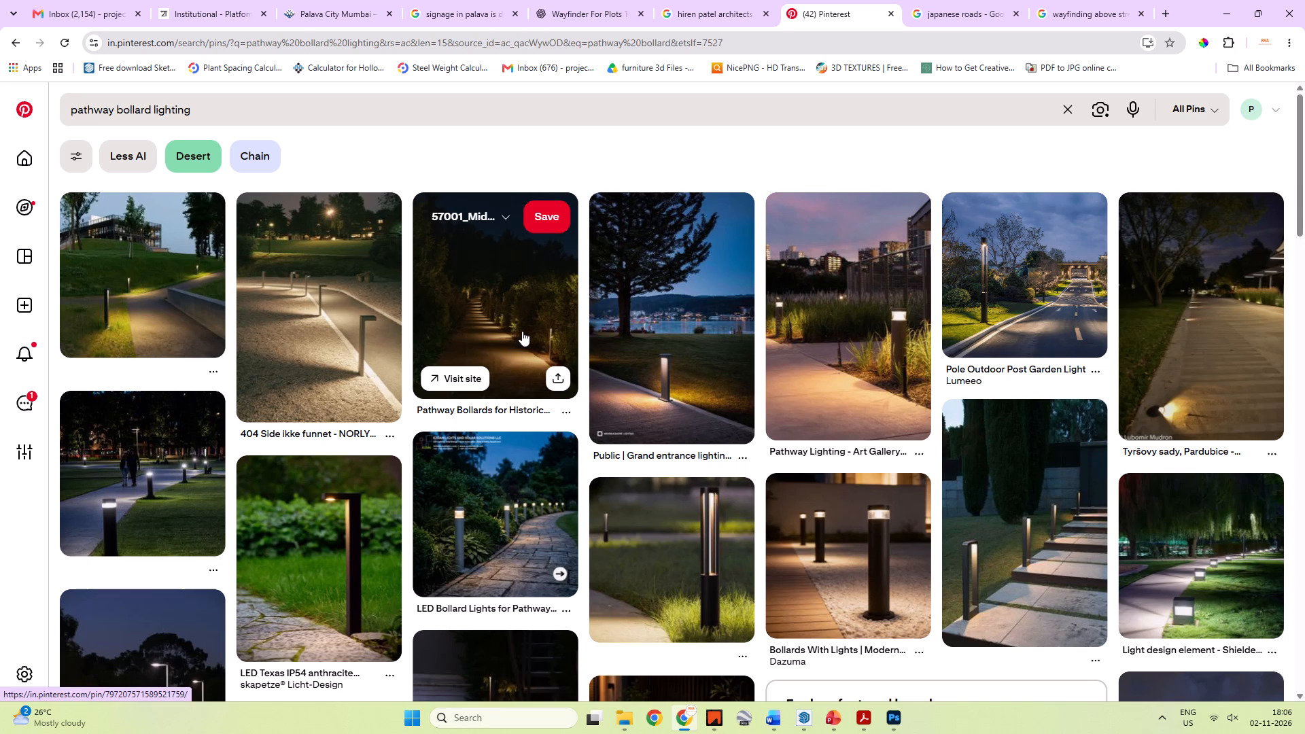
Examine the pathway bollard lighting results for a bollard light reference image.
scroll(365, 331, down, 4)
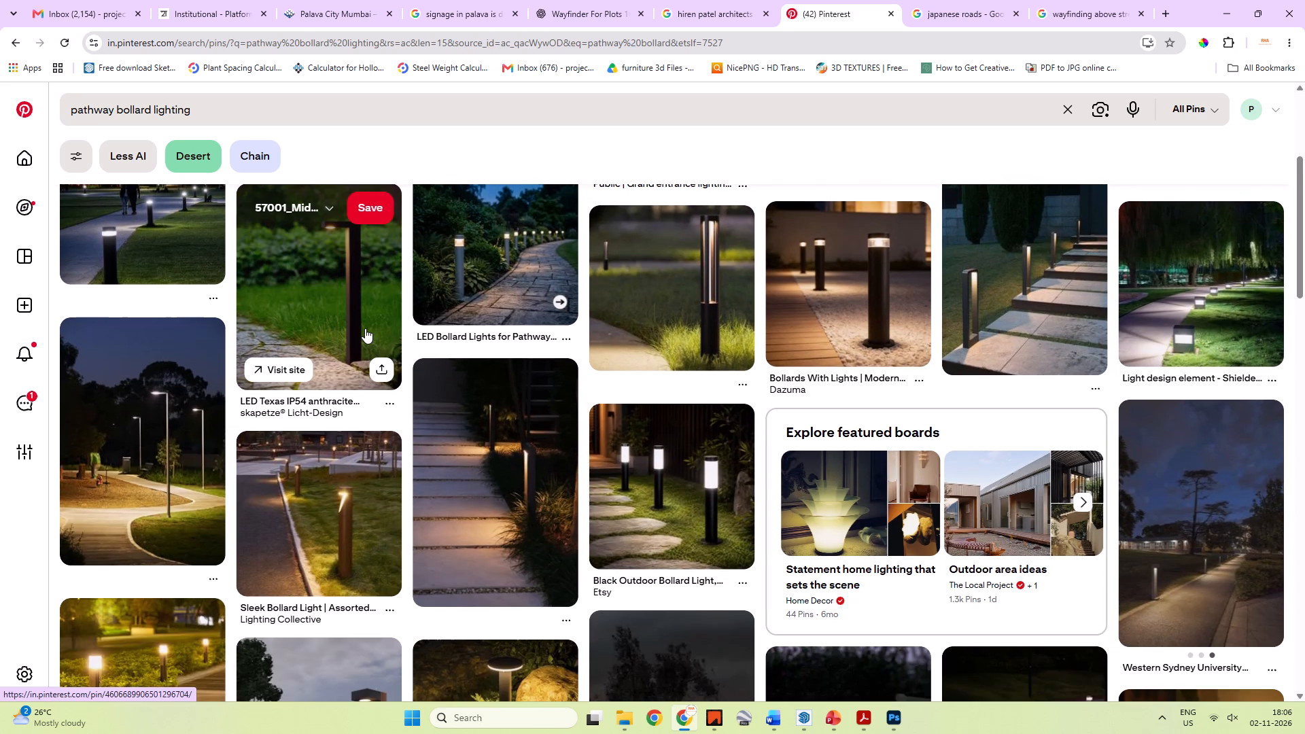
scroll(365, 328, down, 4)
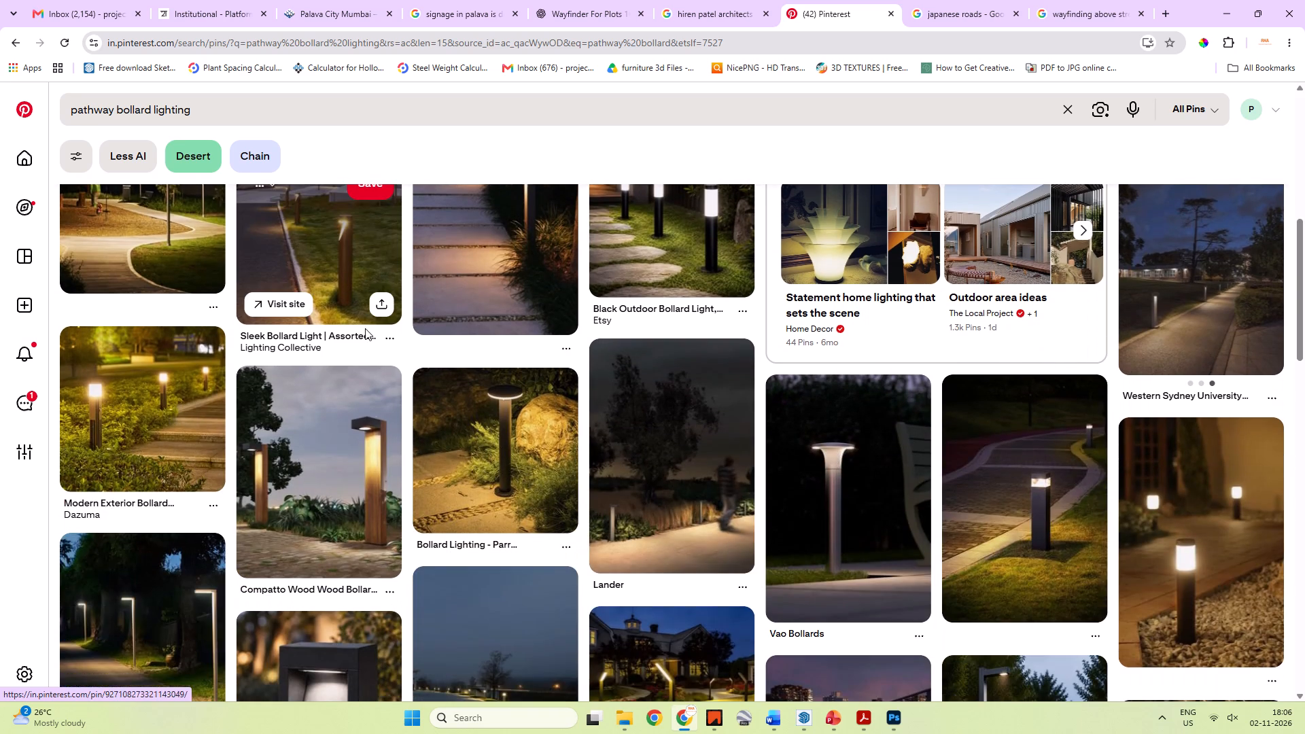
scroll(365, 328, down, 4)
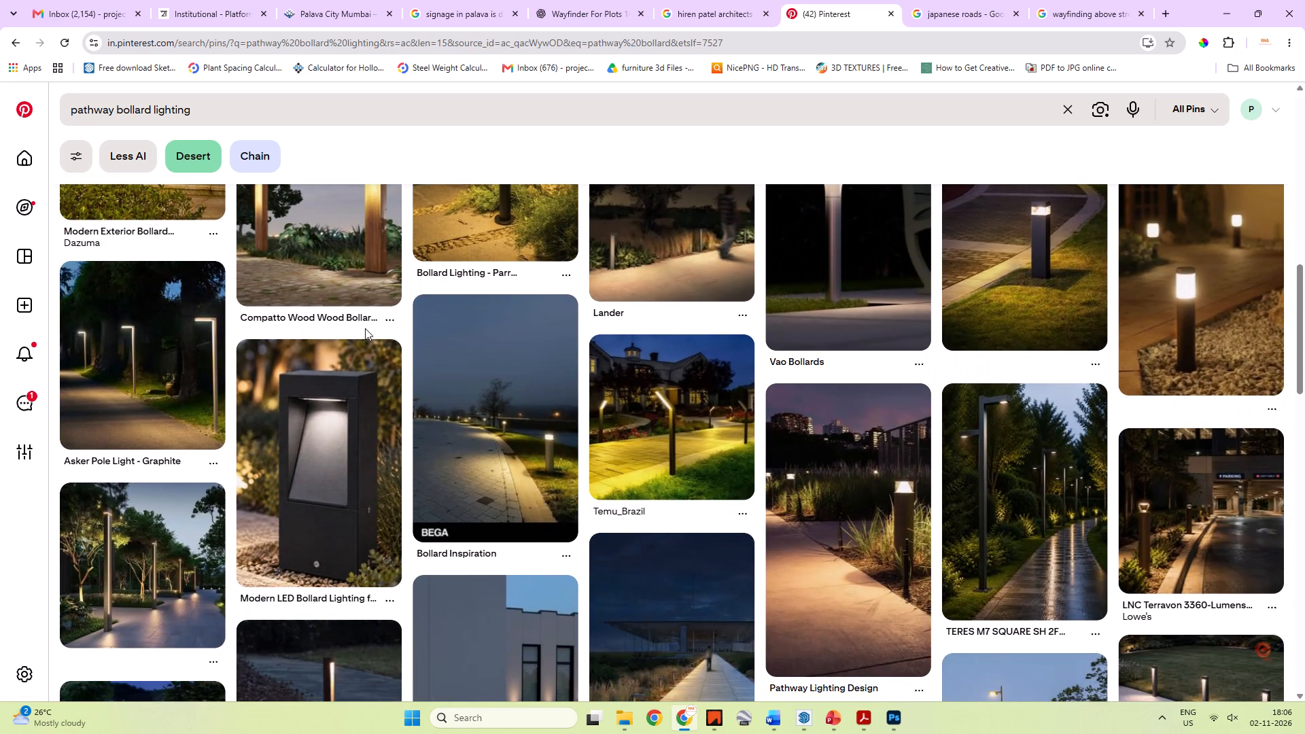
scroll(365, 328, down, 4)
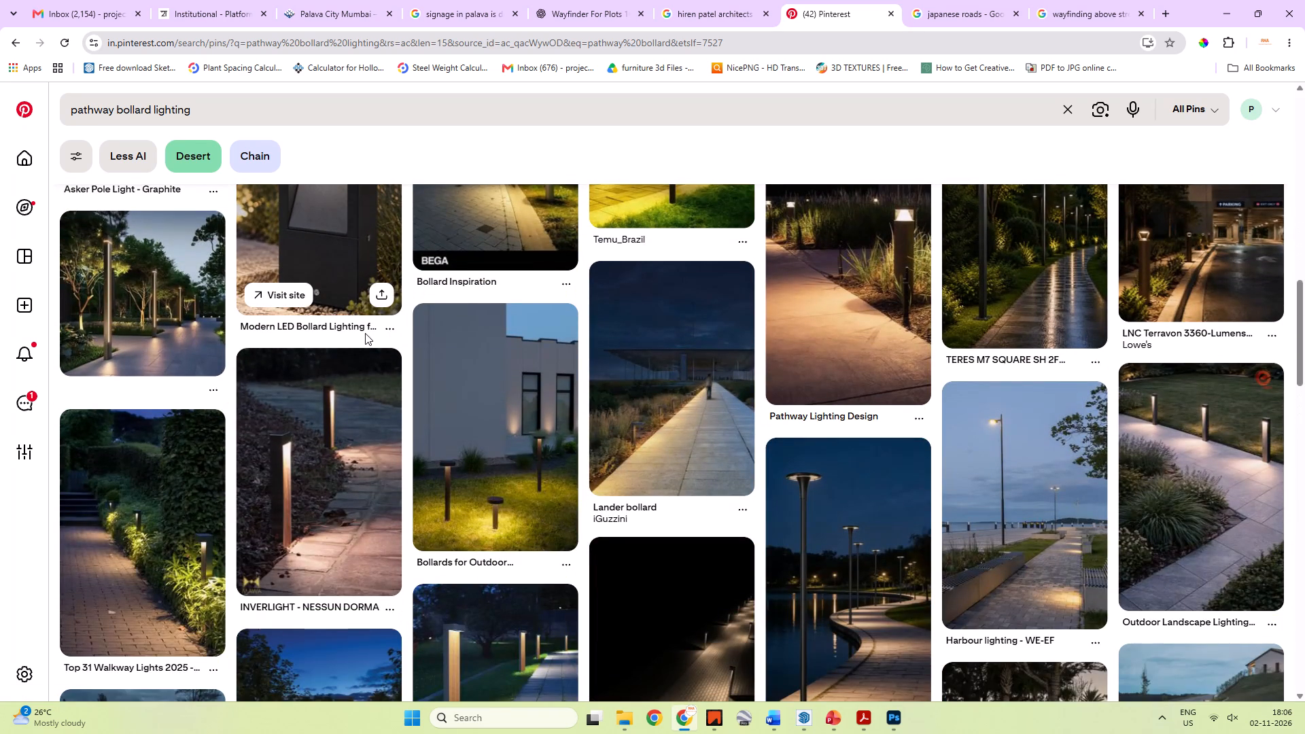
scroll(453, 434, down, 3)
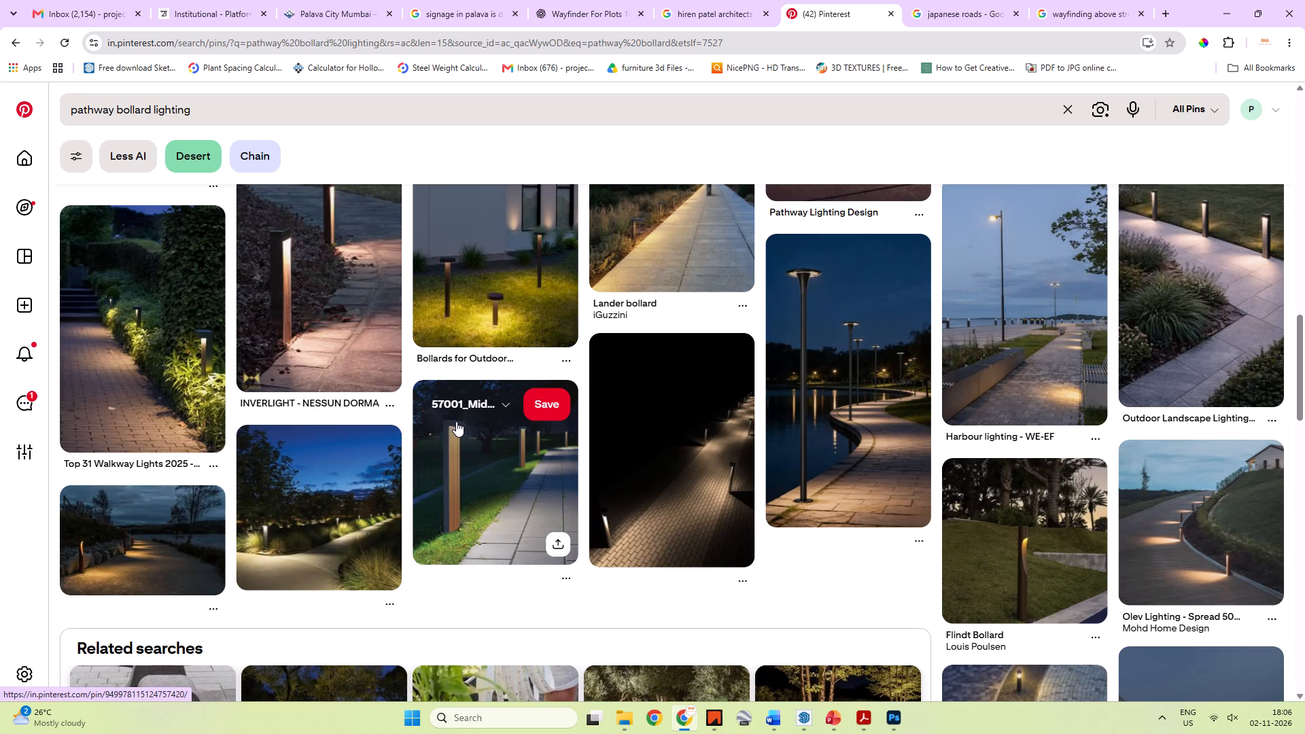
scroll(456, 421, down, 8)
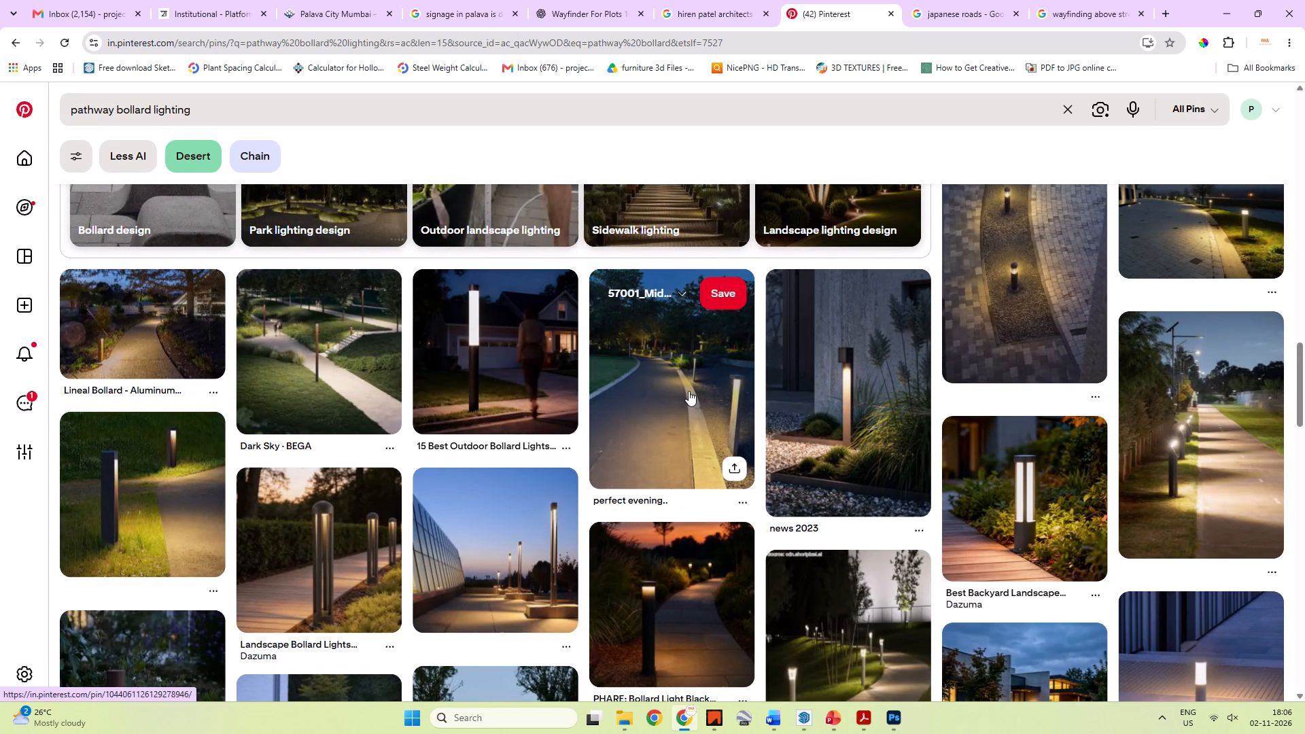
scroll(483, 454, up, 5)
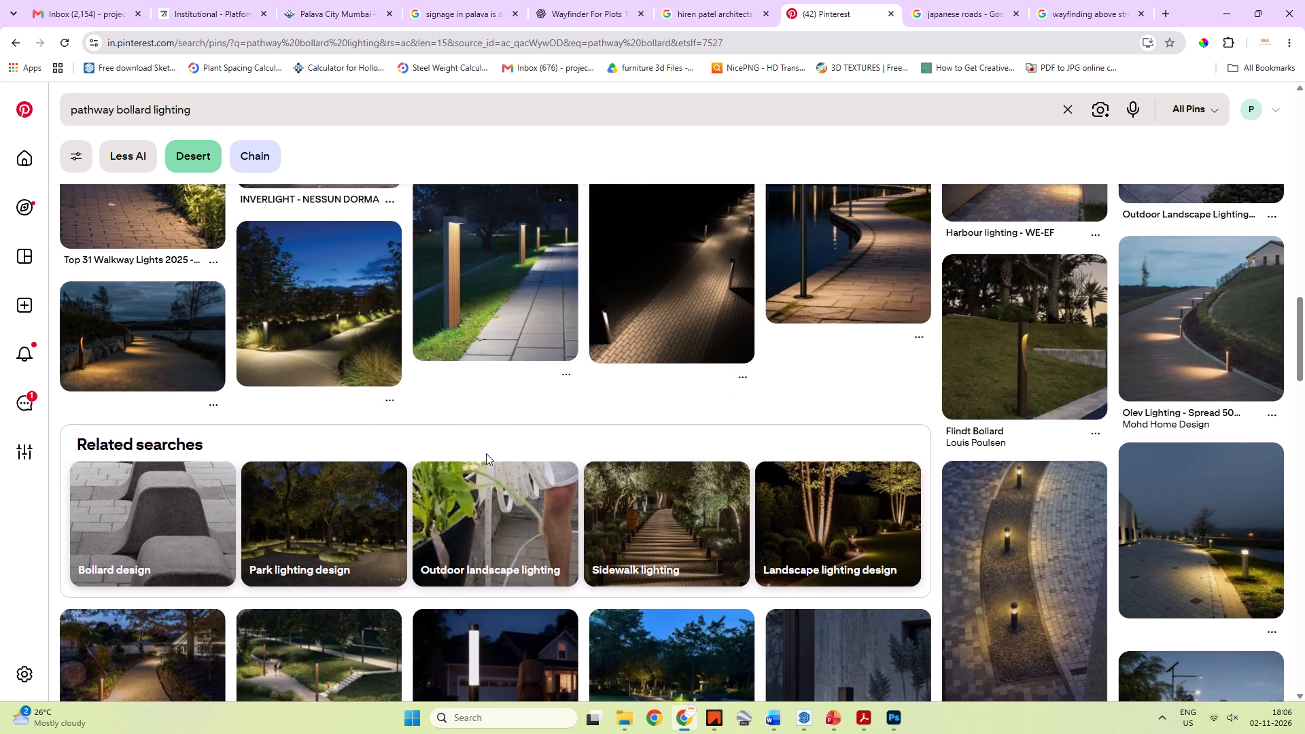
scroll(486, 453, up, 18)
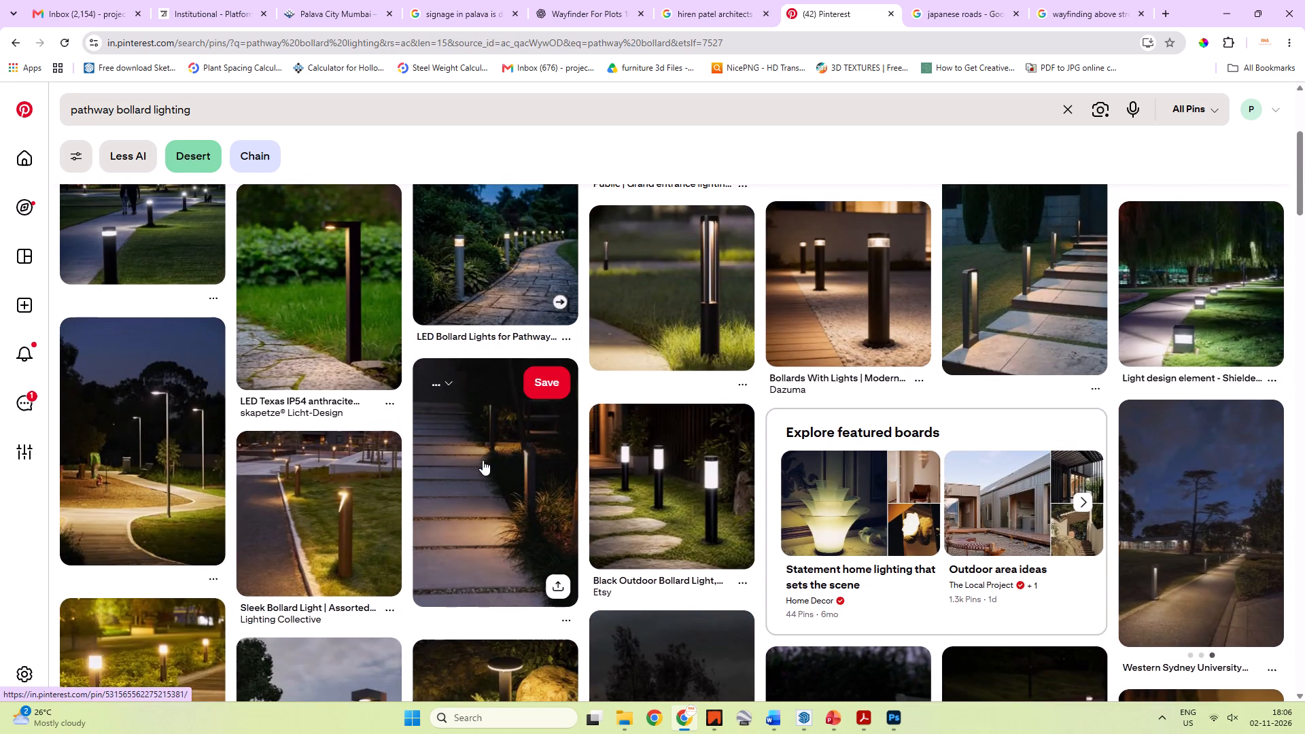
scroll(484, 460, up, 8)
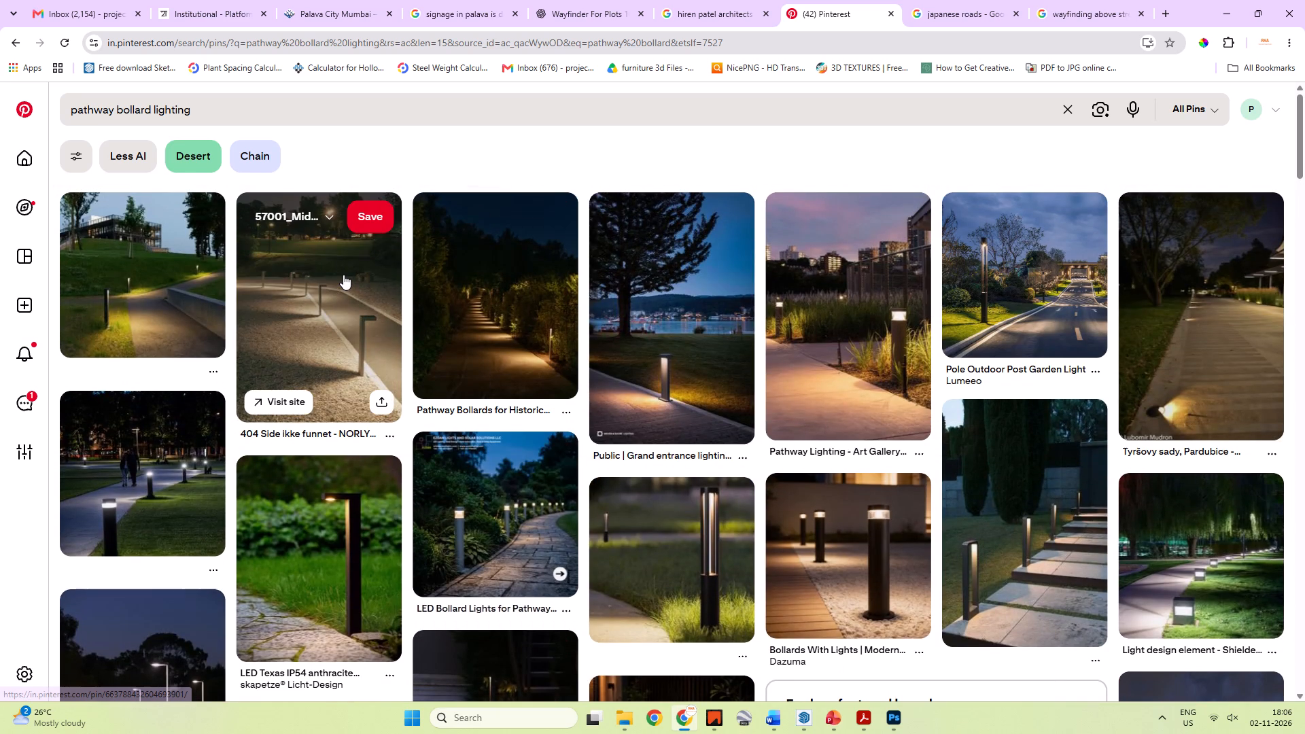
Copy the "Pathway Bollards for Historic Park Lighting" image and paste it onto the Lighting and Furniture slide in PowerPoint.
click(517, 314)
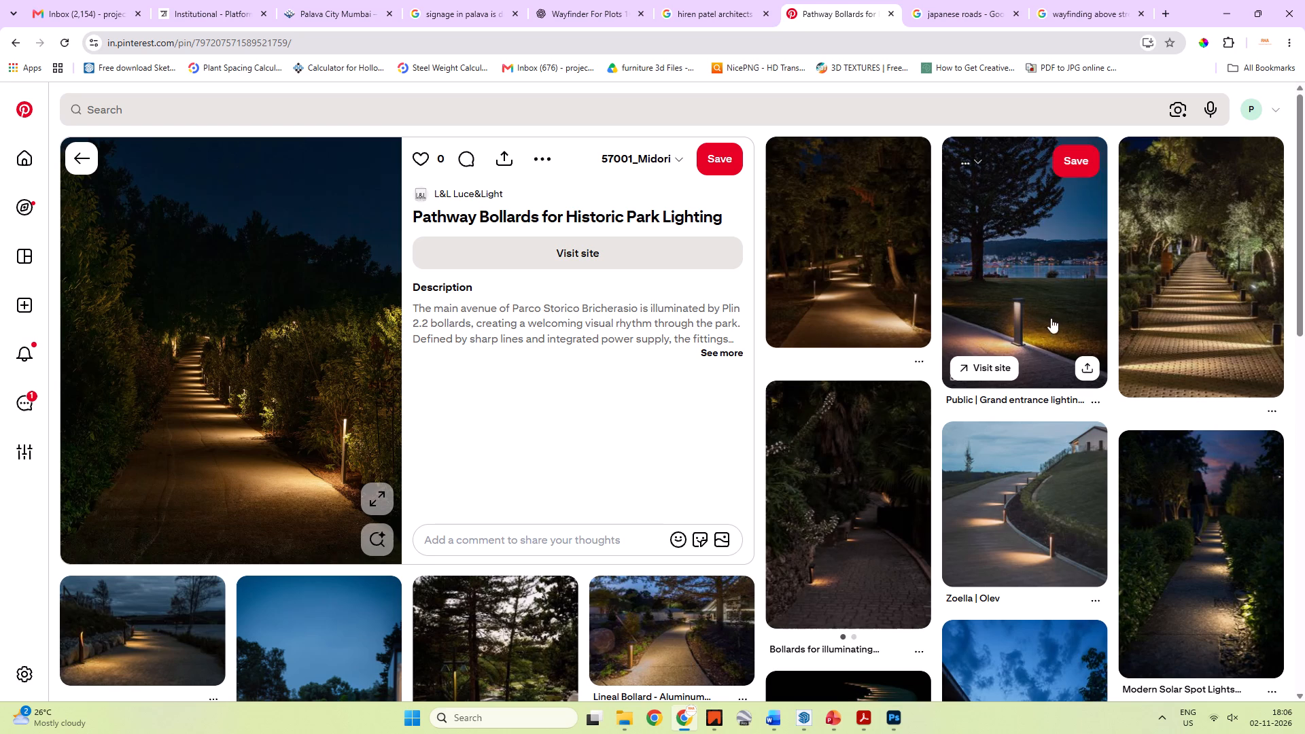
click(294, 396)
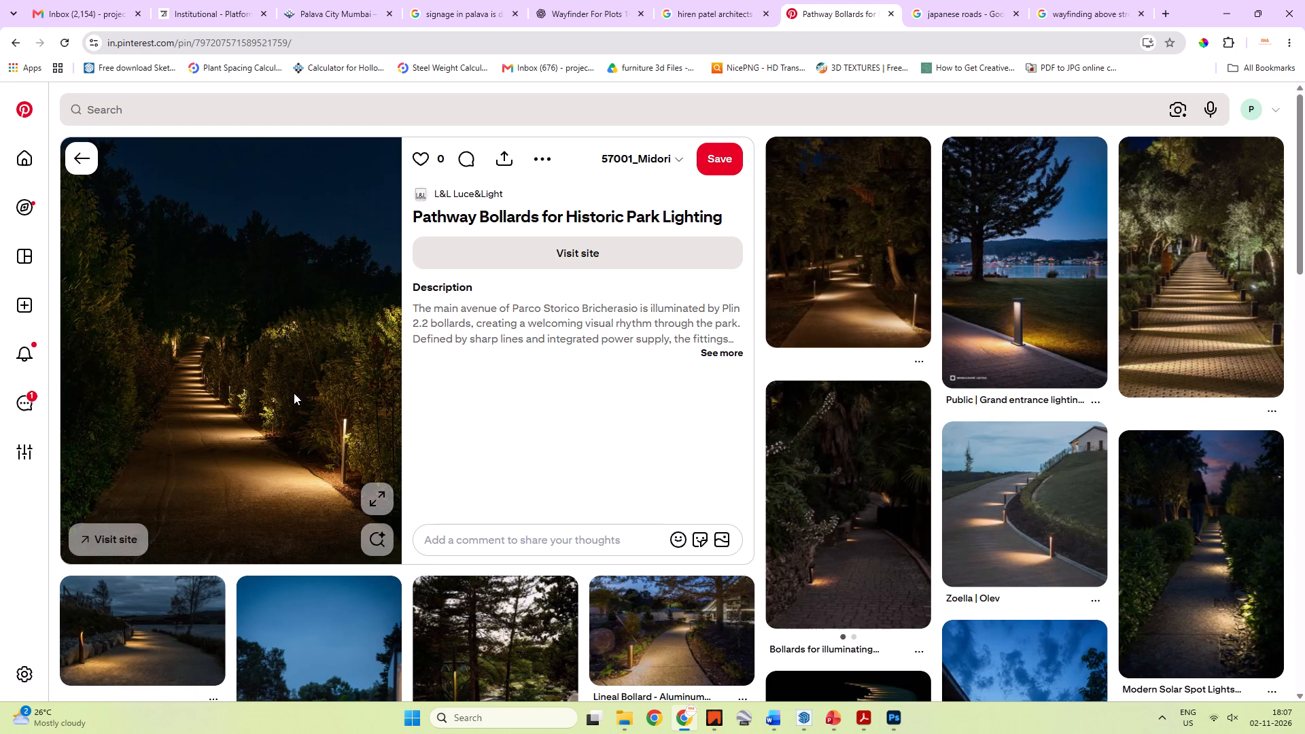
right_click(296, 392)
click(351, 447)
key(alt+Tab)
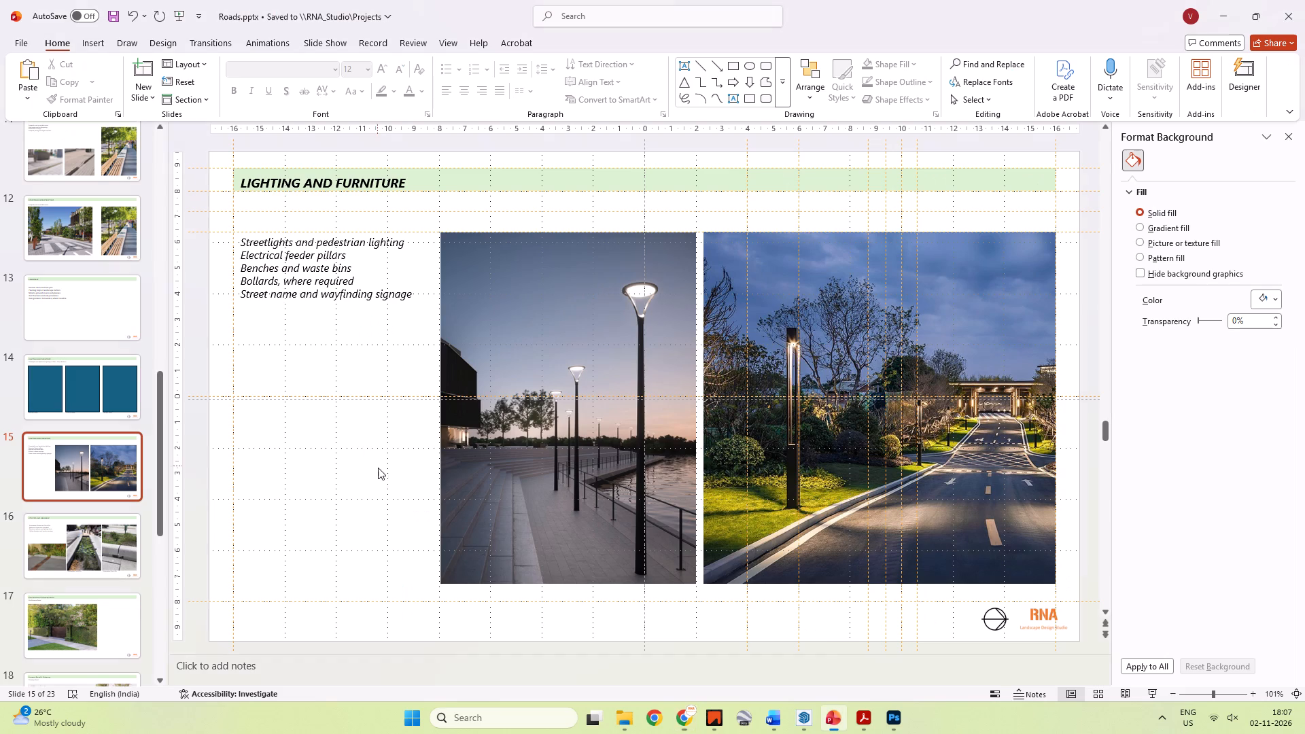
click(345, 453)
key(ctrl+v)
Scale down the pathway bollard image and fit it below the text list, bottom-aligned with the other images and beside the pole light image.
drag(593, 391, 294, 402)
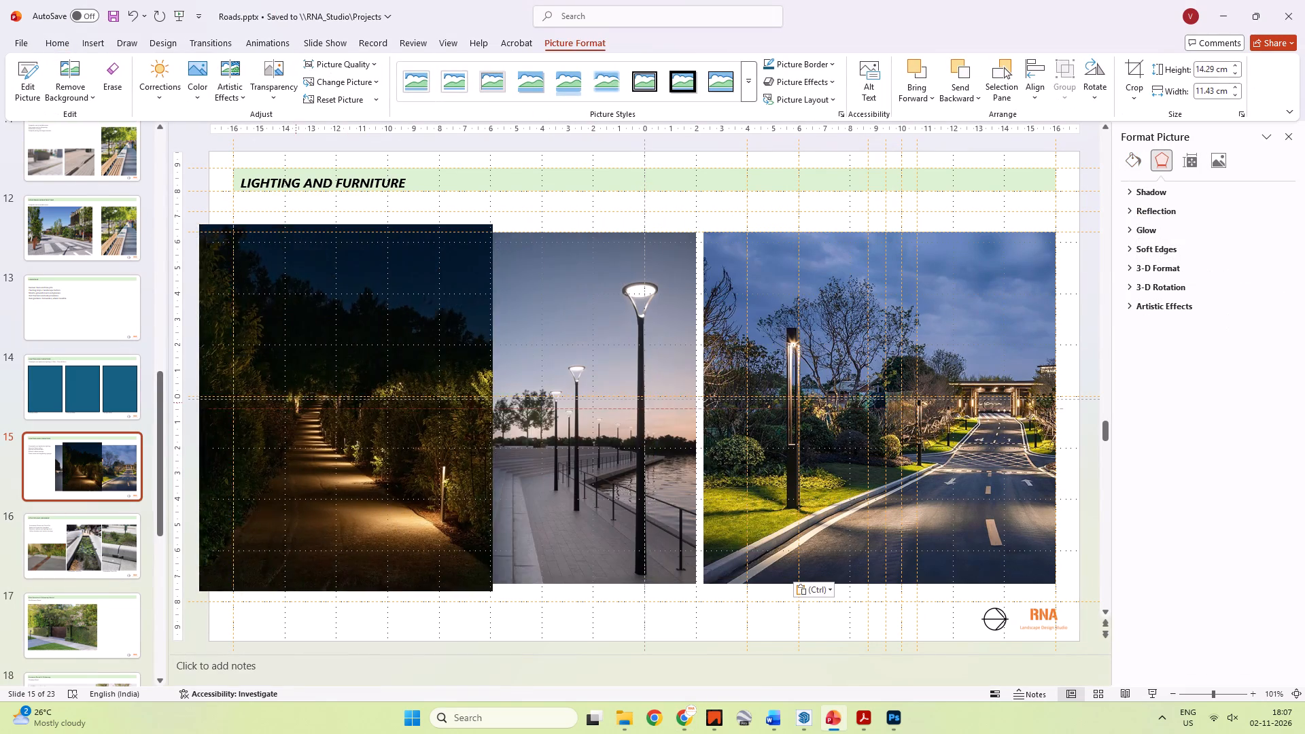
drag(294, 402, 334, 398)
drag(360, 349, 358, 349)
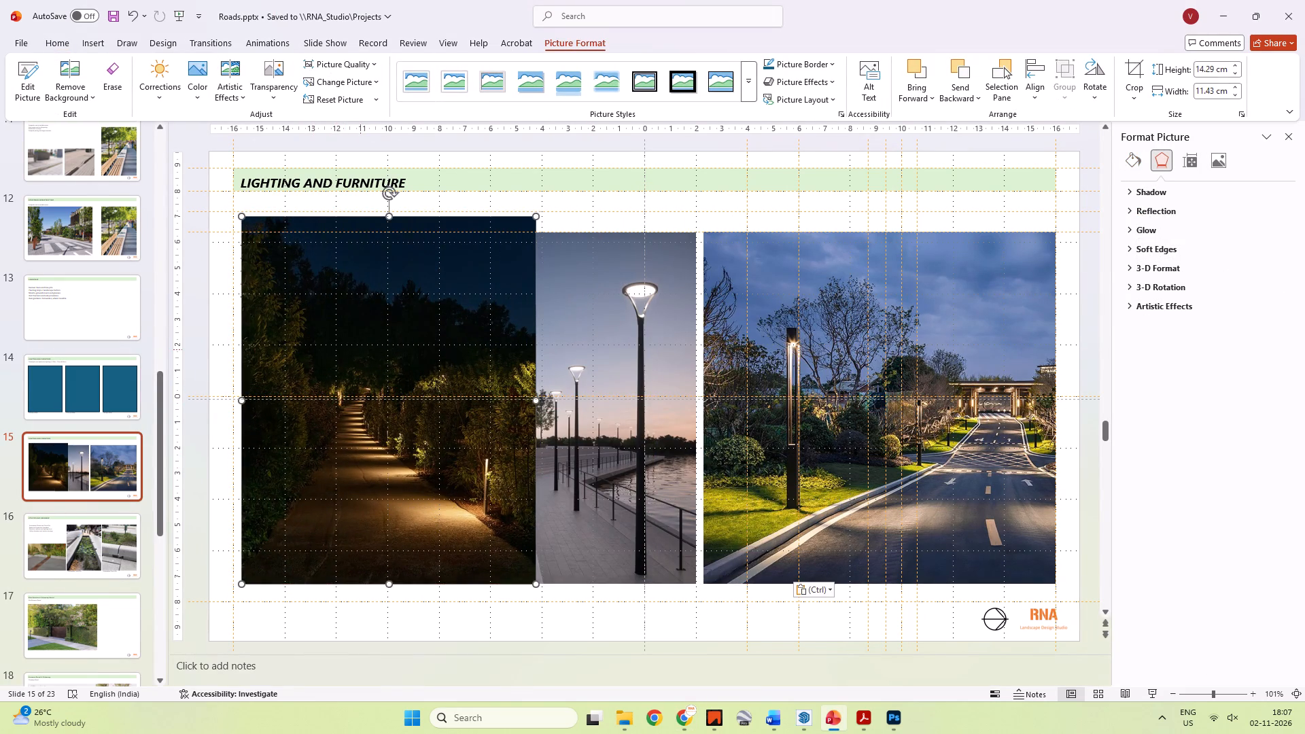
drag(358, 349, 352, 349)
shift+drag(527, 217, 443, 321)
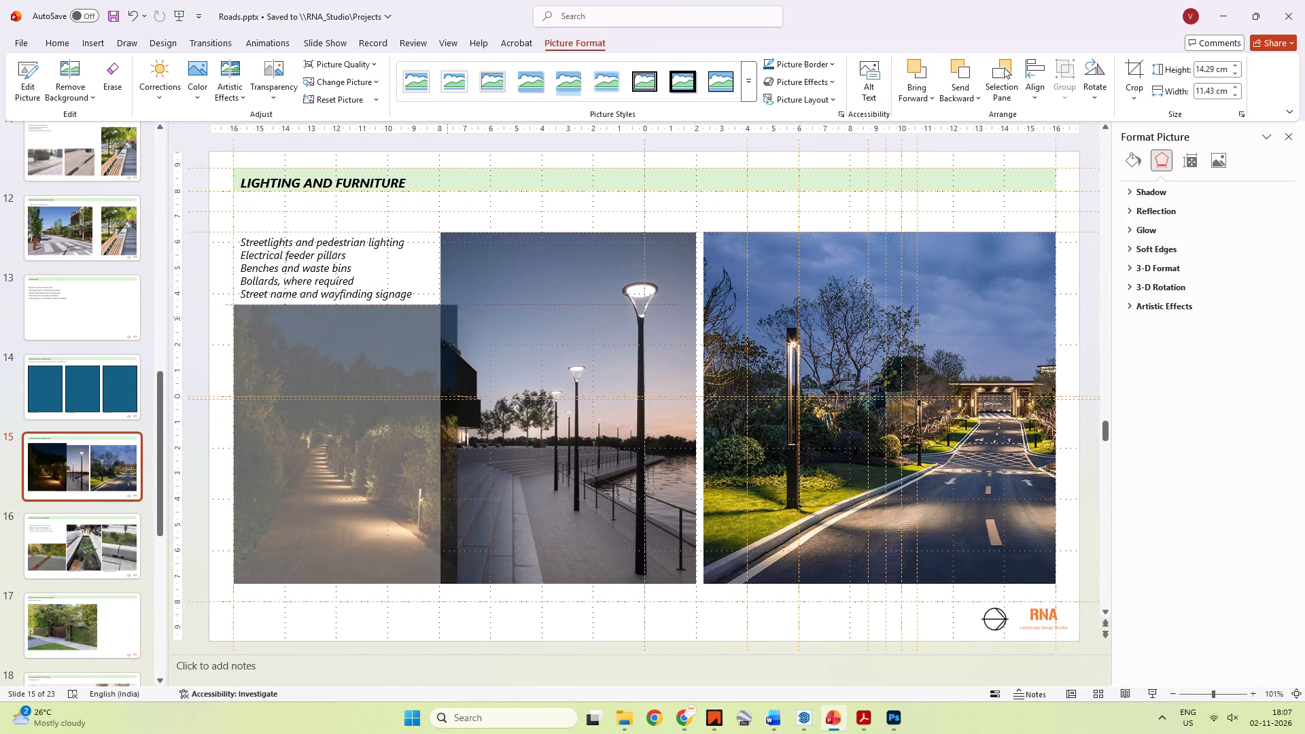
shift+drag(443, 321, 435, 348)
click(499, 613)
Save the Roads.pptx presentation.
key(ctrl+s)
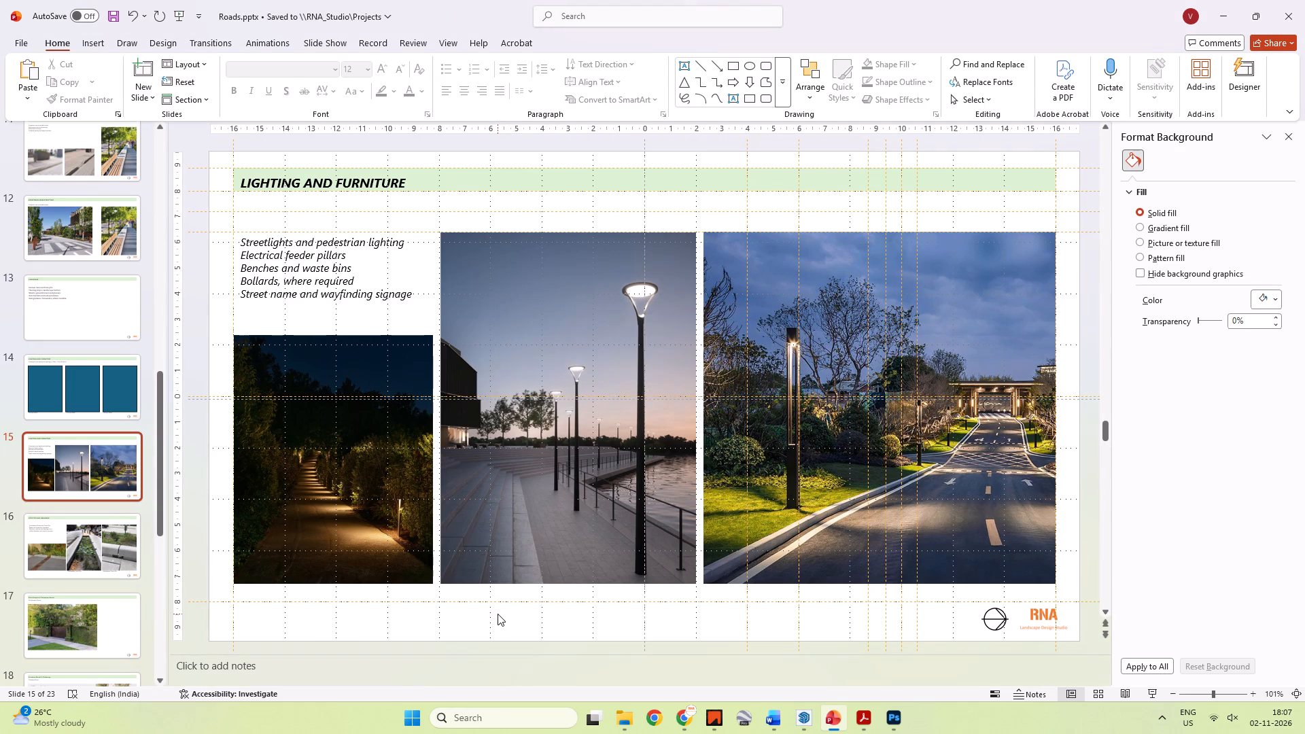
Post the comment "Still need to figure out entrance portal" on slide 17, Plot Entrance & Driveway Portal.
click(124, 496)
click(110, 559)
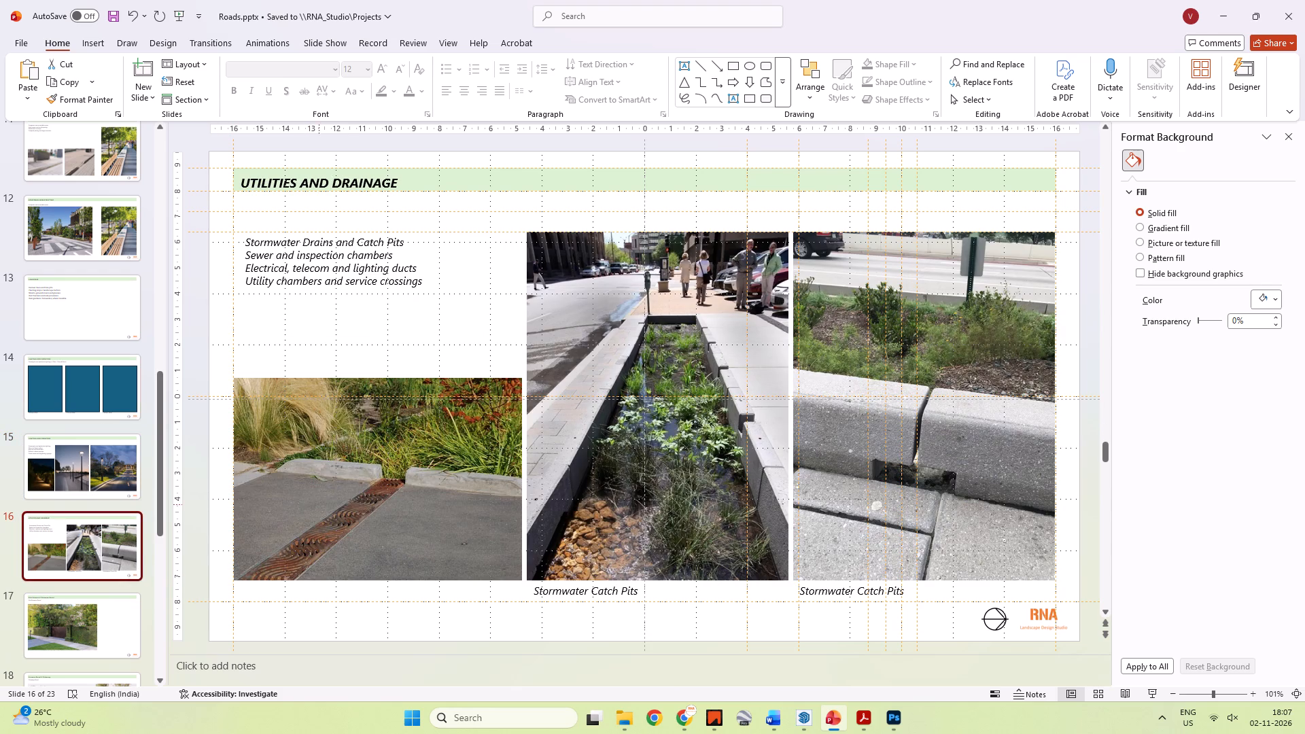
click(211, 438)
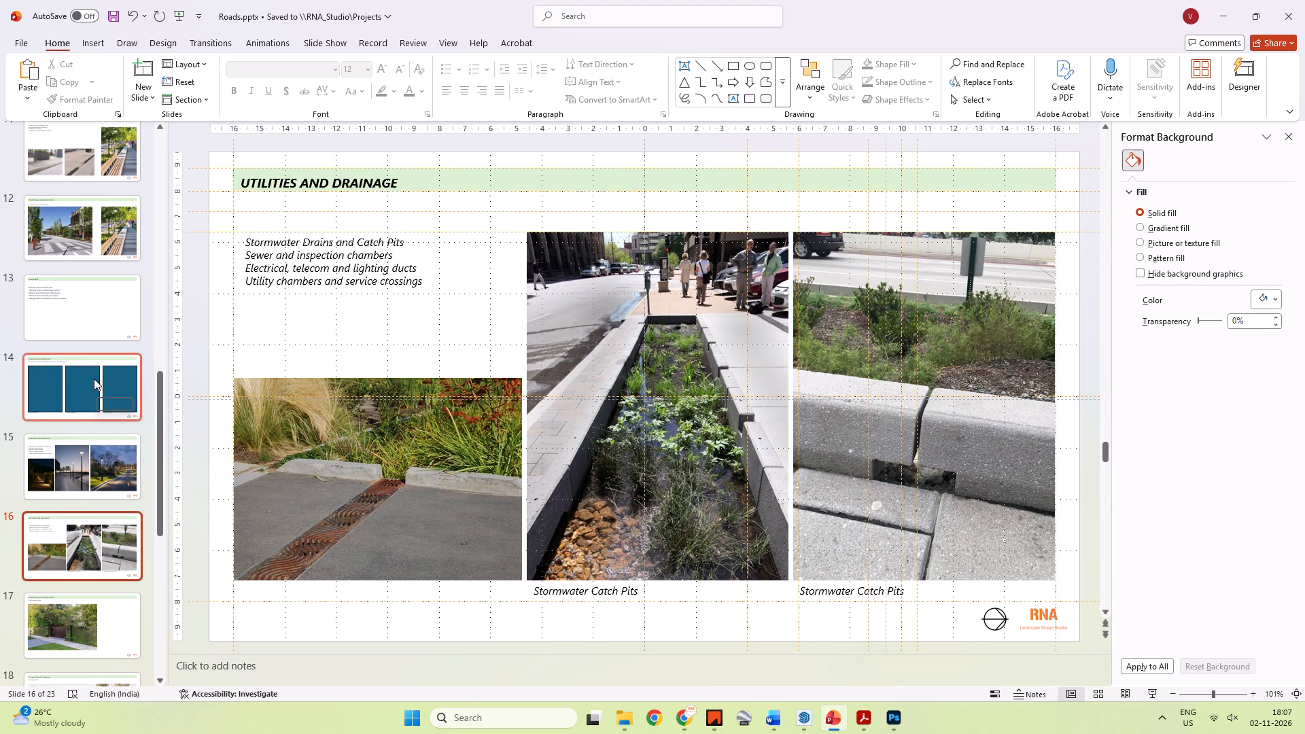
scroll(98, 390, down, 4)
click(116, 474)
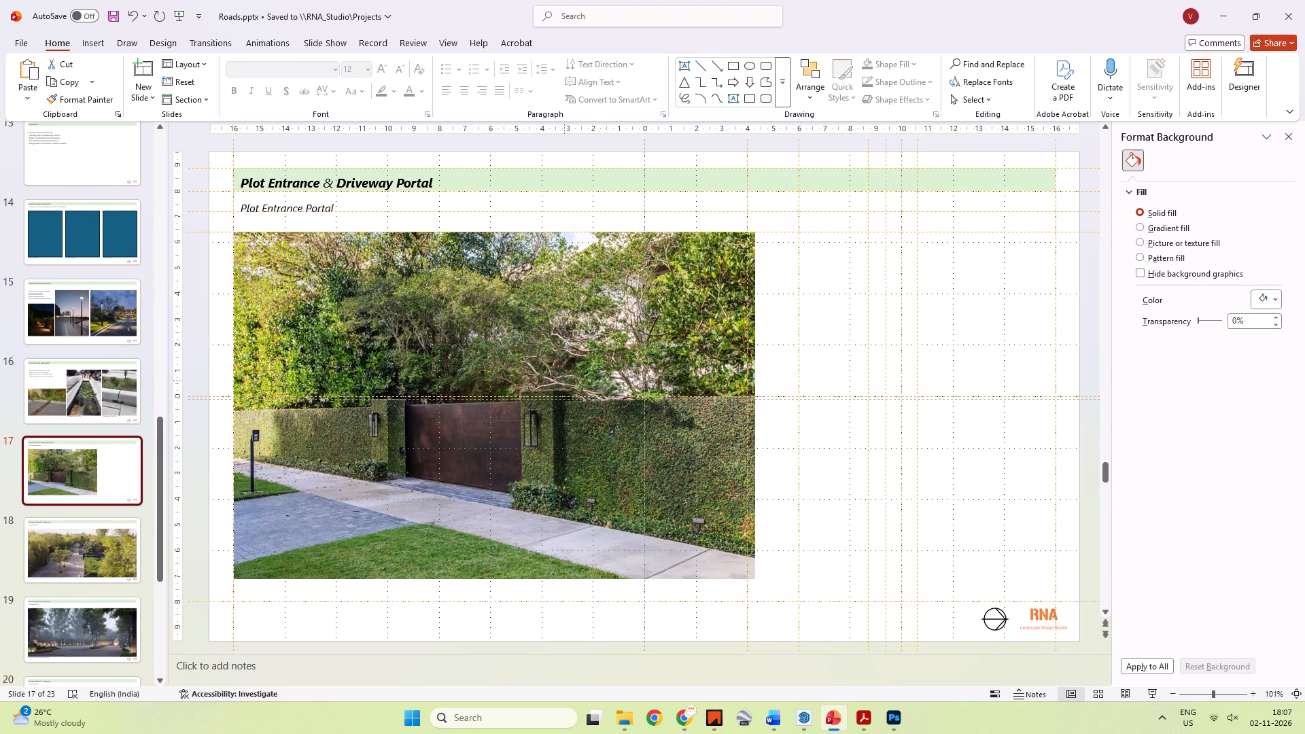
right_click(99, 471)
click(151, 461)
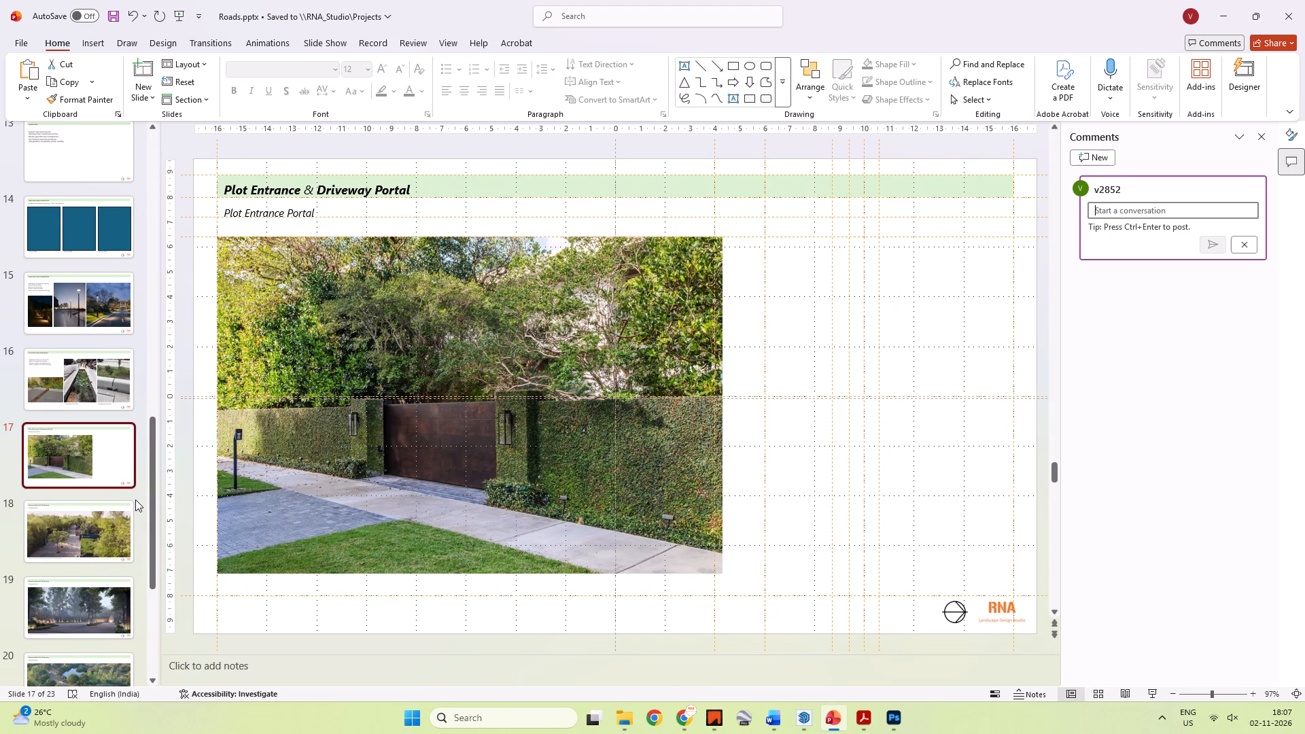
text(still need to figure out entrance portal)
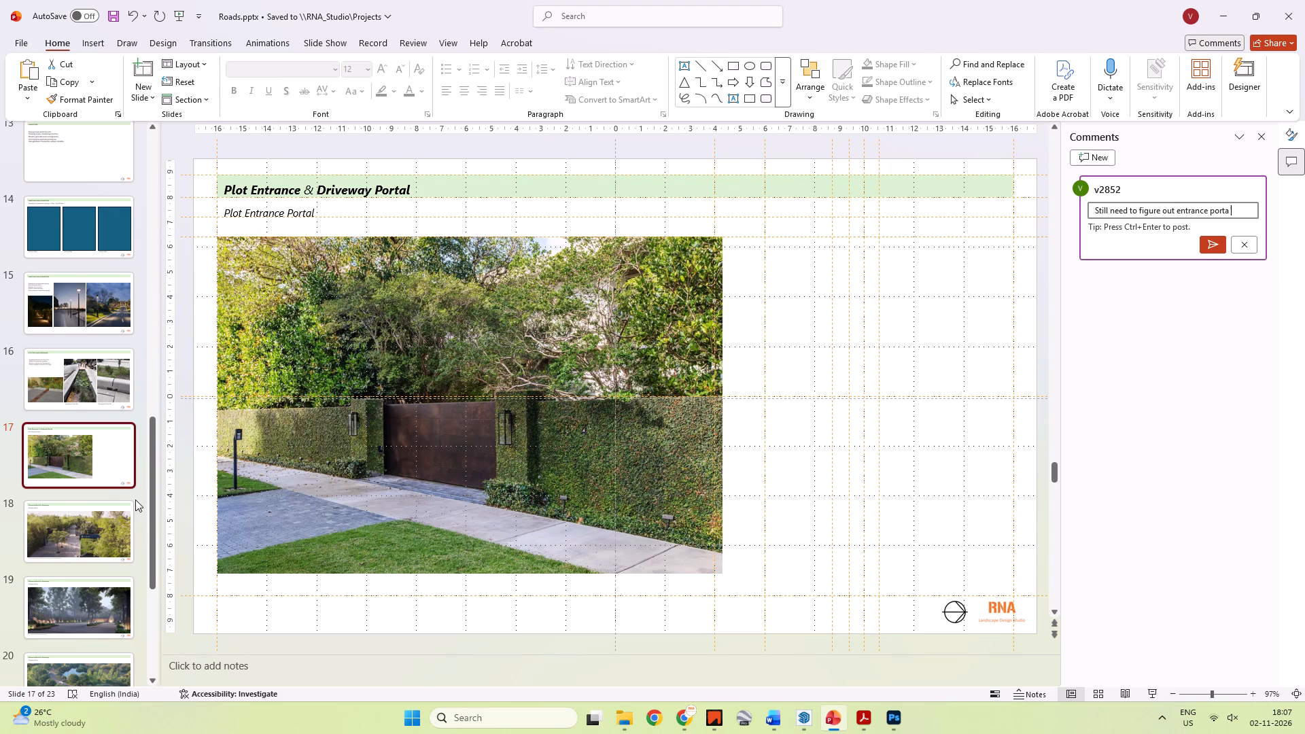
key(space)
key(Return)
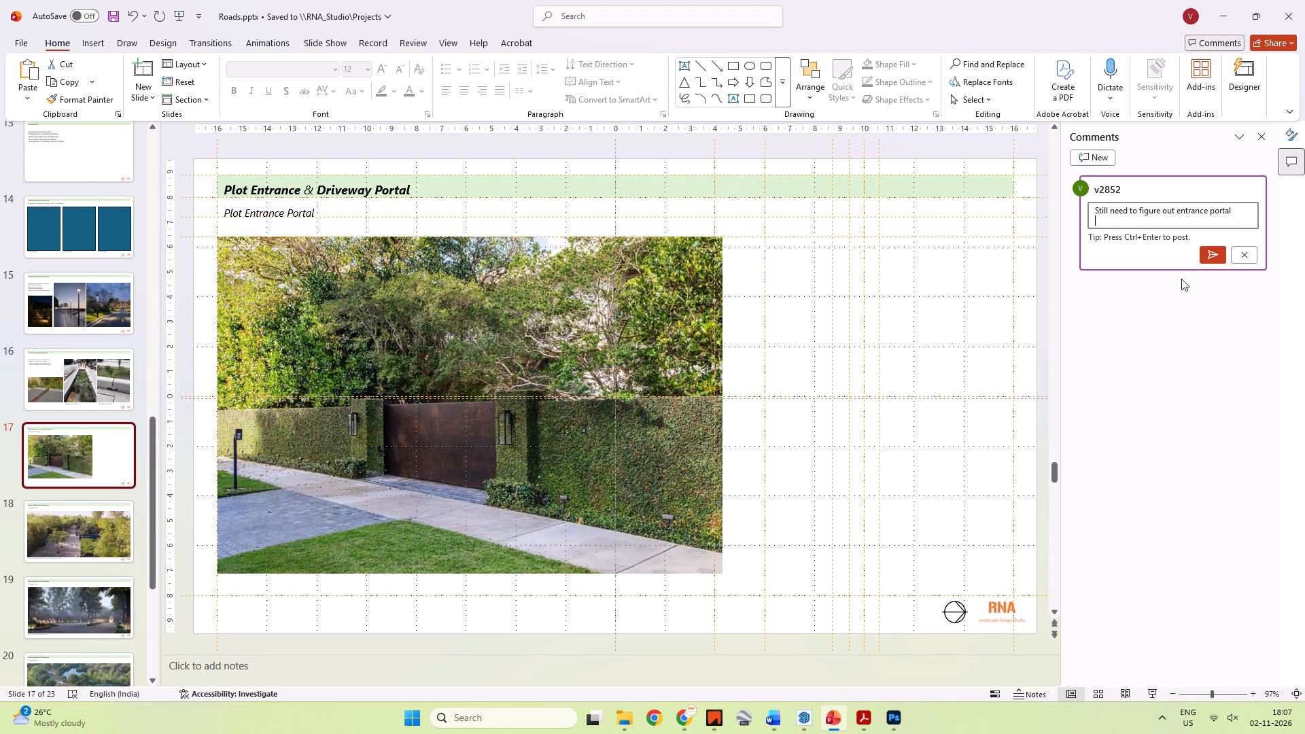
click(1200, 260)
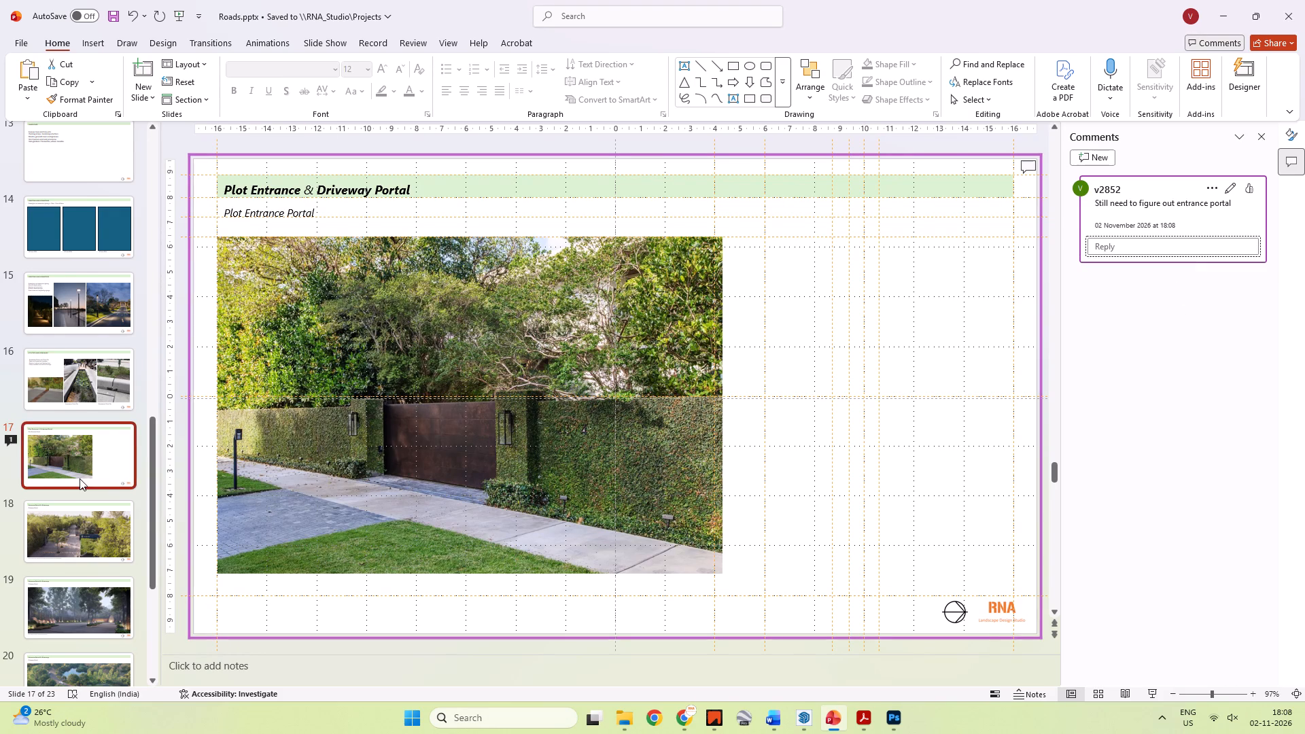
Go back to slide 4, which holds an illustrated road section.
scroll(80, 478, up, 9)
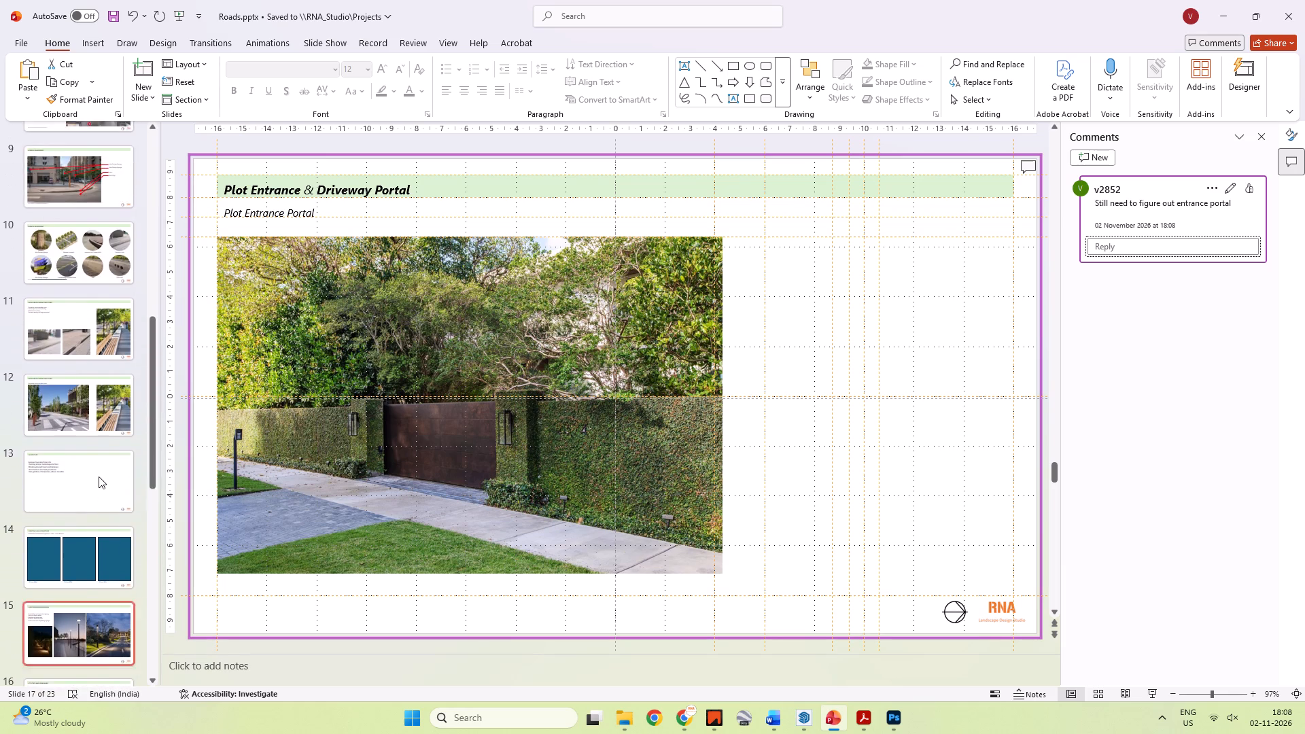
scroll(99, 477, up, 16)
scroll(99, 477, up, 5)
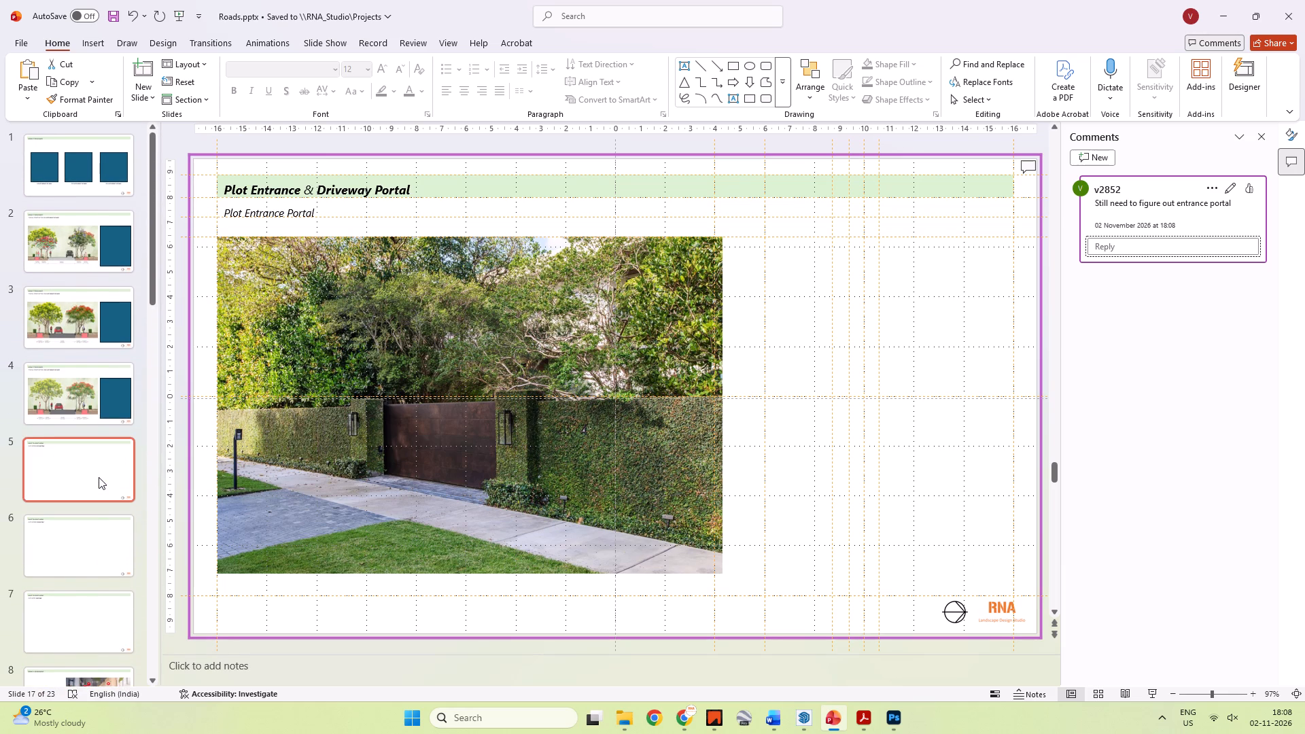
scroll(99, 477, up, 3)
click(67, 406)
key(alt+Tab)
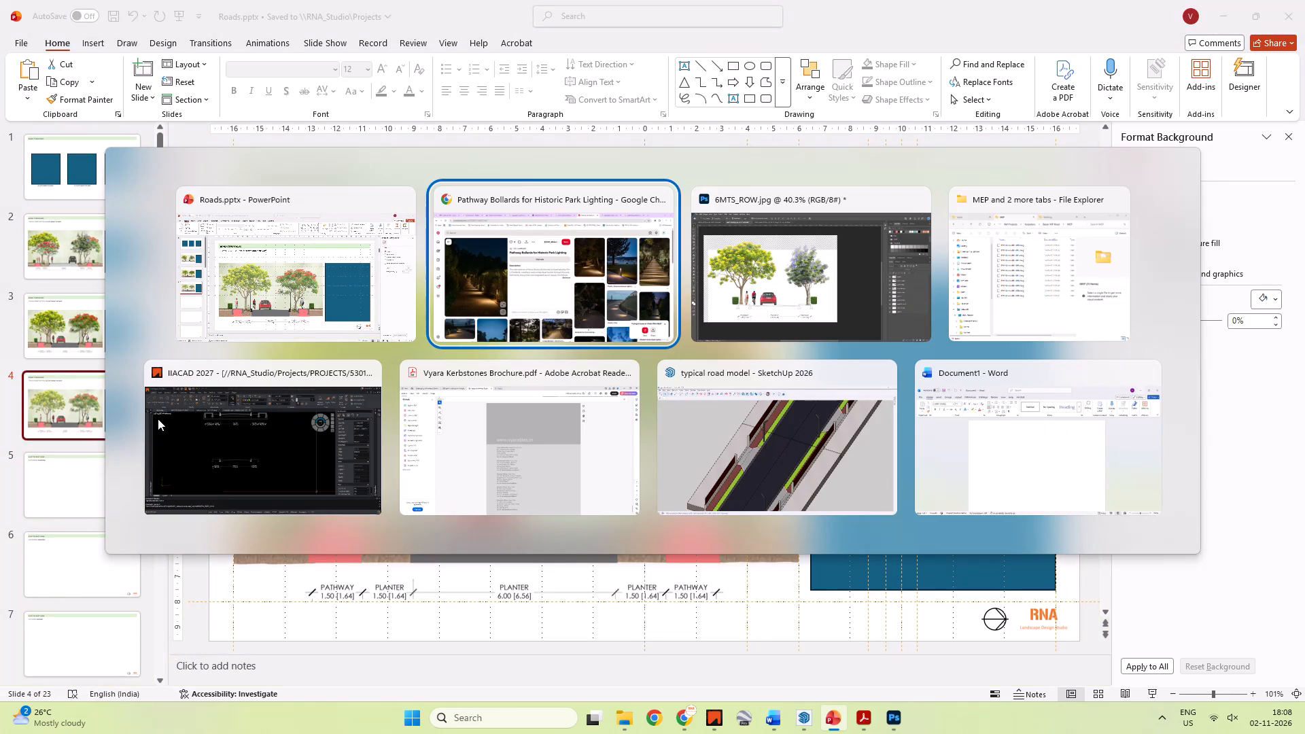
key(alt+Tab)
click(875, 455)
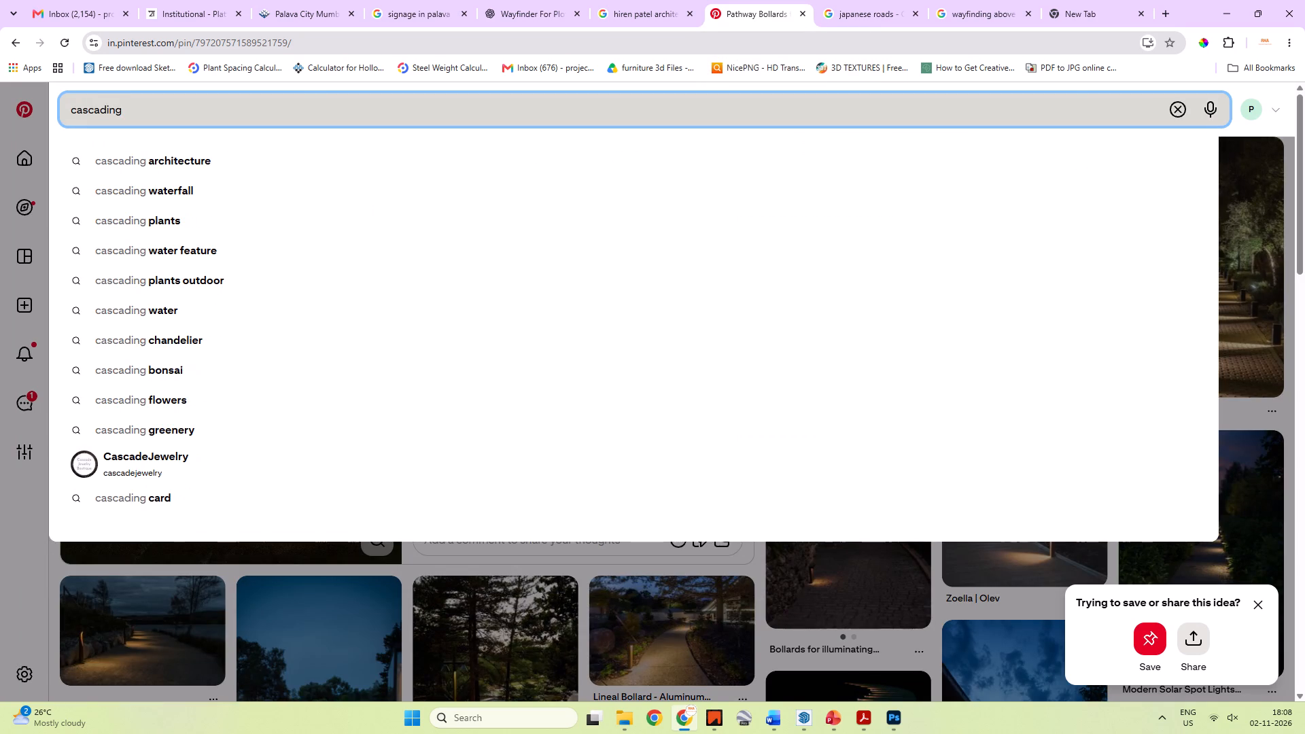
text(trees)
key(space)
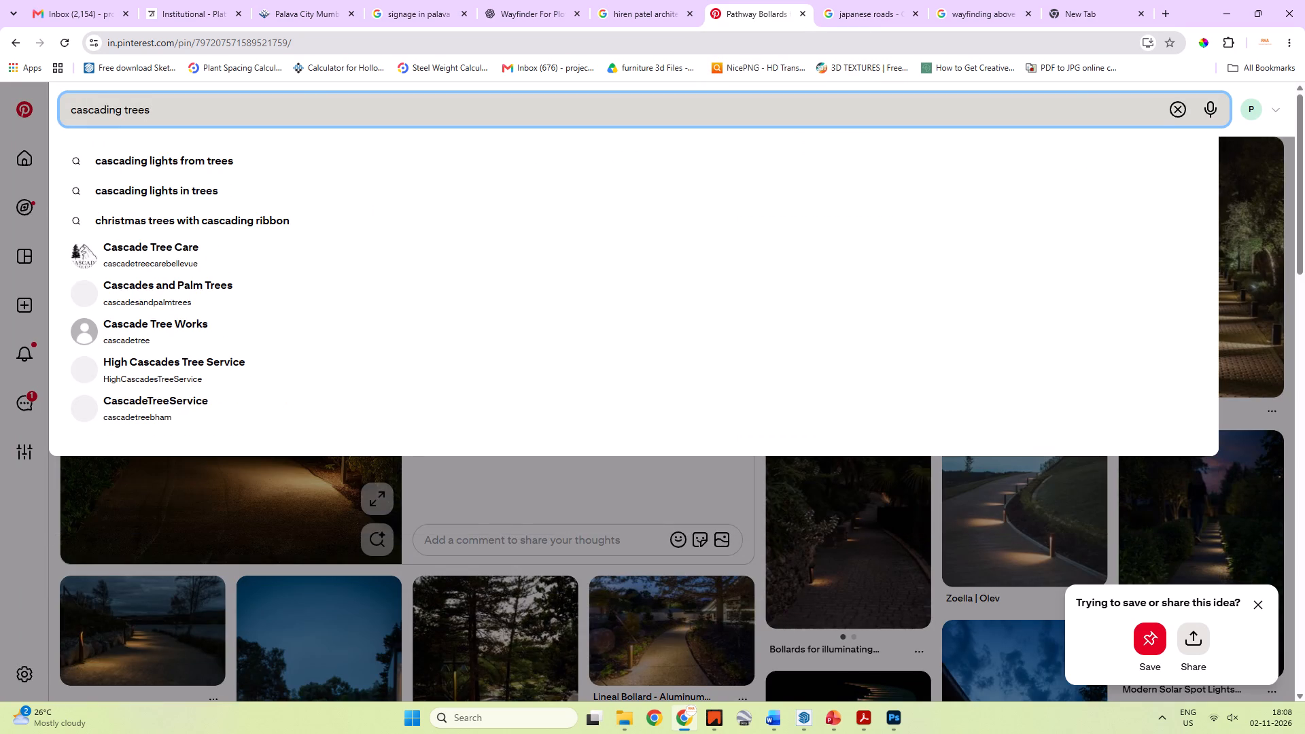
key(Return)
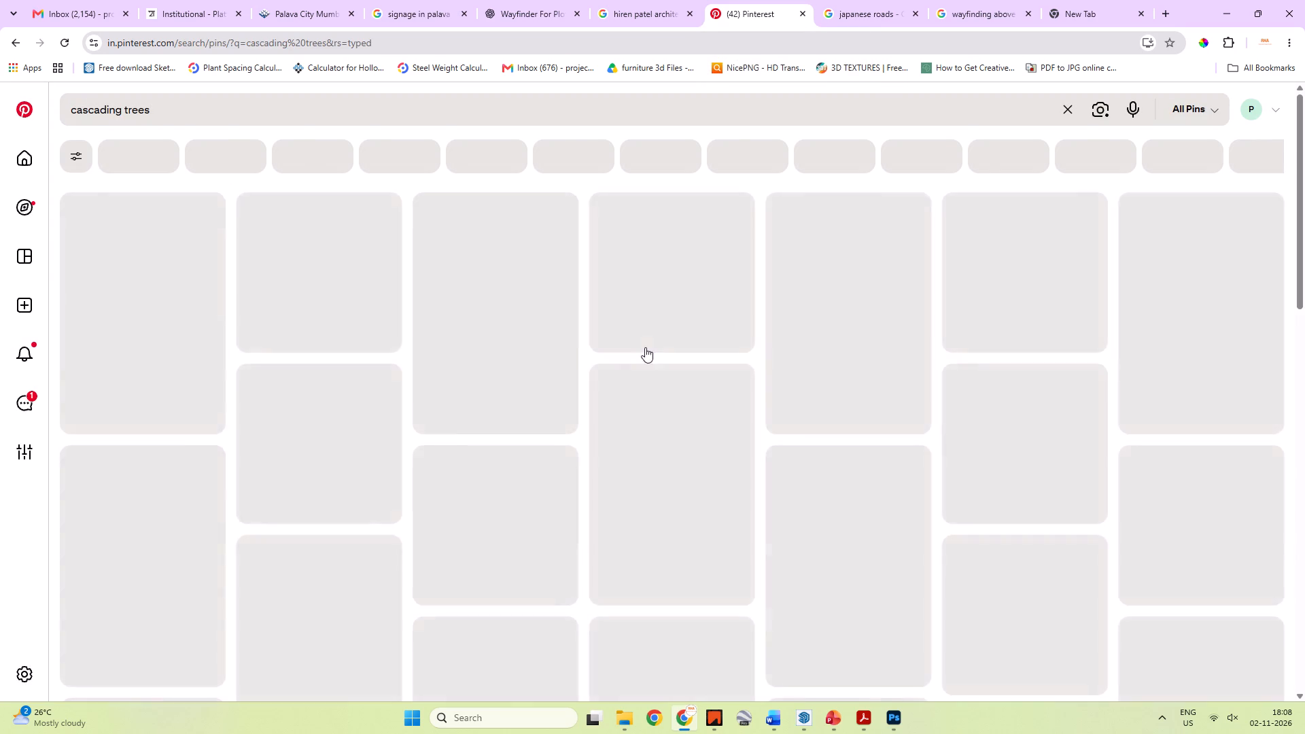
Refine the Pinterest search to "cascading trees background" and look over the first results.
click(311, 118)
key(space)
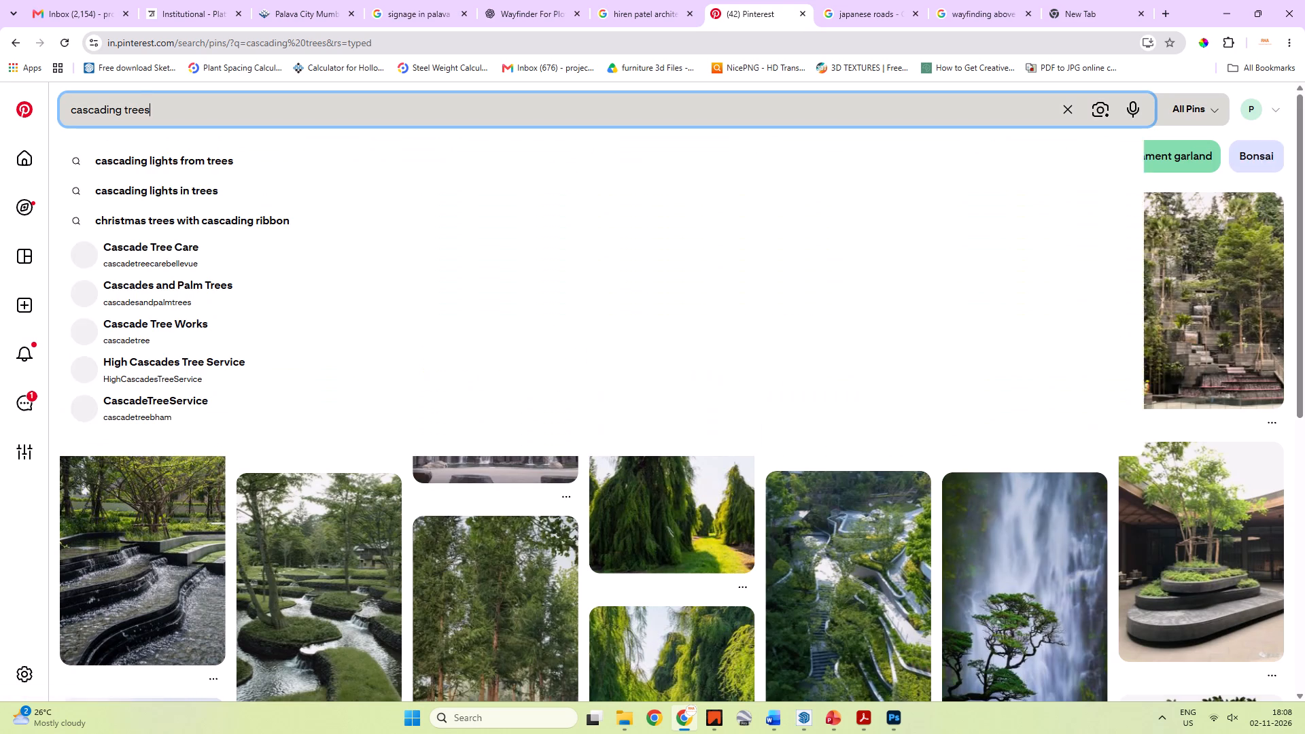
key(v)
key(BackSpace)
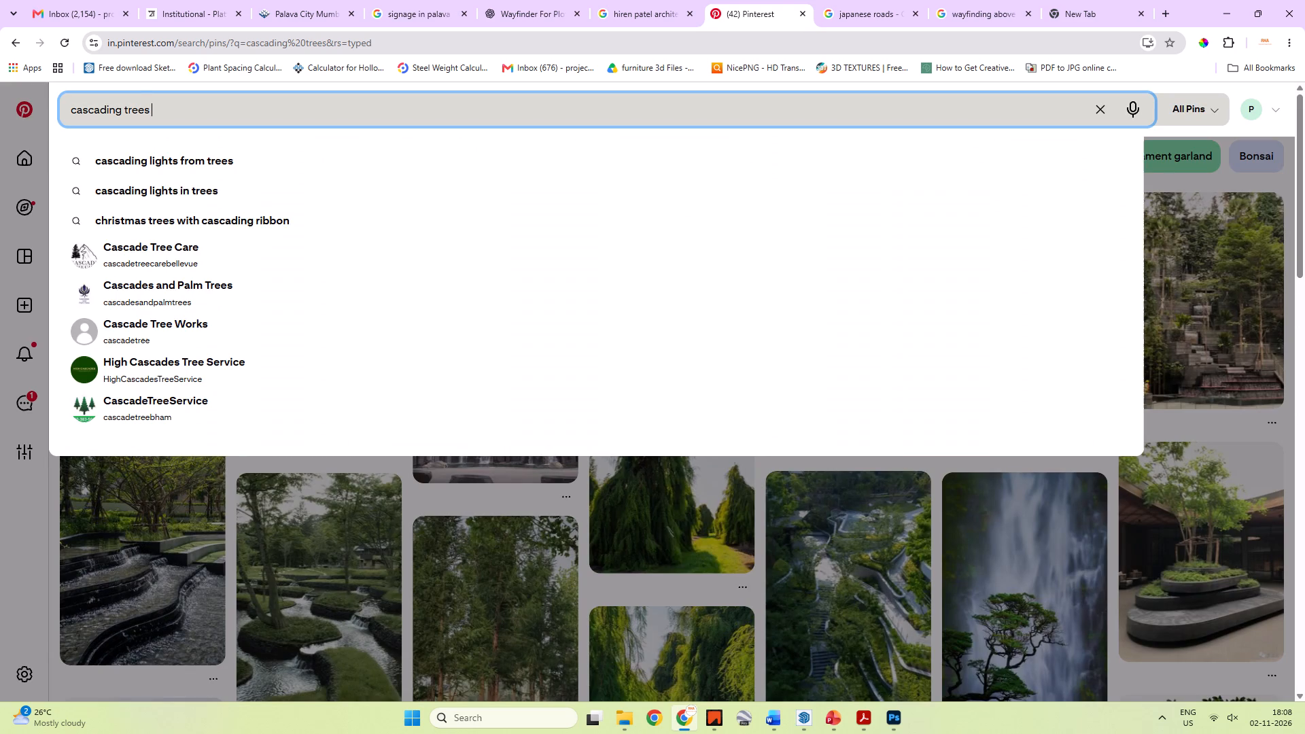
text(back)
text(ground)
key(space)
key(Return)
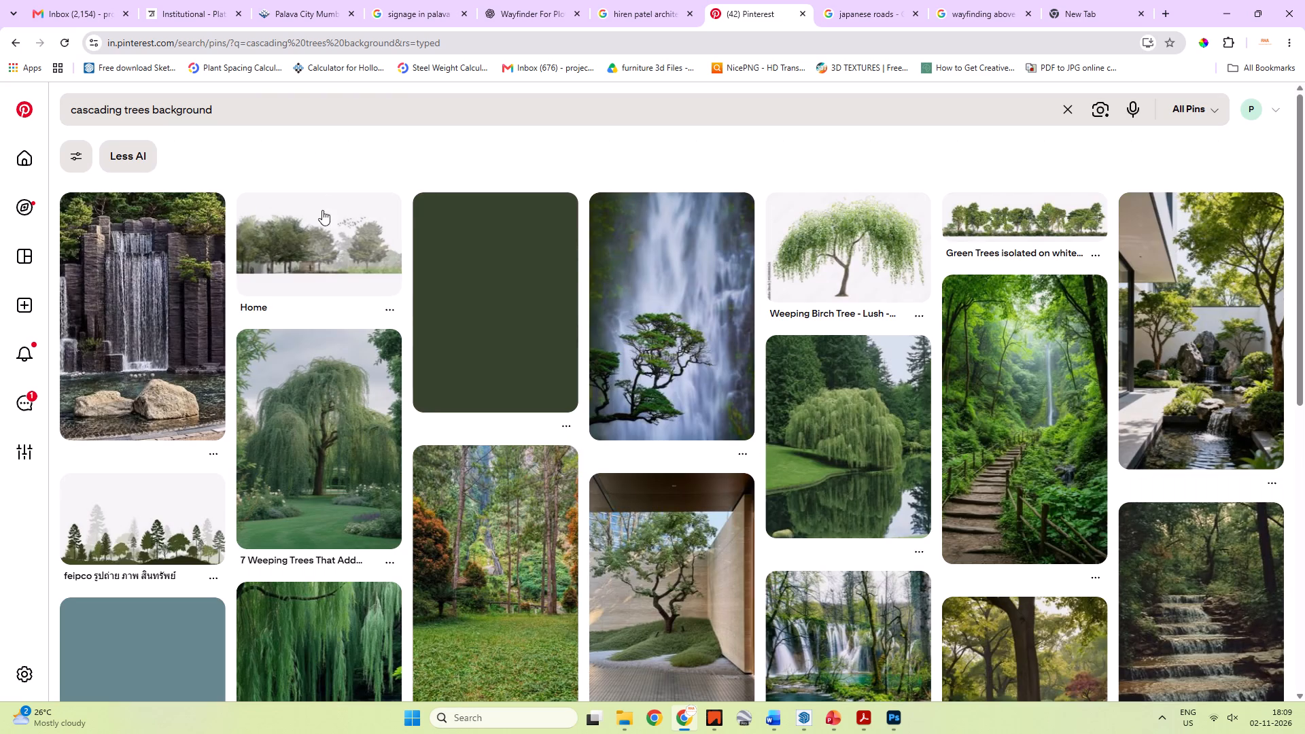
scroll(336, 278, down, 6)
scroll(312, 275, up, 8)
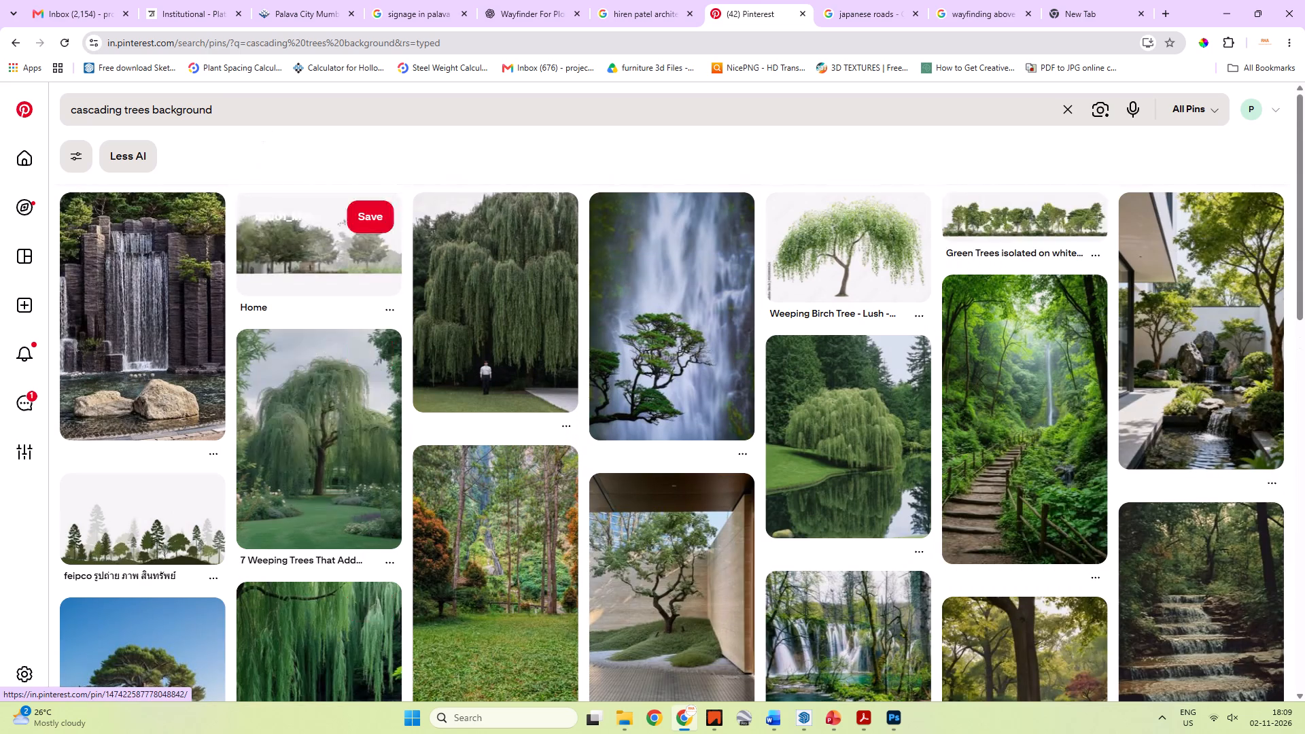
Extend the Pinterest search to "cascading trees background section".
click(260, 113)
key(space)
text(section)
key(Return)
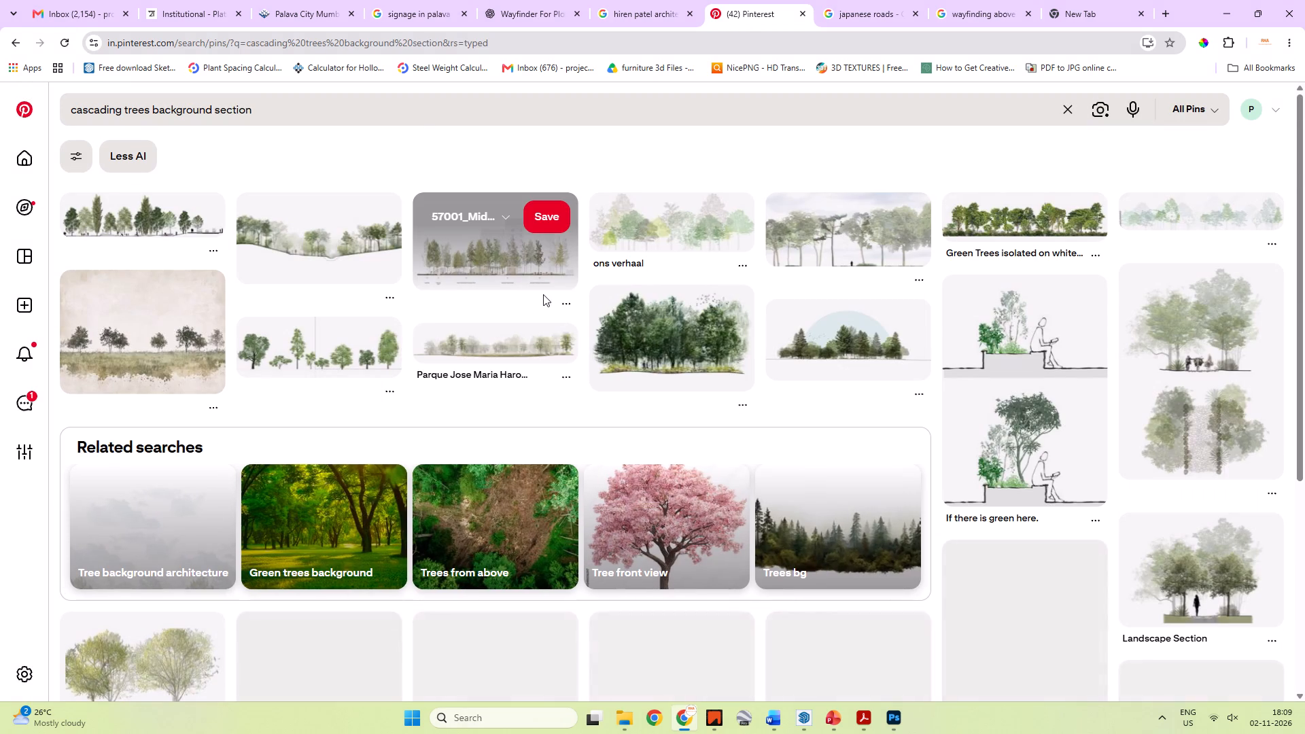
Examine the "Vgtal coupe" tree row pin and a layered misty woodland pin among its related ideas, and return to the search results.
click(837, 244)
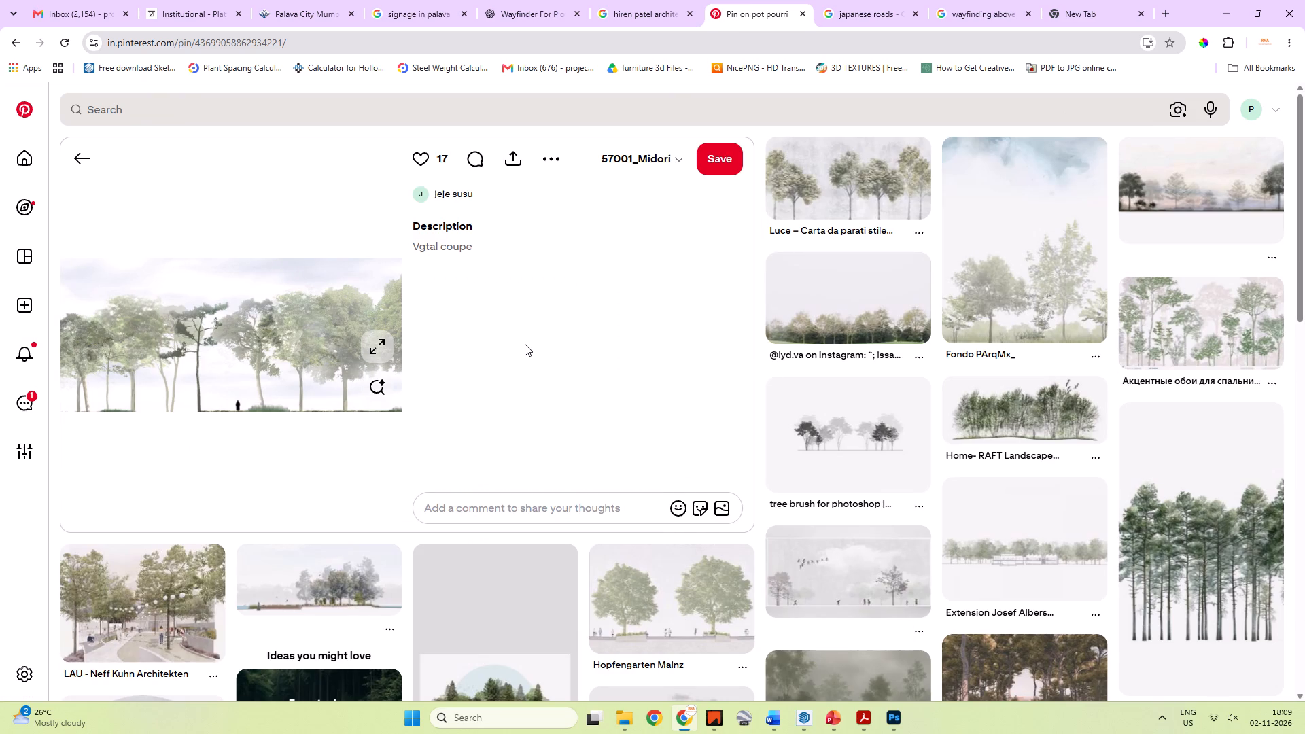
scroll(525, 344, down, 4)
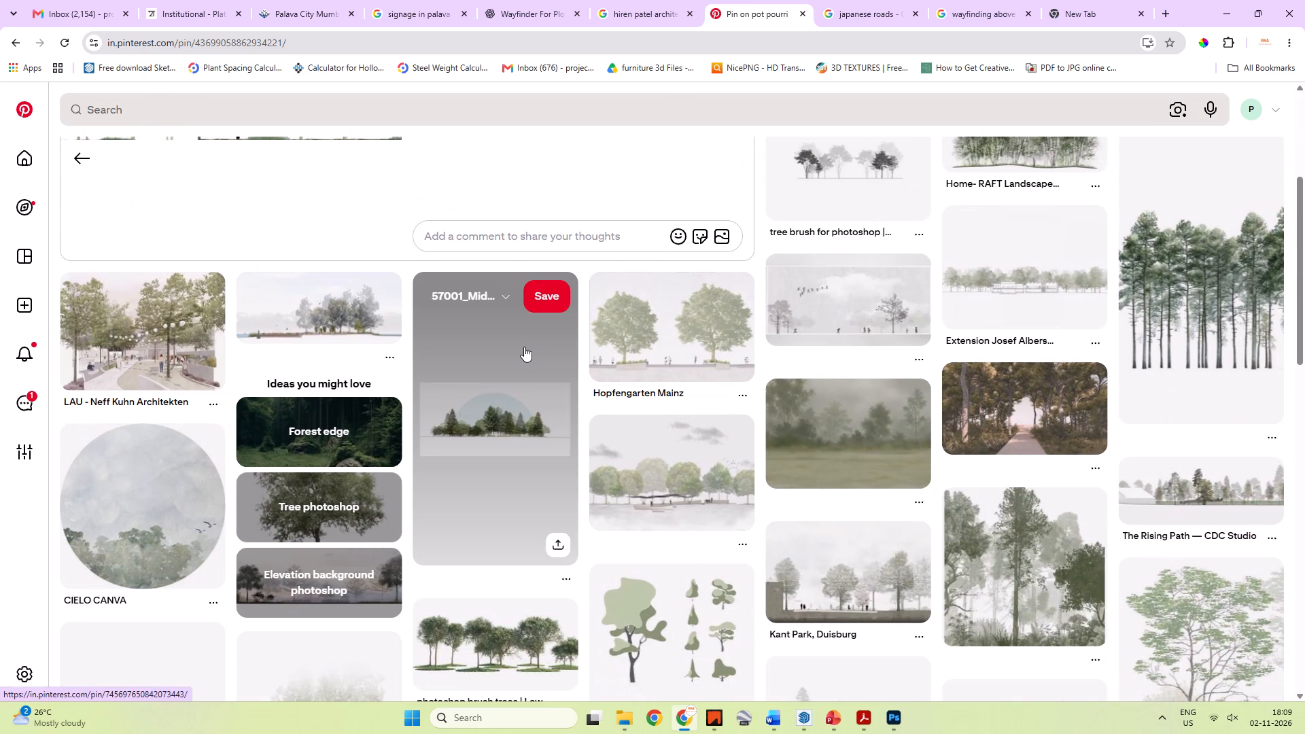
scroll(524, 347, down, 2)
click(1072, 457)
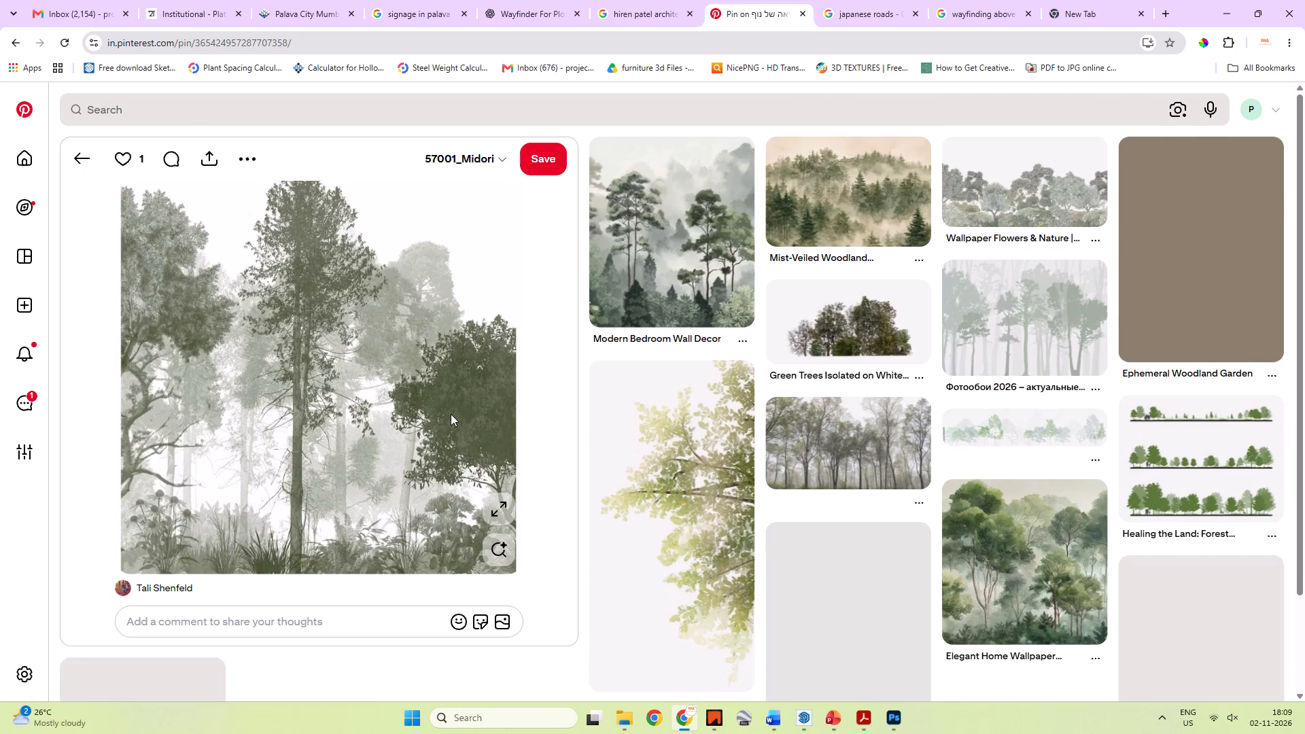
click(77, 157)
scroll(380, 409, up, 4)
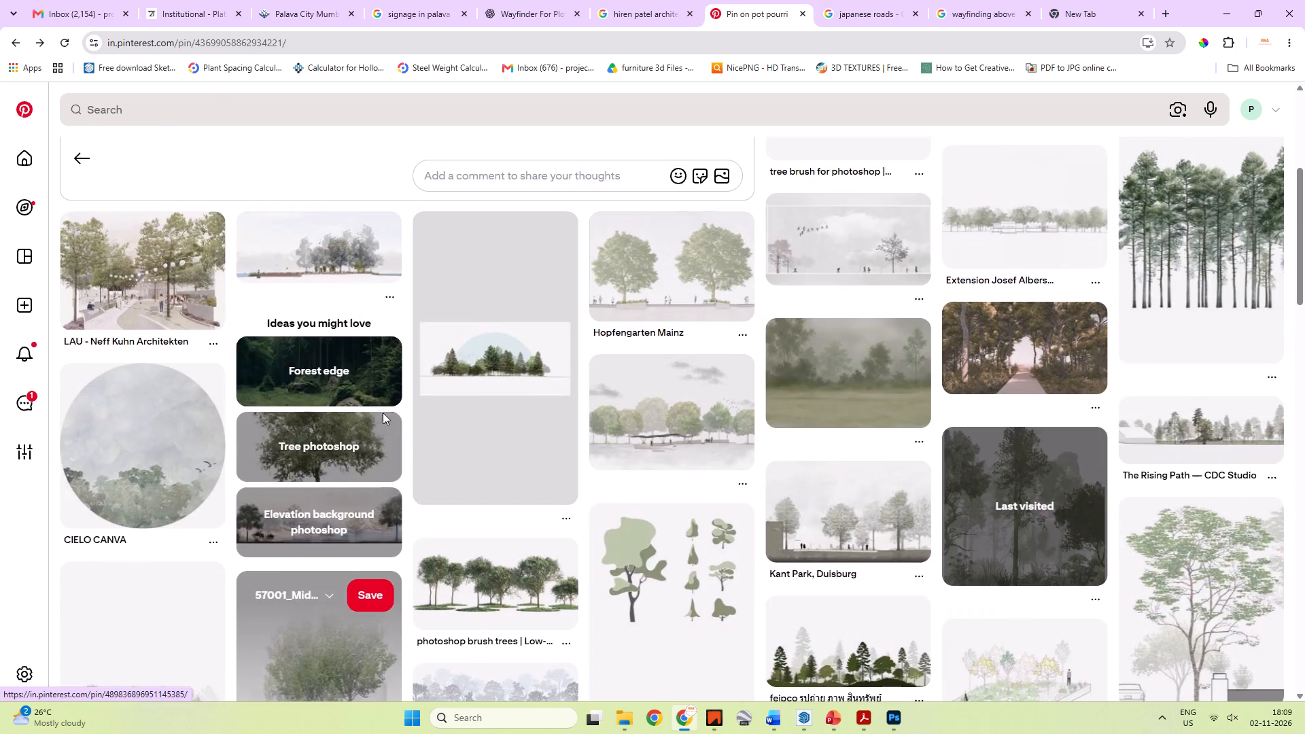
scroll(383, 413, up, 8)
click(73, 141)
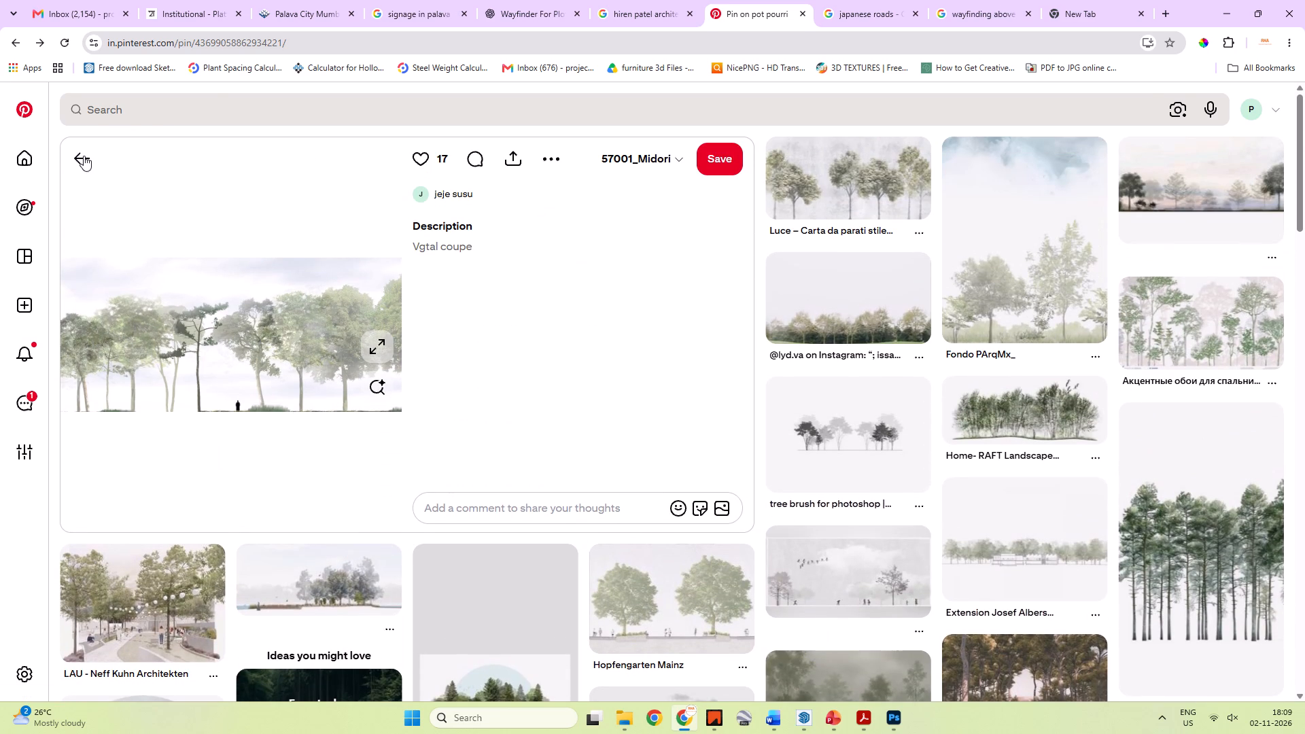
click(86, 158)
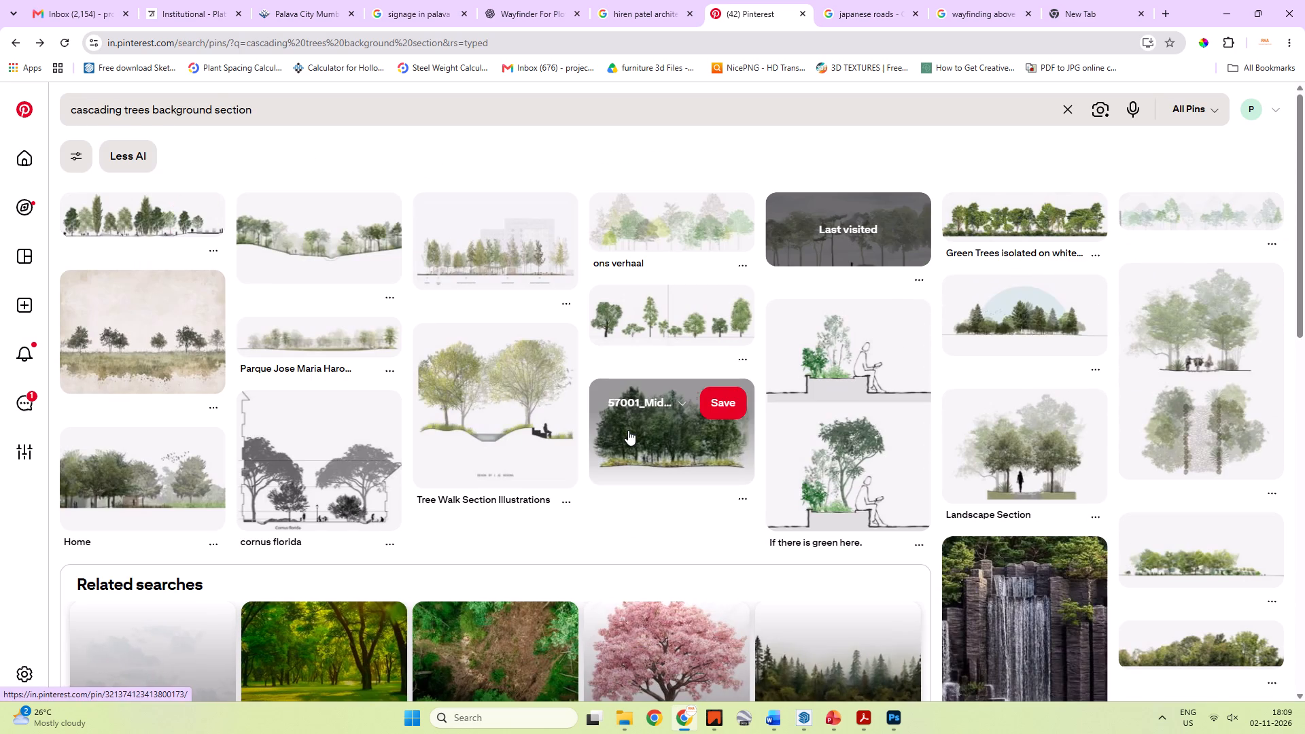
Examine the "Luce – Carta da parati stile Landscape" pin and the related "Wallpaper Flowers & Nature" pin, and return to the search results.
scroll(628, 430, down, 5)
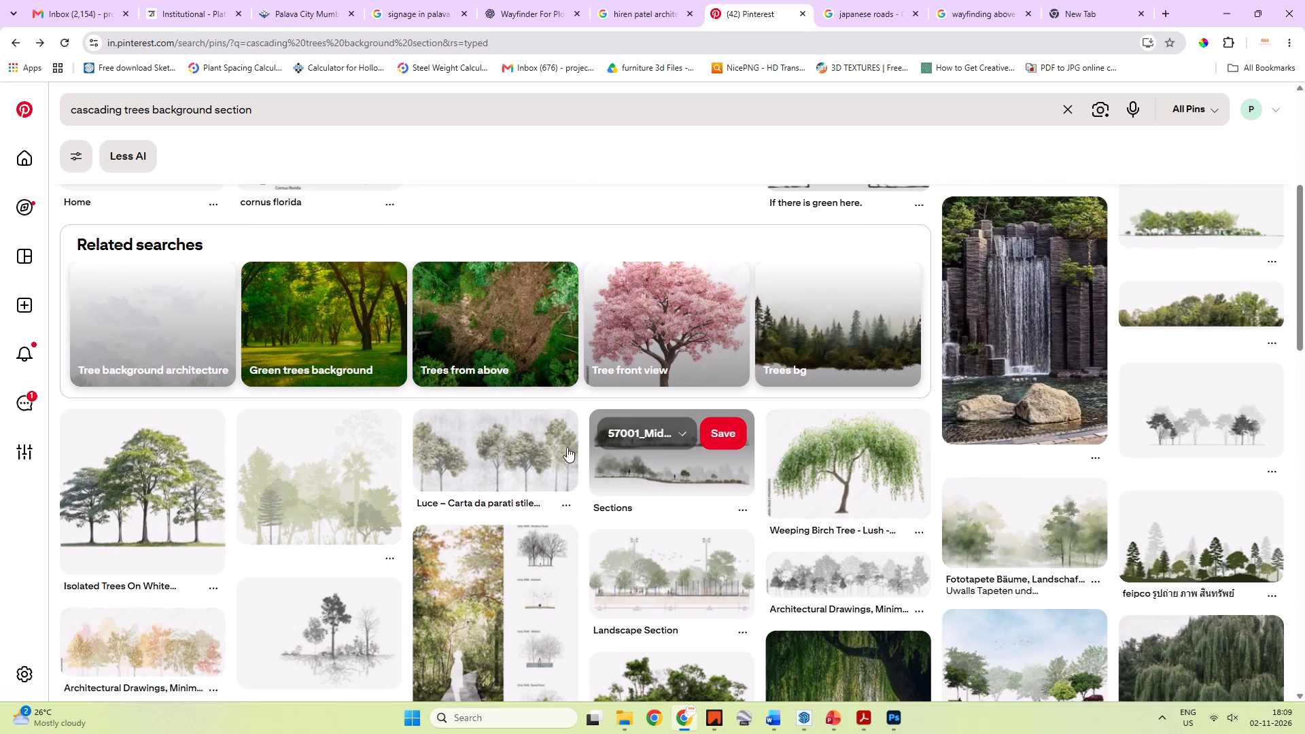
click(525, 455)
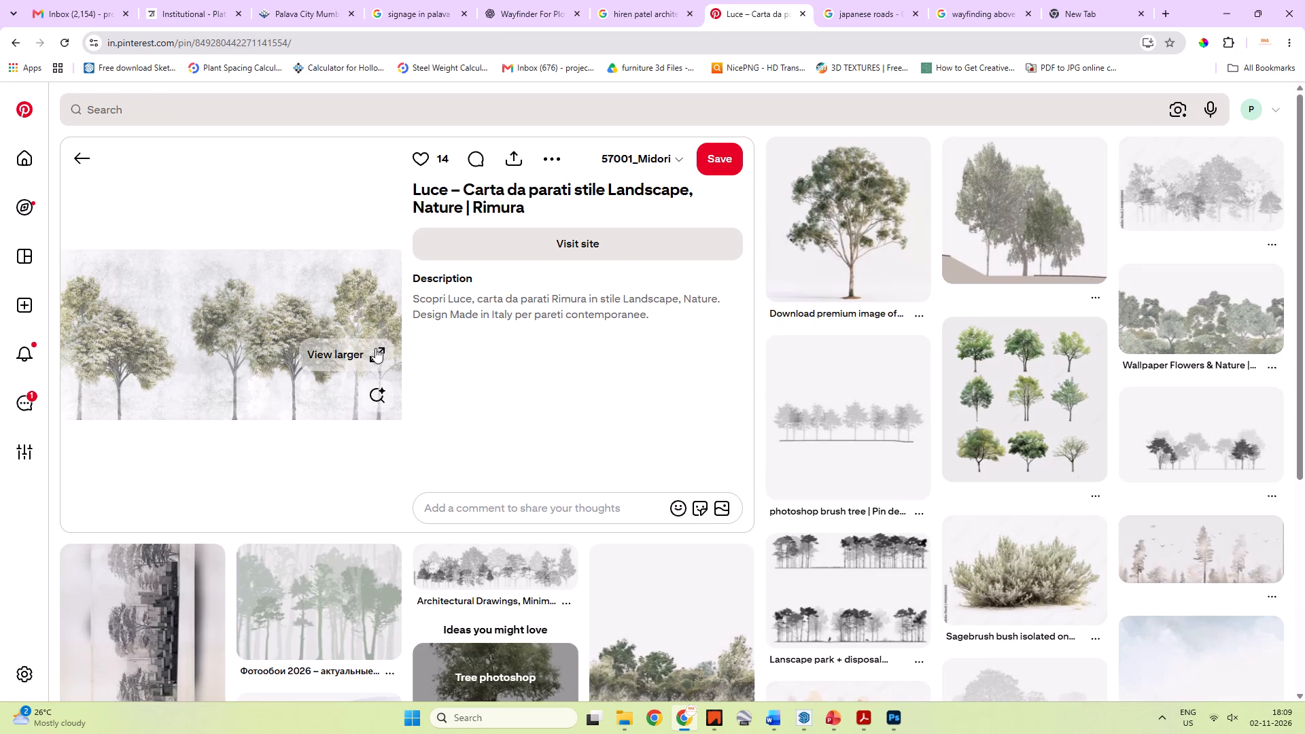
click(1221, 307)
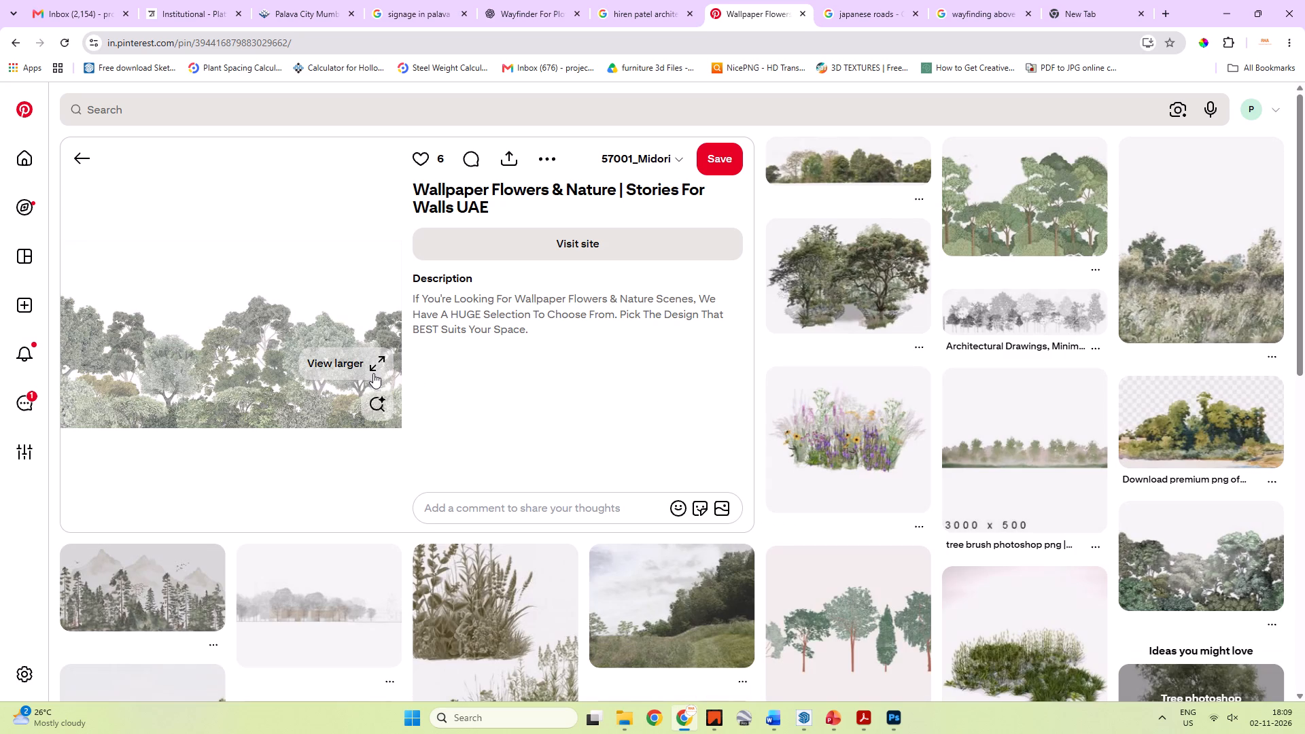
scroll(398, 383, down, 5)
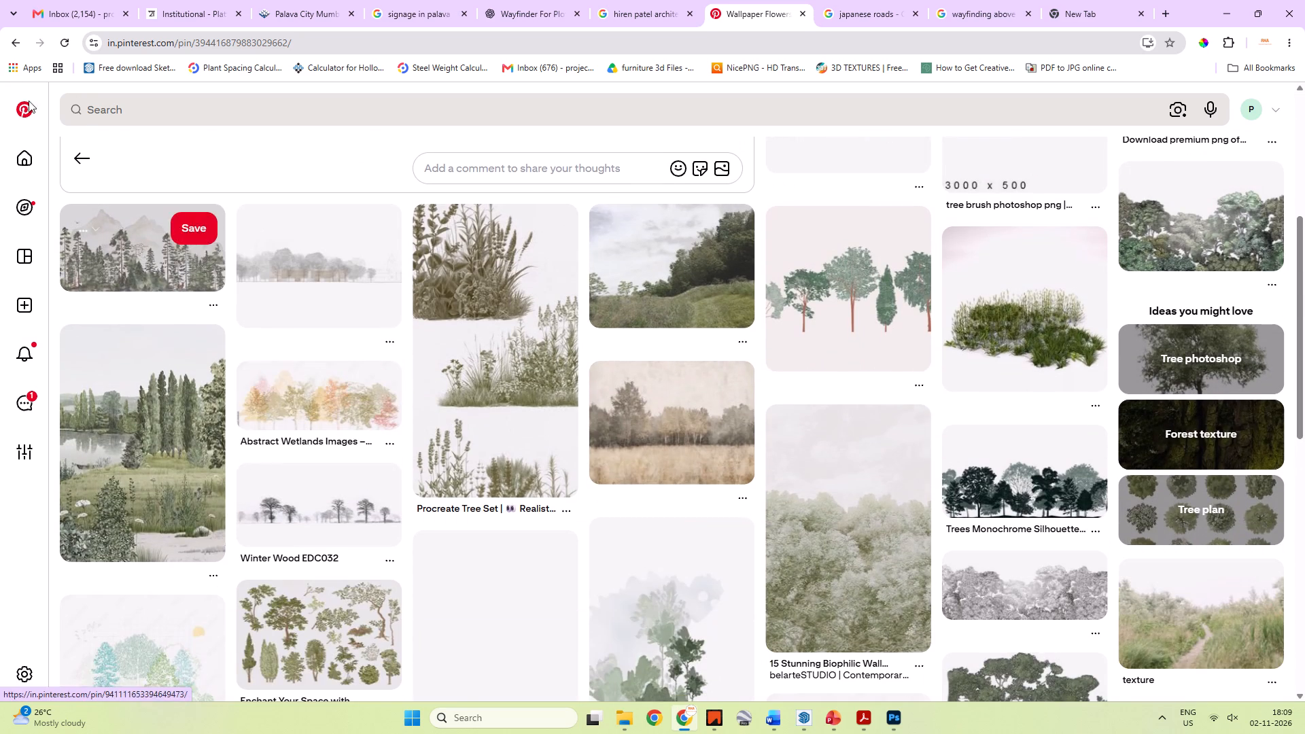
click(71, 156)
click(72, 156)
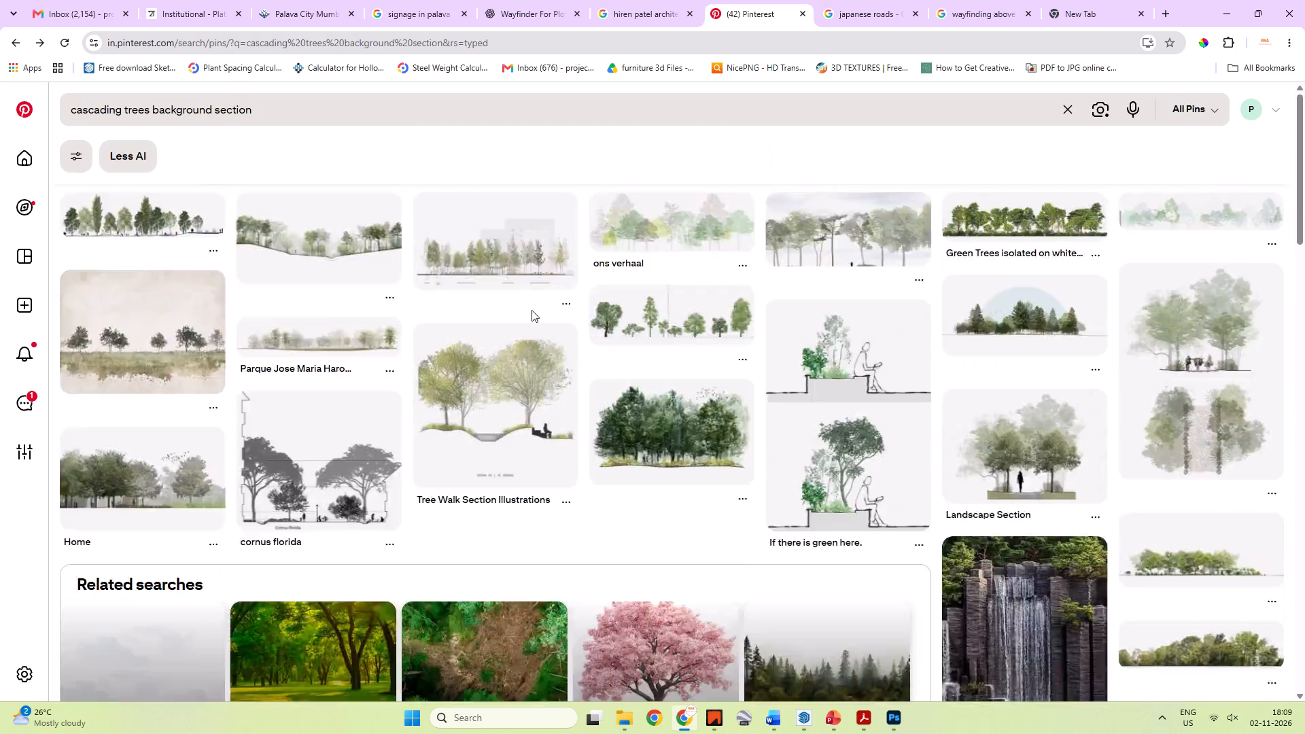
Browse further through the "cascading trees background section" results for a suitable tree section reference.
scroll(535, 310, down, 8)
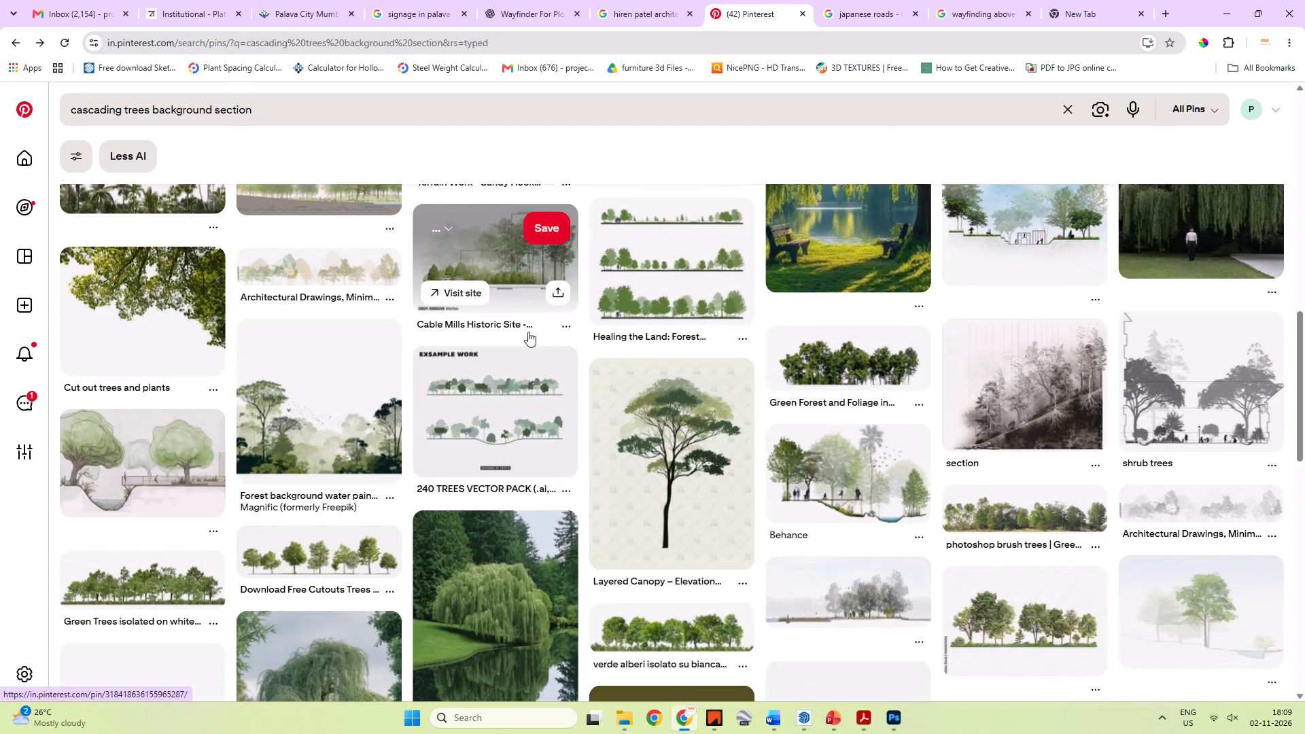
scroll(528, 332, down, 1)
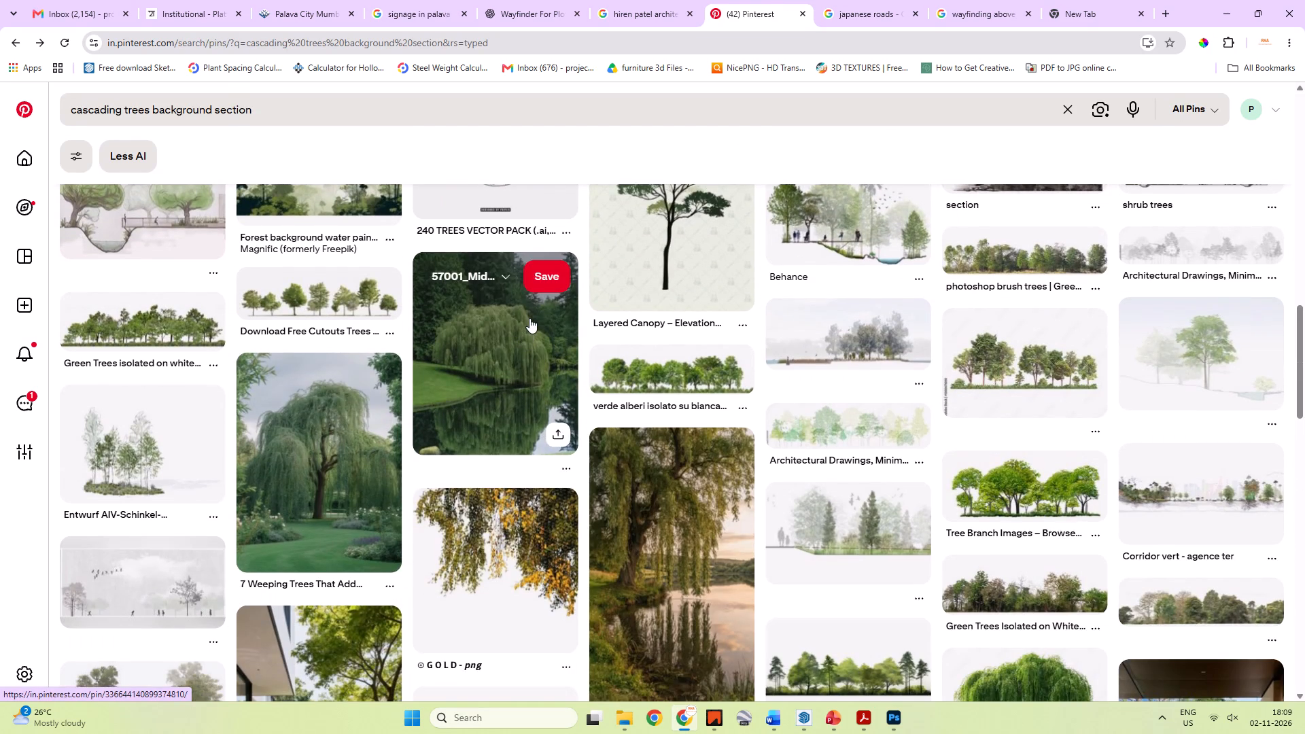
scroll(529, 323, up, 2)
scroll(1026, 402, down, 4)
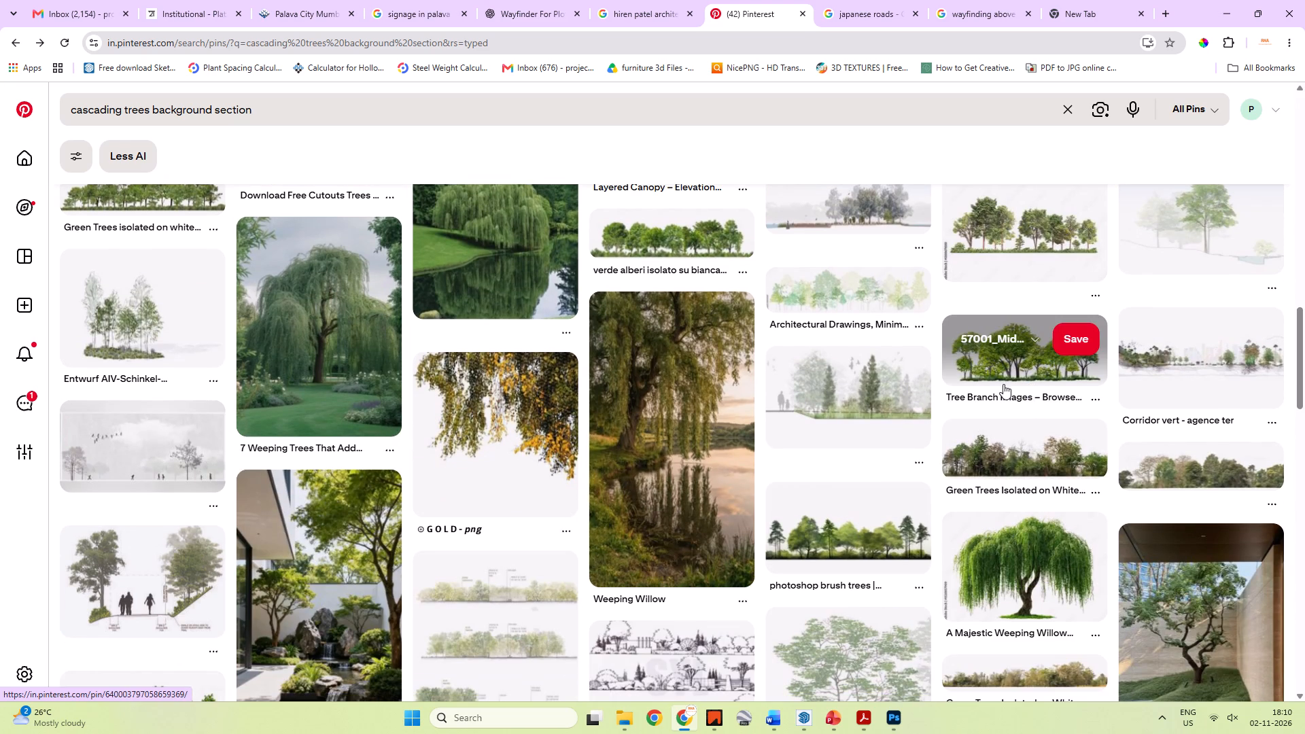
scroll(962, 390, up, 4)
scroll(870, 387, up, 3)
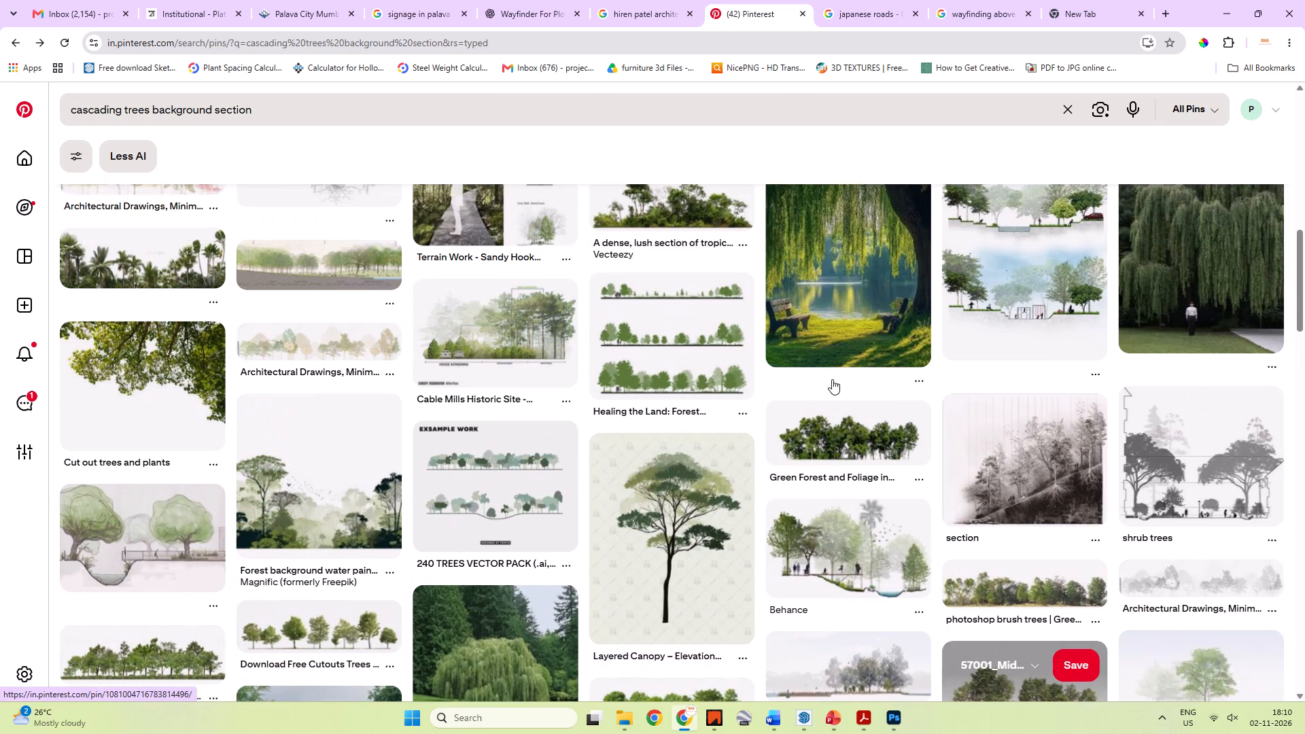
scroll(807, 402, up, 12)
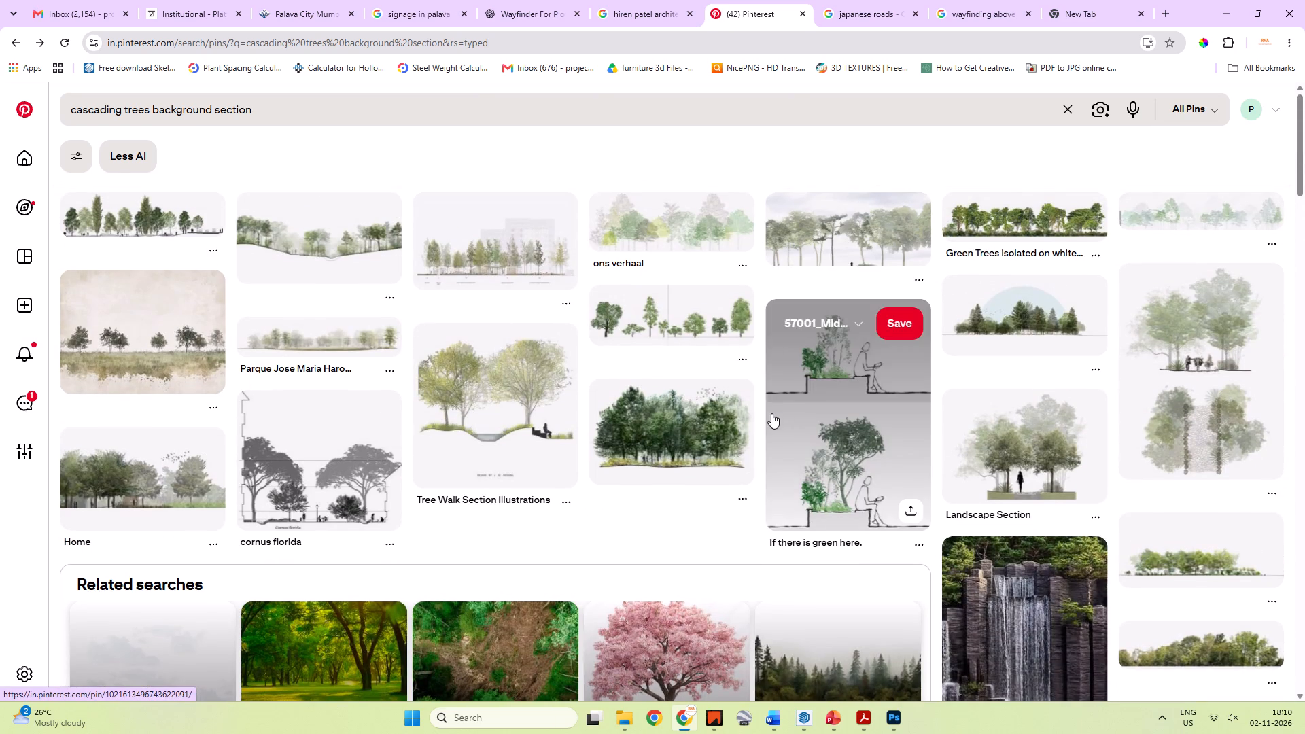
Open the "Tree Walk Section Illustrations" pin and enlarge its image.
click(492, 394)
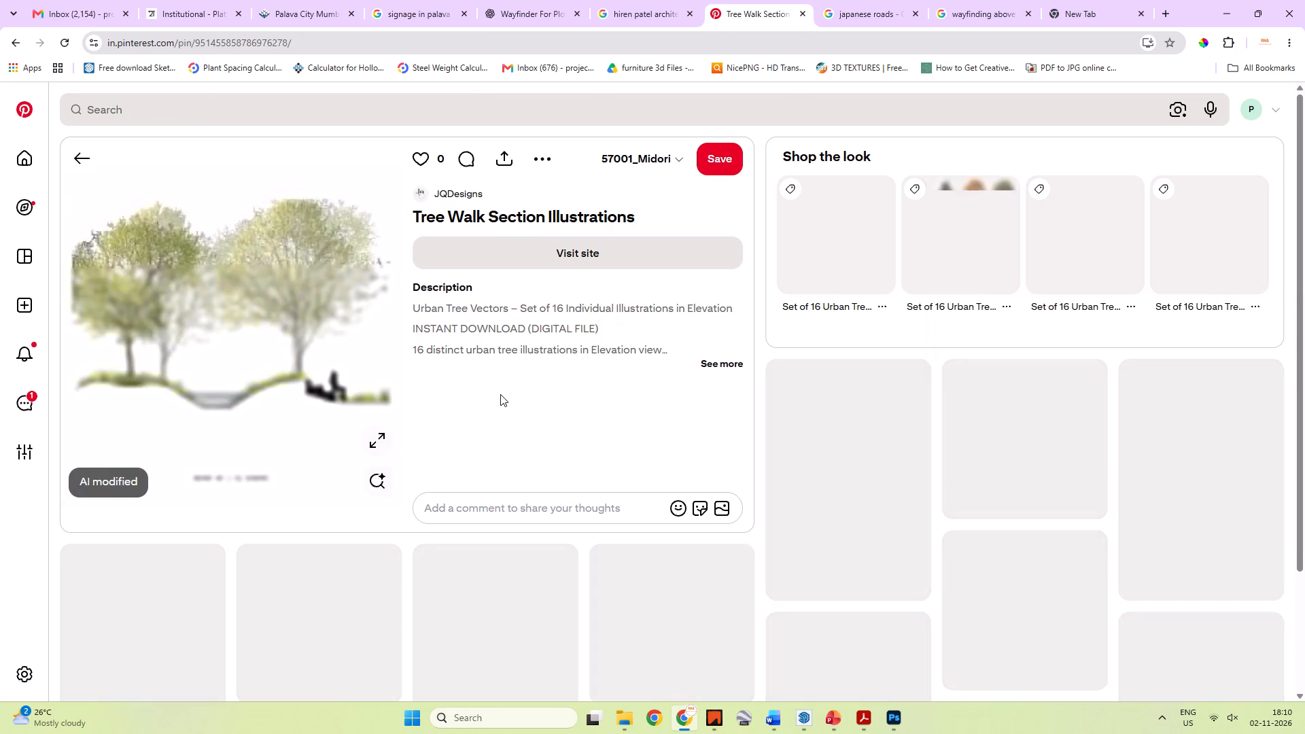
click(288, 283)
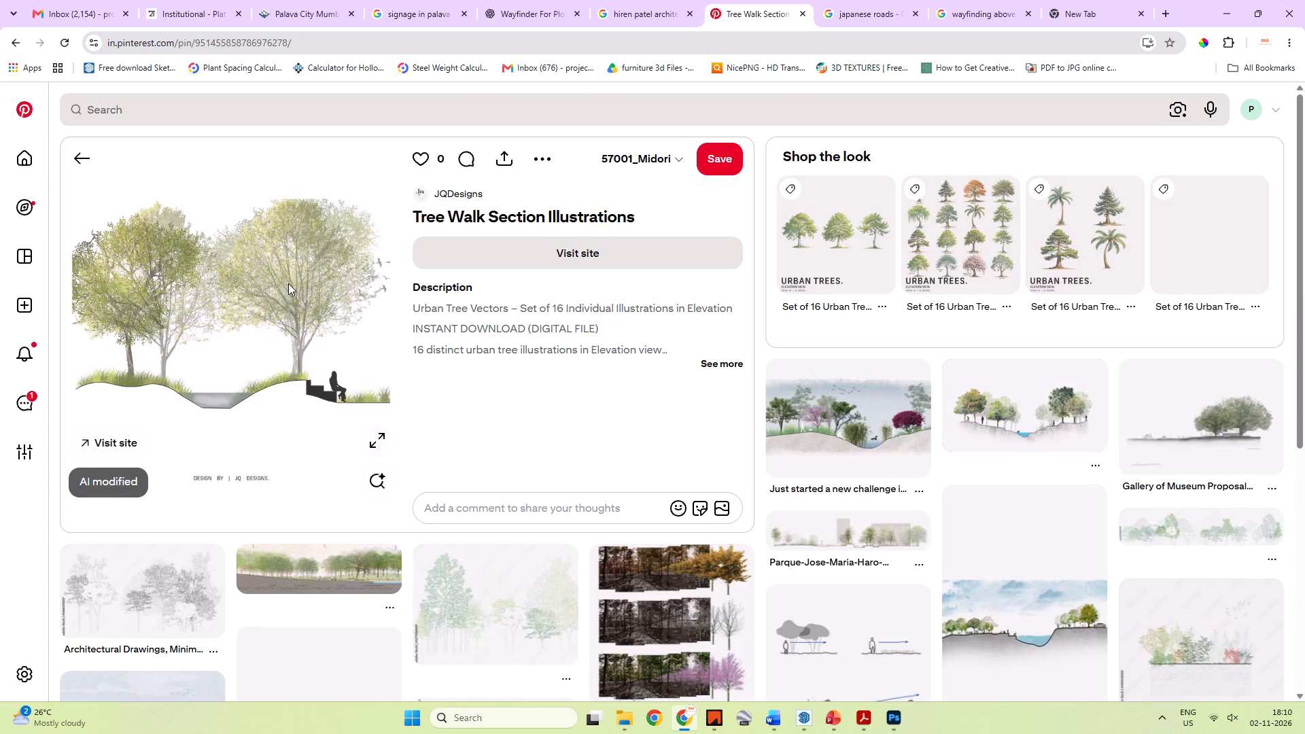
click(379, 444)
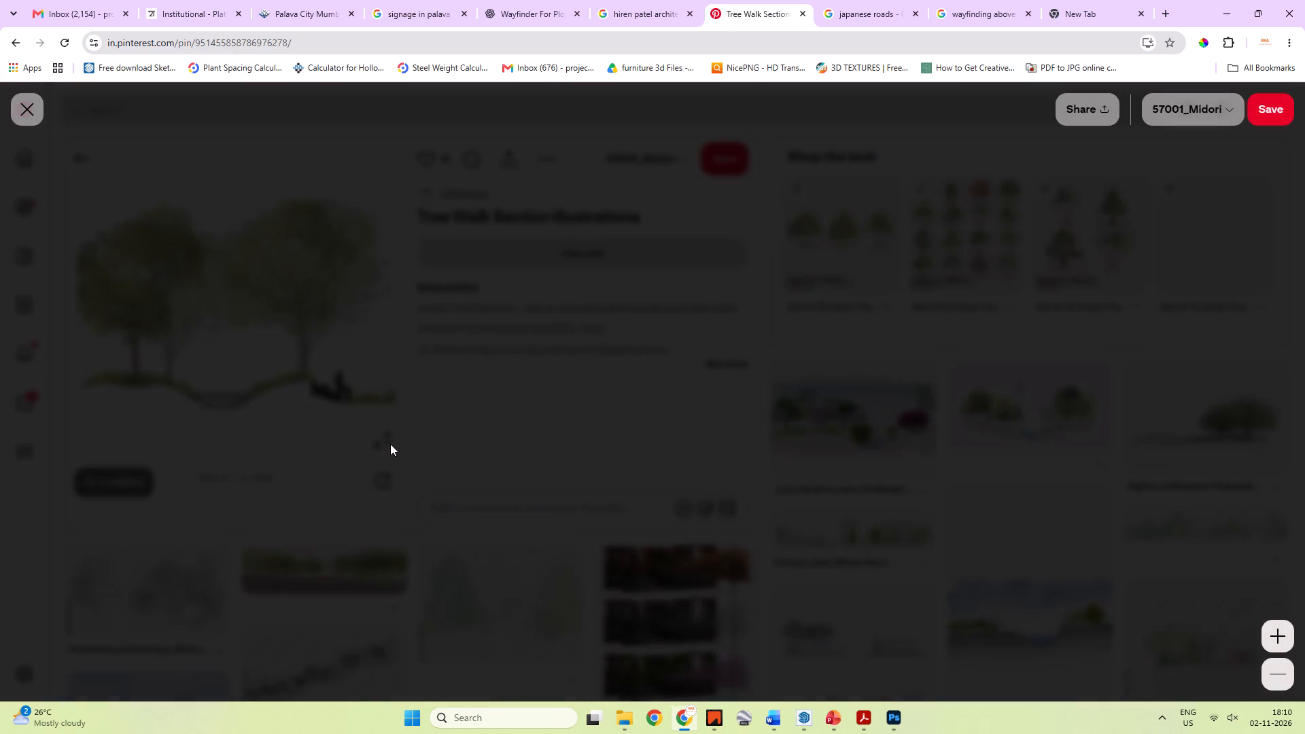
Zoom in on the "Tree Walk Section Illustrations" image and save it to the People Elevation downloads folder.
click(1276, 625)
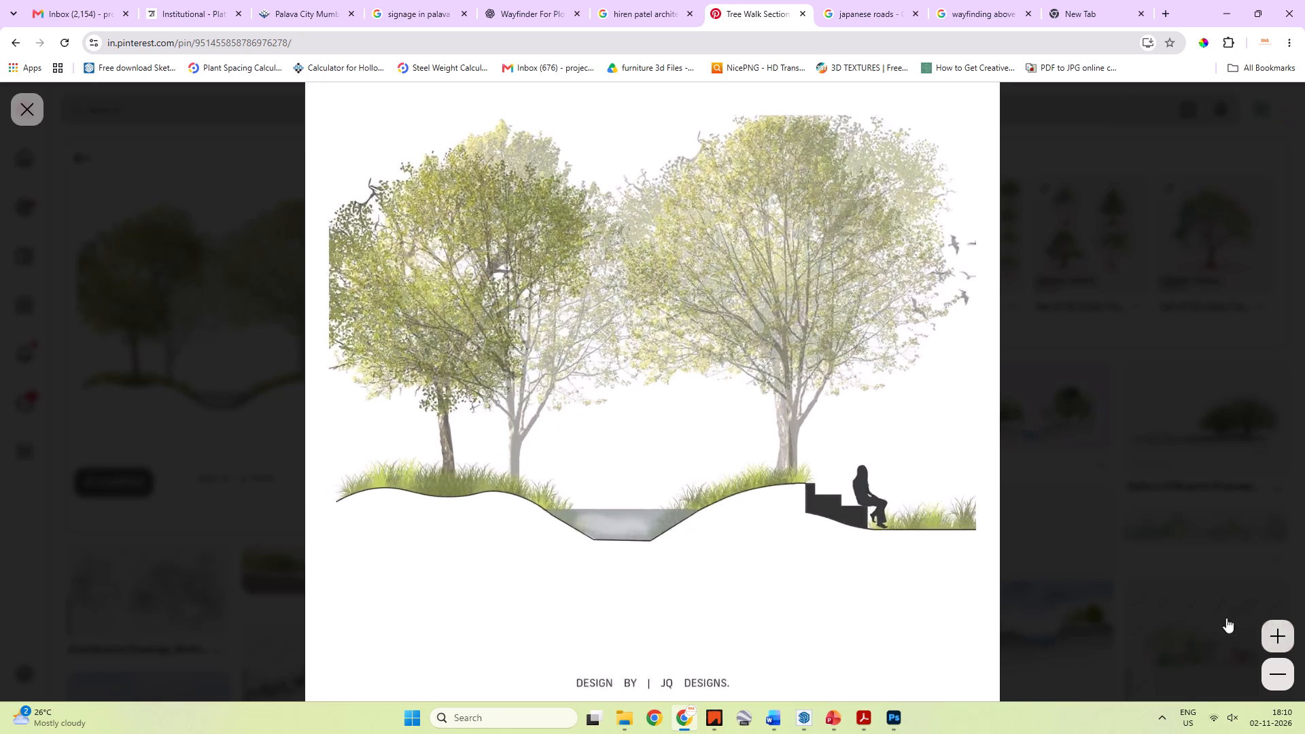
right_click(759, 383)
click(804, 426)
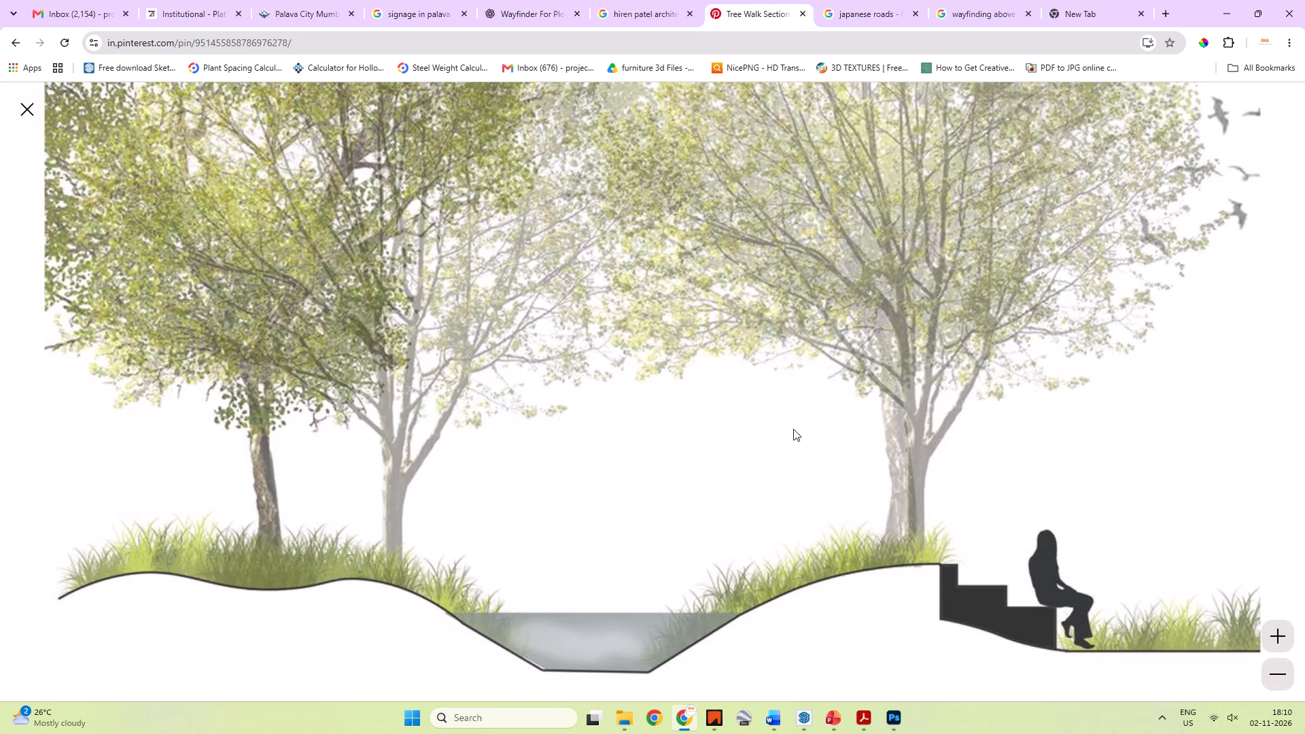
click(525, 343)
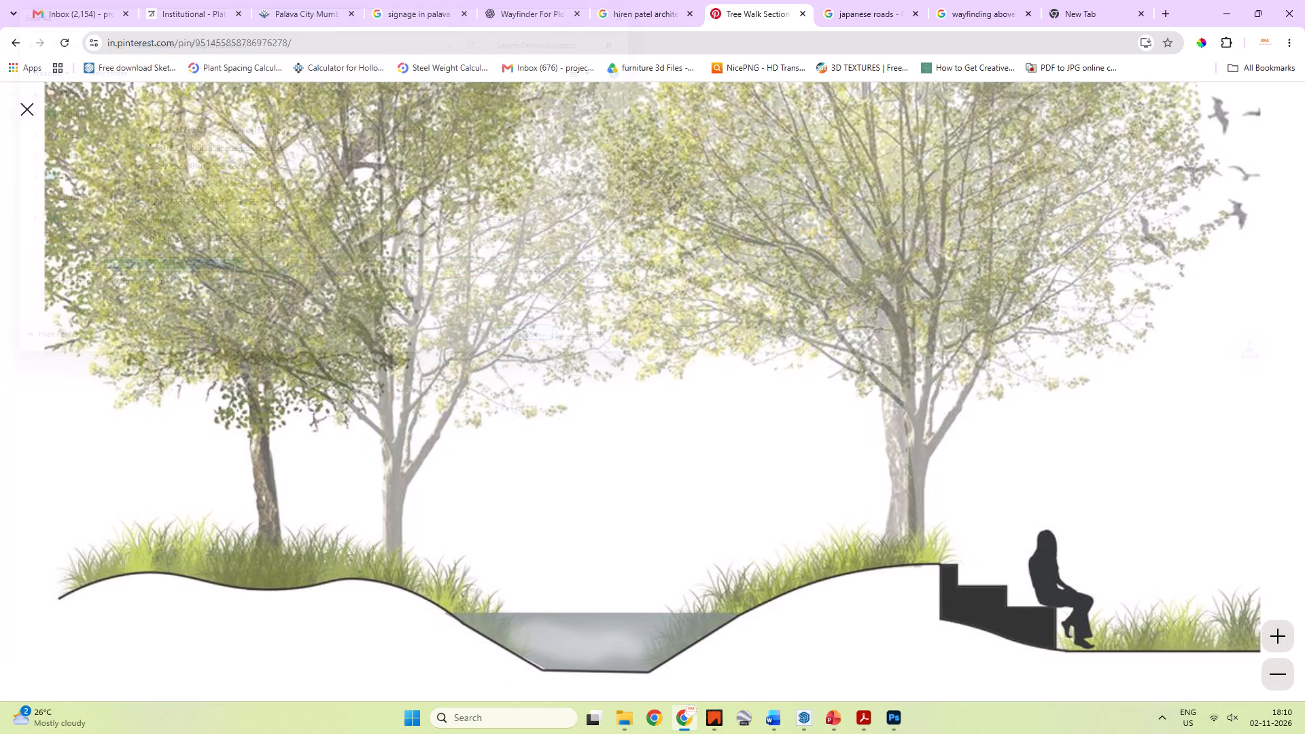
Locate the downloaded tree section image in its folder and open it in Adobe Photoshop 2026.
click(1209, 80)
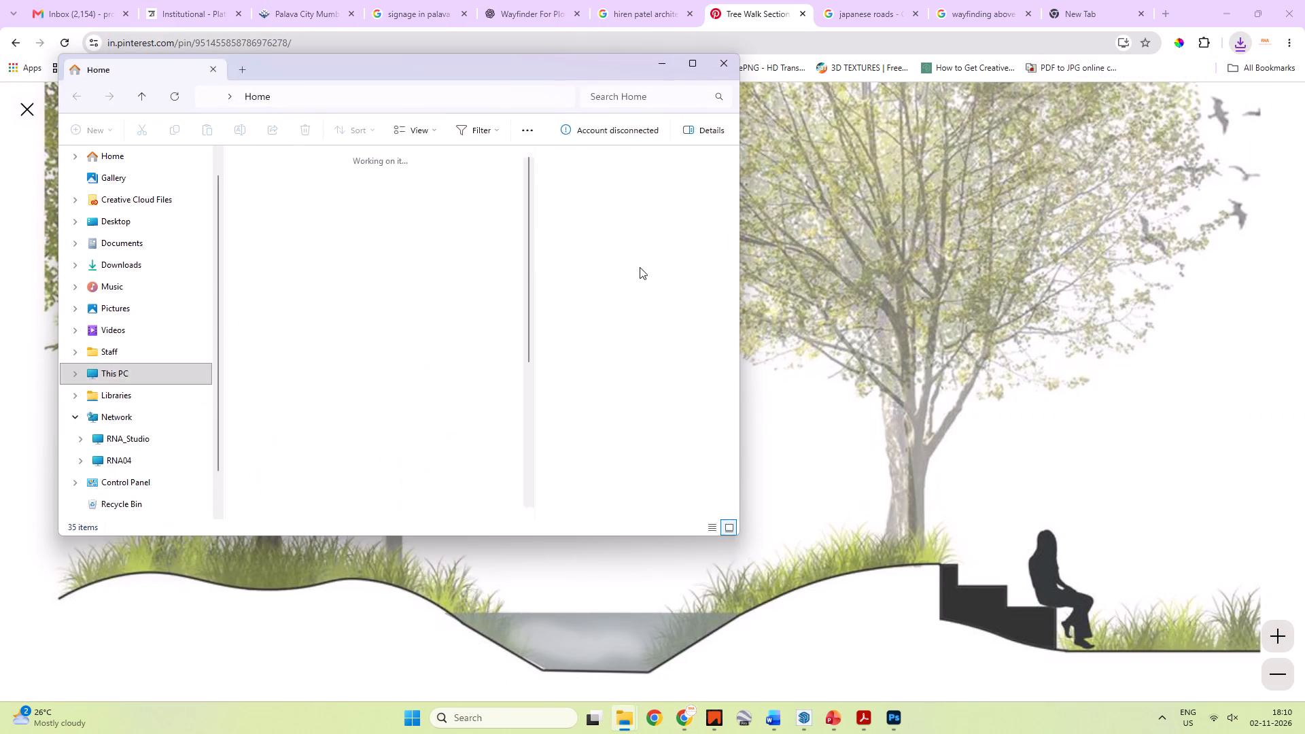
right_click(277, 213)
click(383, 170)
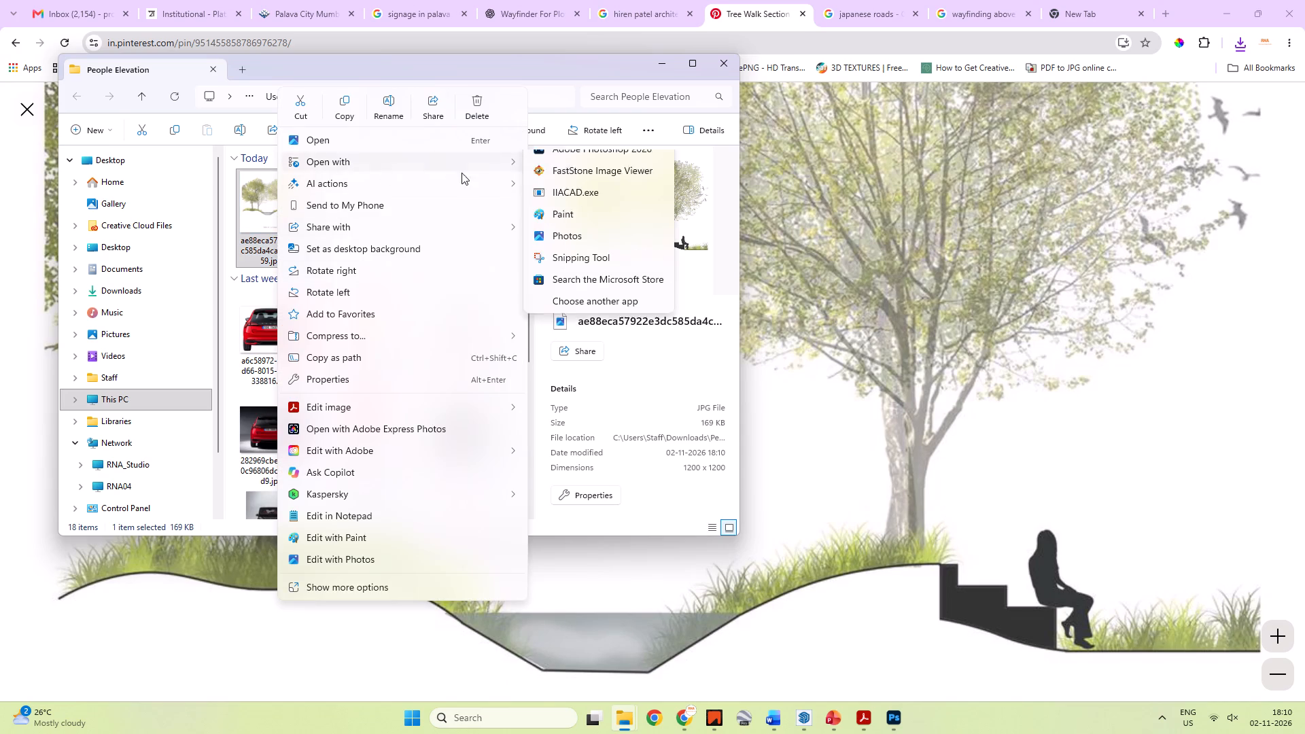
click(573, 188)
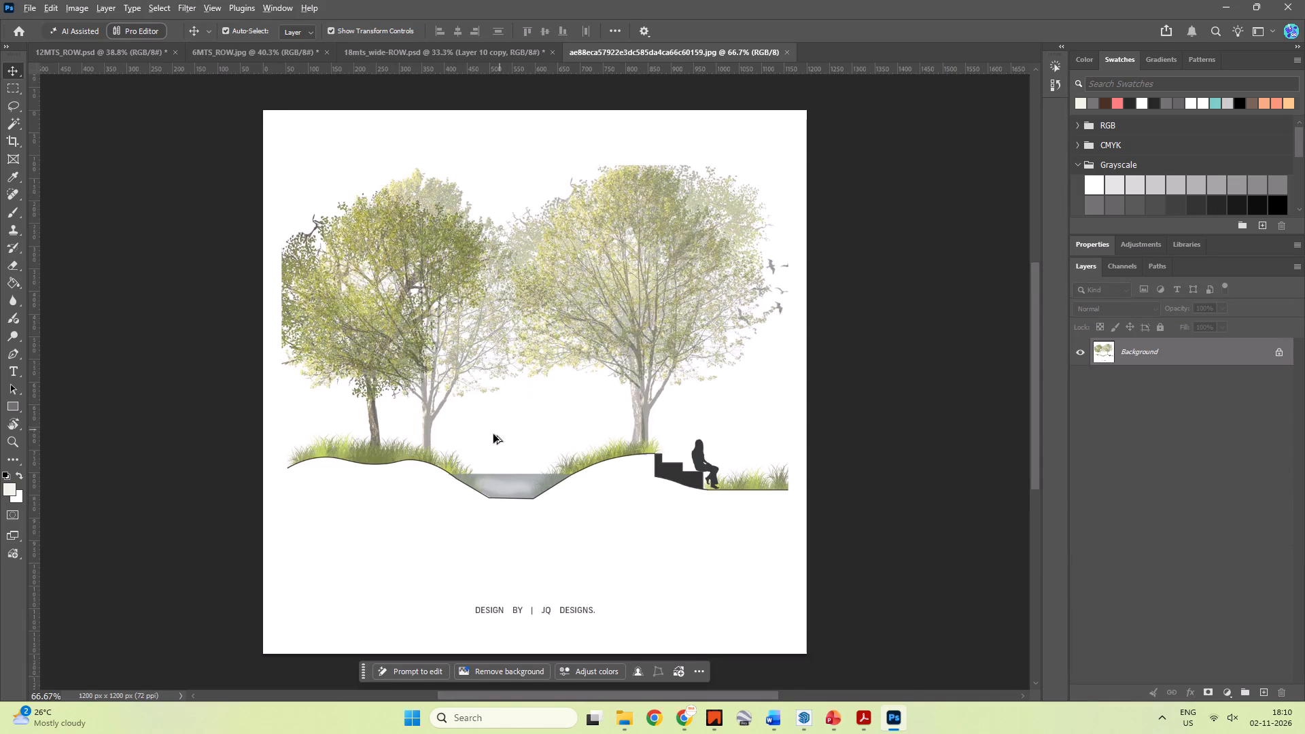
Unlock the Background layer of the tree section image so it becomes editable.
alt+scroll(486, 436, up, 3)
key(e)
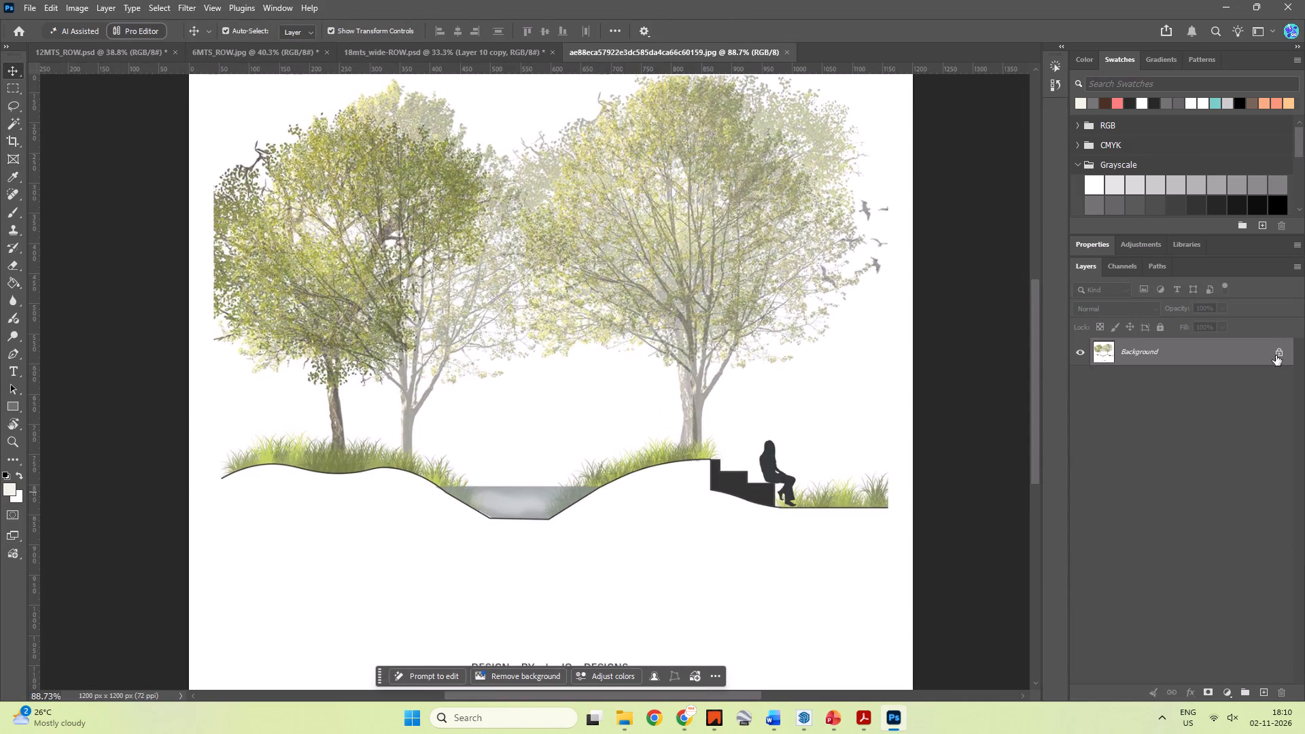
click(1283, 353)
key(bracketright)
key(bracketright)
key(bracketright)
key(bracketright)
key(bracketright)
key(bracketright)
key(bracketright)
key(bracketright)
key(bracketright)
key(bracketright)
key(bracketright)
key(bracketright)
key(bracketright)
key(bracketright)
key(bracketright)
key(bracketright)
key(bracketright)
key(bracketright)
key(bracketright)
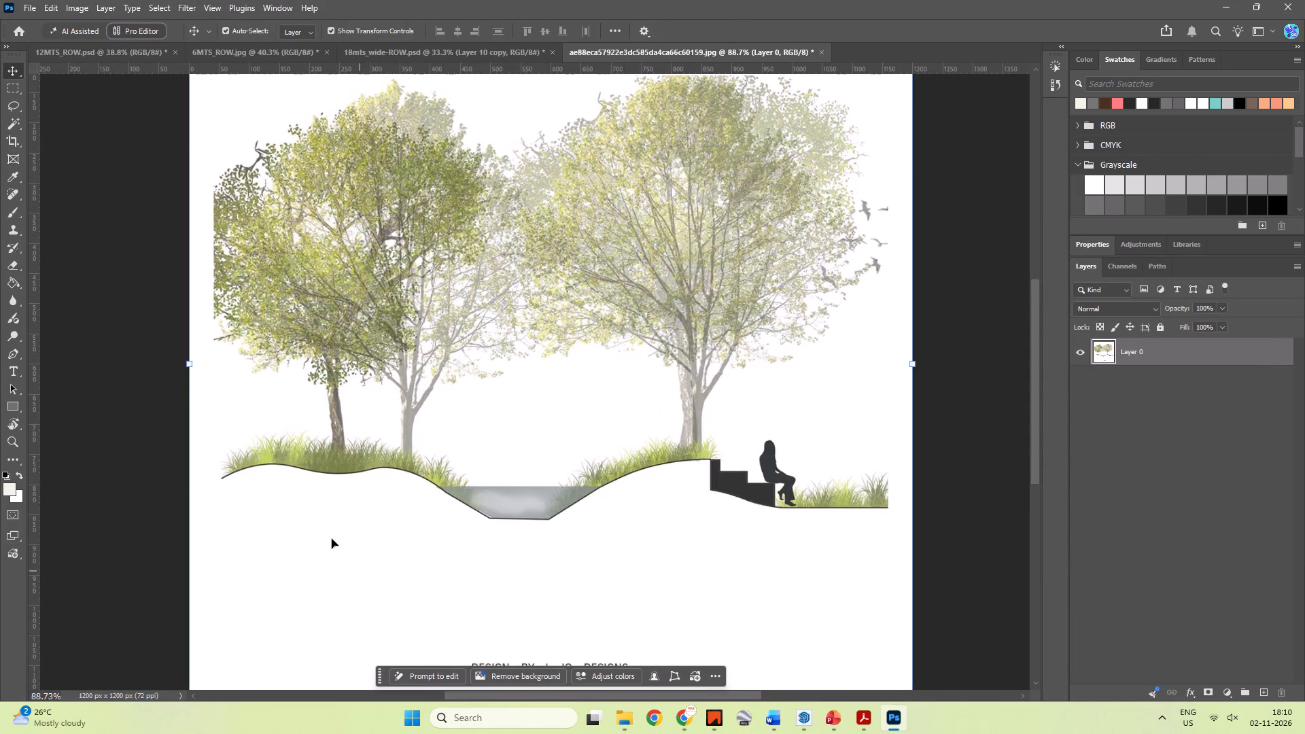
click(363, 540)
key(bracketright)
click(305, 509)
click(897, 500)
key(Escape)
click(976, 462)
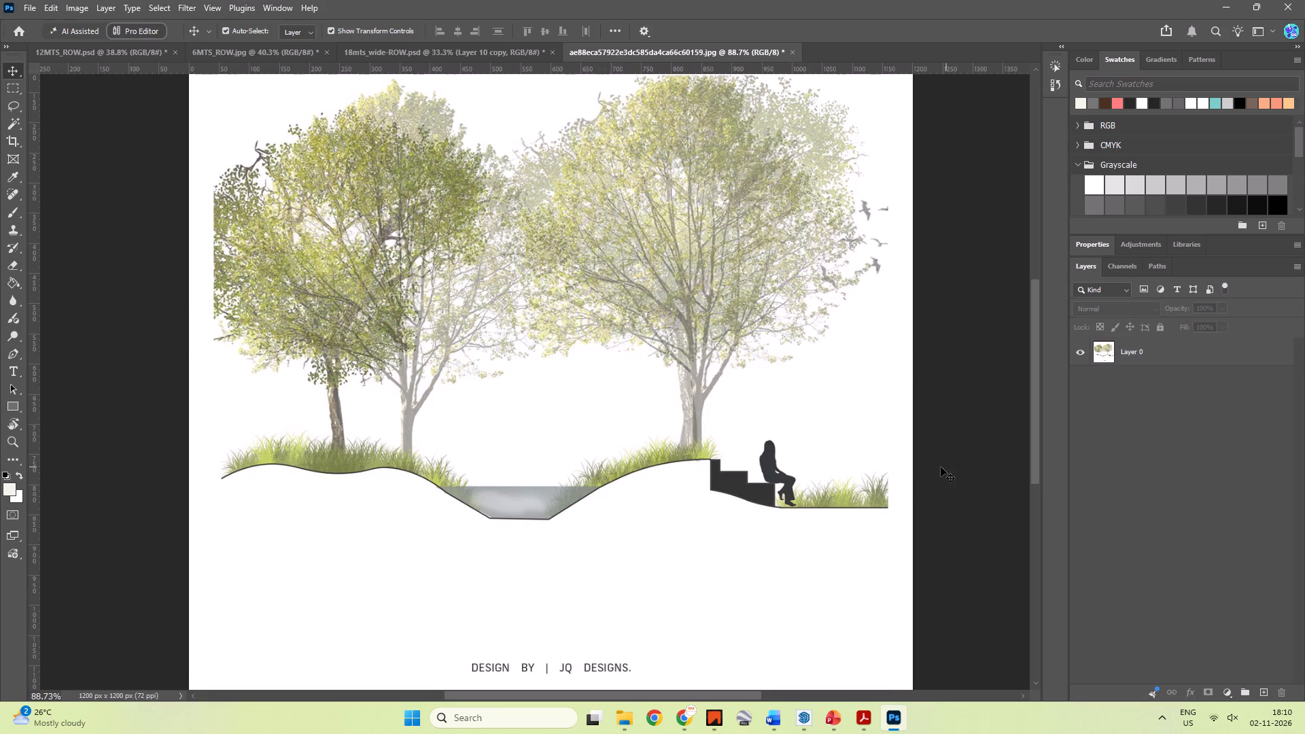
Erase the grassy mounds, ground line and water channel below the trees with a 70 px Eraser on Layer 0.
key(e)
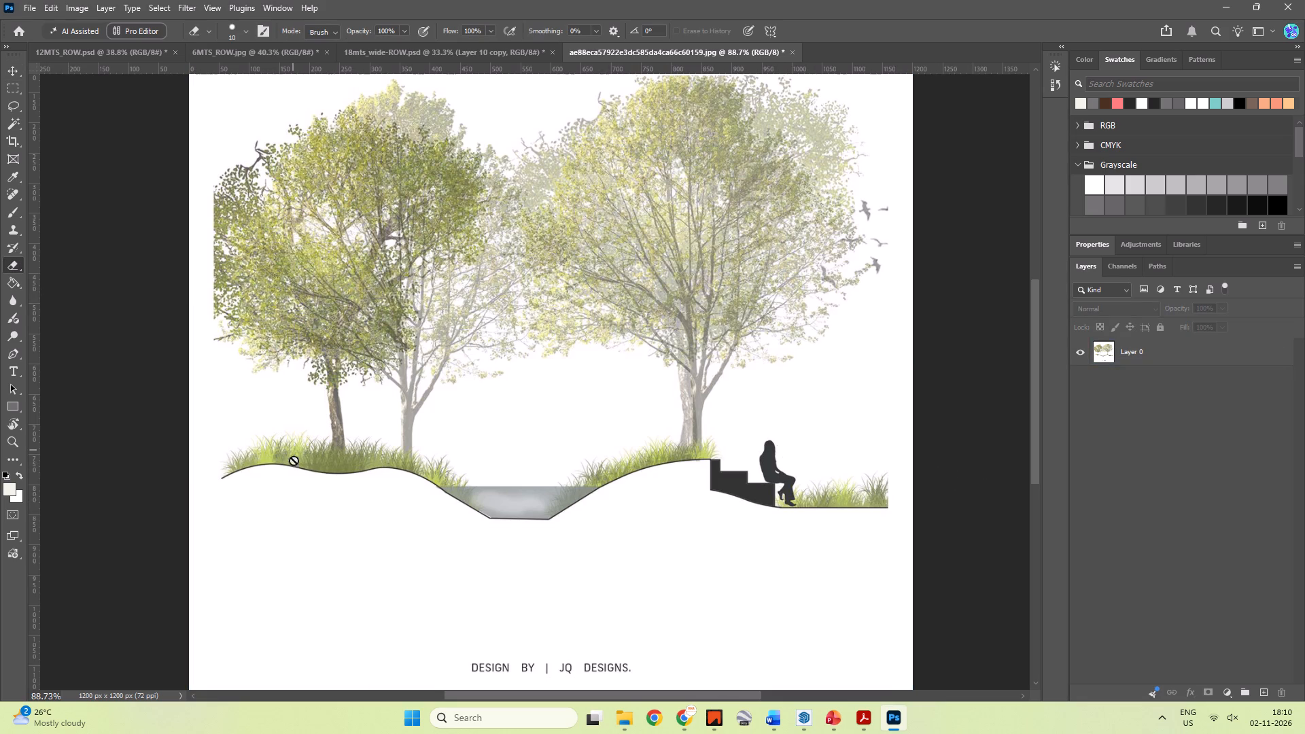
click(1149, 353)
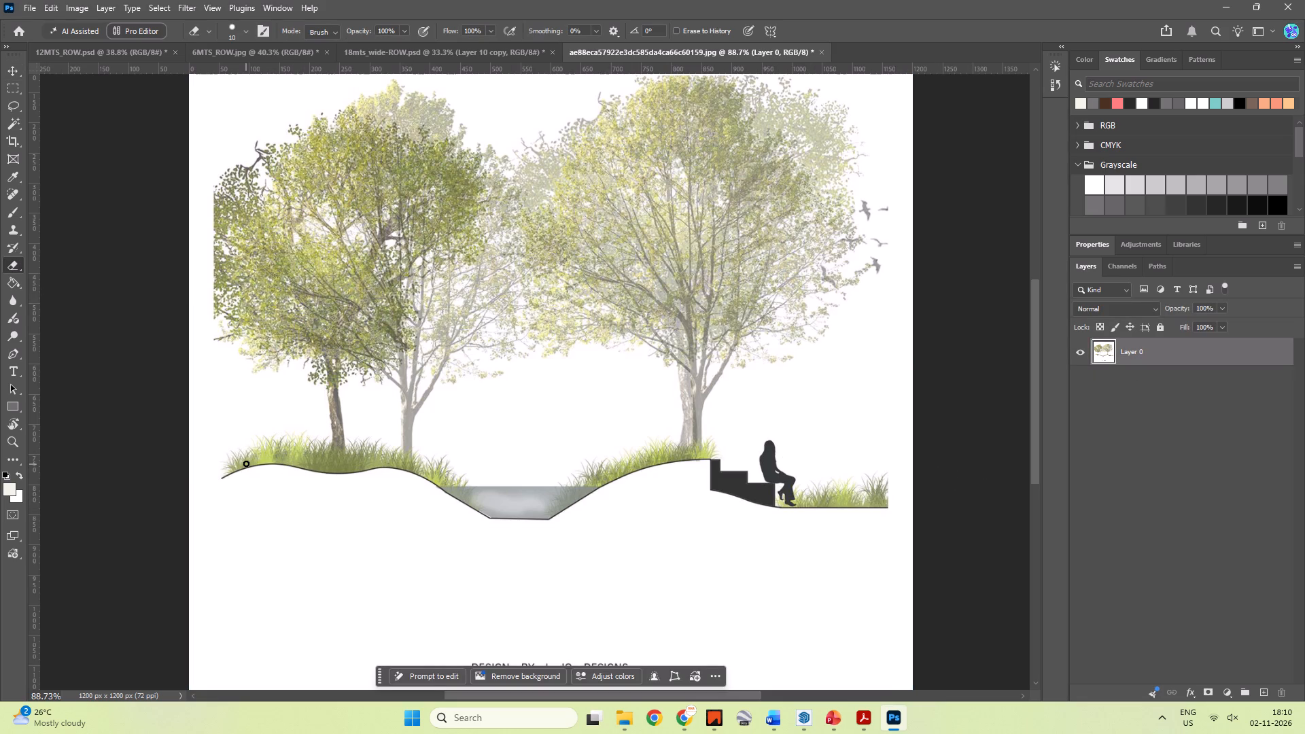
key(bracketright)
key(bracketright)
key(bracketright)
key(bracketright)
key(bracketright)
key(bracketright)
key(bracketright)
key(bracketright)
key(bracketright)
key(bracketright)
drag(234, 472, 398, 481)
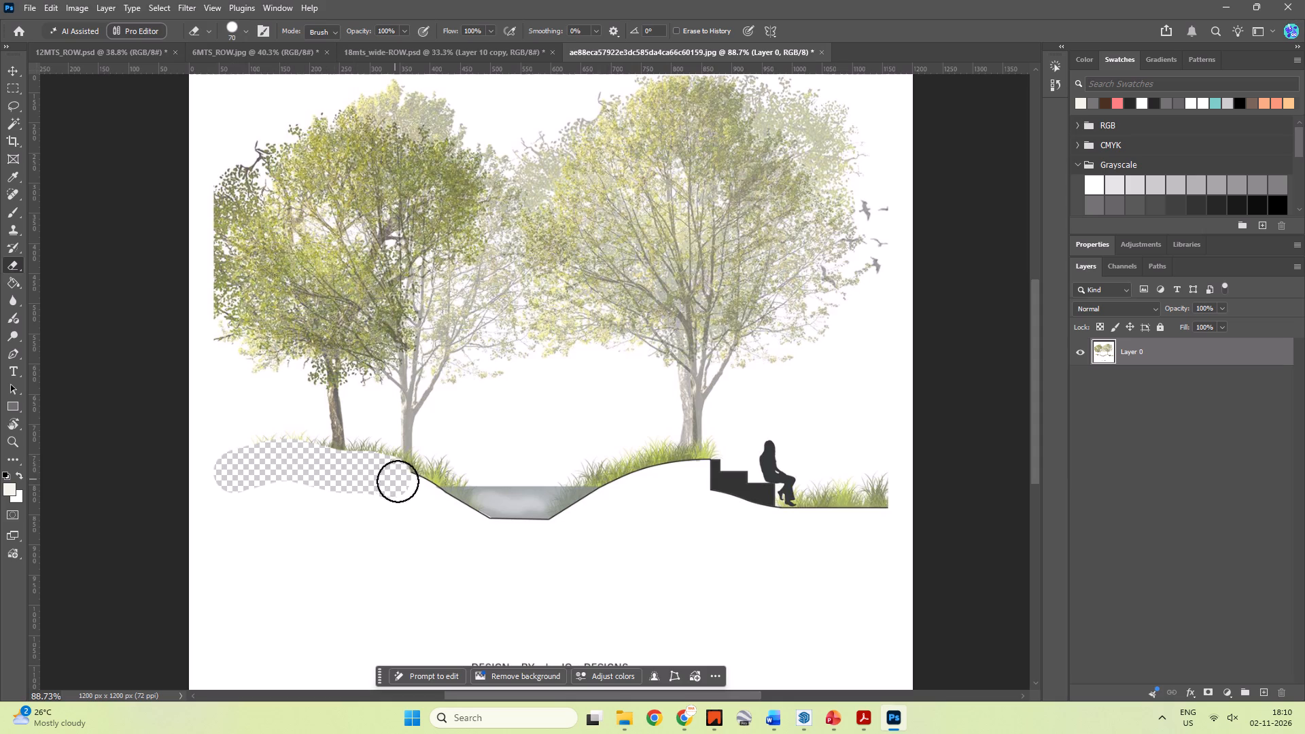
drag(398, 481, 493, 526)
drag(440, 472, 633, 523)
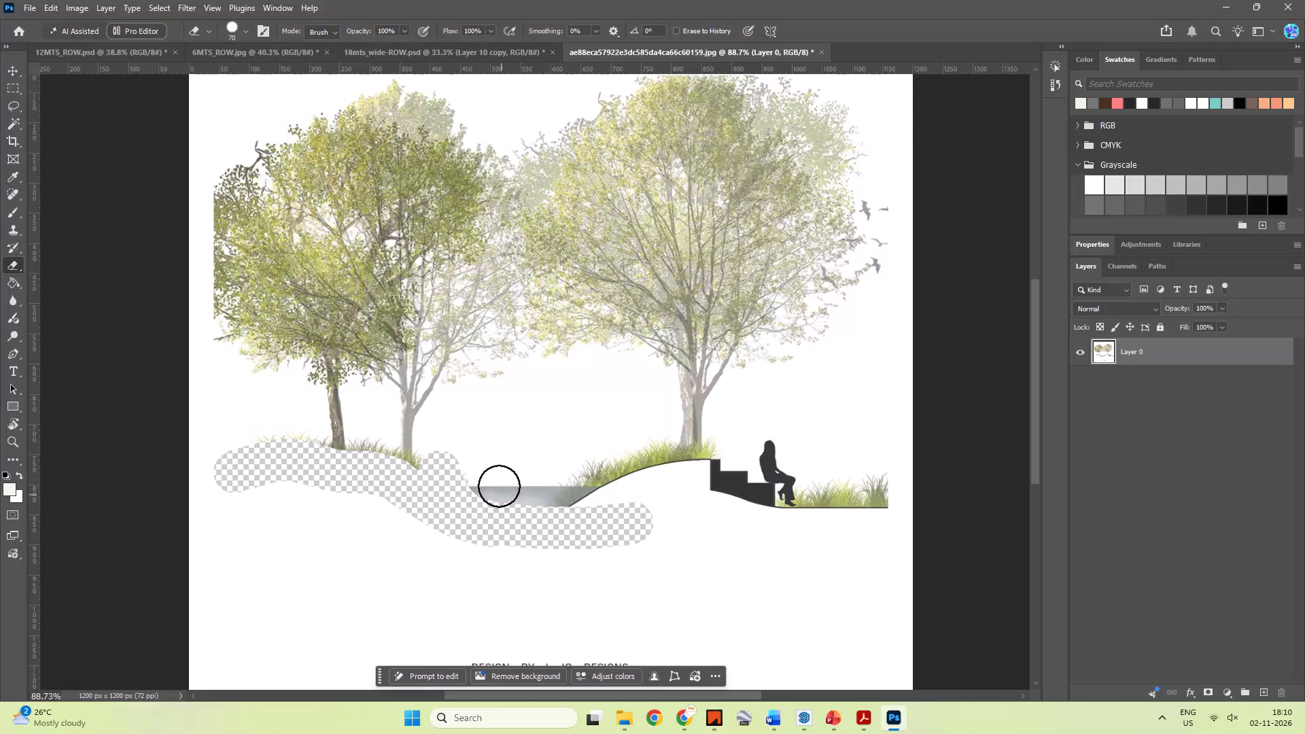
drag(504, 480, 589, 506)
drag(593, 483, 604, 525)
drag(587, 464, 655, 521)
drag(629, 467, 663, 517)
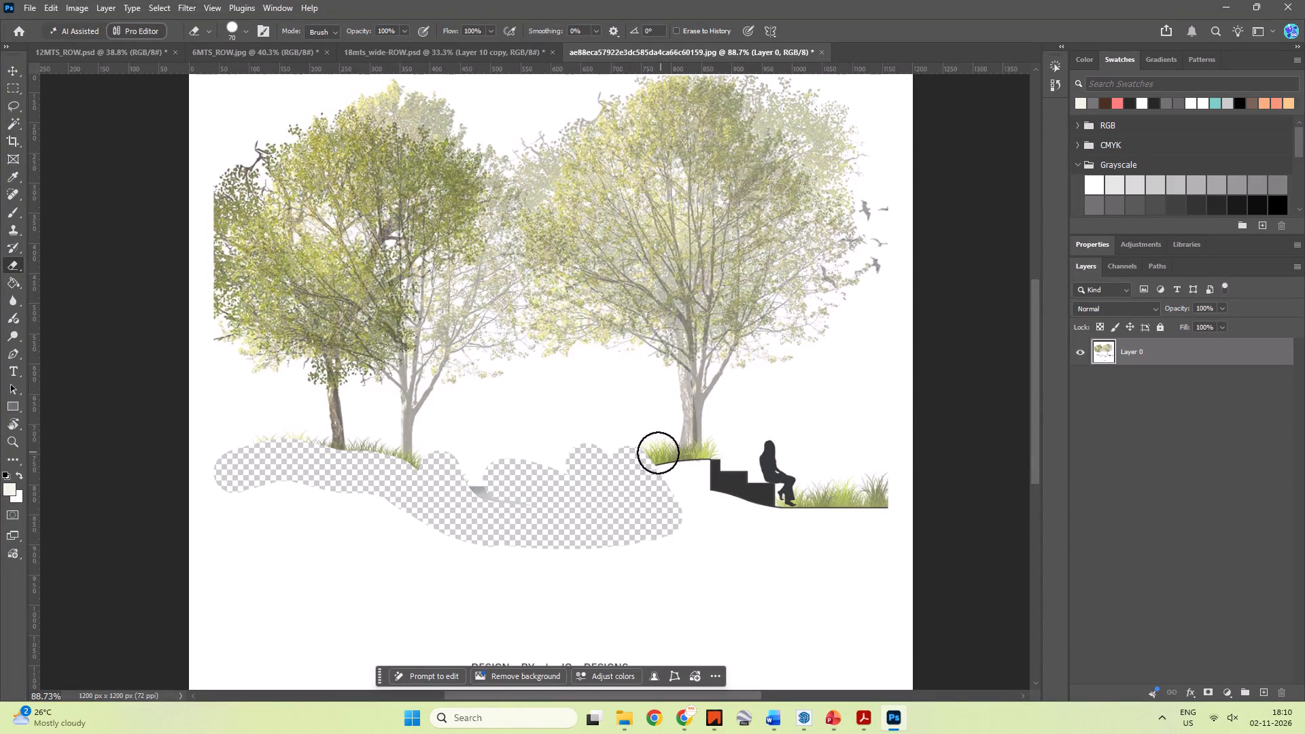
Erase the grass at the larger tree's base, the steps, the seated figure and the adjoining grass strip.
drag(656, 453, 652, 530)
drag(727, 450, 726, 496)
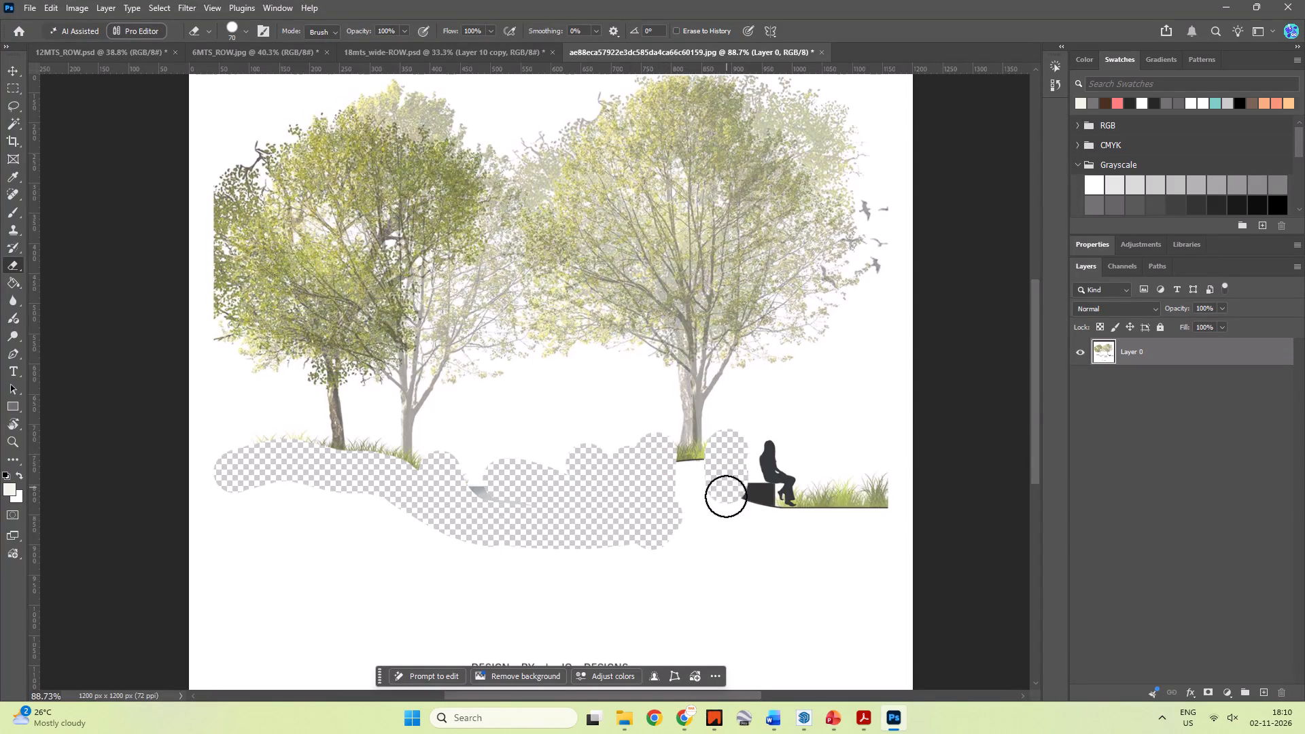
drag(726, 496, 852, 510)
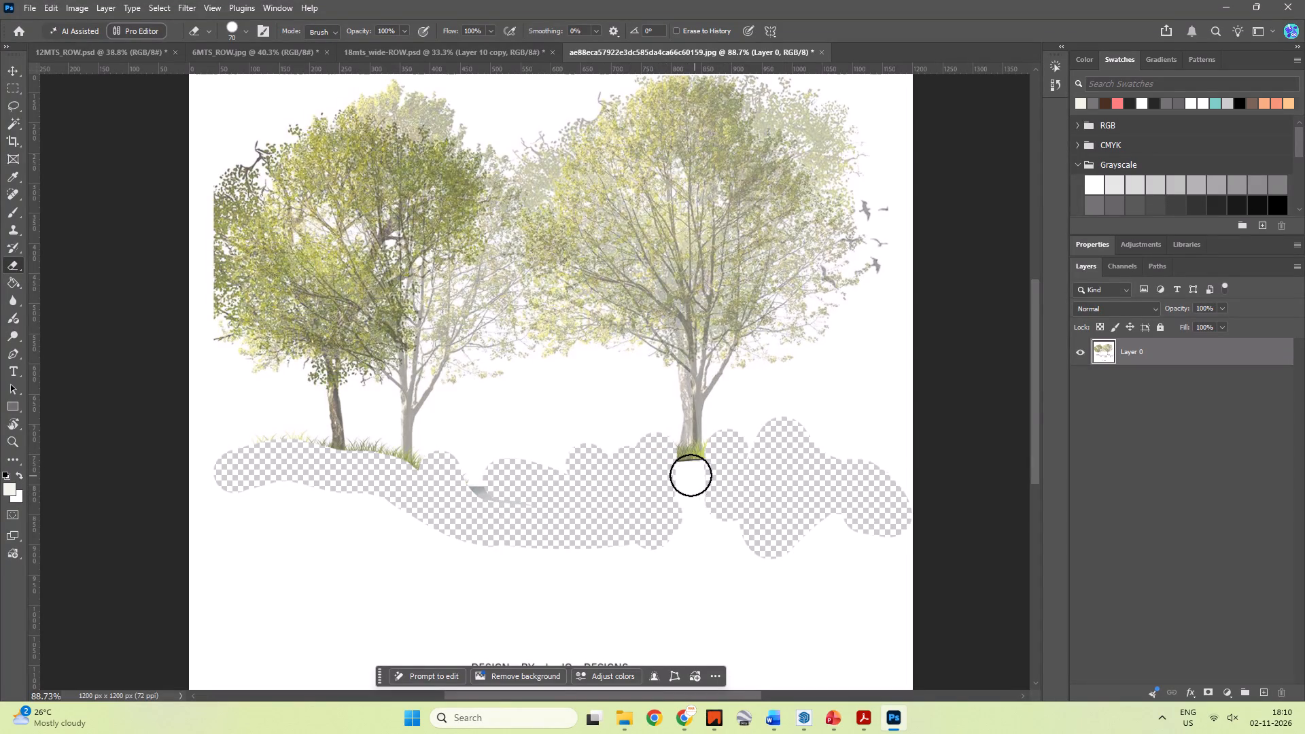
drag(689, 475, 689, 483)
drag(700, 474, 701, 481)
drag(692, 457, 695, 544)
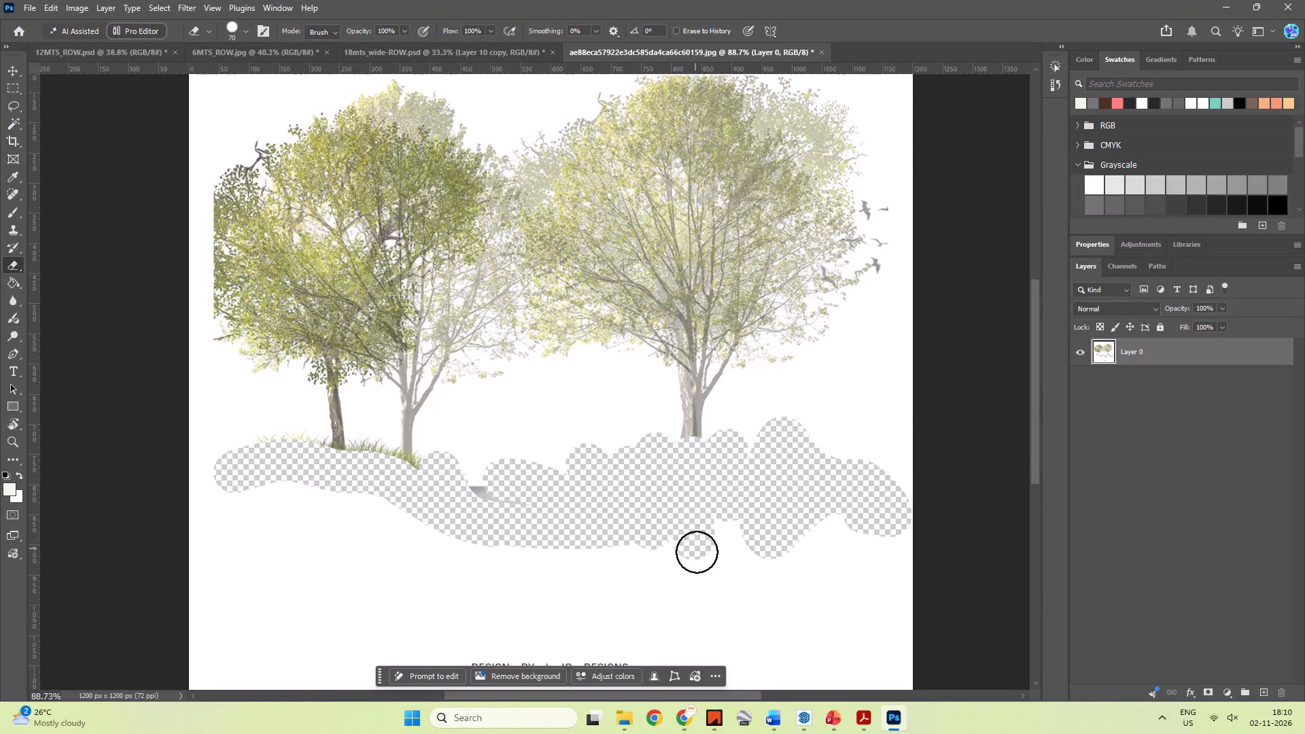
Delete the white background around the trees and between their trunks using Magic Wand selections at tolerance 10.
alt+scroll(645, 472, down, 4)
click(940, 455)
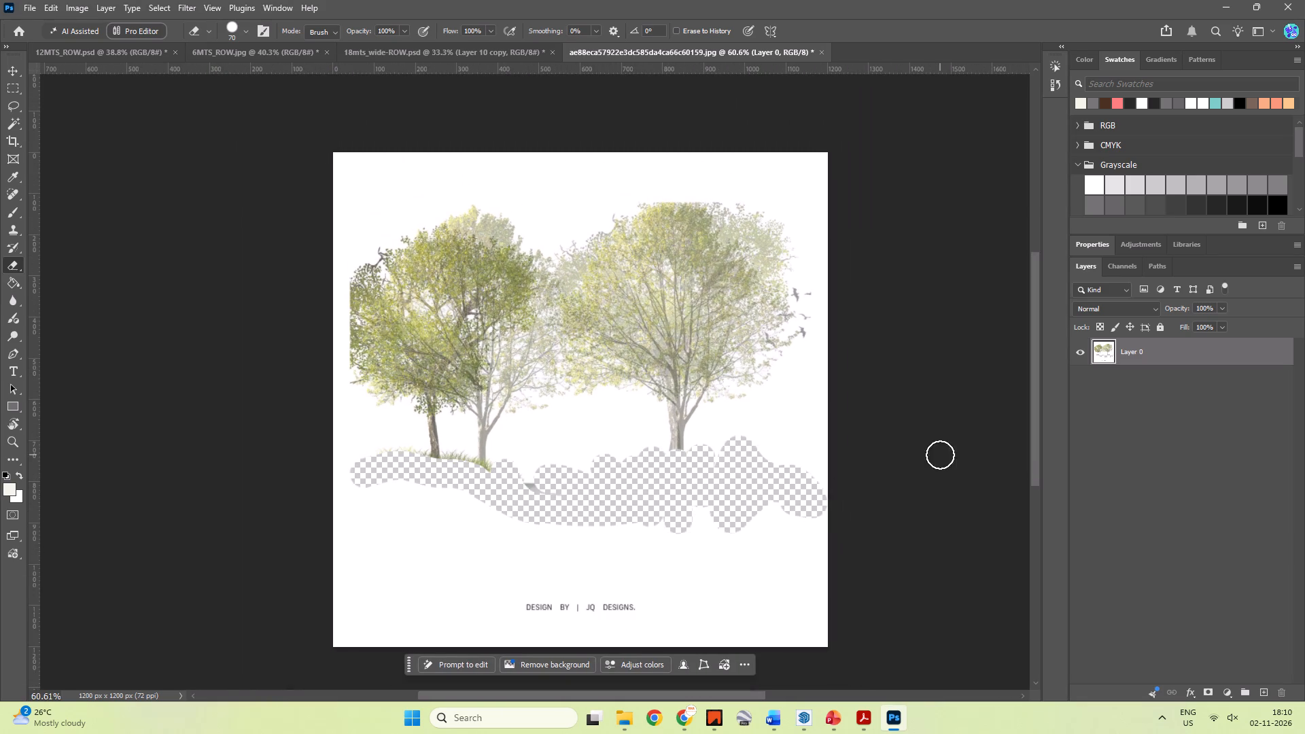
key(w)
click(559, 191)
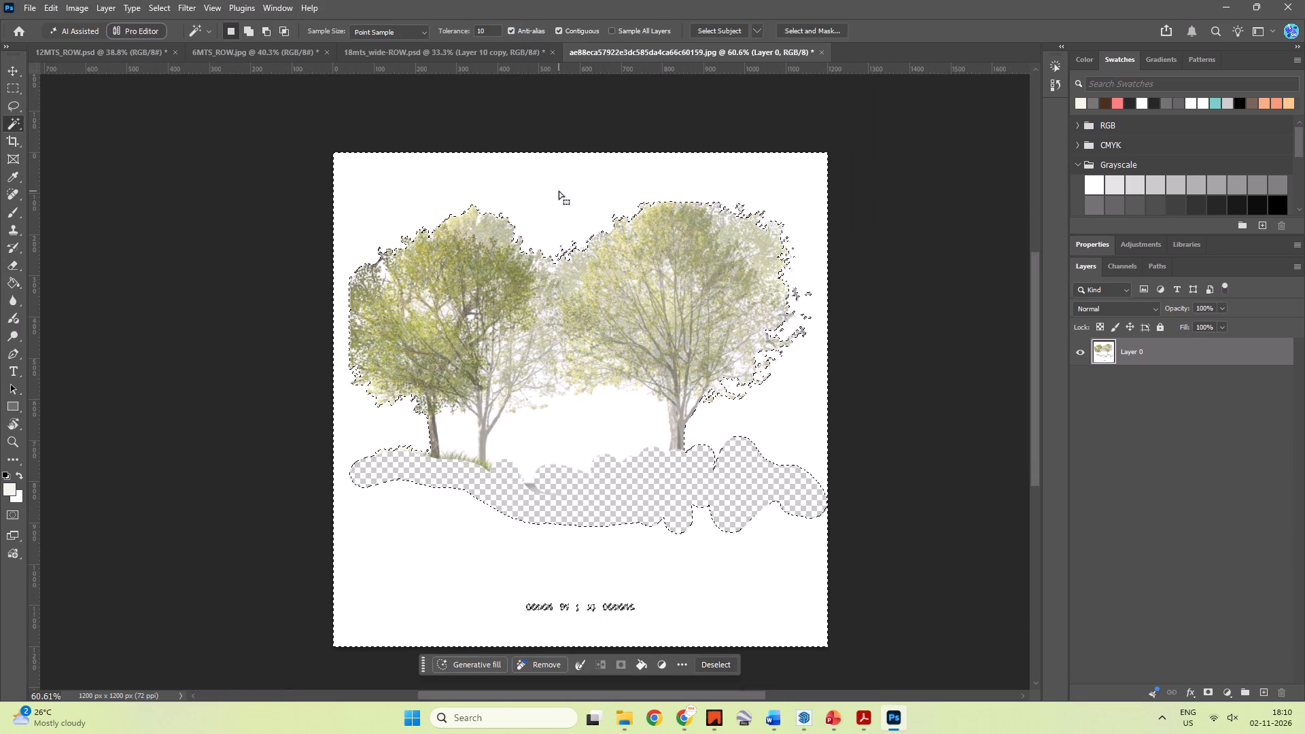
key(Delete)
click(573, 428)
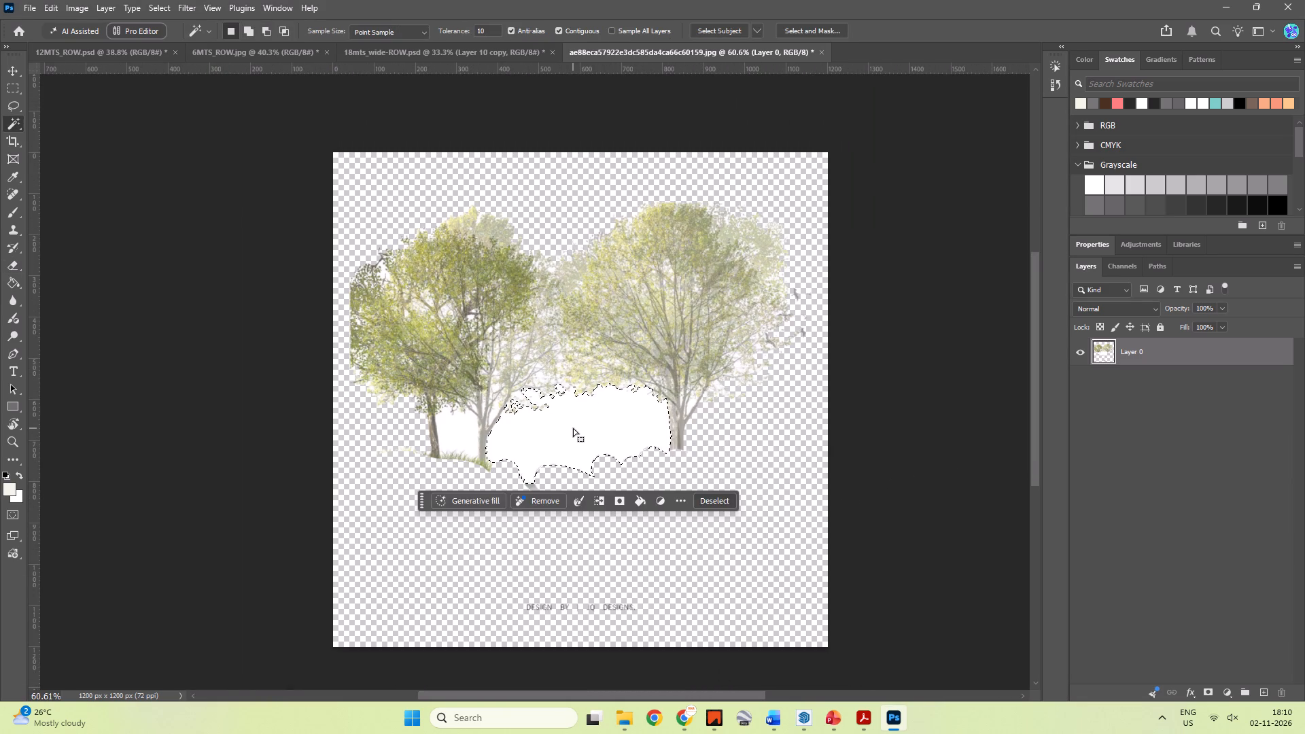
key(Delete)
click(831, 445)
click(451, 430)
key(Delete)
click(820, 422)
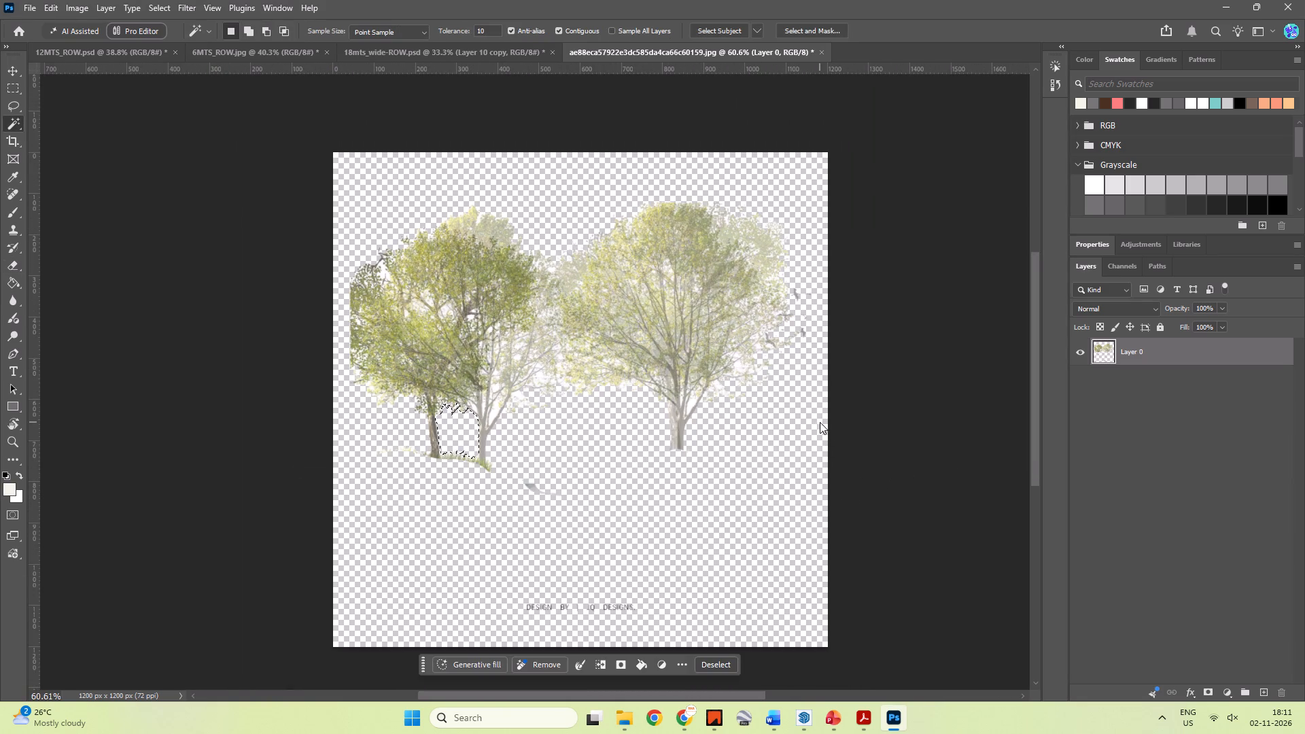
click(874, 413)
Delete the leftover water fragment and the "DESIGN BY | JQ DESIGNS." credit using rectangular selections.
key(m)
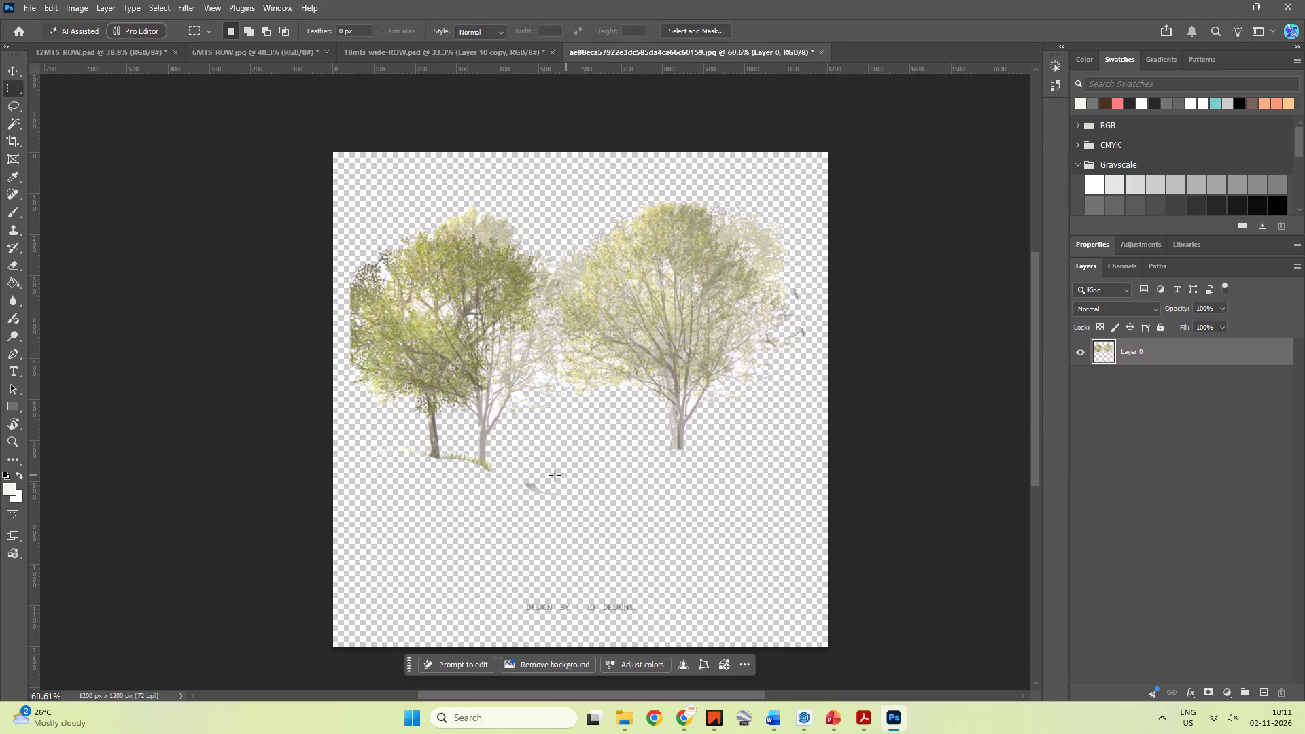
drag(514, 459, 597, 537)
key(Delete)
click(686, 478)
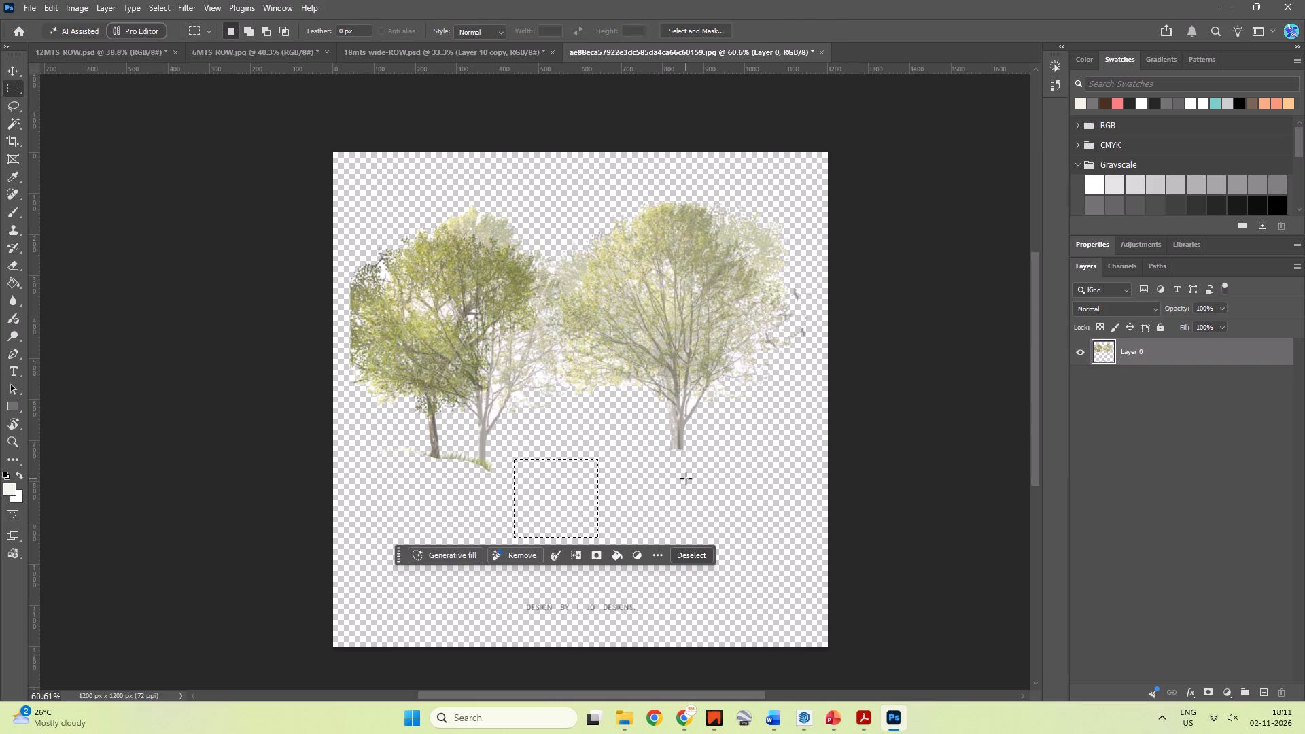
drag(444, 582, 764, 630)
key(Delete)
click(837, 564)
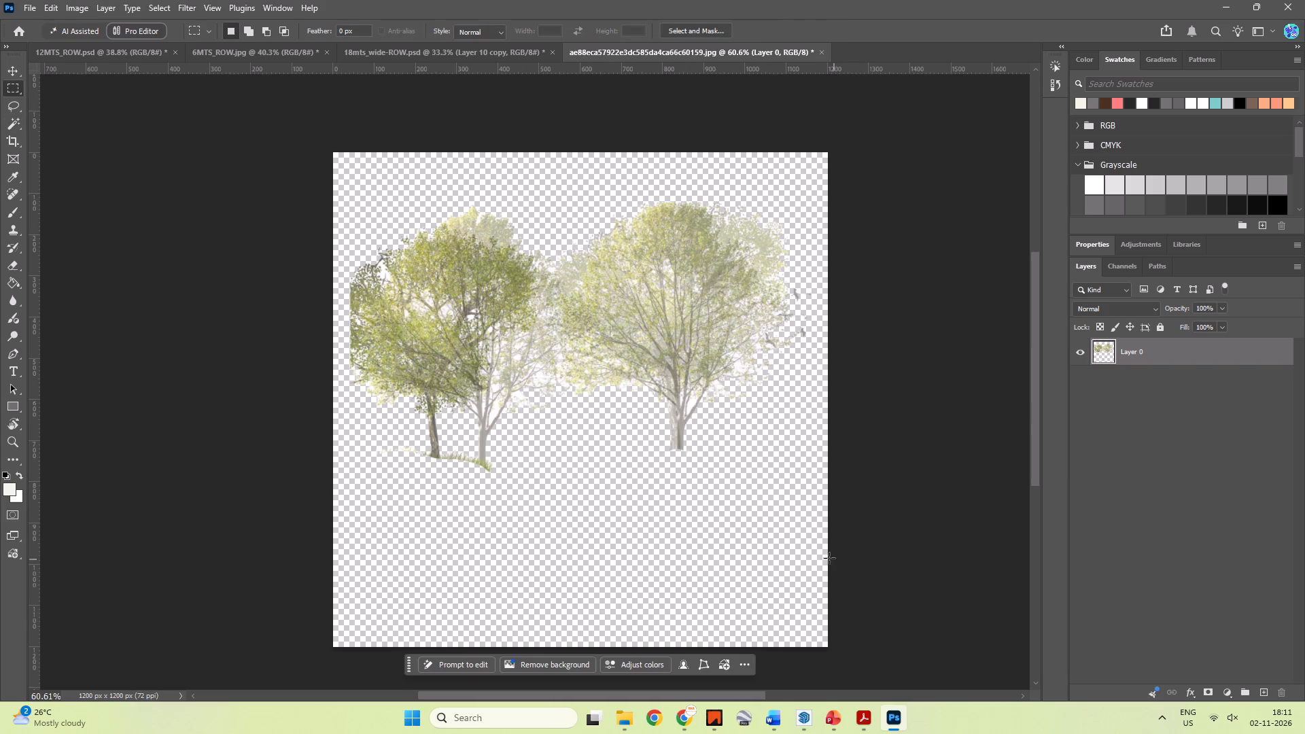
key(Escape)
click(889, 427)
Bring the cut-out trees into the 6MTS_ROW.jpg document and place them over the yellow tree and the car.
key(v)
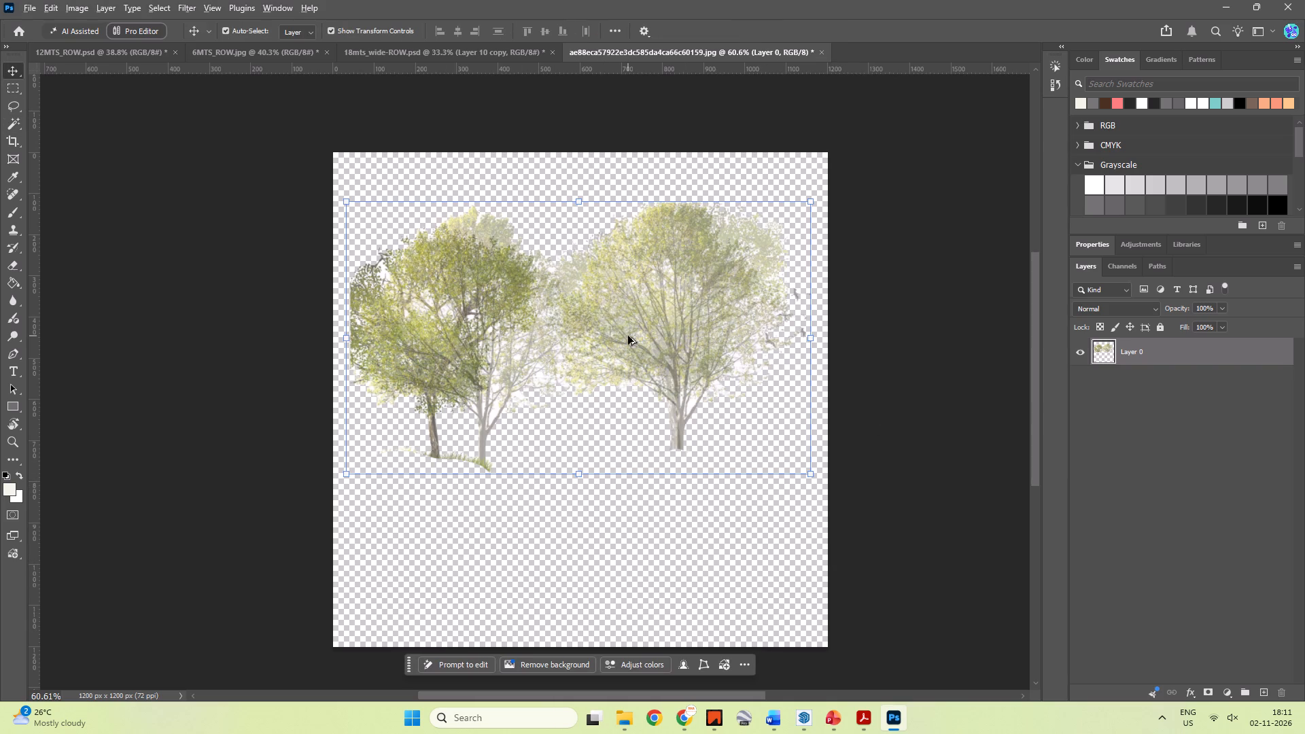
alt+drag(626, 336, 304, 58)
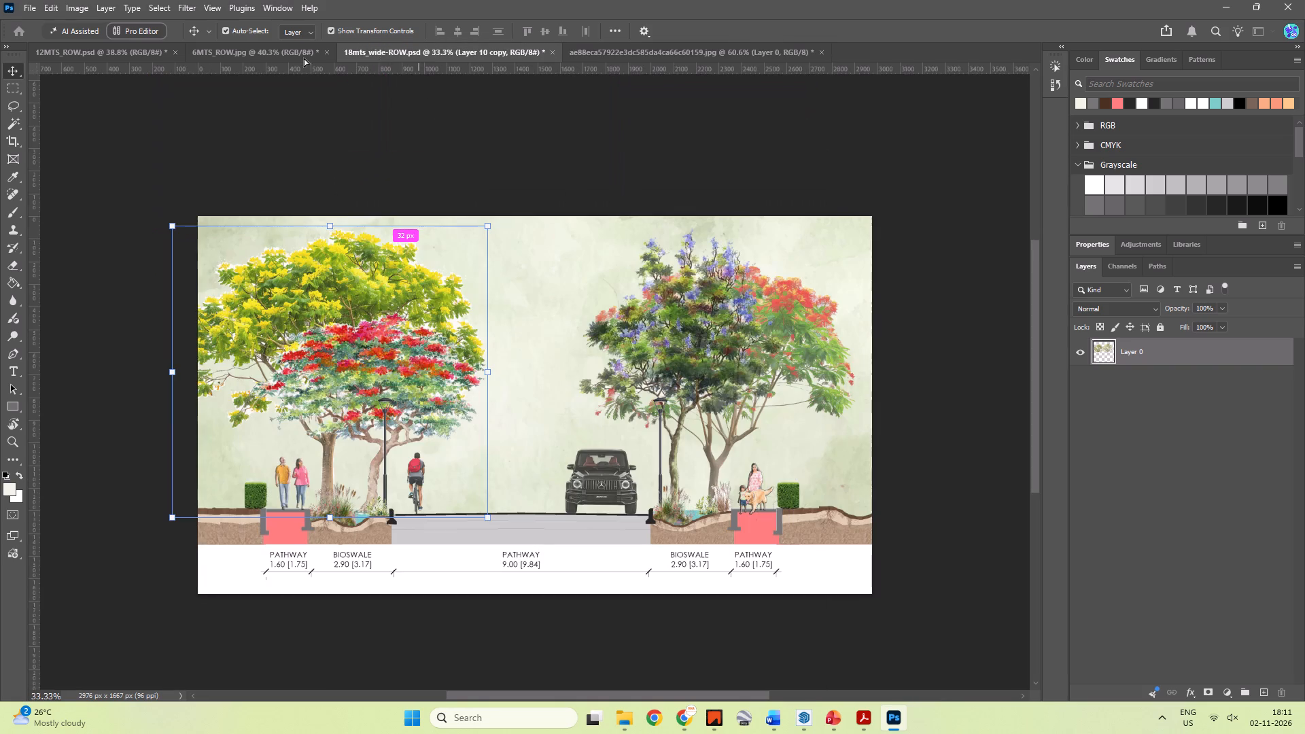
alt+drag(304, 58, 488, 434)
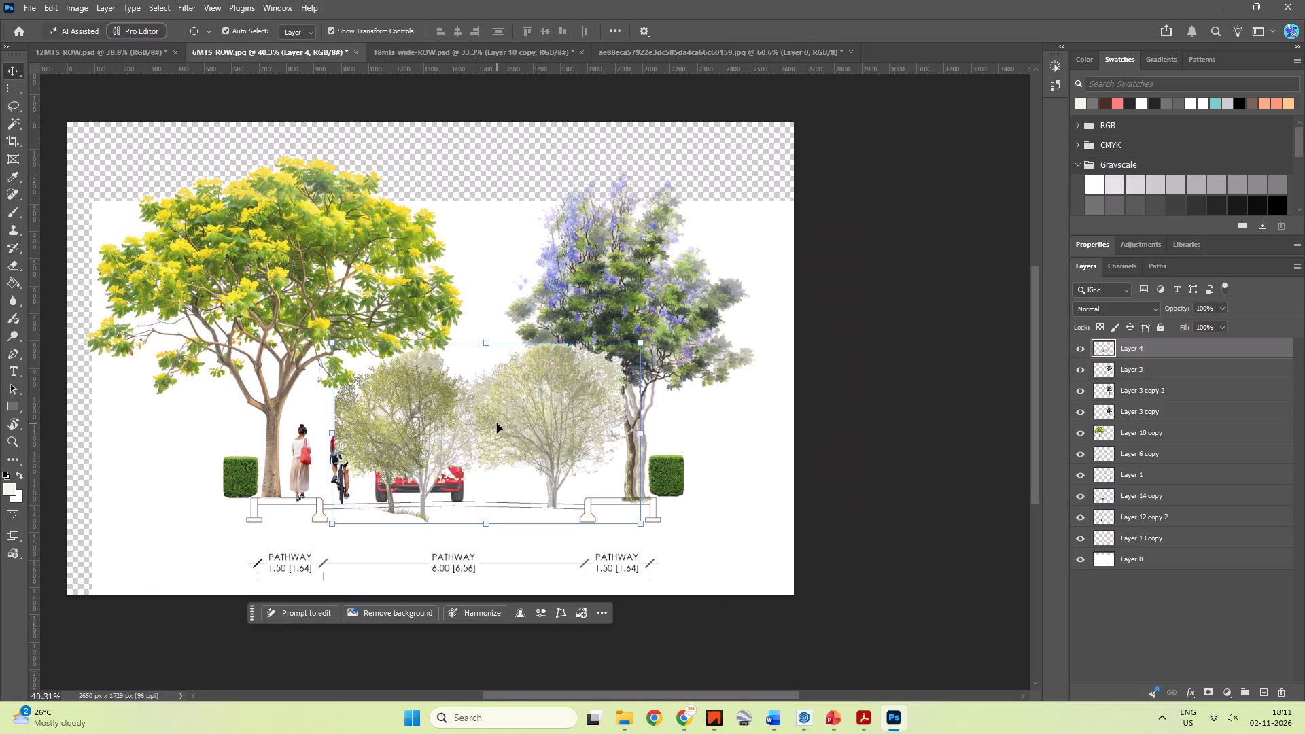
drag(503, 424, 389, 355)
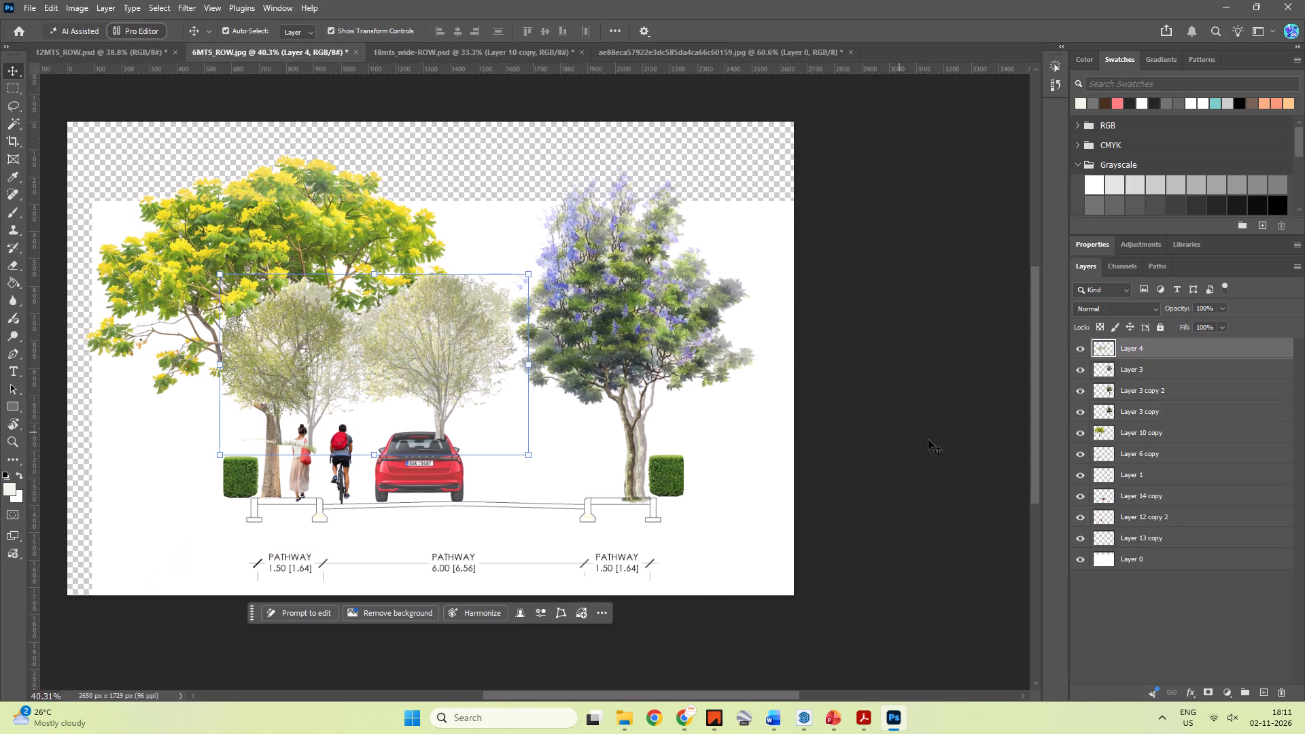
Move the imported tree layer down the stack to sit directly above Layer 0, behind the other artwork.
drag(1162, 348, 1163, 546)
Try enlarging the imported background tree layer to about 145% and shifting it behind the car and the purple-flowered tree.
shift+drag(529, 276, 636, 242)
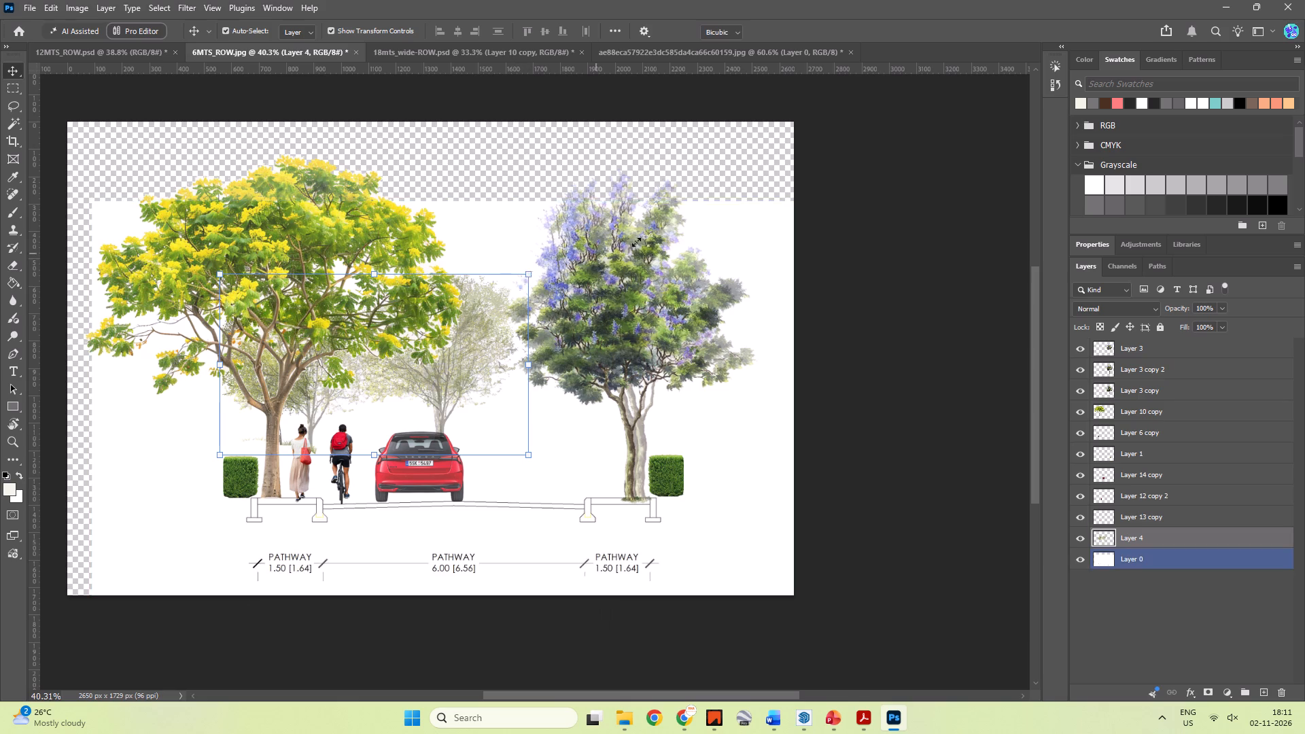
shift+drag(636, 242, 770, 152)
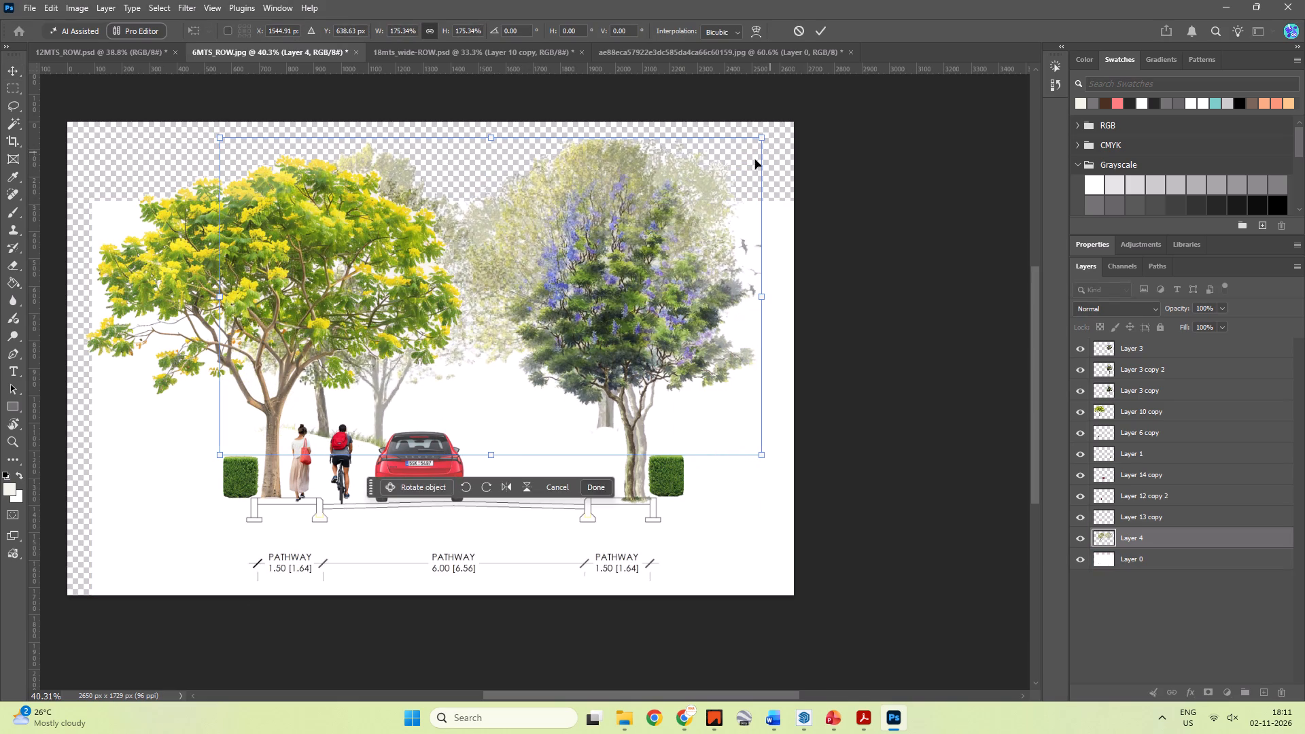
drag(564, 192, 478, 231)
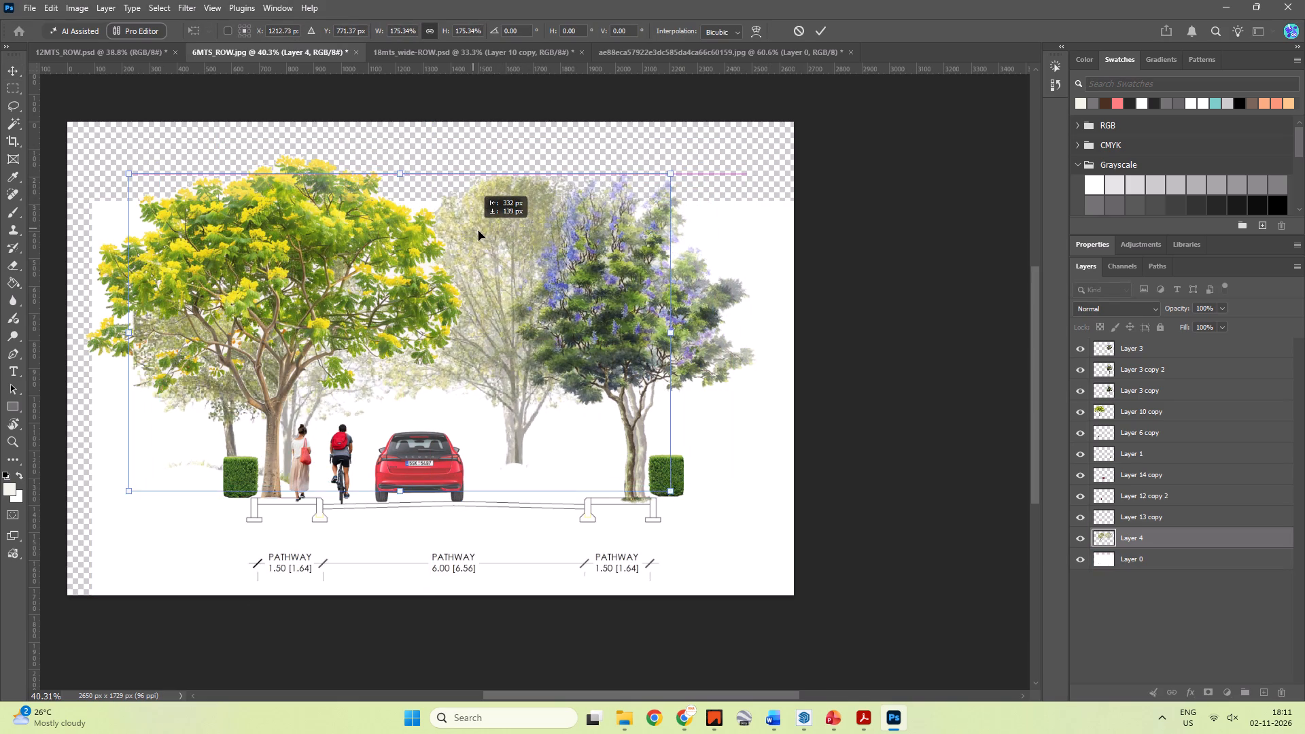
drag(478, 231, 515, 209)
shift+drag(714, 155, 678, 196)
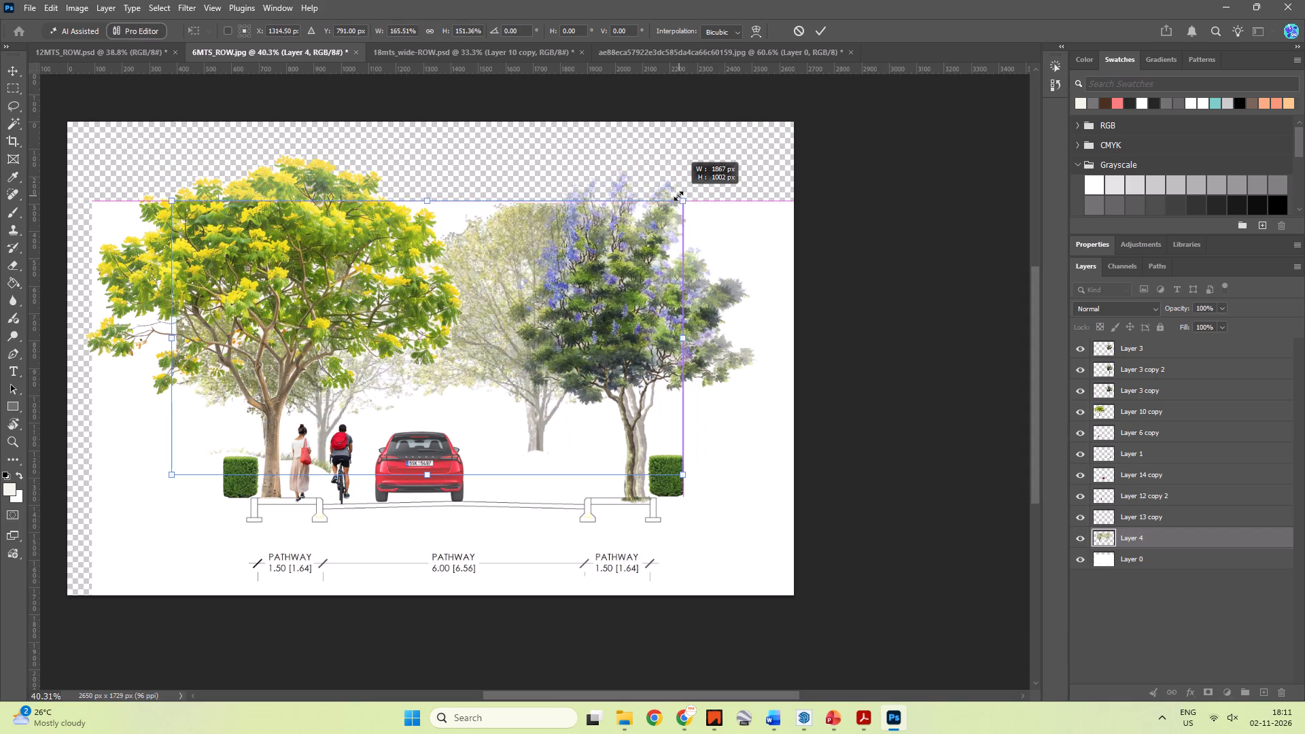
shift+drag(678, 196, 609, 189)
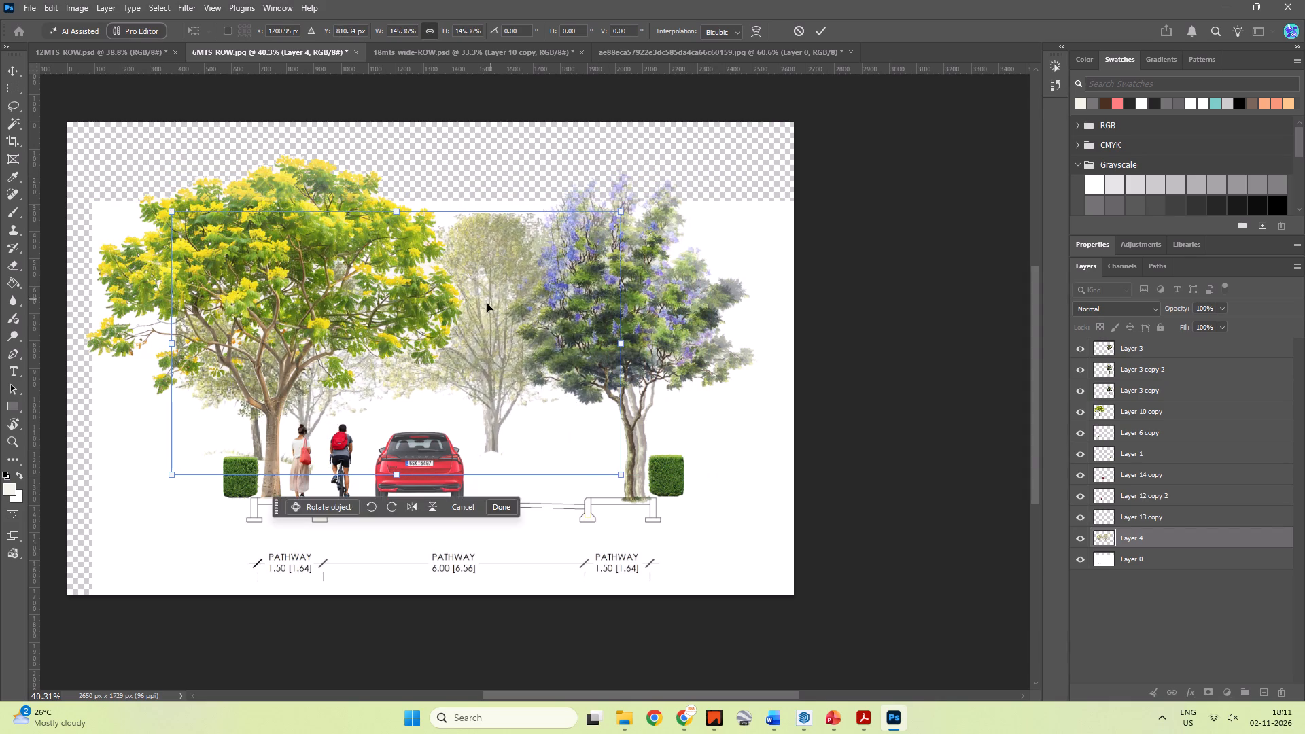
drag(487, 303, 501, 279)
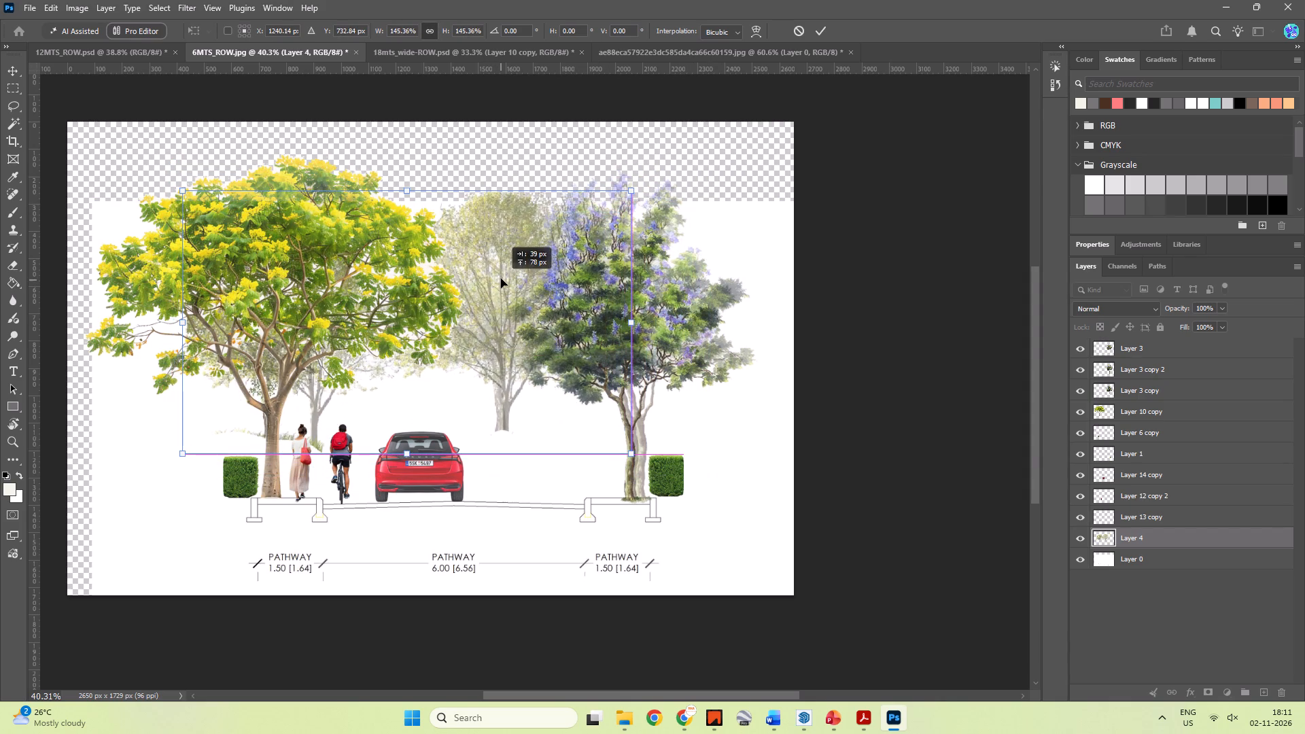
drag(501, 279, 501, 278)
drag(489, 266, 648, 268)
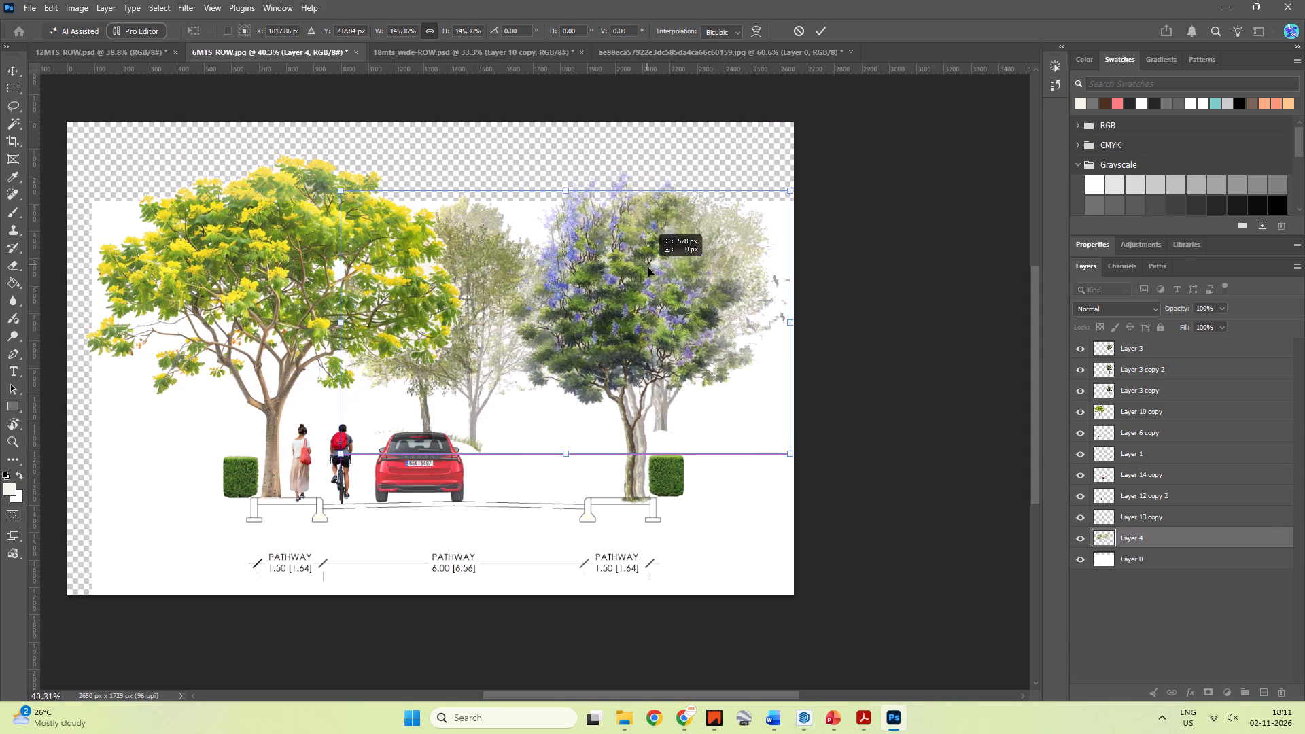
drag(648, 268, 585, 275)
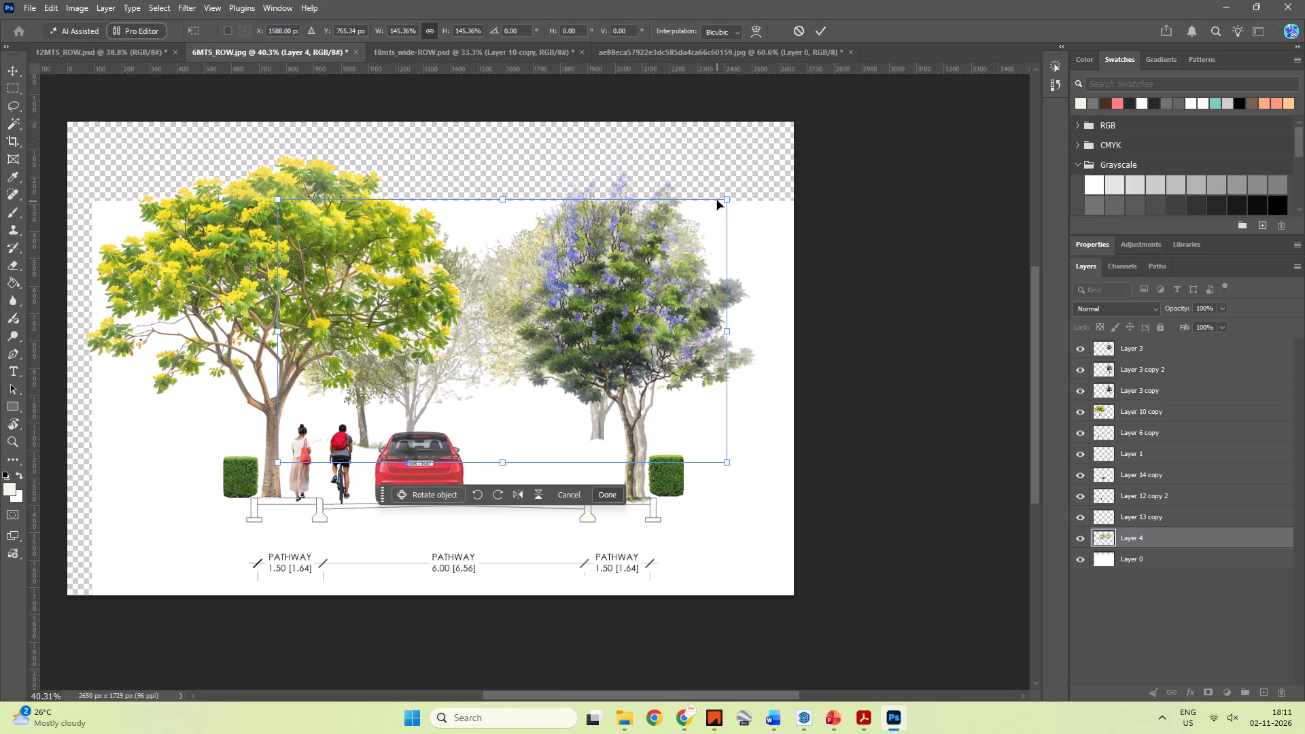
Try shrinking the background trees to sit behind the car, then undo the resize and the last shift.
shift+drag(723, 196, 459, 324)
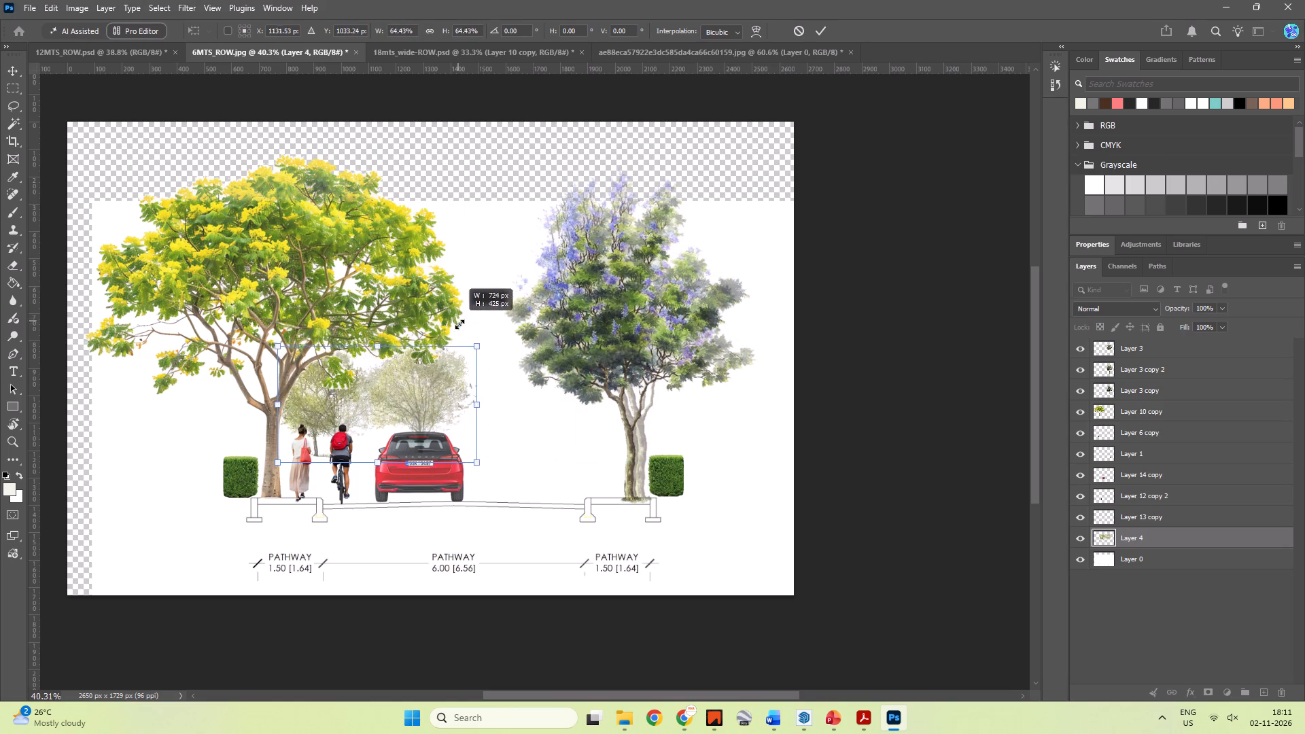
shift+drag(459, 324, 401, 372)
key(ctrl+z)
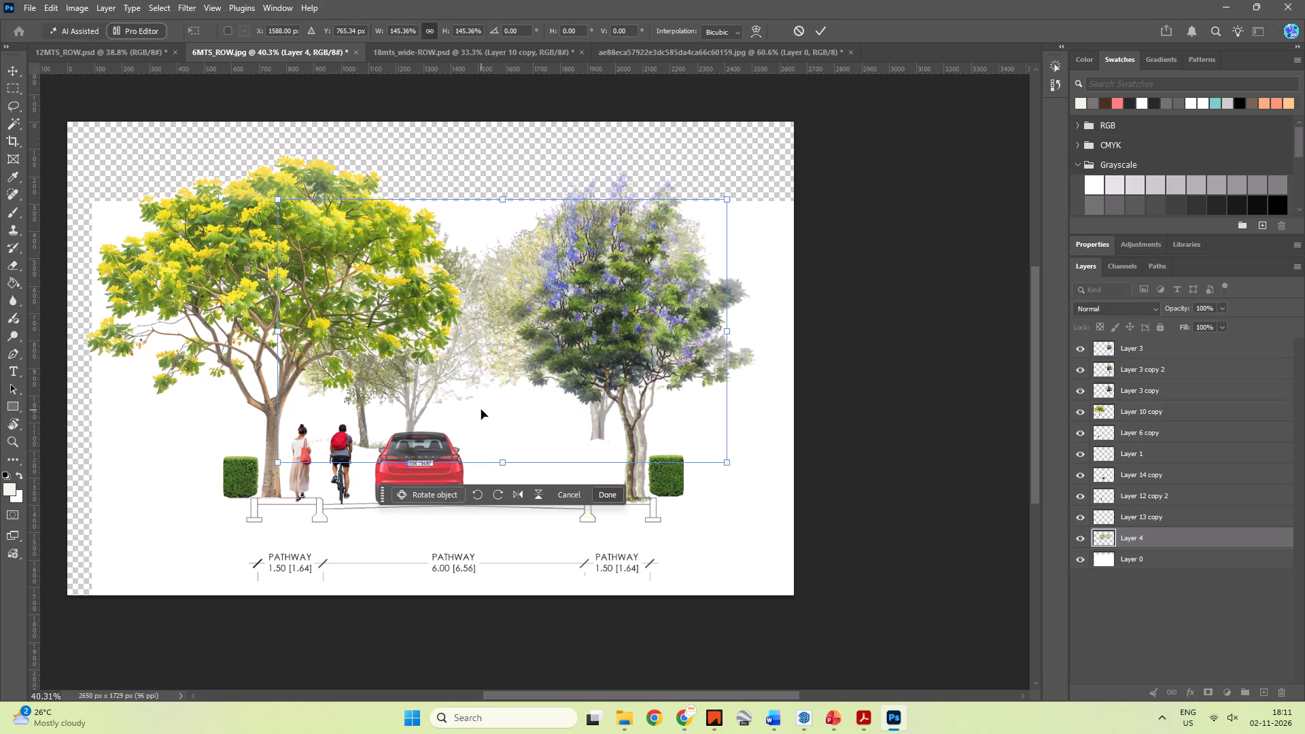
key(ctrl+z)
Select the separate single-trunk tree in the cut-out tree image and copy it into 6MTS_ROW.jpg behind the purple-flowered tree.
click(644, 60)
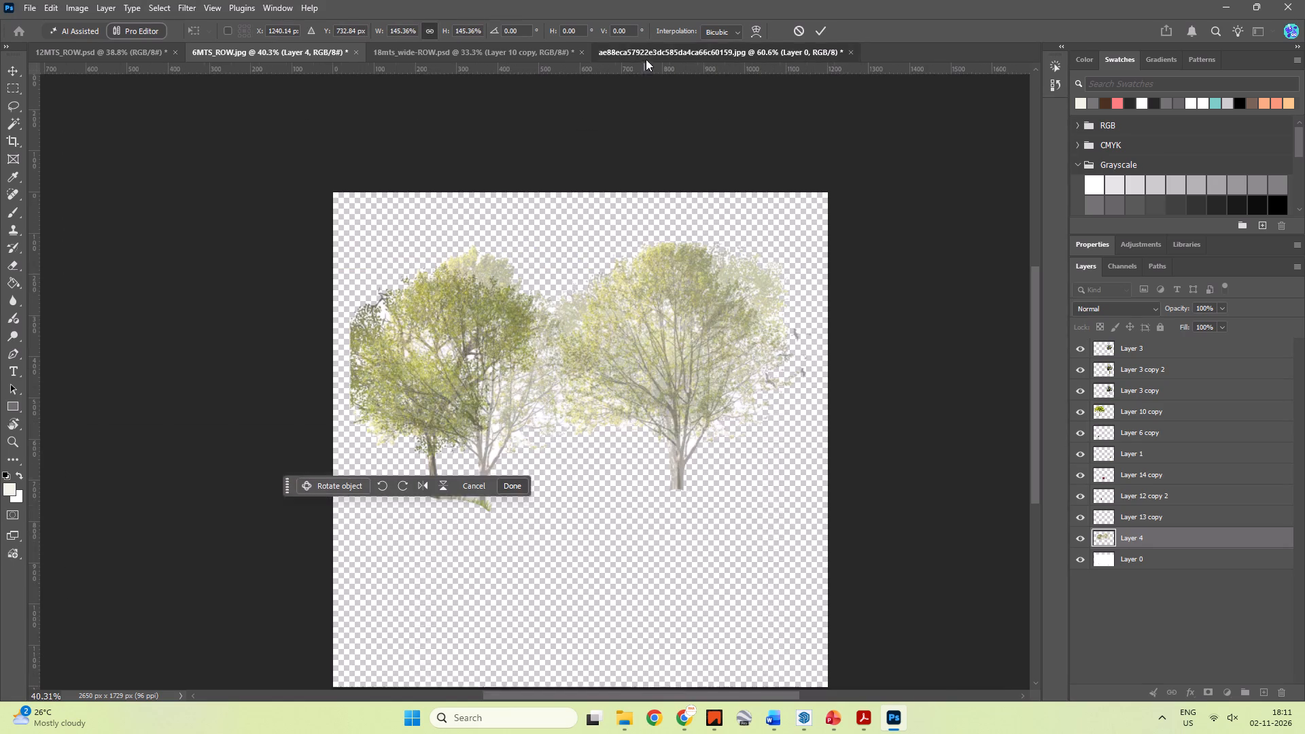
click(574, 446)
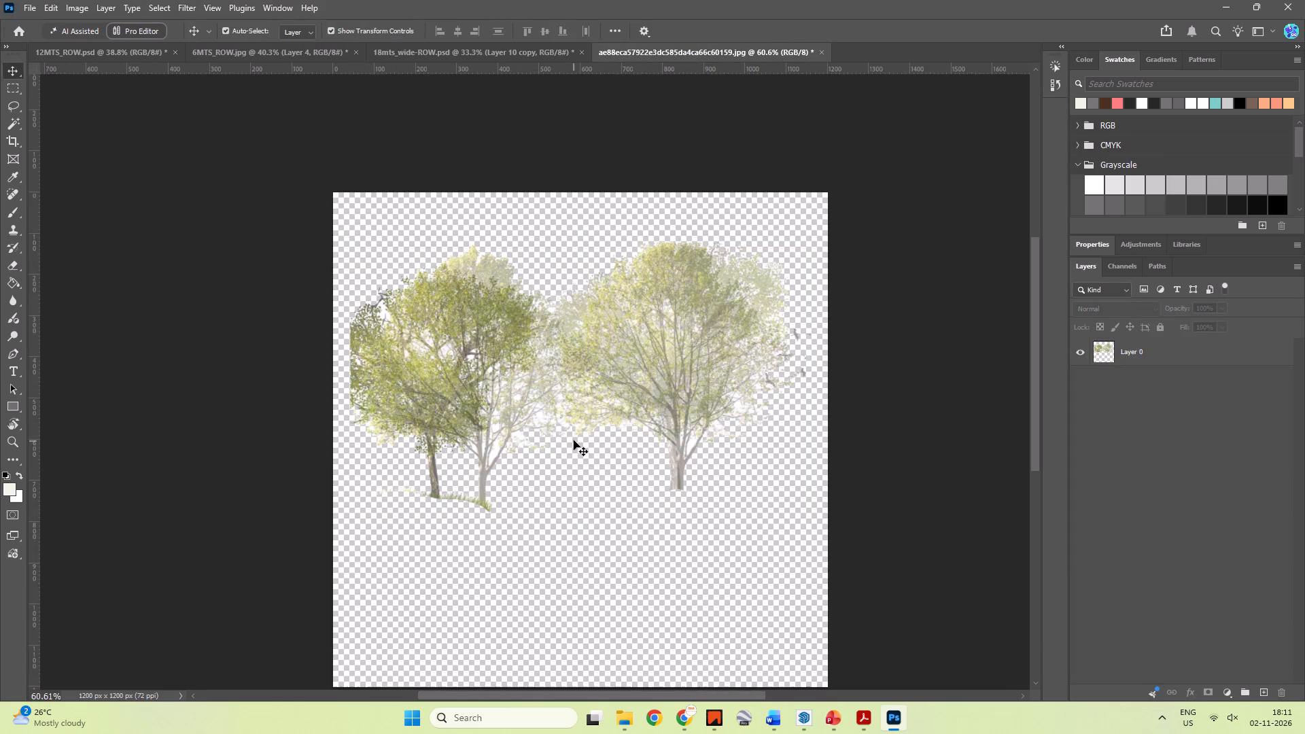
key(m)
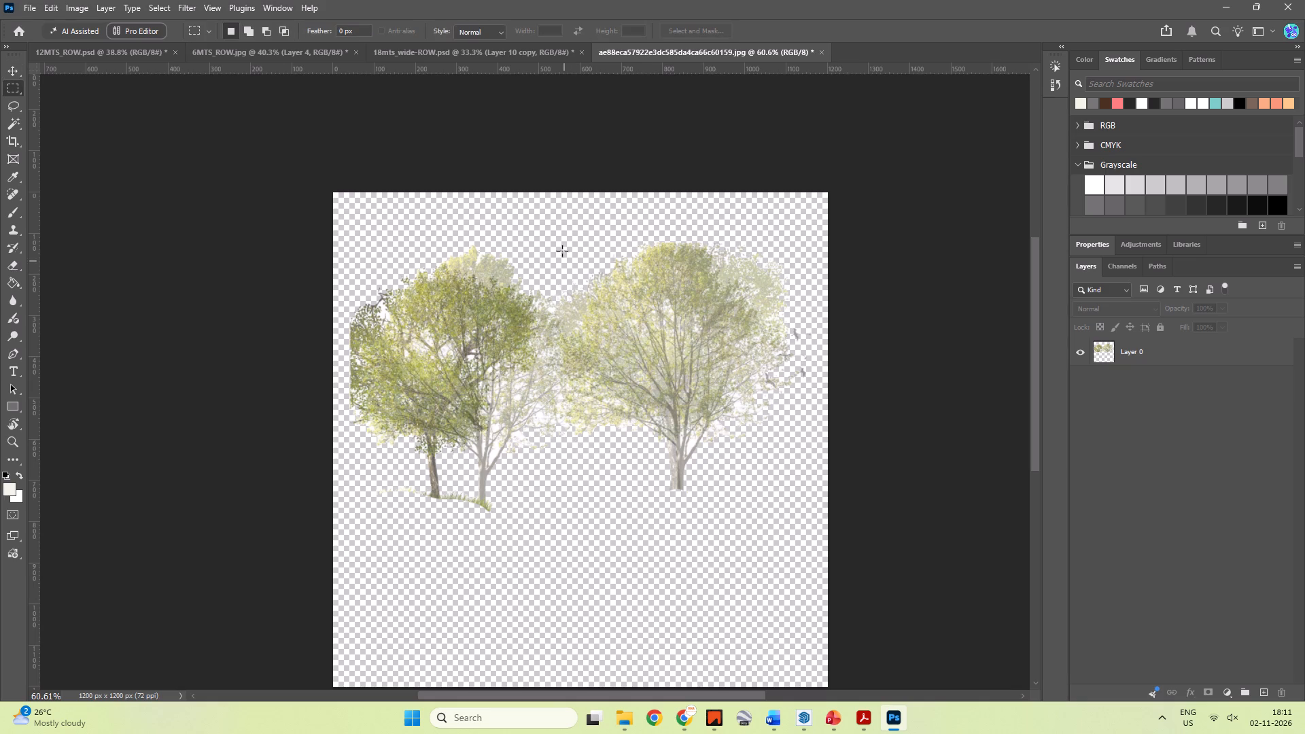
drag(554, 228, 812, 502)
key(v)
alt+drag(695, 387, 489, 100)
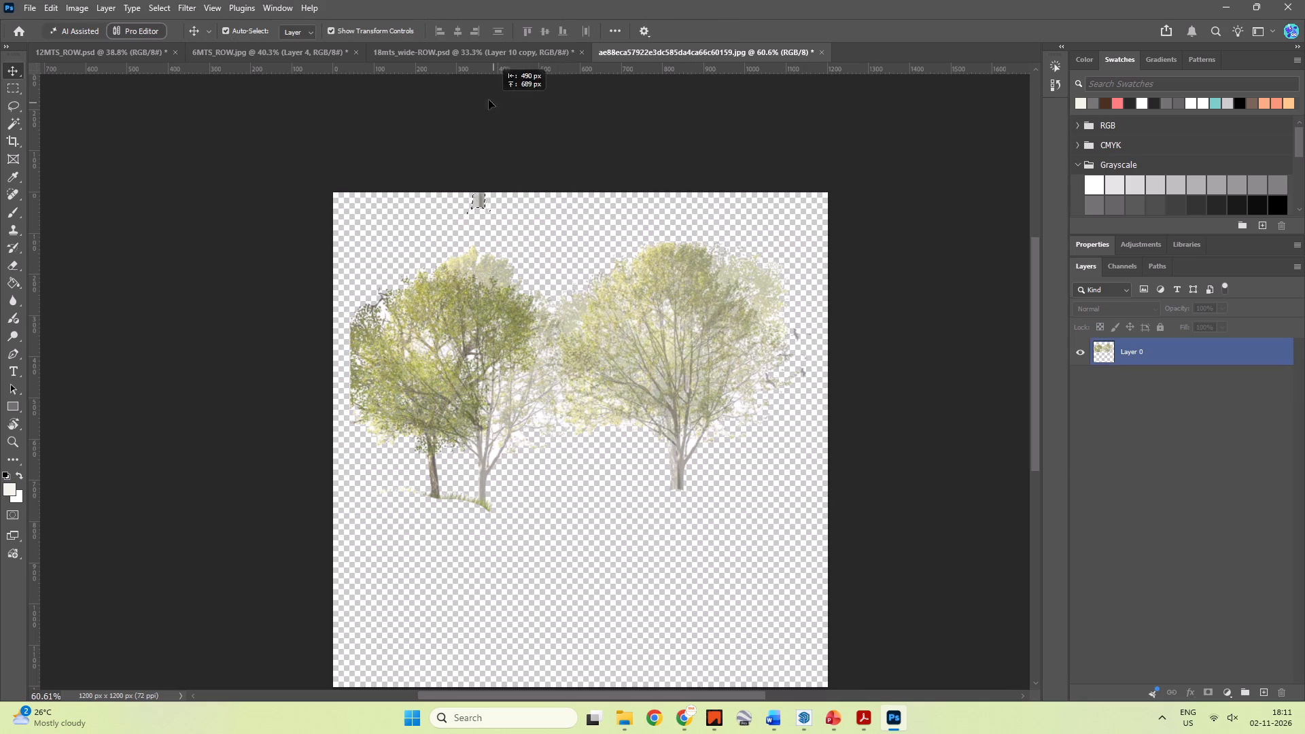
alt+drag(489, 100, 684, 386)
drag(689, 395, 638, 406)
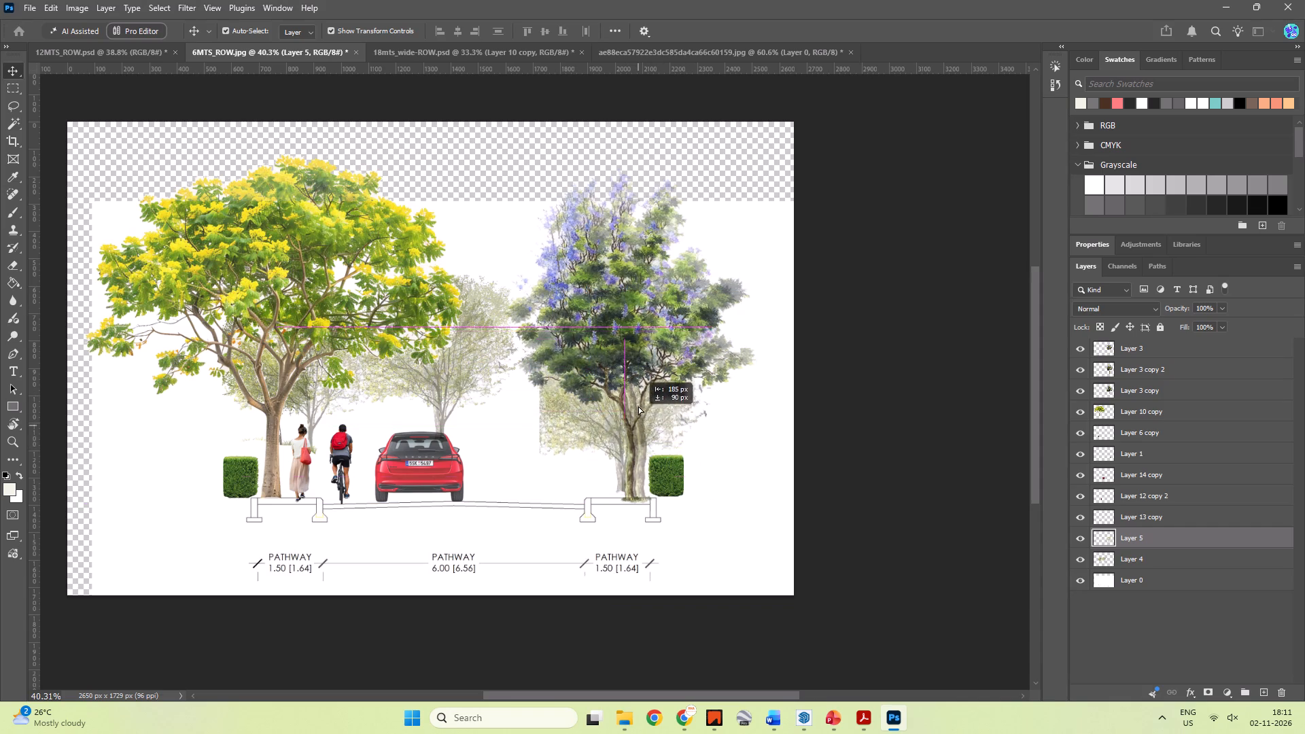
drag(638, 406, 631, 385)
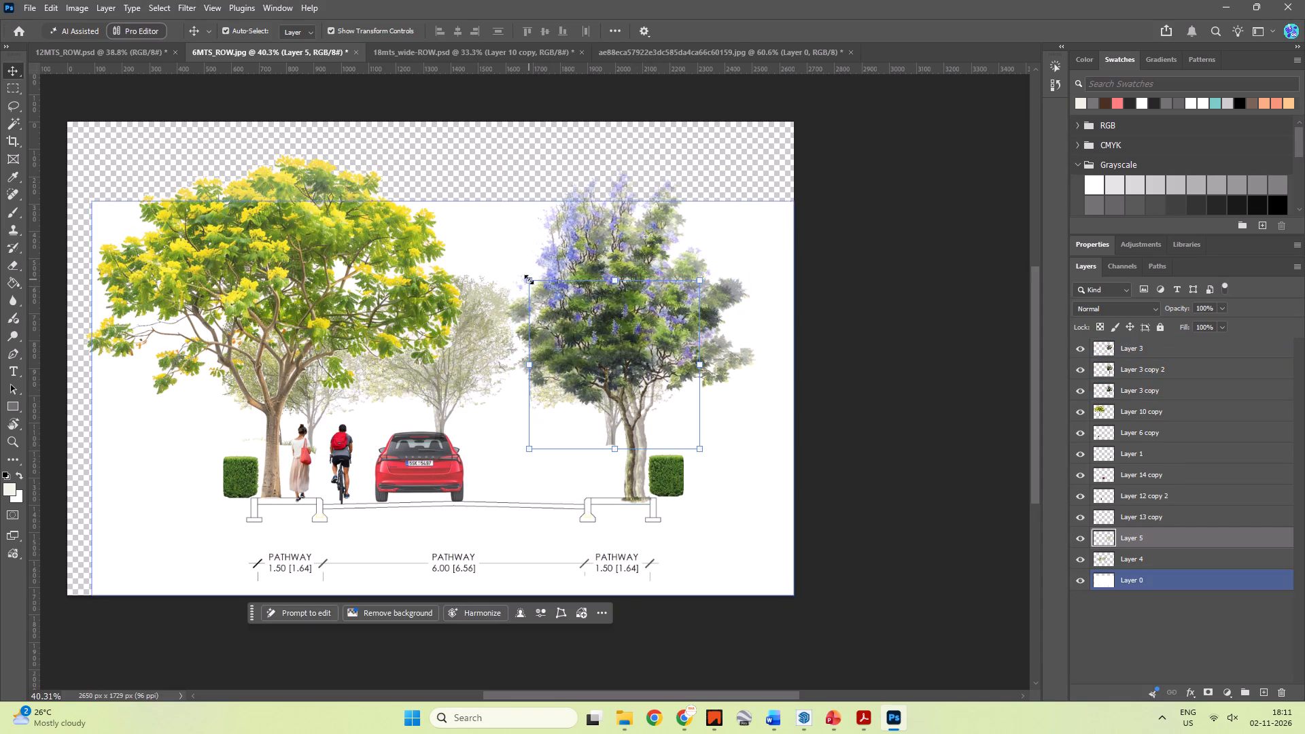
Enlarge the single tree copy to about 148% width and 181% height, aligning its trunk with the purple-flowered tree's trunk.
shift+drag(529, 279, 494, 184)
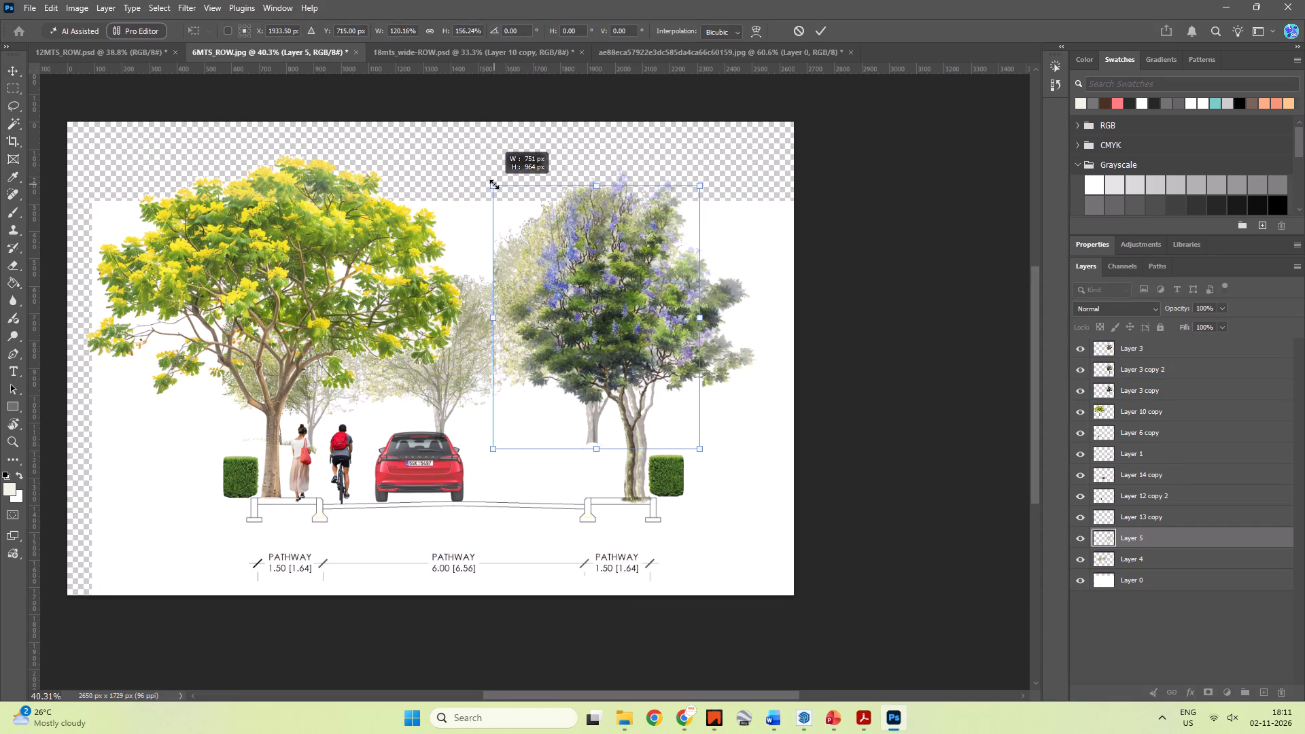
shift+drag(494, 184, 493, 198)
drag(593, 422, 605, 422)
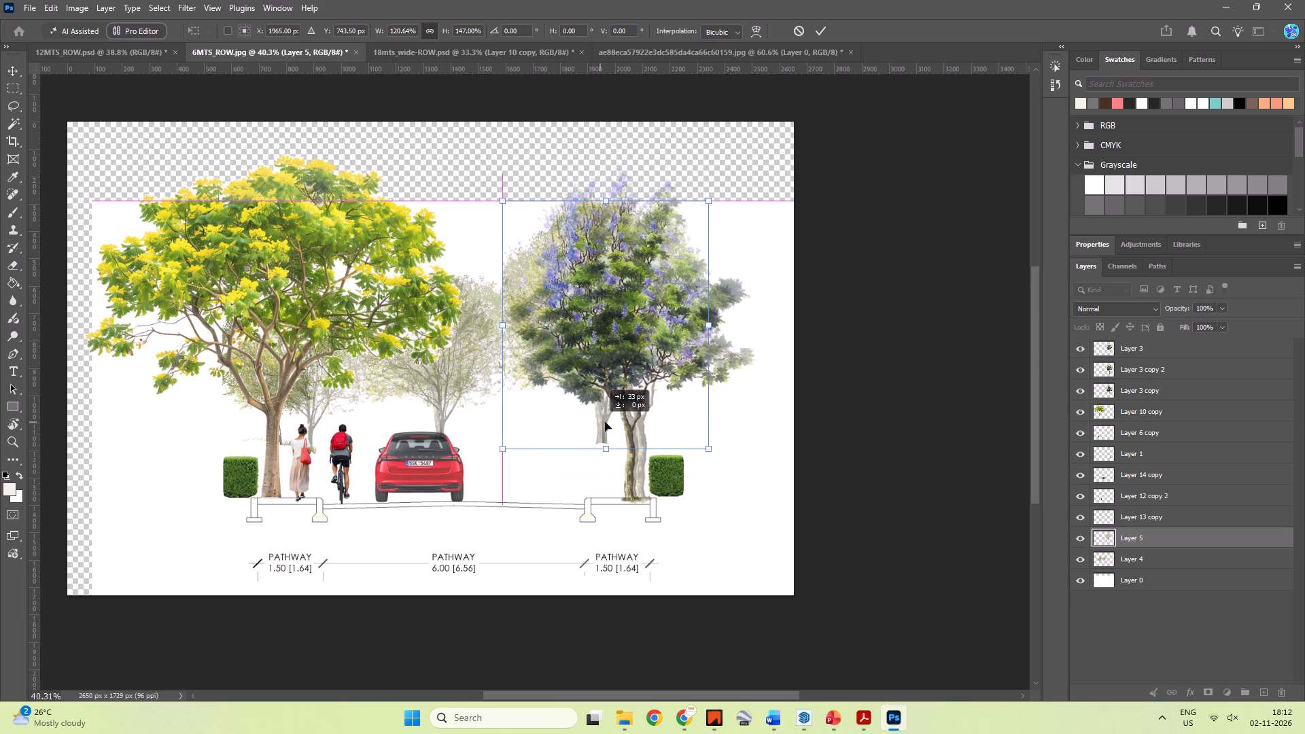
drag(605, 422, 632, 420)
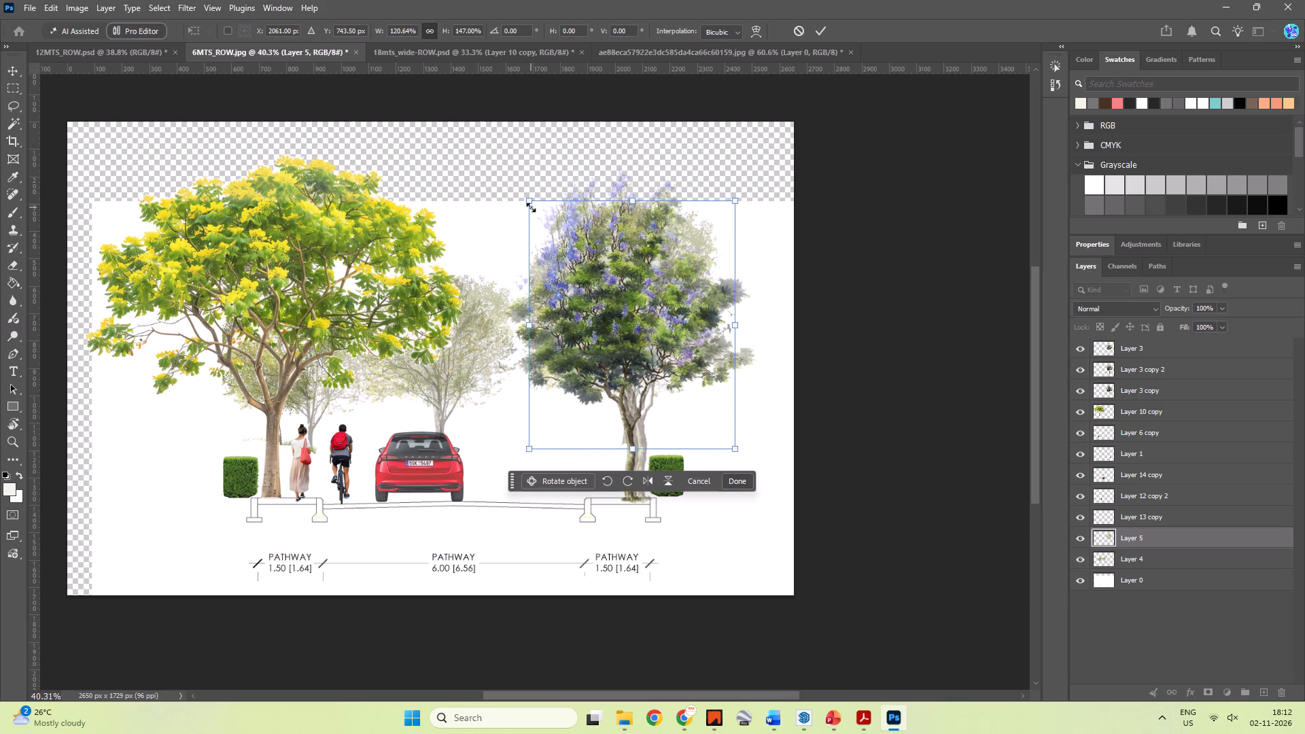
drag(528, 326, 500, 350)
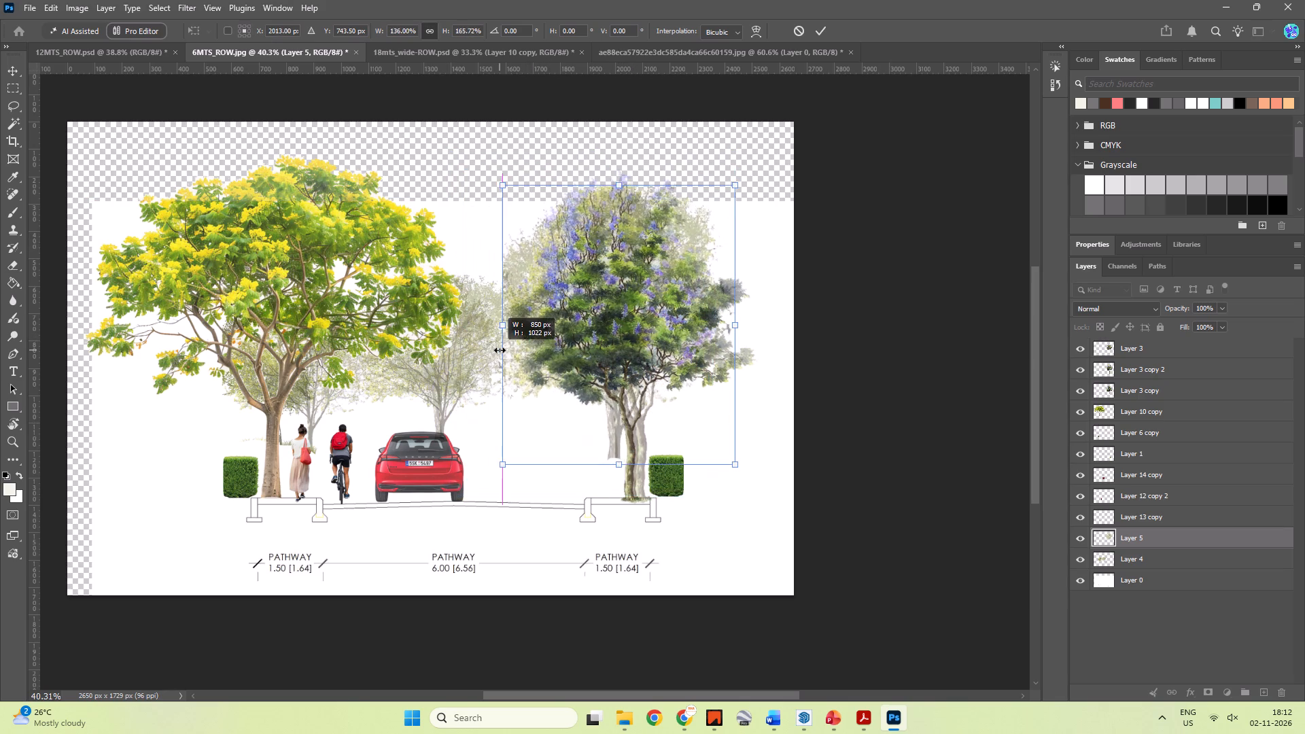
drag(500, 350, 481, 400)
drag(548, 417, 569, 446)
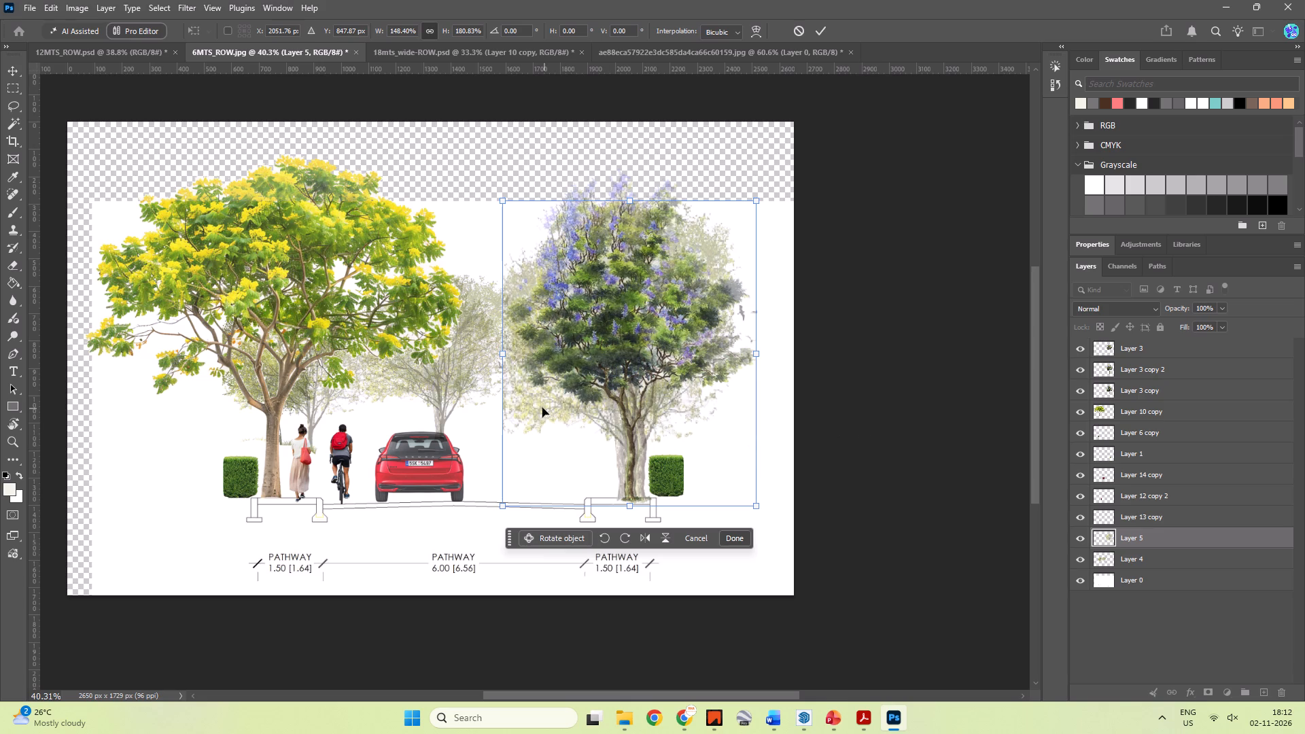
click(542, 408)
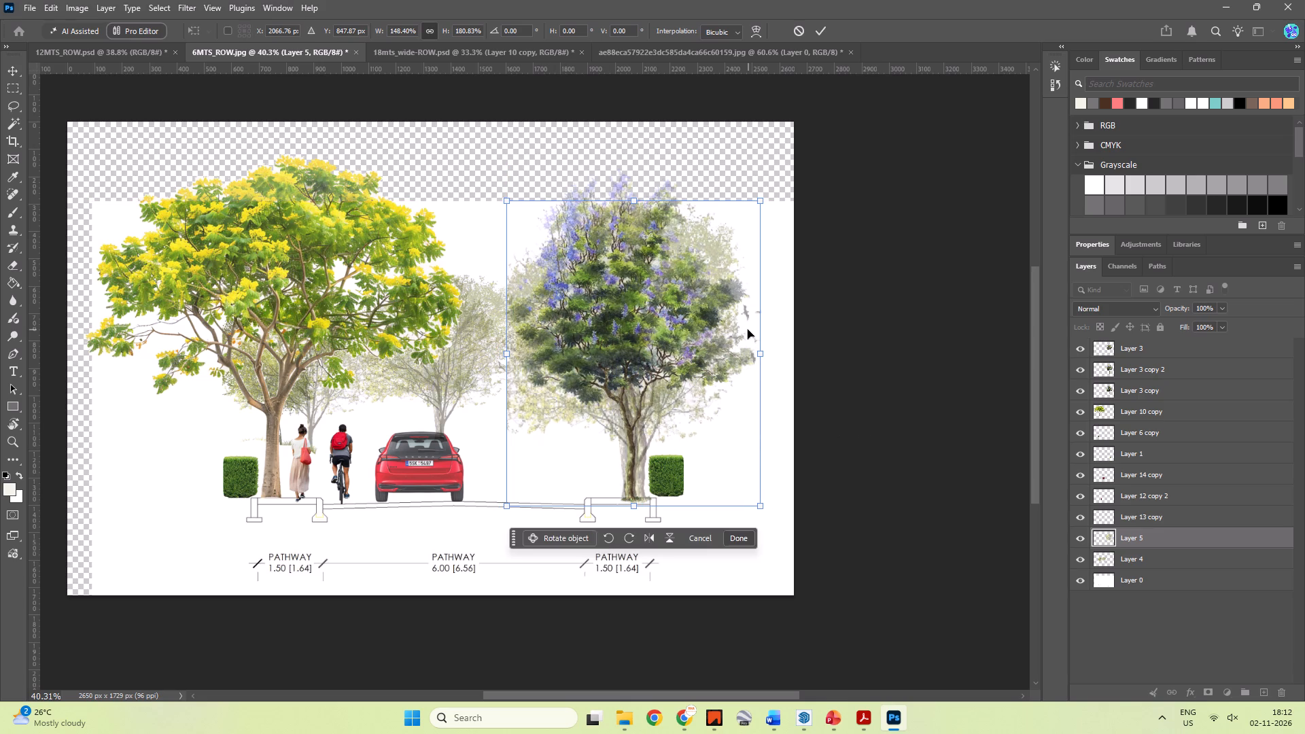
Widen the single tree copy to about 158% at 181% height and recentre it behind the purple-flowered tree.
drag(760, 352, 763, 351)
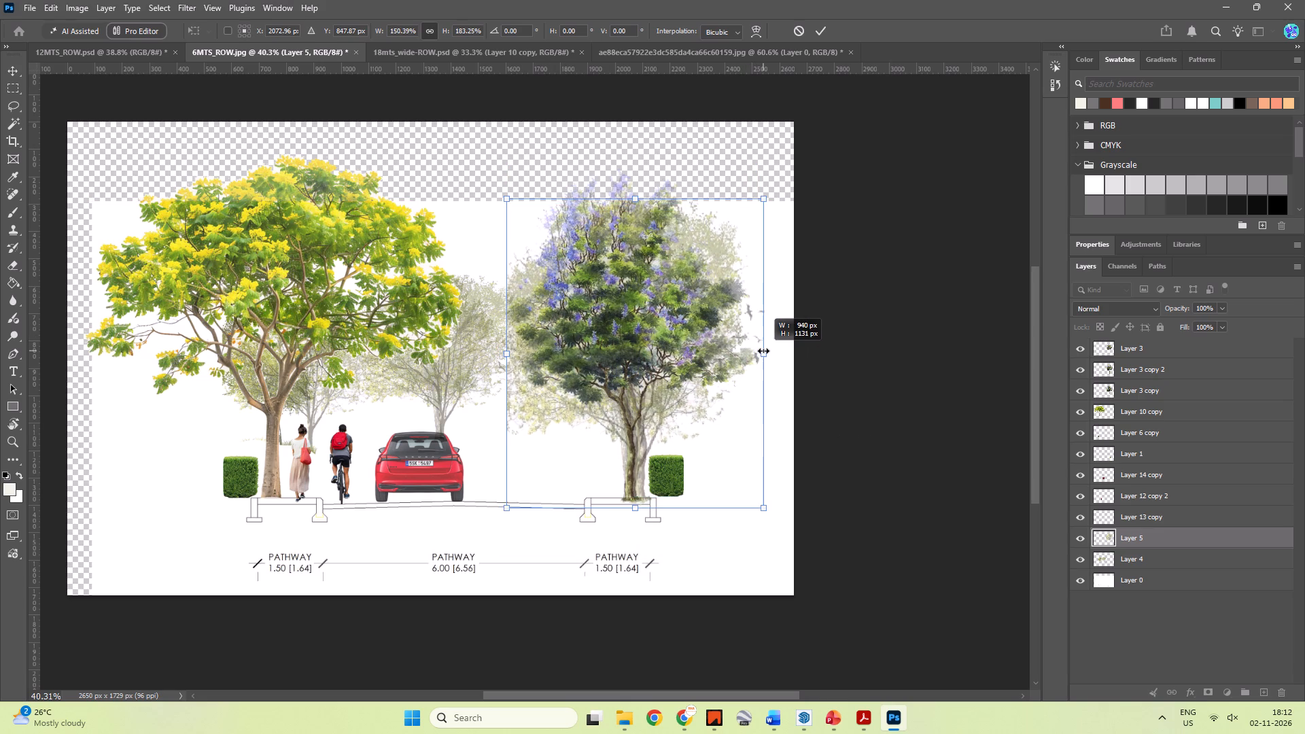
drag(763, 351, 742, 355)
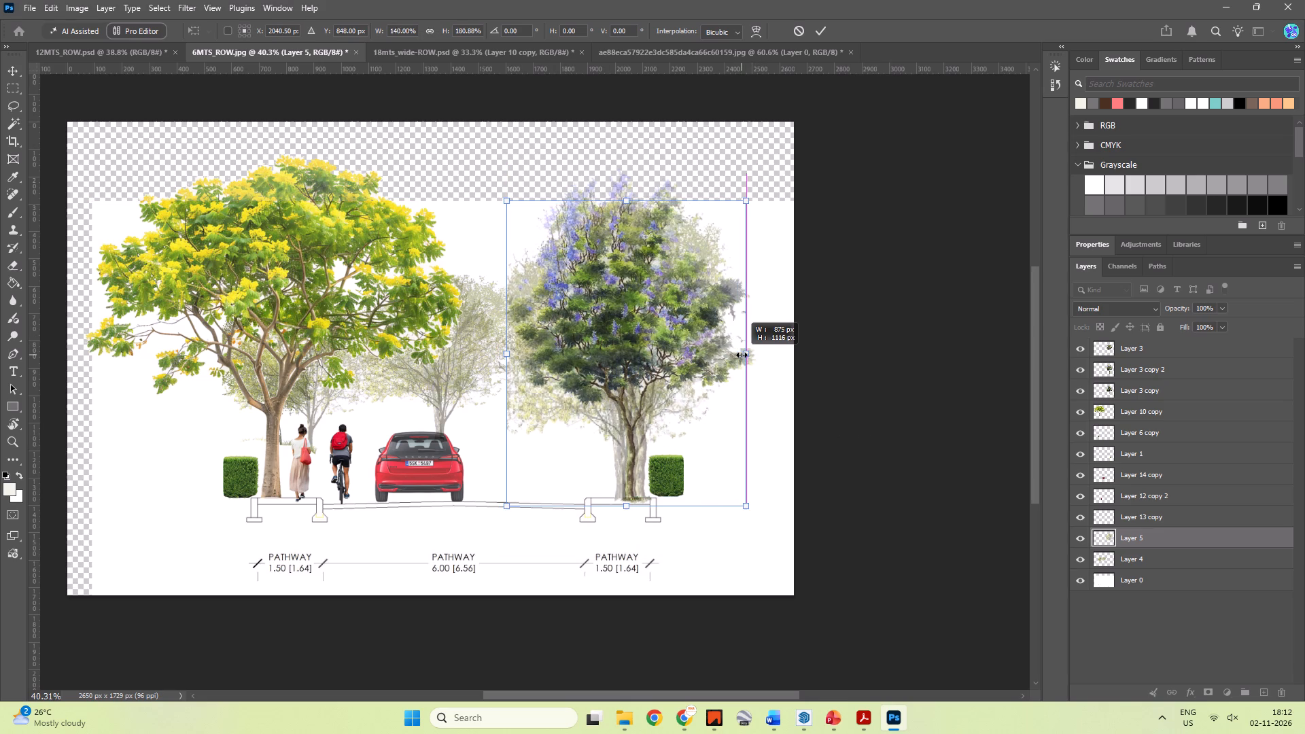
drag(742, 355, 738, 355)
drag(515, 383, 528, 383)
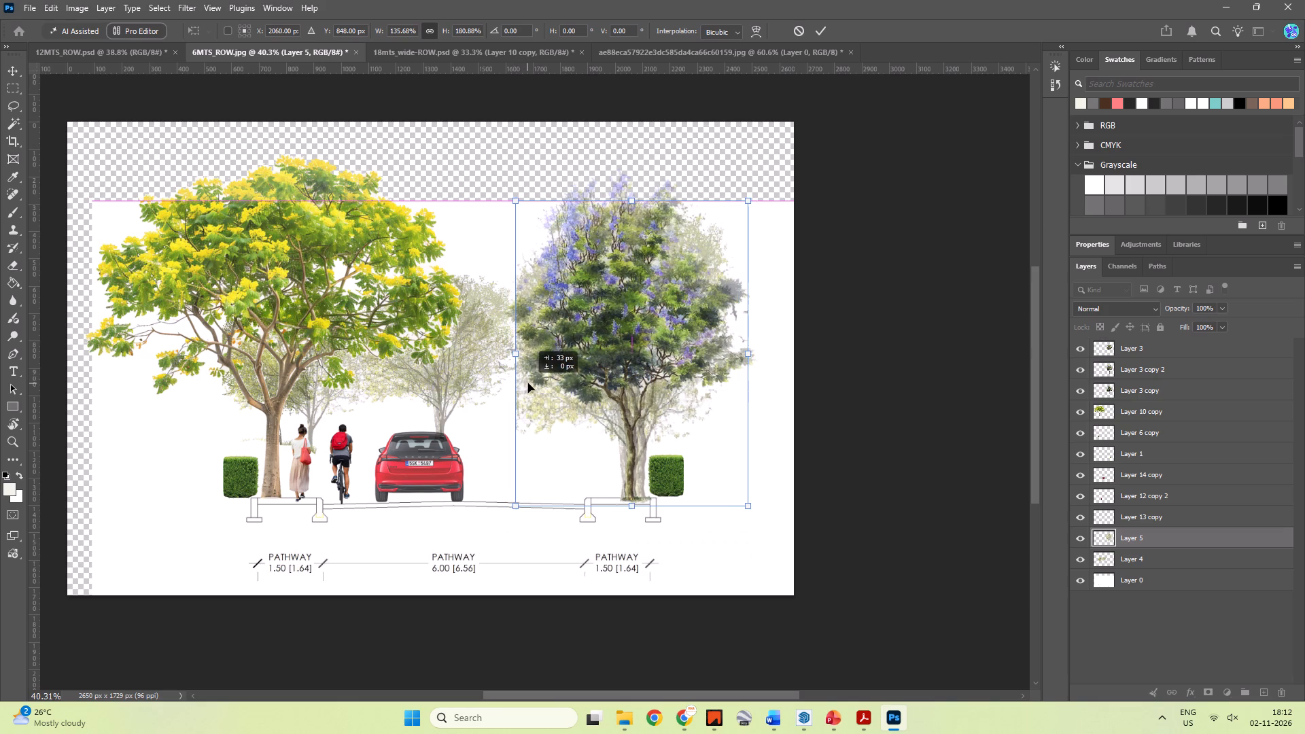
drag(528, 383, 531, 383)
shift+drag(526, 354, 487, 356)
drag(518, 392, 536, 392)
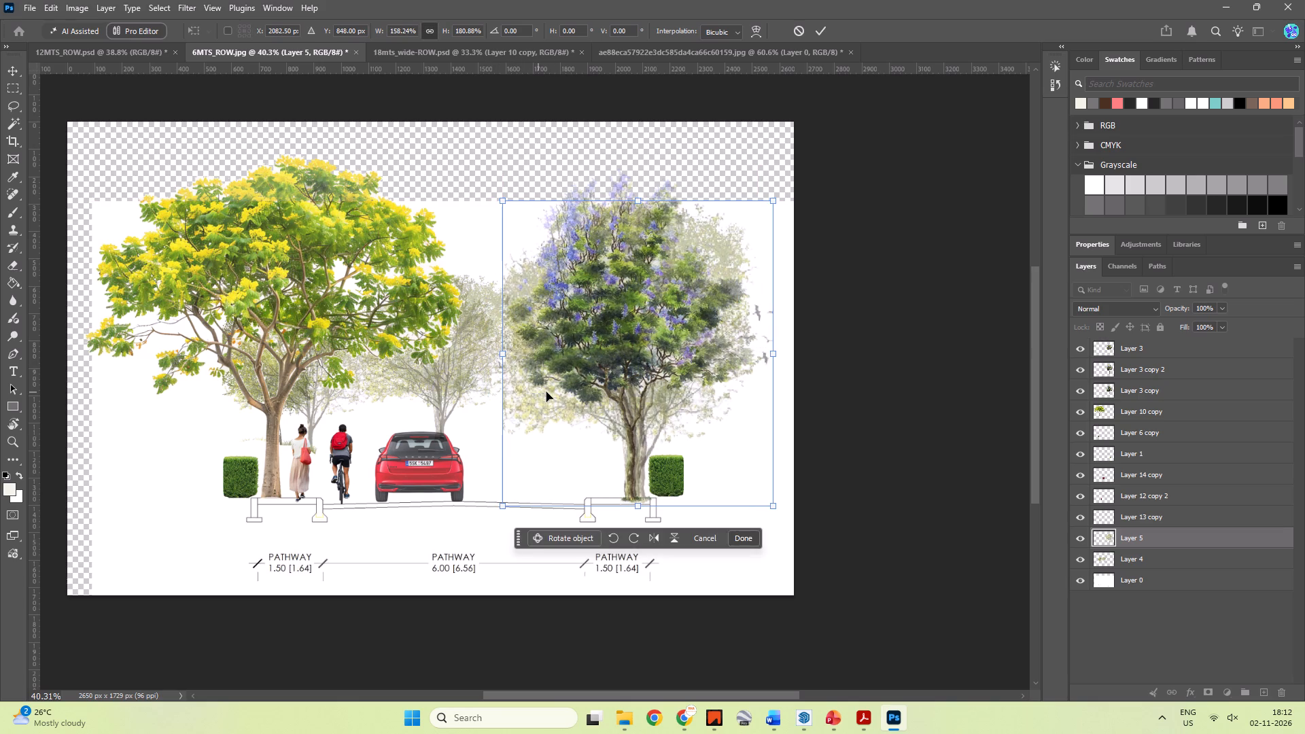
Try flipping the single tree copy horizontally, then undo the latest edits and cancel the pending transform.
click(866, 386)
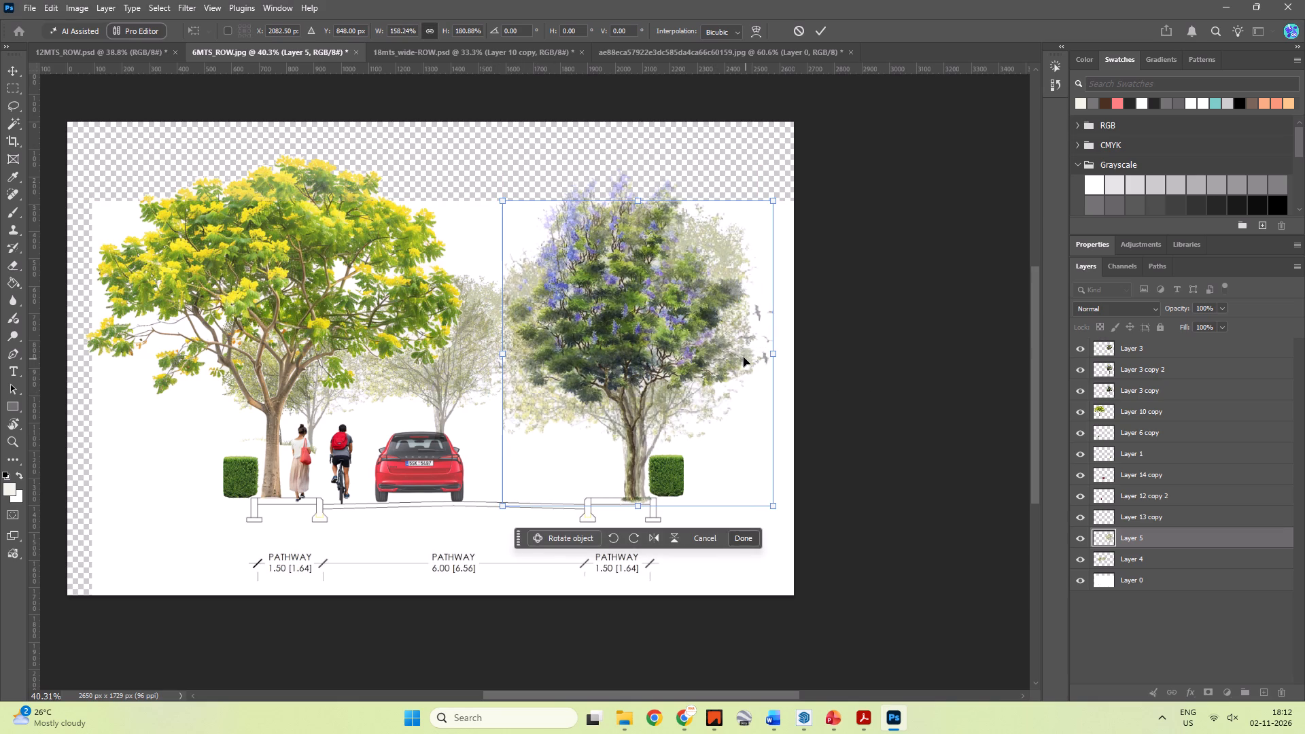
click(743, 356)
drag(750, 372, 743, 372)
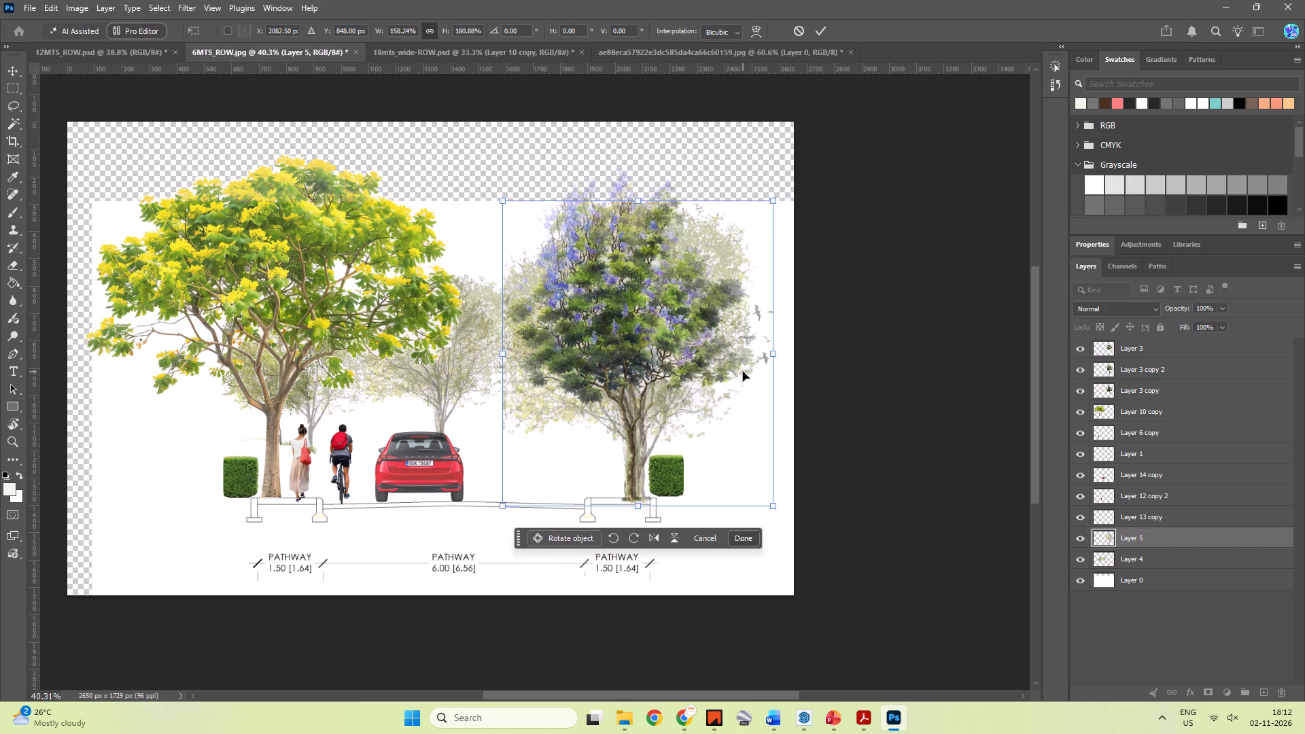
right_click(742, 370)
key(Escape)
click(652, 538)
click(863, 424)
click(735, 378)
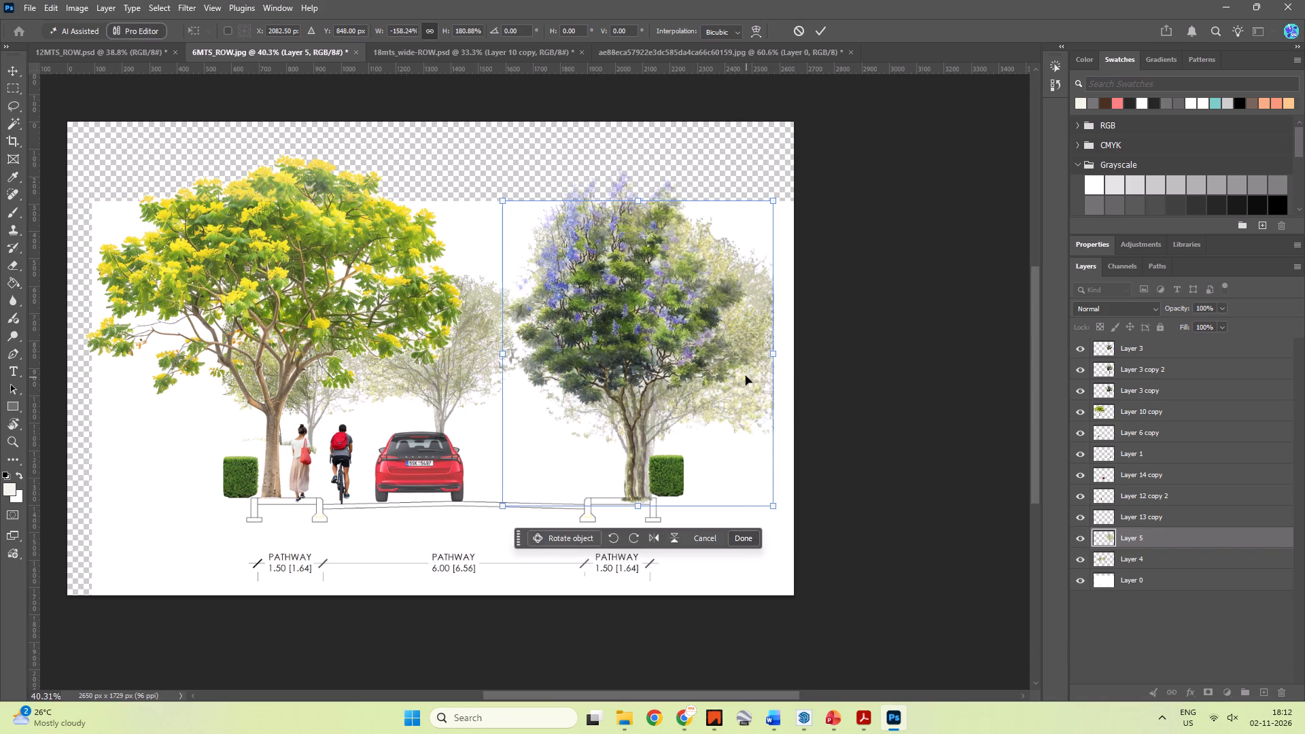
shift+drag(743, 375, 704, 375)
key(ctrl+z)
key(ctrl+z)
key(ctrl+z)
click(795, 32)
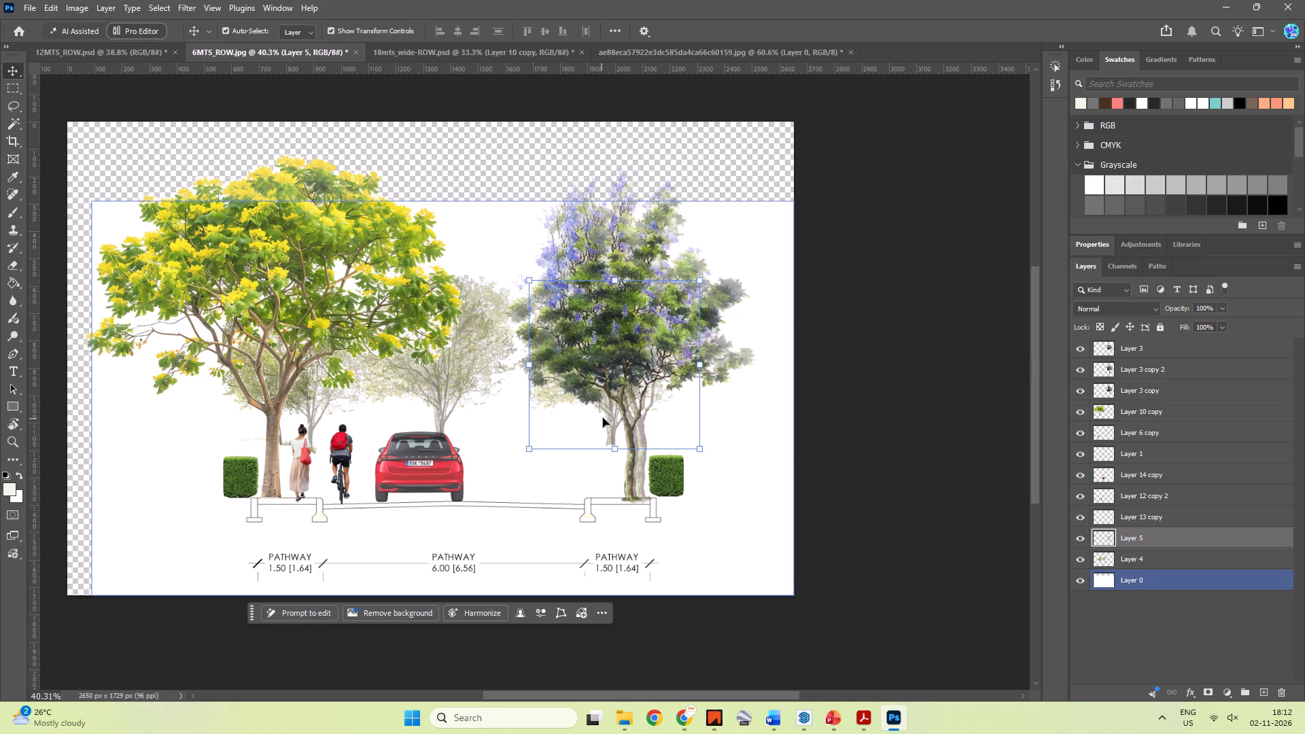
Delete both imported background tree layers, Layer 5 and Layer 4, from 6MTS_ROW.jpg.
key(Delete)
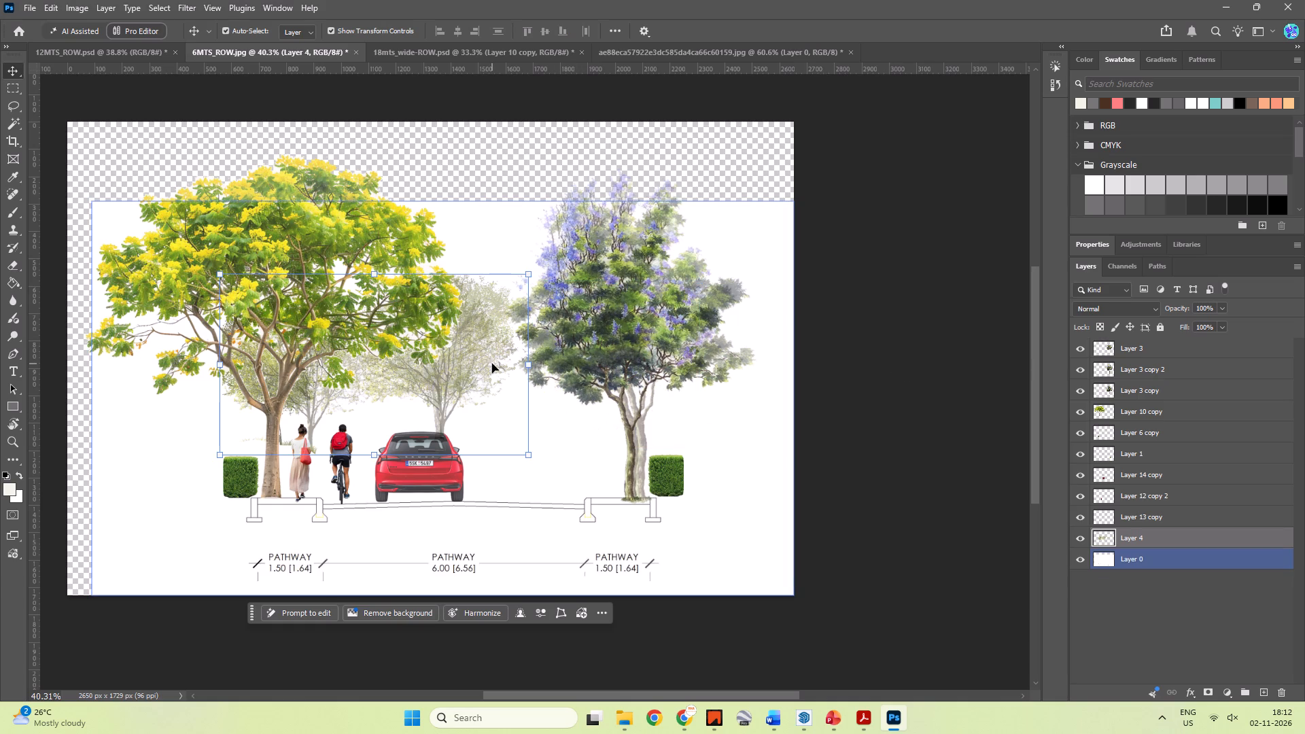
click(492, 364)
key(Delete)
Bring the selected pale tree from the source tree image into 6MTS_ROW.jpg, placing it behind the yellow-flowered tree.
click(699, 41)
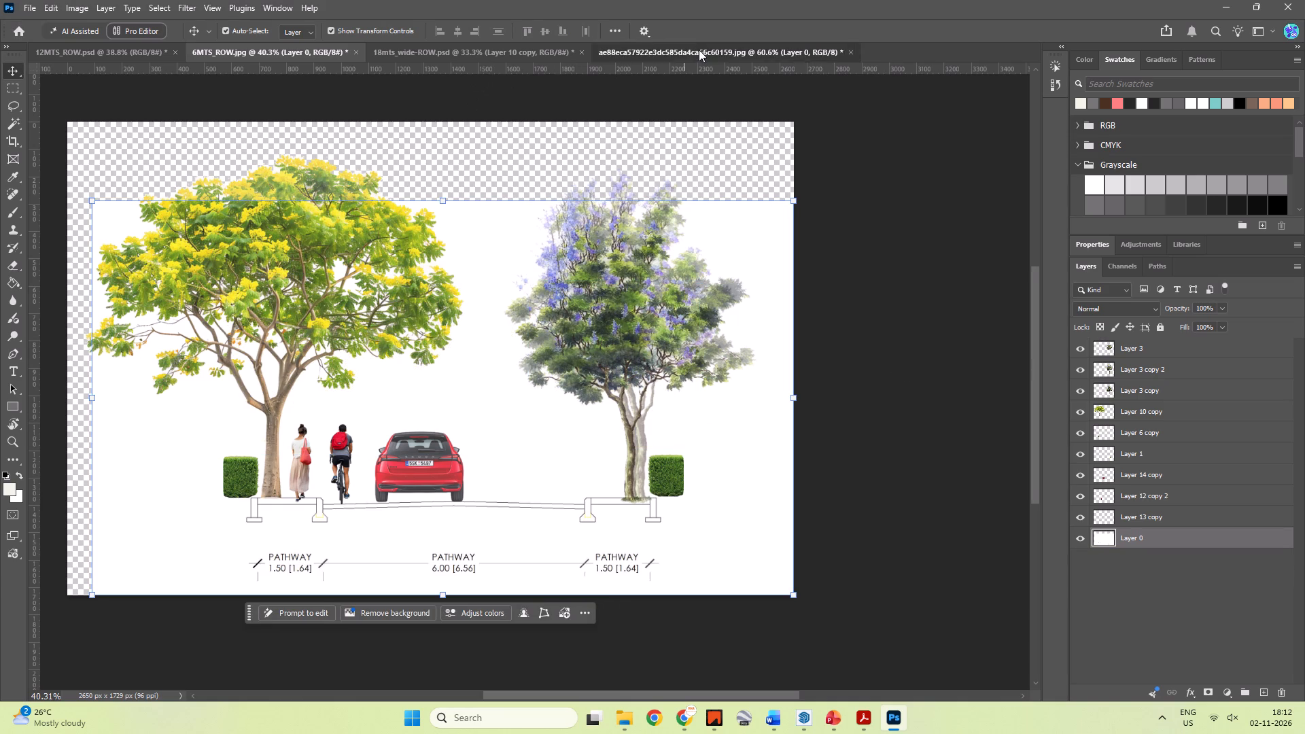
click(699, 50)
alt+drag(707, 391, 632, 313)
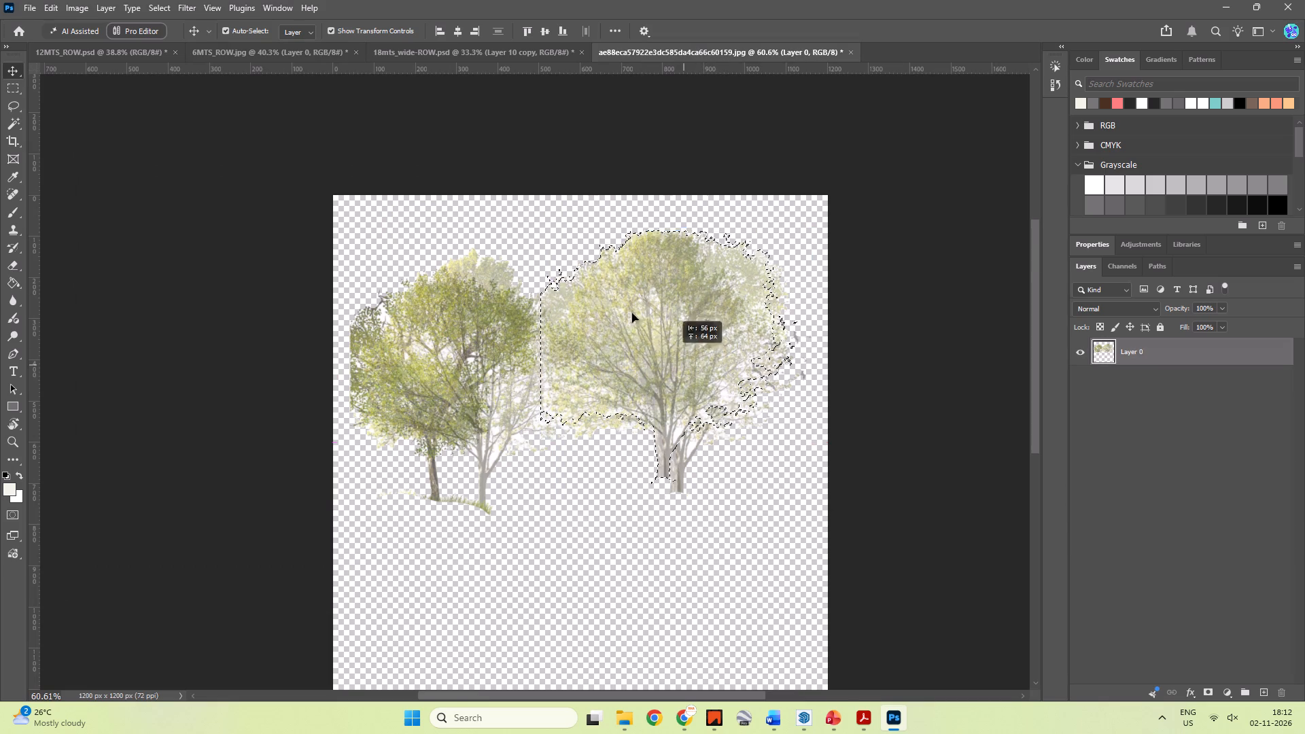
alt+drag(632, 313, 458, 182)
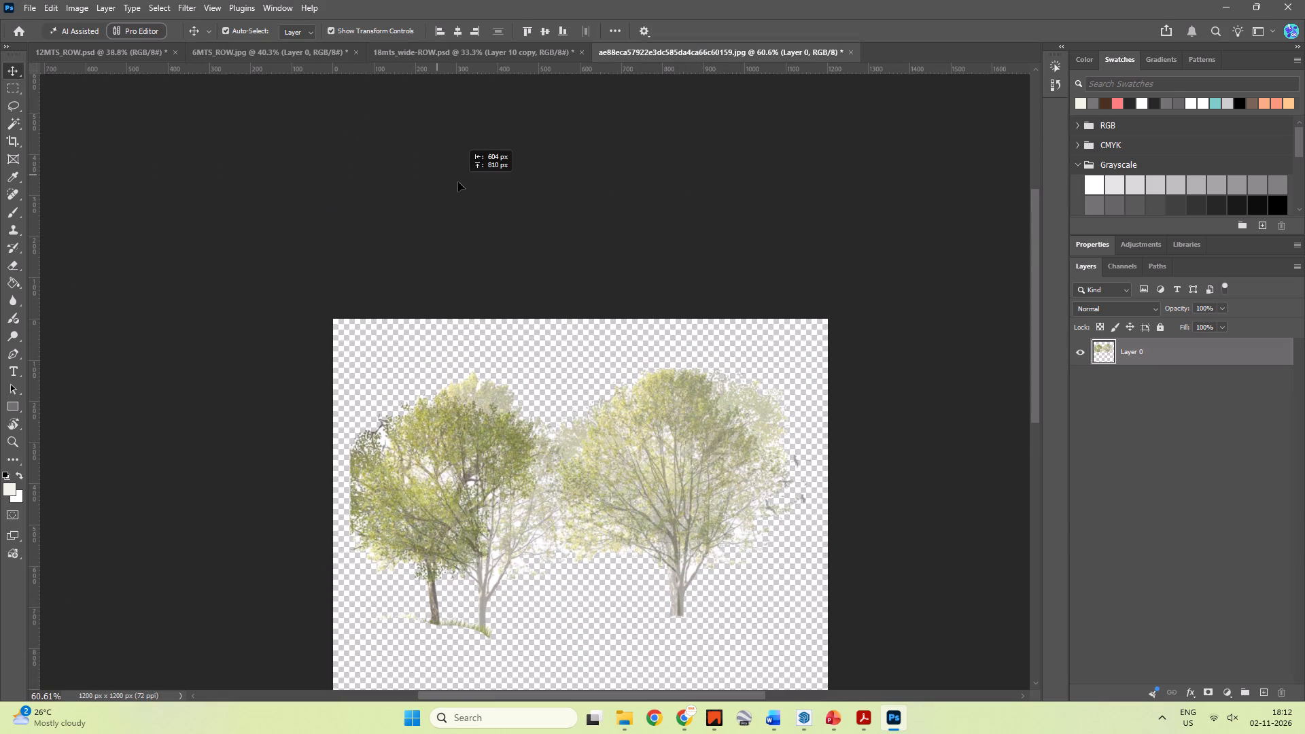
alt+drag(458, 182, 256, 49)
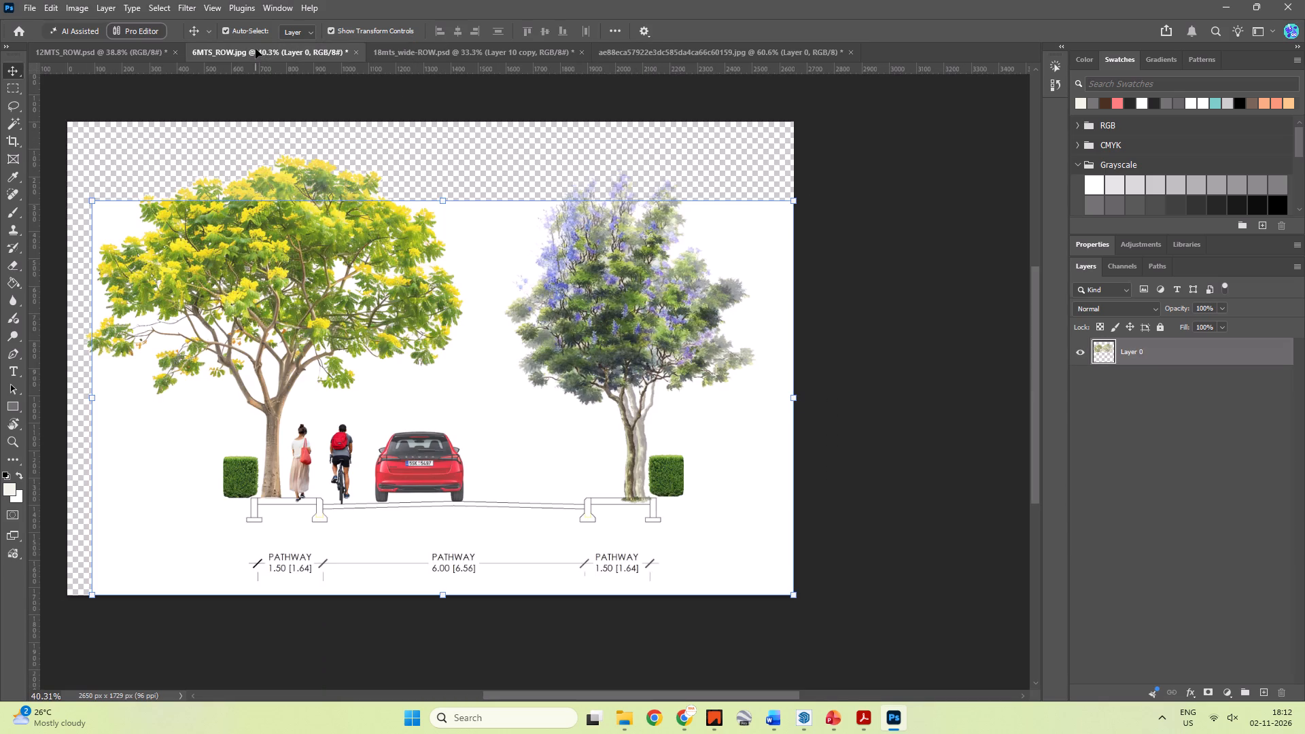
alt+drag(256, 49, 300, 356)
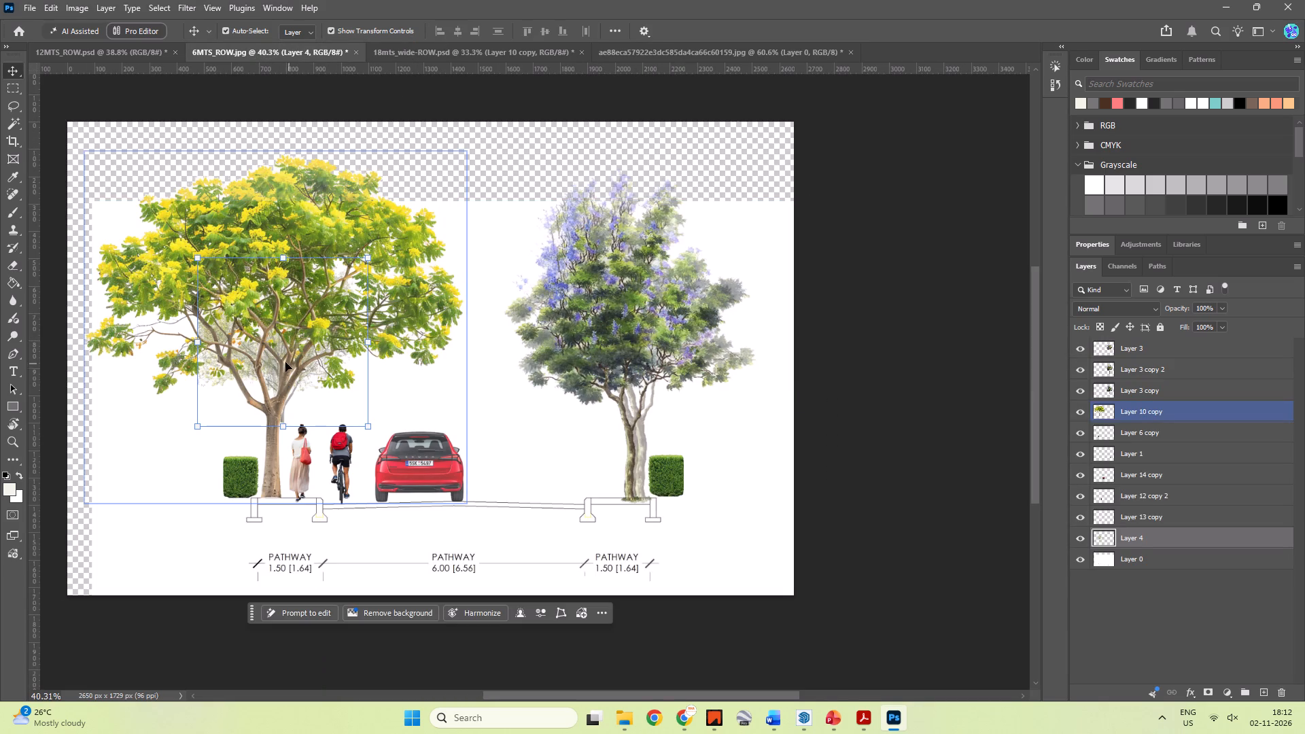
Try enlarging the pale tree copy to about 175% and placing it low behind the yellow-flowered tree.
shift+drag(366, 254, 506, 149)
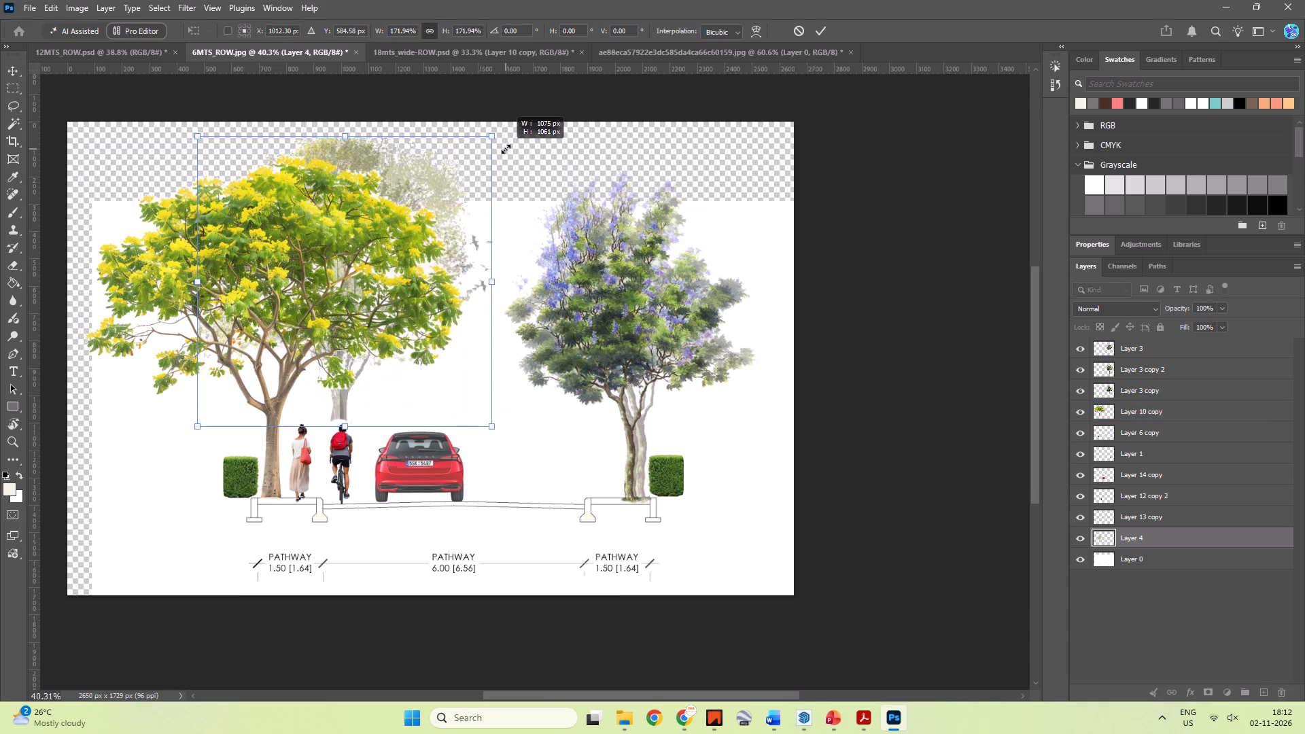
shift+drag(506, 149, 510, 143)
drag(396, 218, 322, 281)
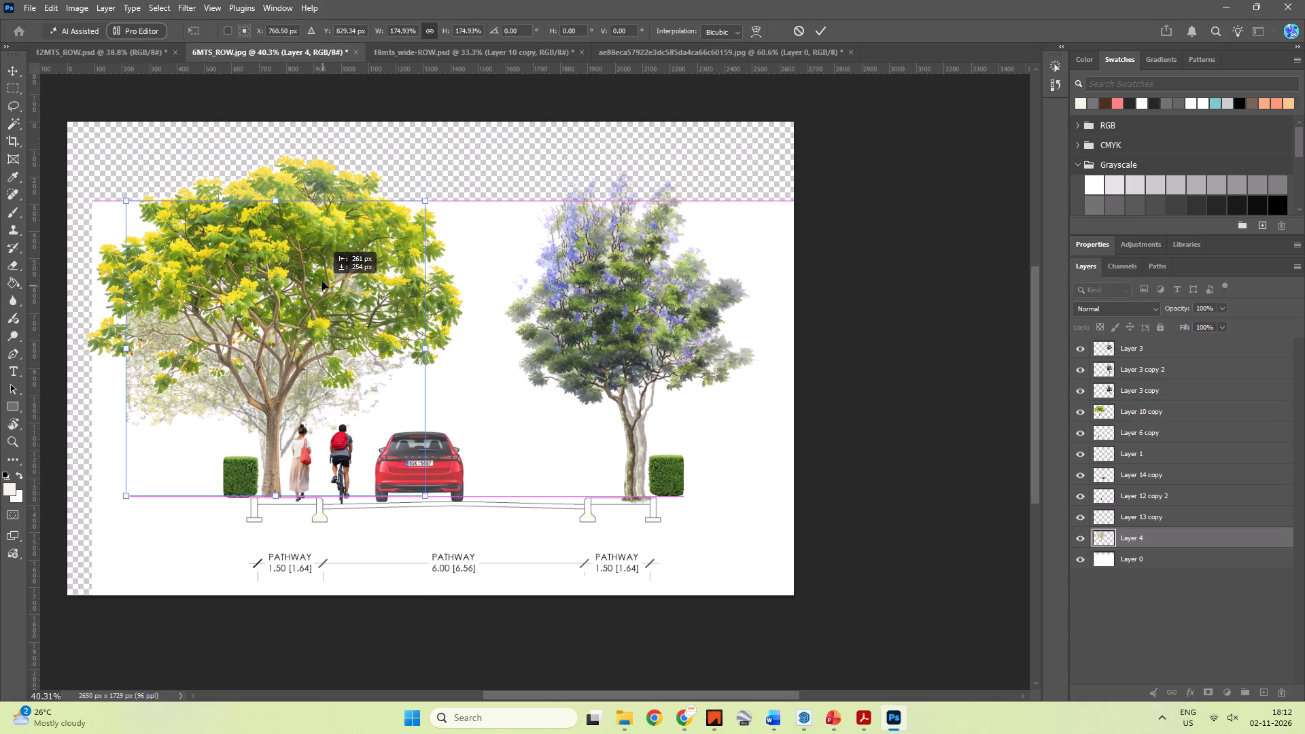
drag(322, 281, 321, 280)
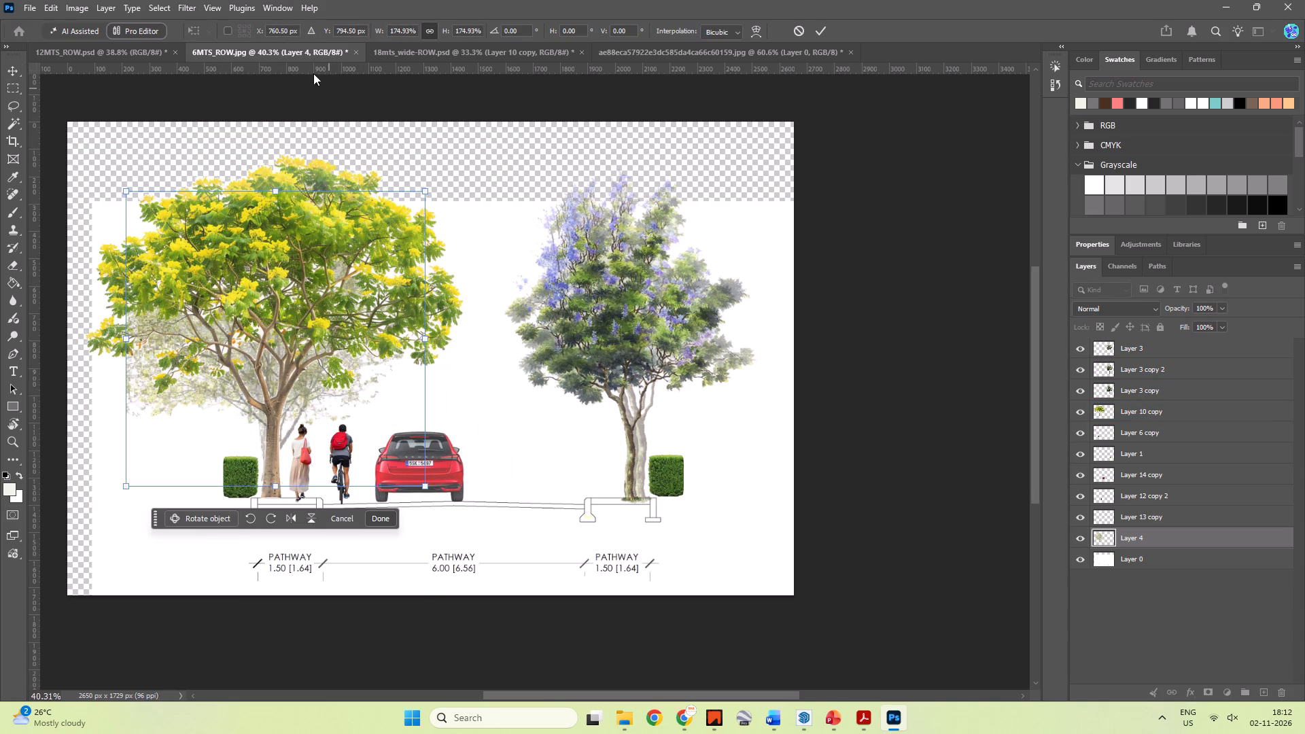
In the source tree image, clear the selection and erase the dark trunk and grass strip below the left tree group on Layer 0.
click(504, 50)
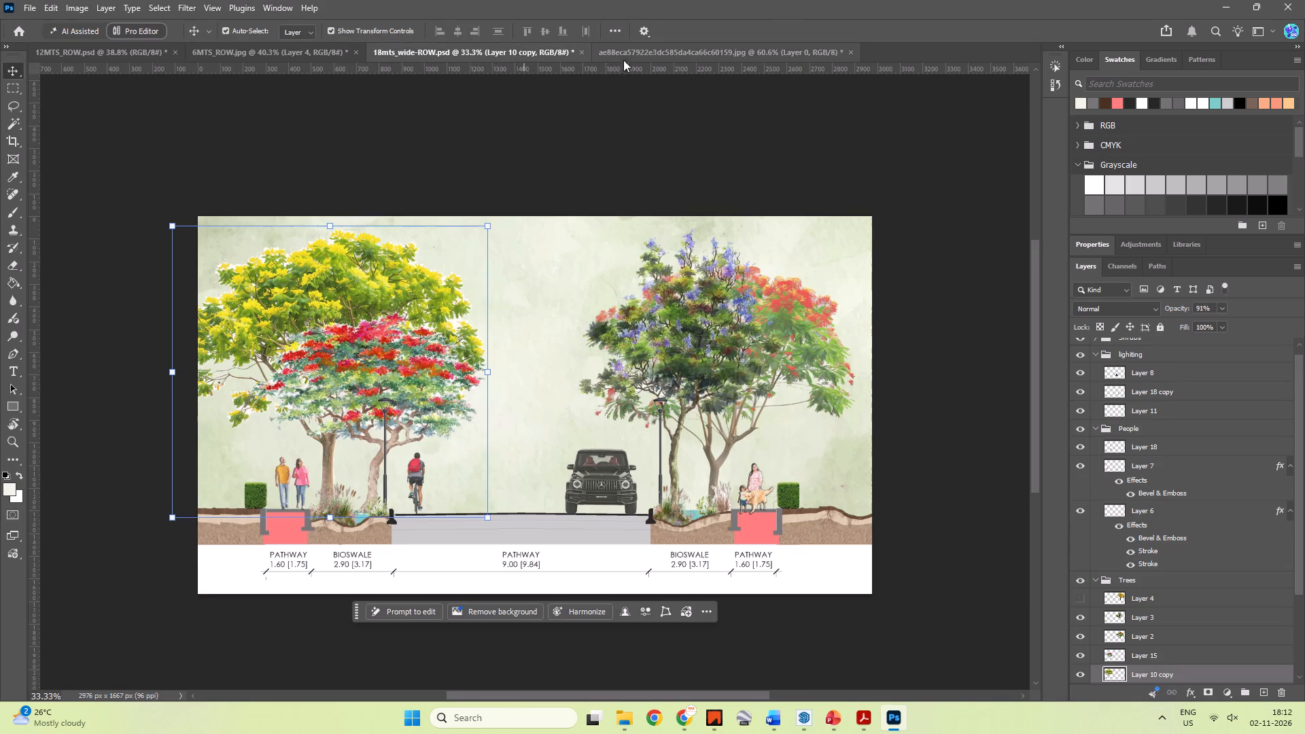
click(693, 52)
click(363, 239)
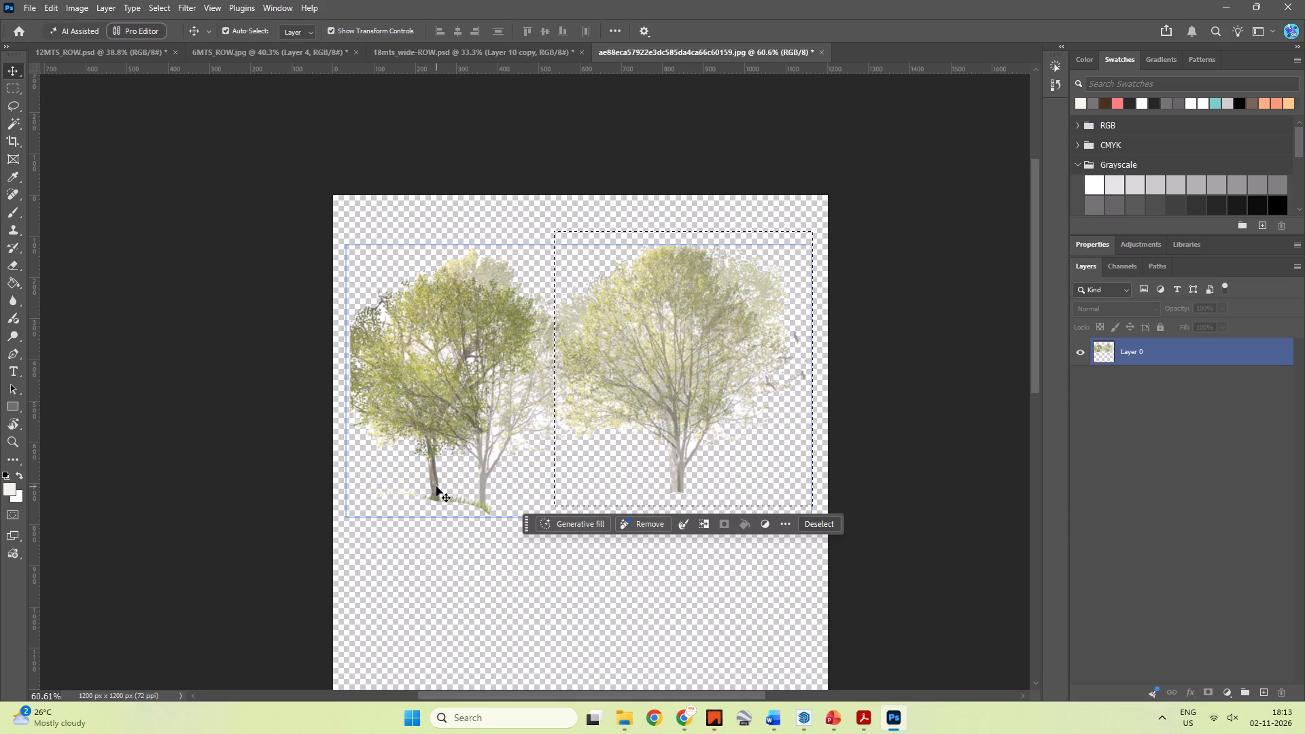
click(464, 486)
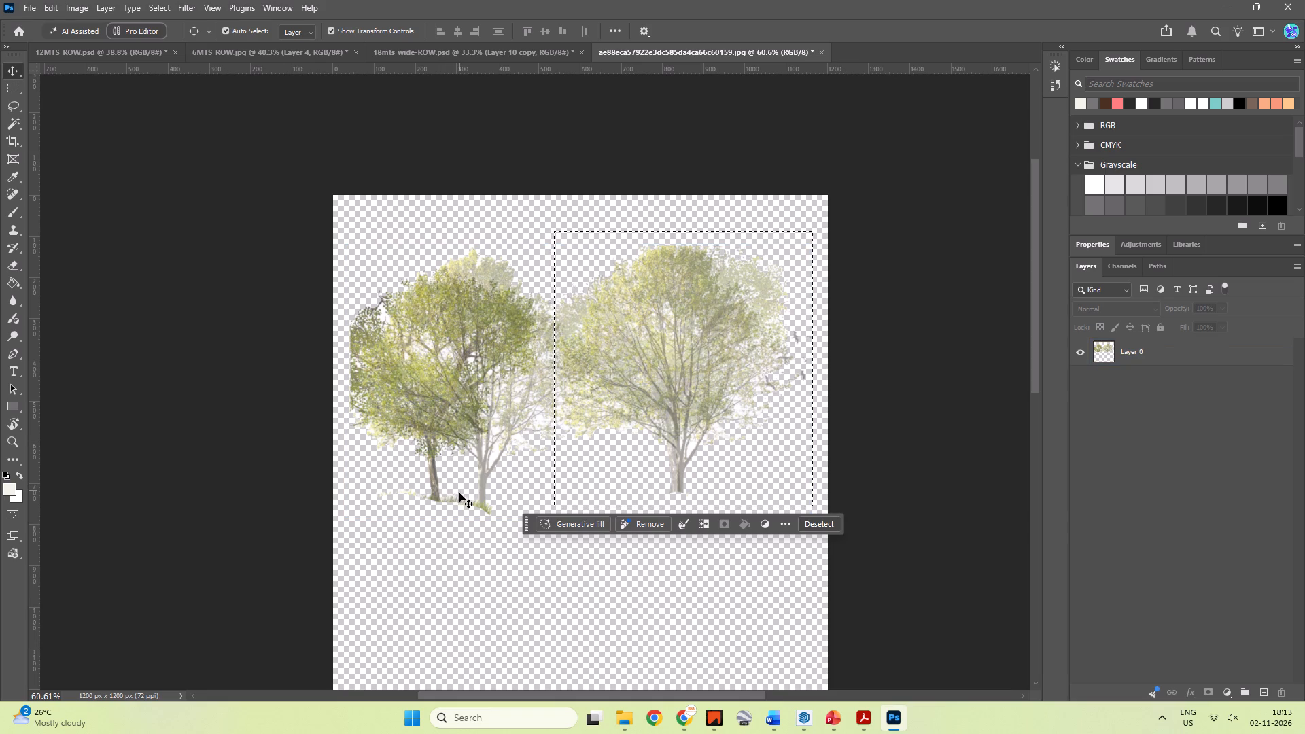
key(m)
click(447, 463)
key(e)
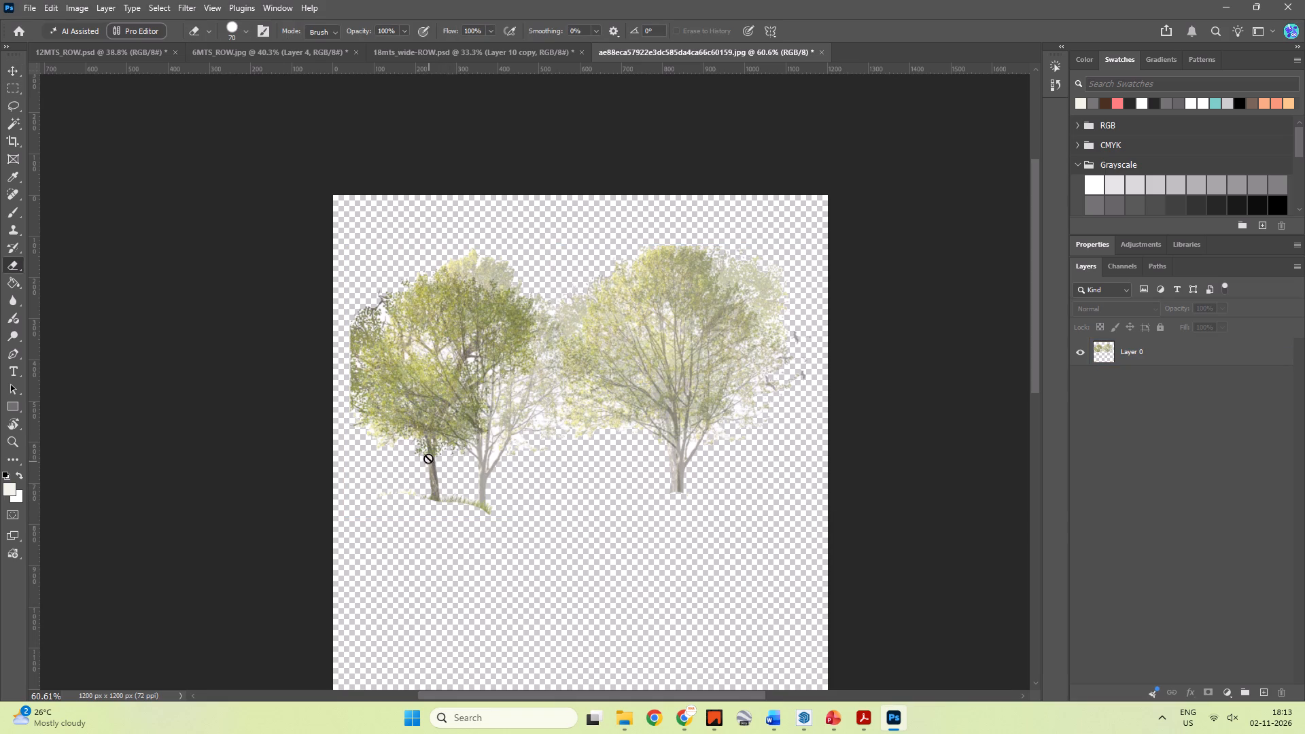
click(1165, 353)
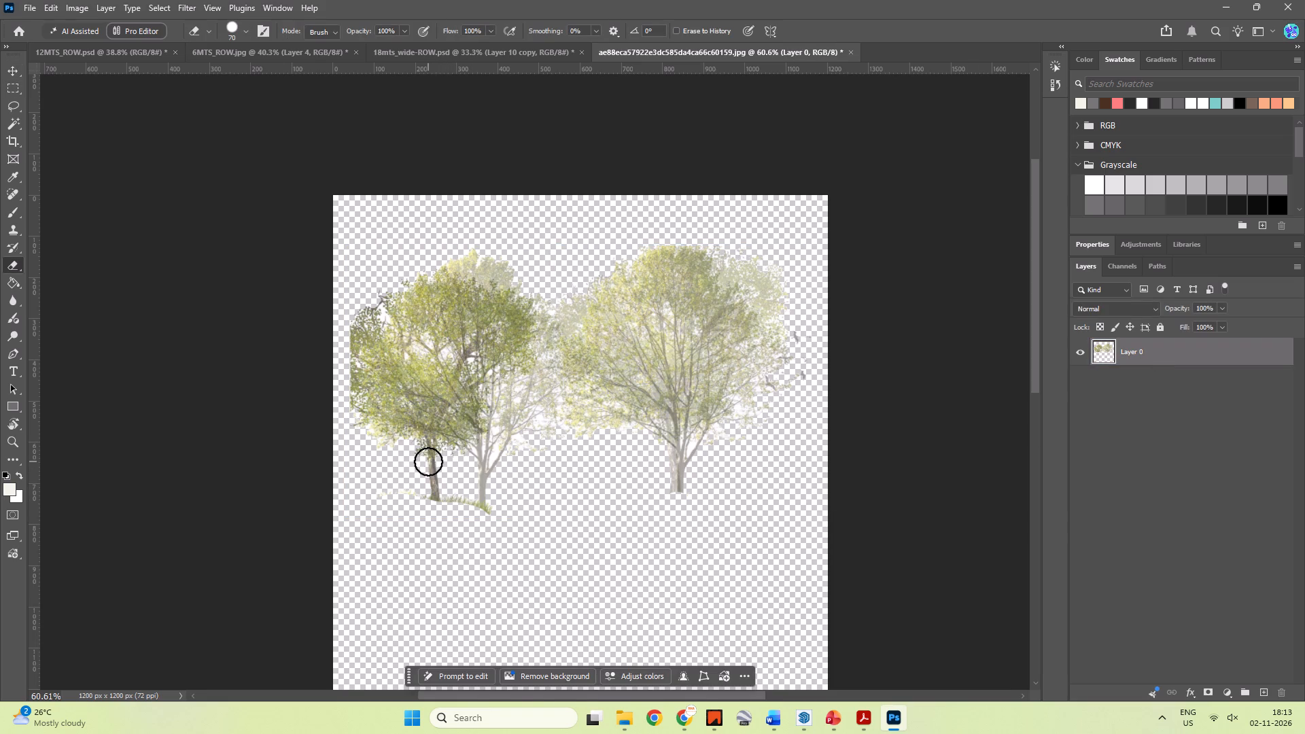
drag(426, 459, 436, 541)
drag(432, 491, 464, 542)
drag(462, 498, 466, 523)
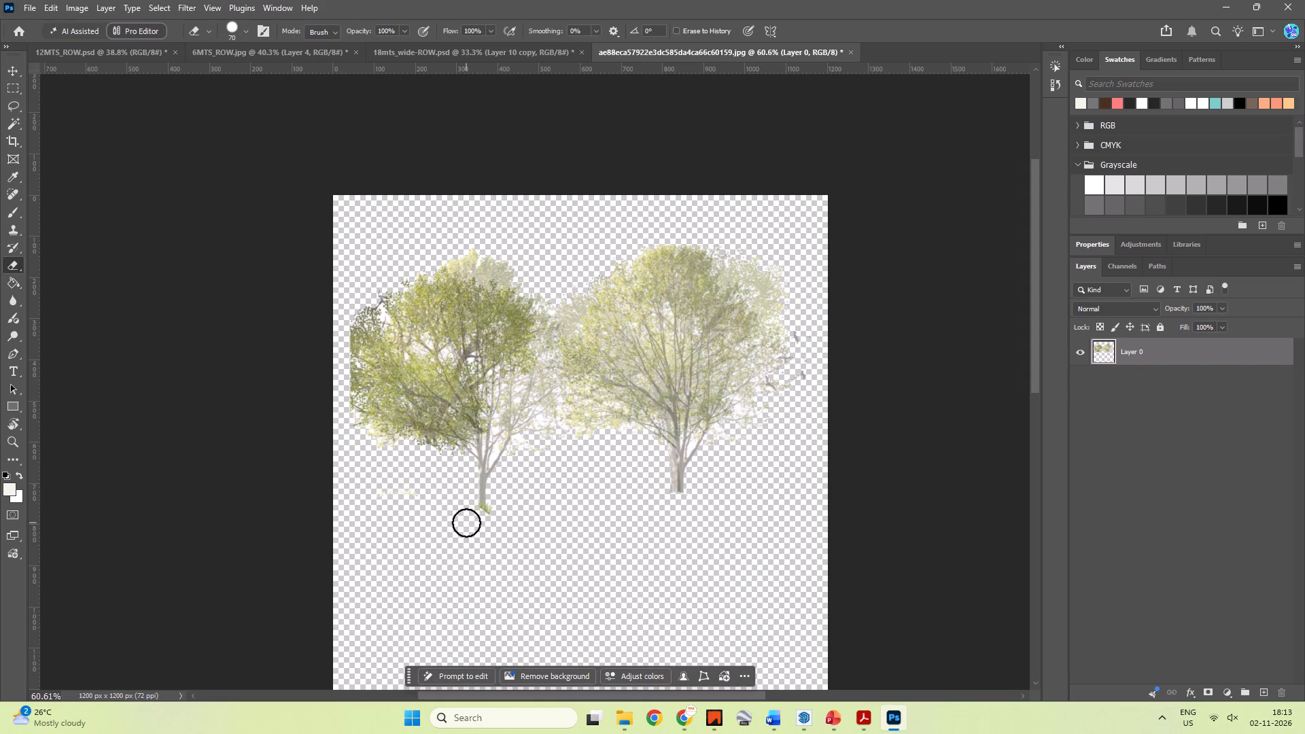
Erase the leftover grass around the left group's pale trunk, undoing the stroke that cuts off the trunk's lower part.
drag(466, 523, 466, 524)
drag(462, 502, 463, 528)
drag(404, 483, 435, 534)
drag(454, 495, 466, 542)
drag(478, 488, 491, 542)
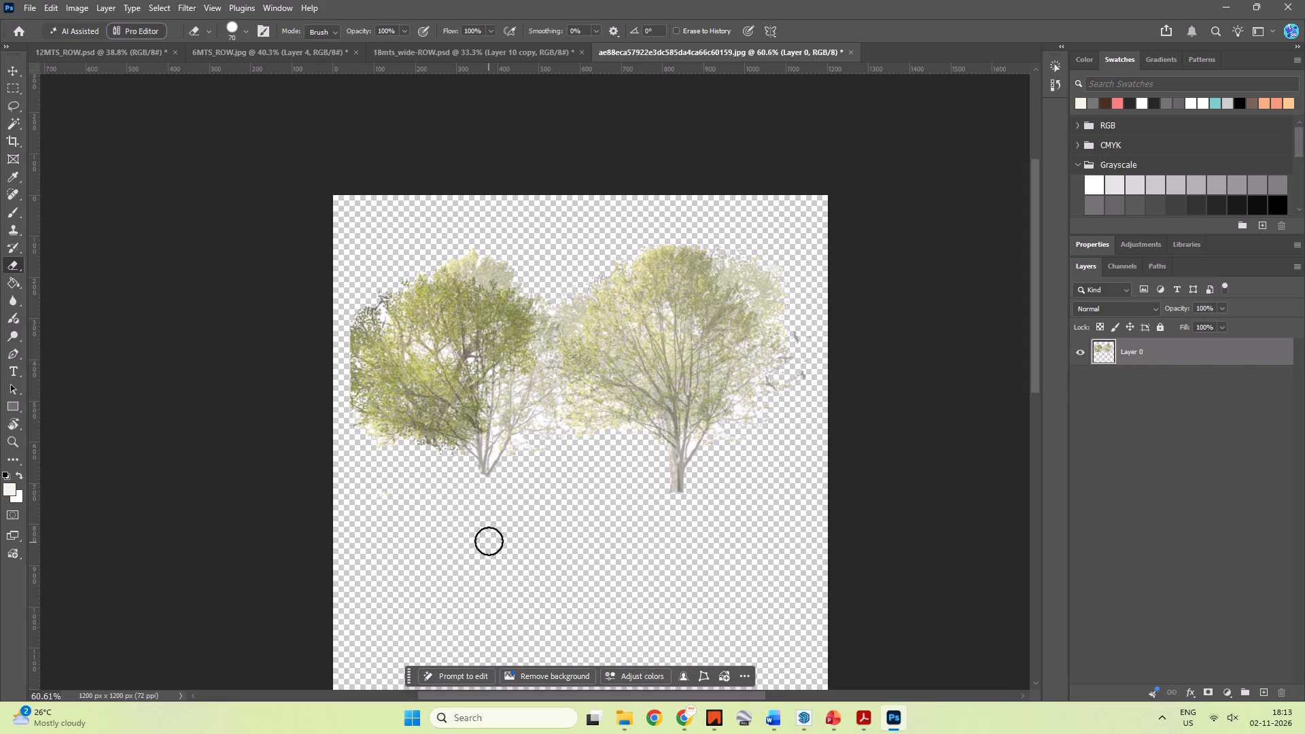
key(ctrl+z)
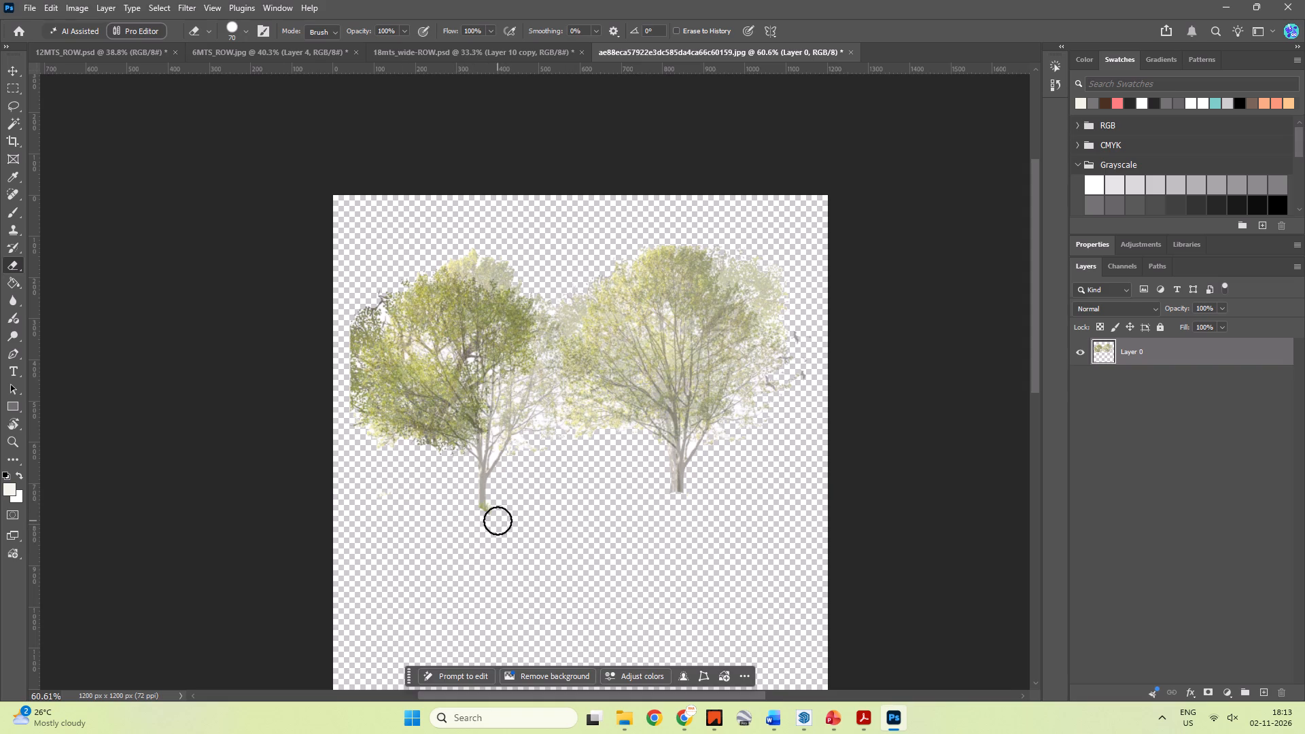
drag(494, 517, 519, 572)
Select the cleaned left tree group with a rectangular marquee and bring it into 6MTS_ROW.jpg behind the purple-flowered tree.
key(v)
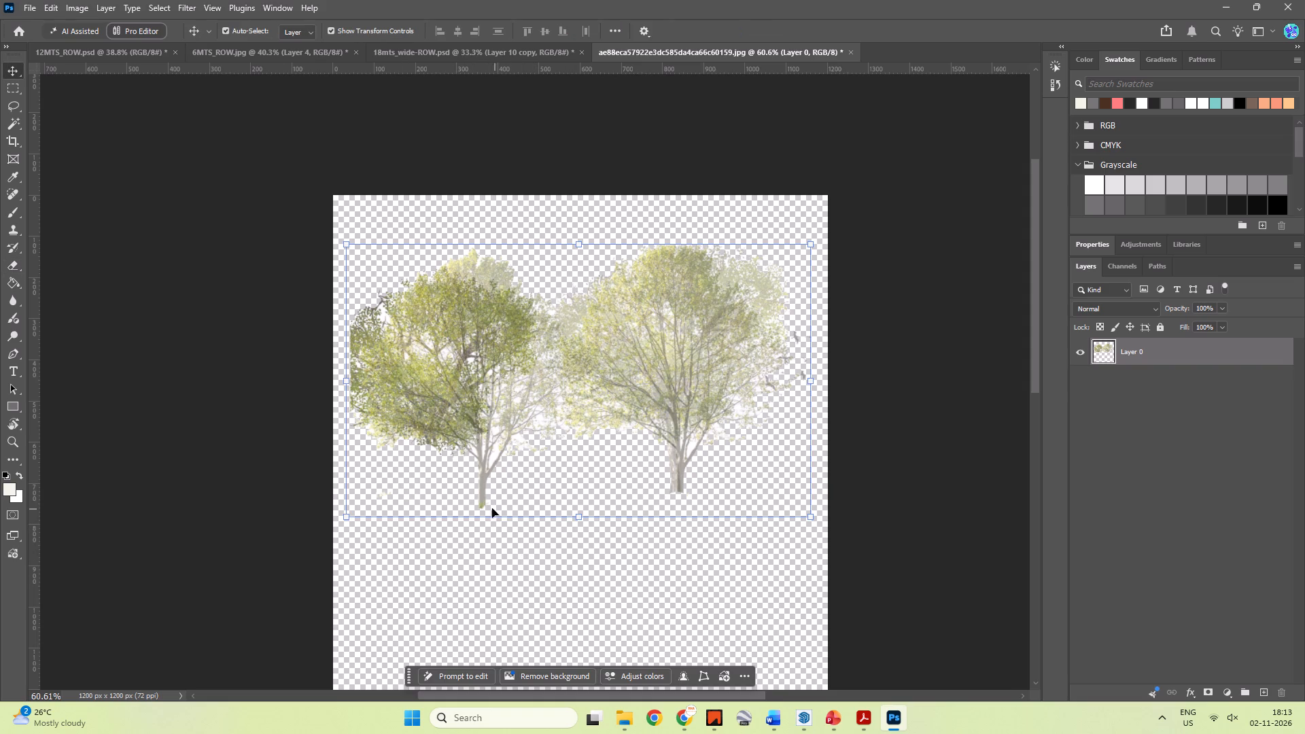
click(481, 447)
click(534, 485)
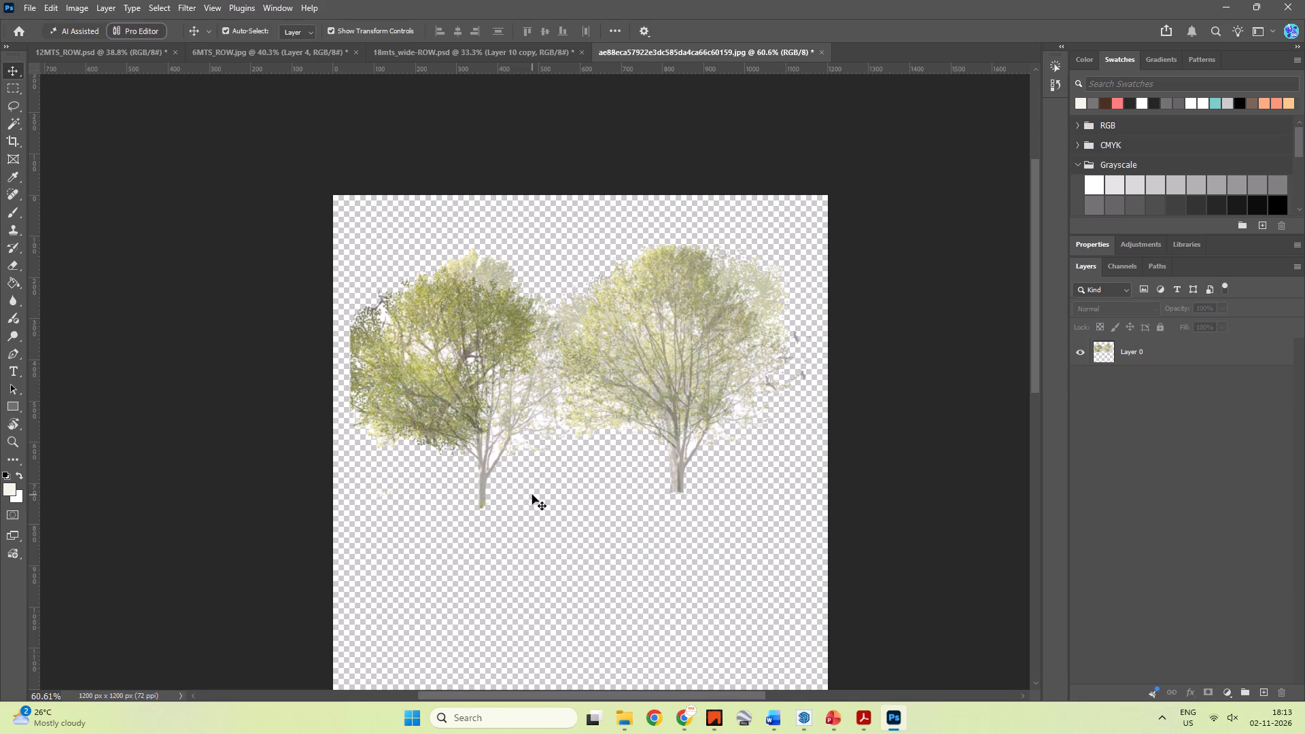
key(m)
drag(541, 512, 343, 246)
key(v)
alt+drag(451, 393, 396, 226)
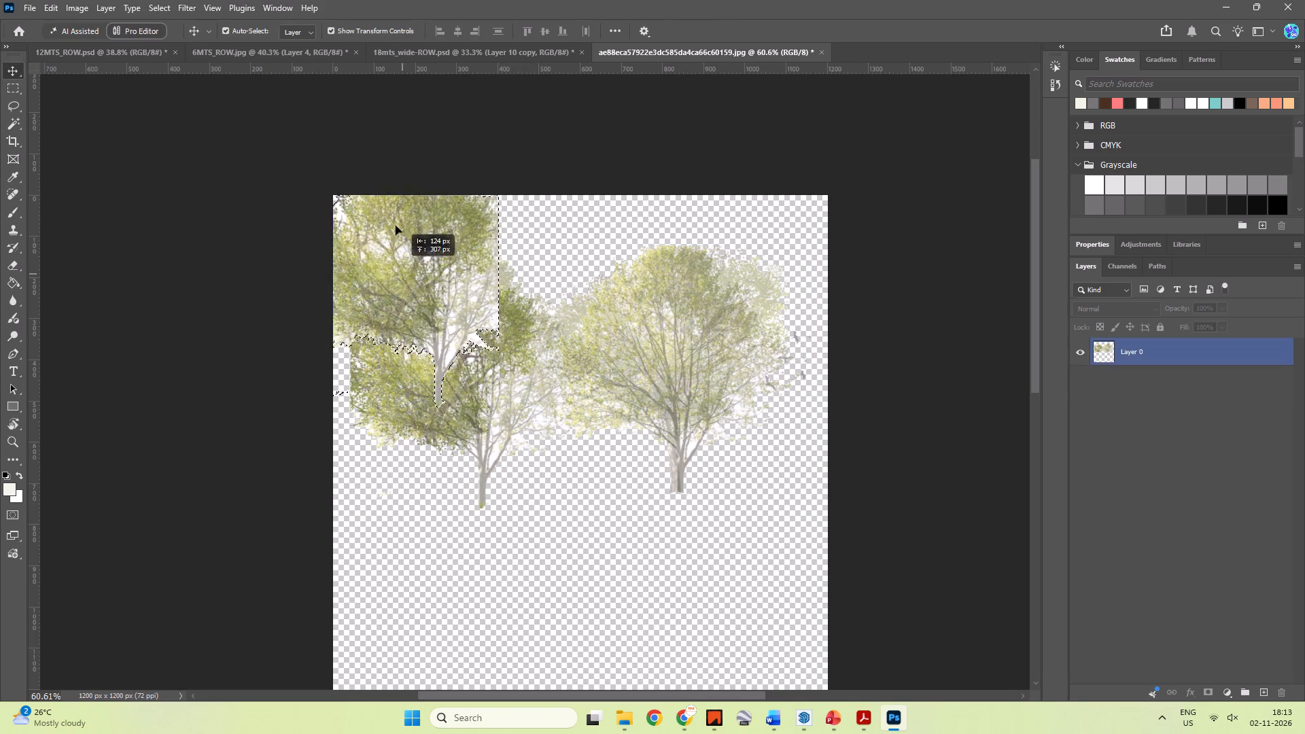
alt+drag(396, 226, 612, 338)
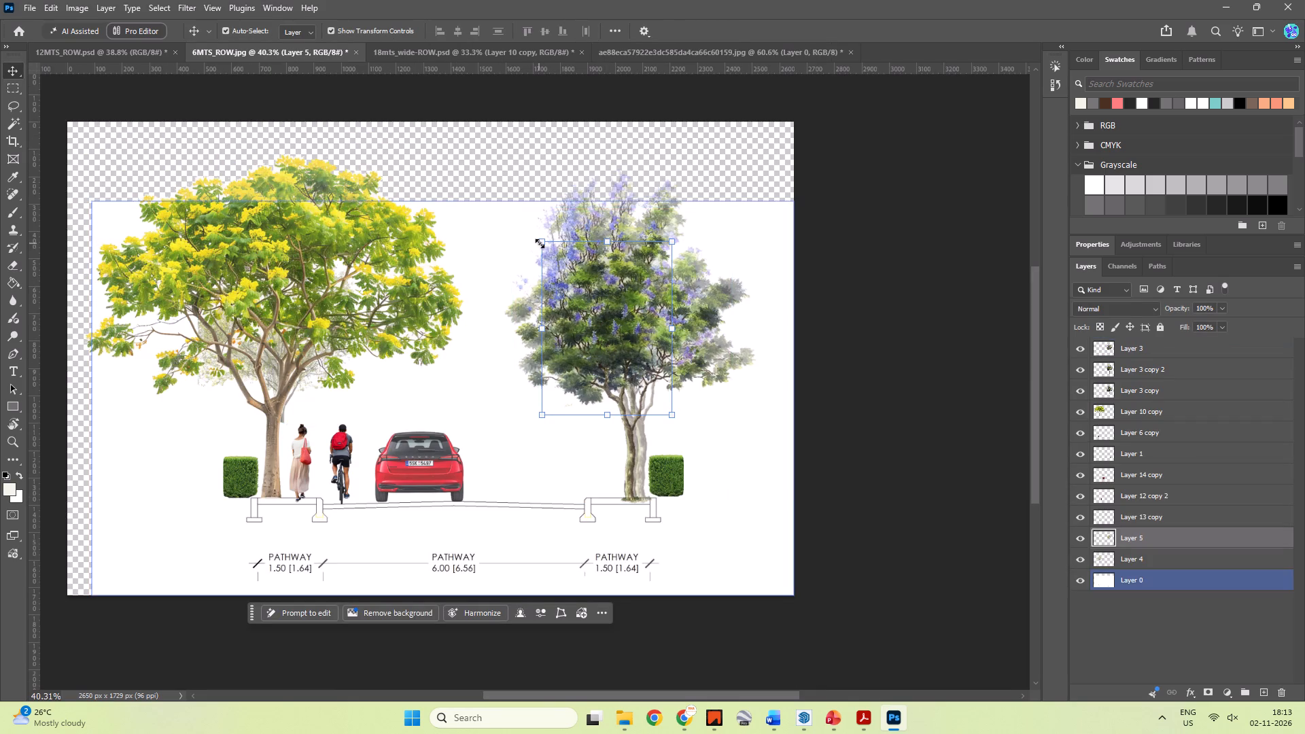
Enlarge the new tree group to about 215% width and 205% height, aligning its trunk with the purple-flowered tree's trunk.
shift+drag(540, 243, 447, 133)
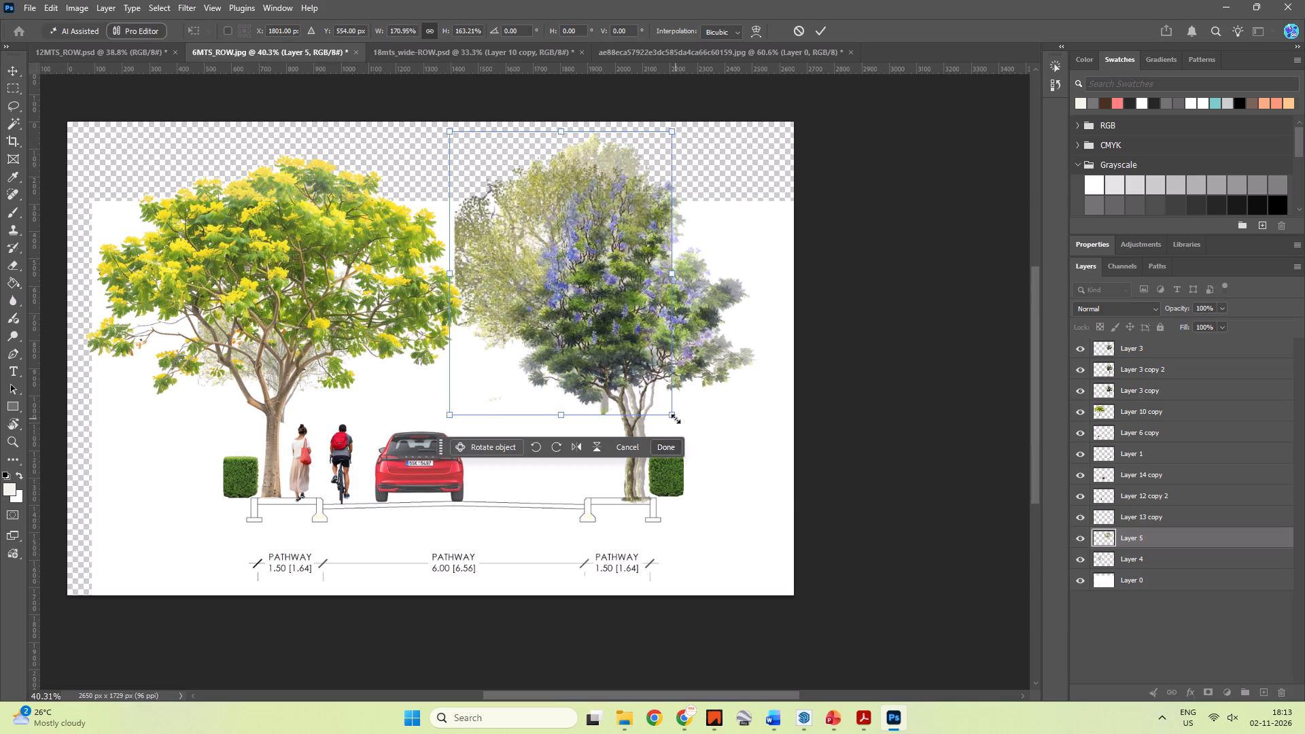
drag(674, 418, 728, 494)
drag(667, 414, 652, 423)
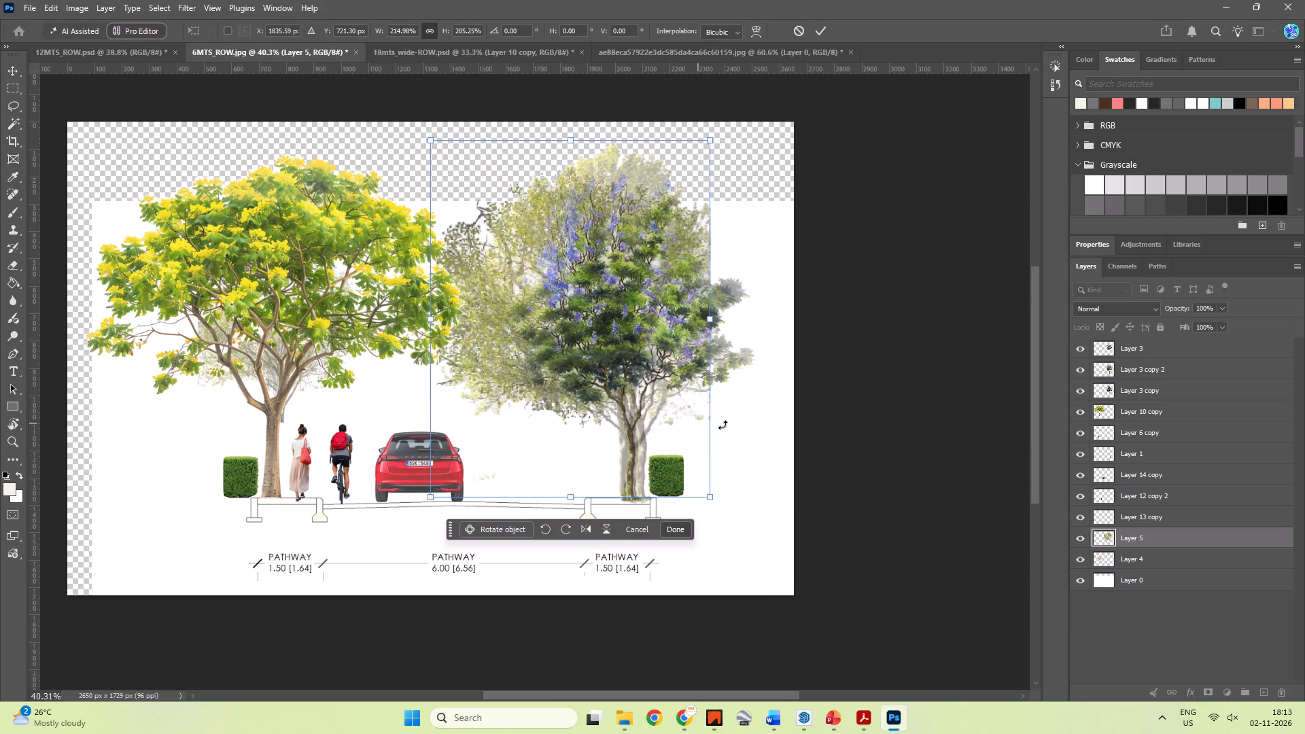
drag(508, 355, 514, 356)
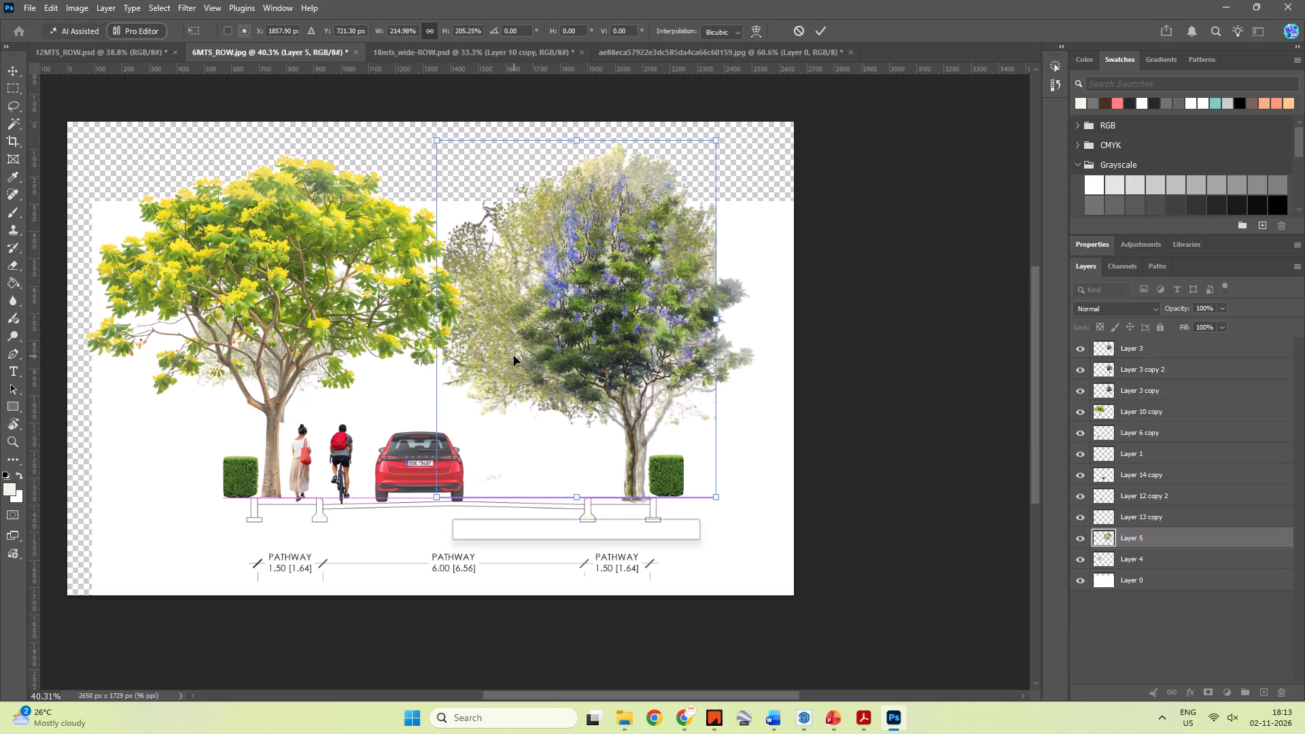
Reduce the opacity of both background tree layers, Layer 5 and Layer 4, to about 54%.
shift+click(1151, 561)
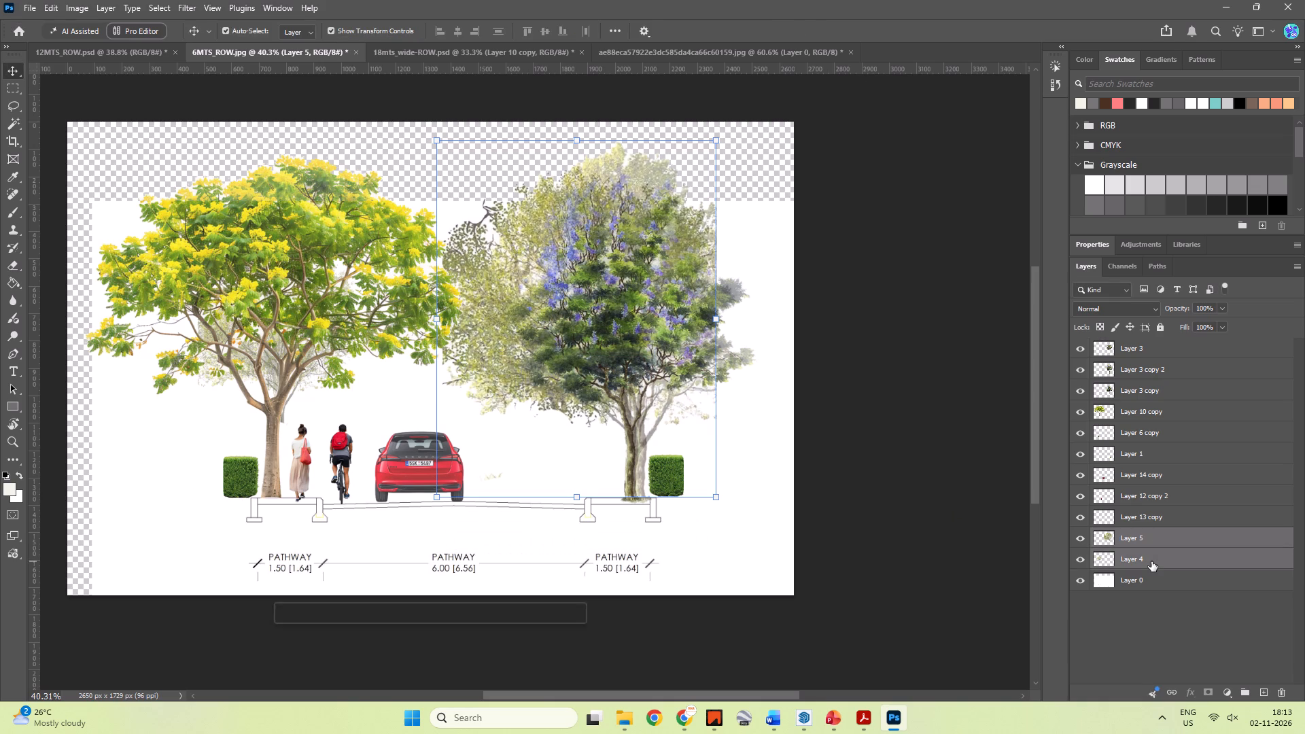
click(1219, 310)
drag(1215, 324, 1200, 322)
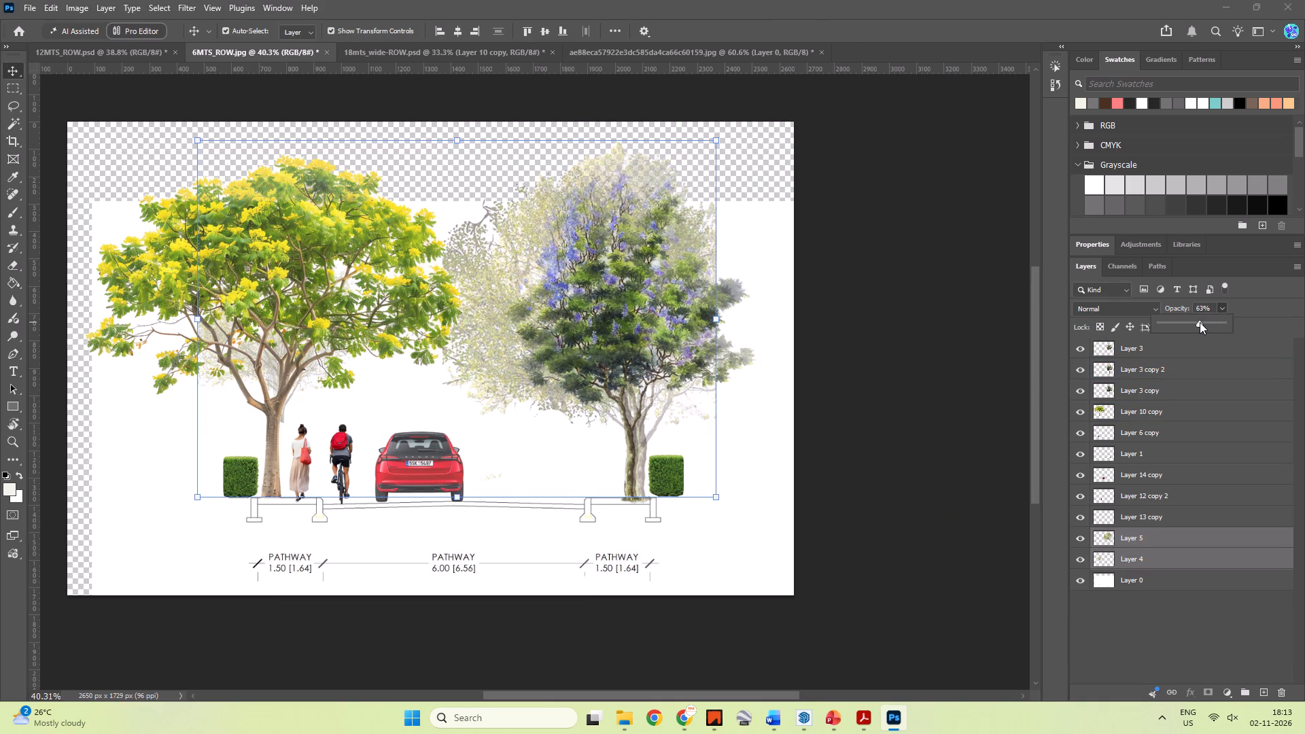
drag(1200, 322, 1194, 321)
click(1011, 430)
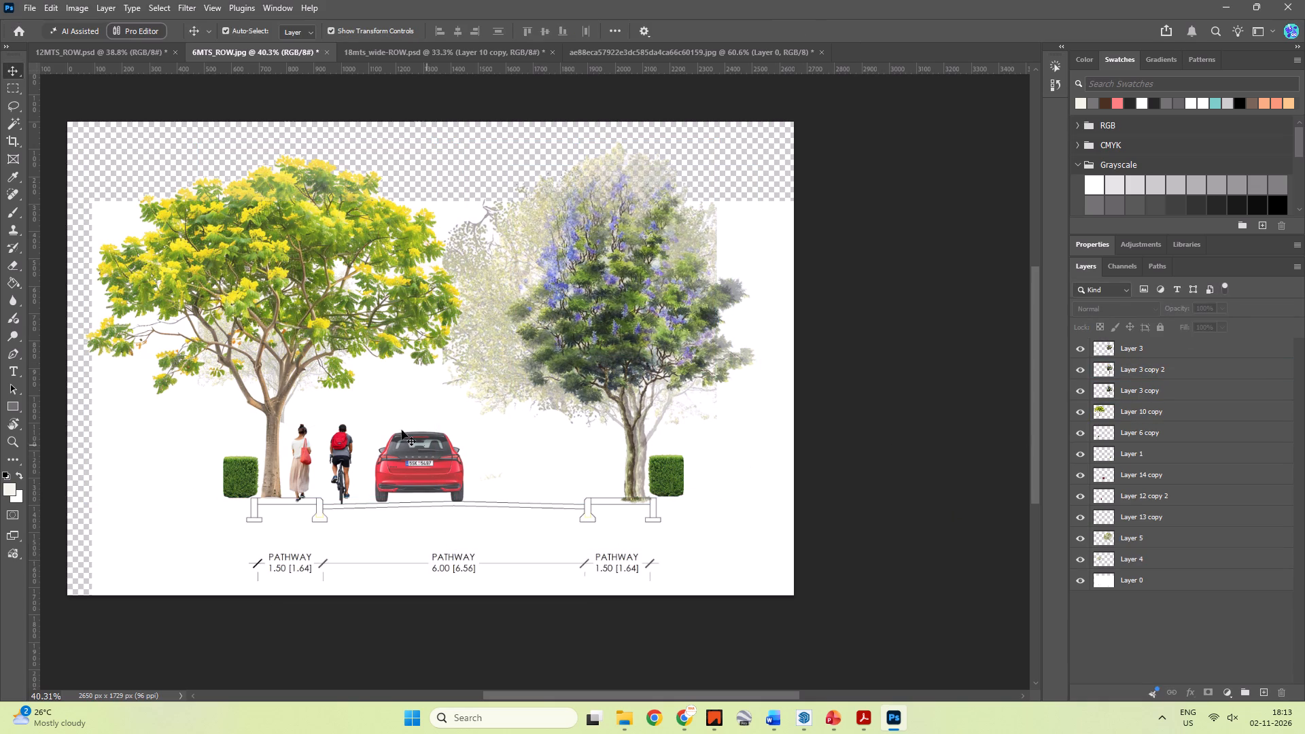
Enlarge the Layer 4 background tree to about 212% and position it behind the yellow-flowered tree at ground level.
click(271, 372)
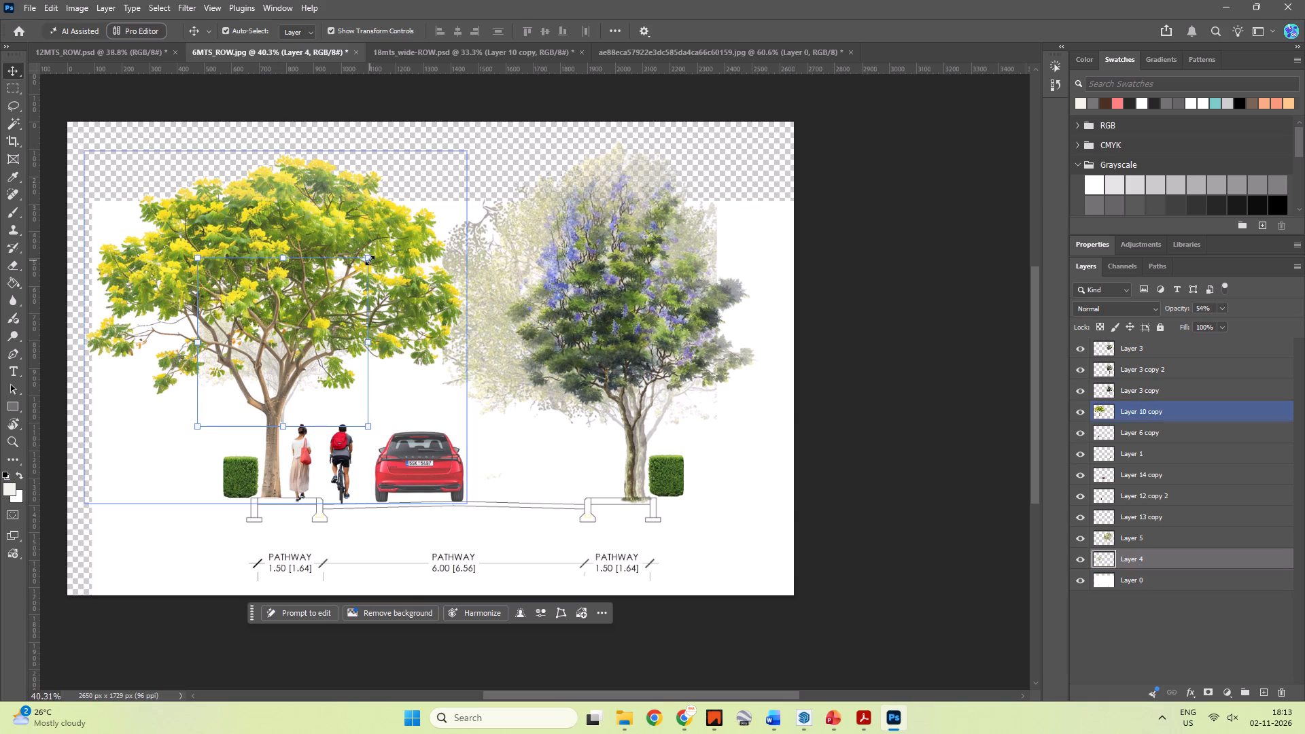
drag(370, 260, 445, 144)
drag(336, 402, 279, 448)
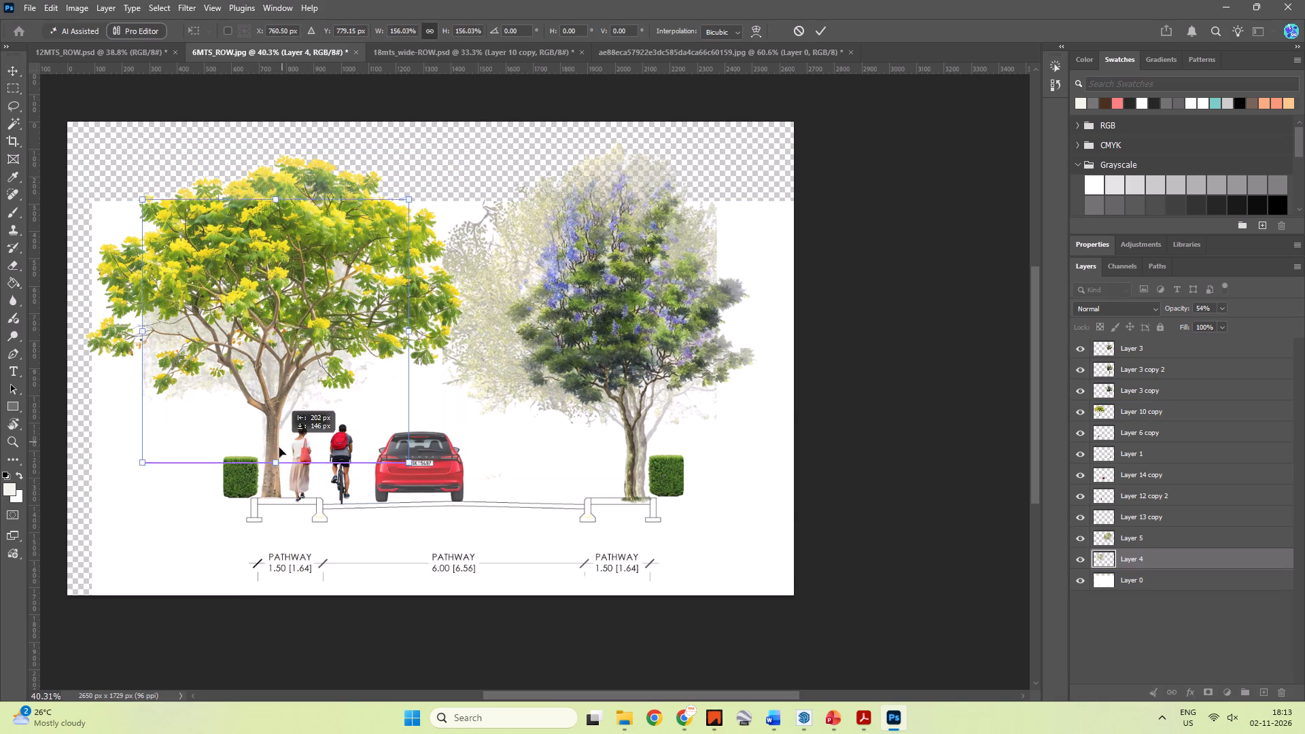
drag(279, 448, 277, 471)
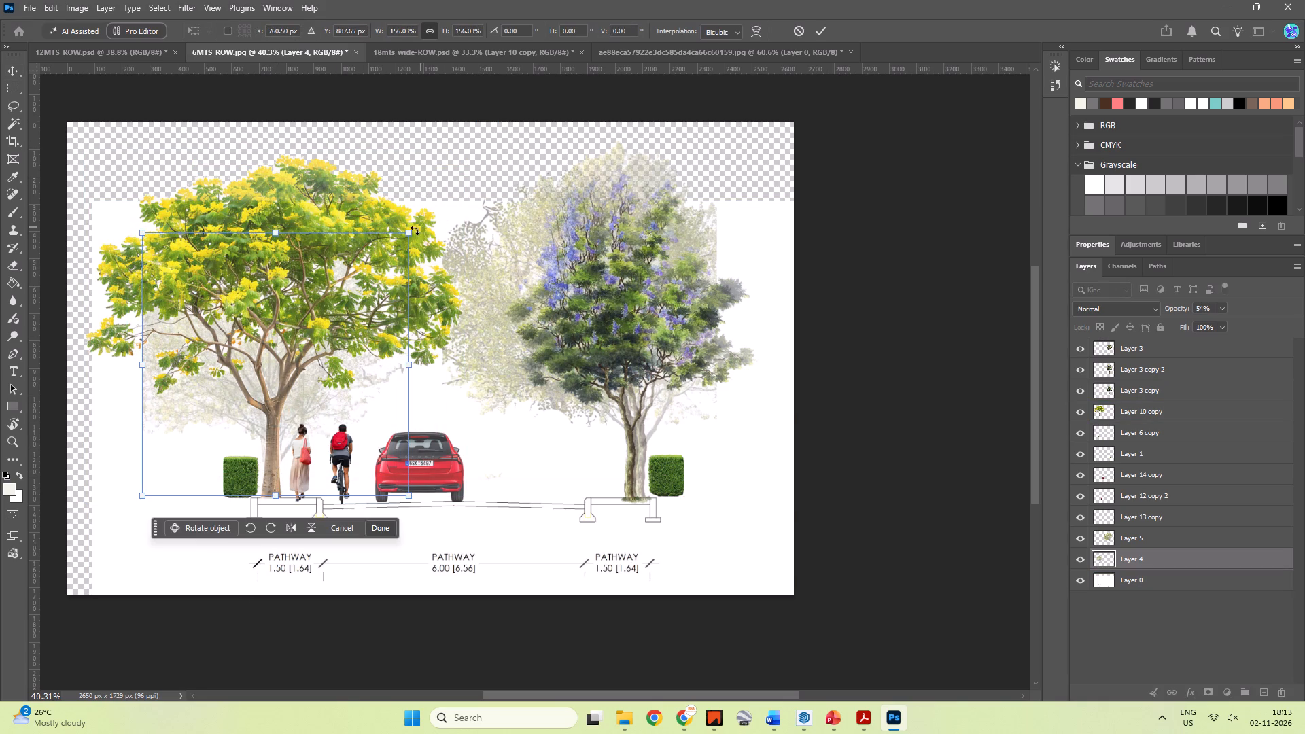
drag(408, 234, 470, 104)
drag(352, 417, 348, 415)
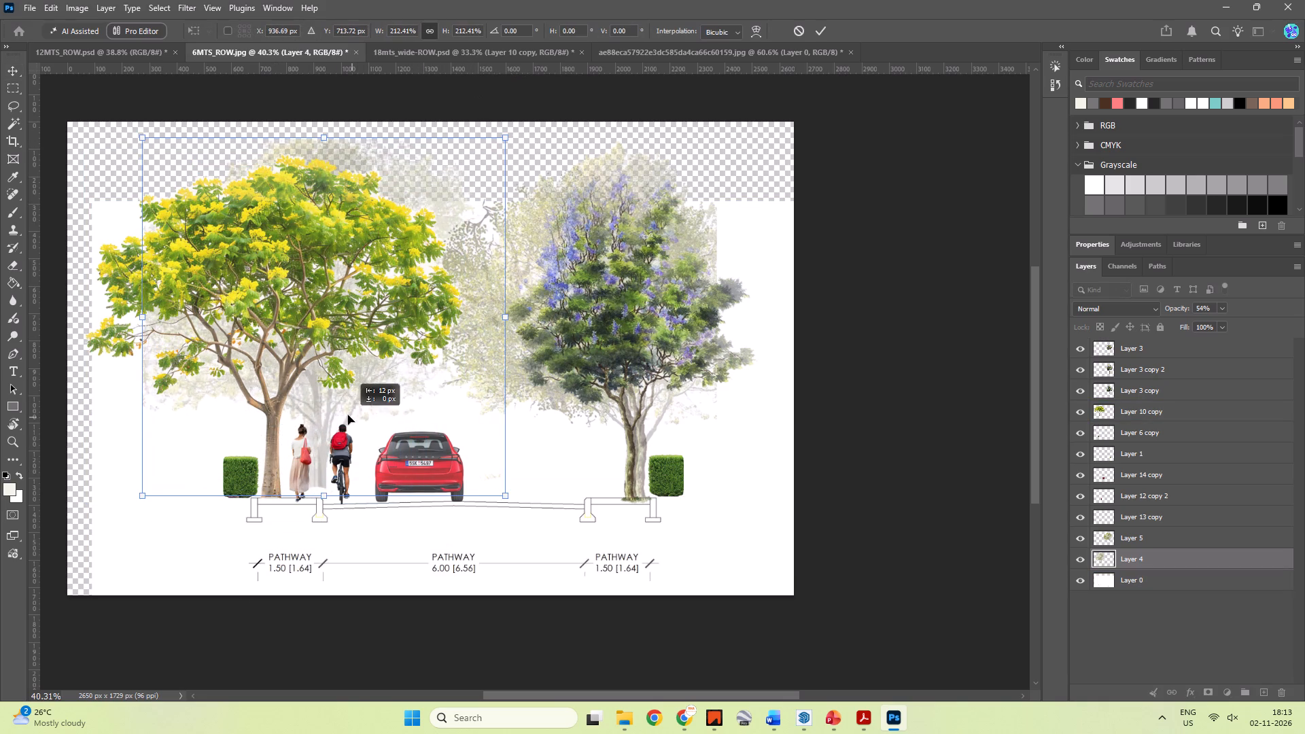
drag(348, 415, 310, 417)
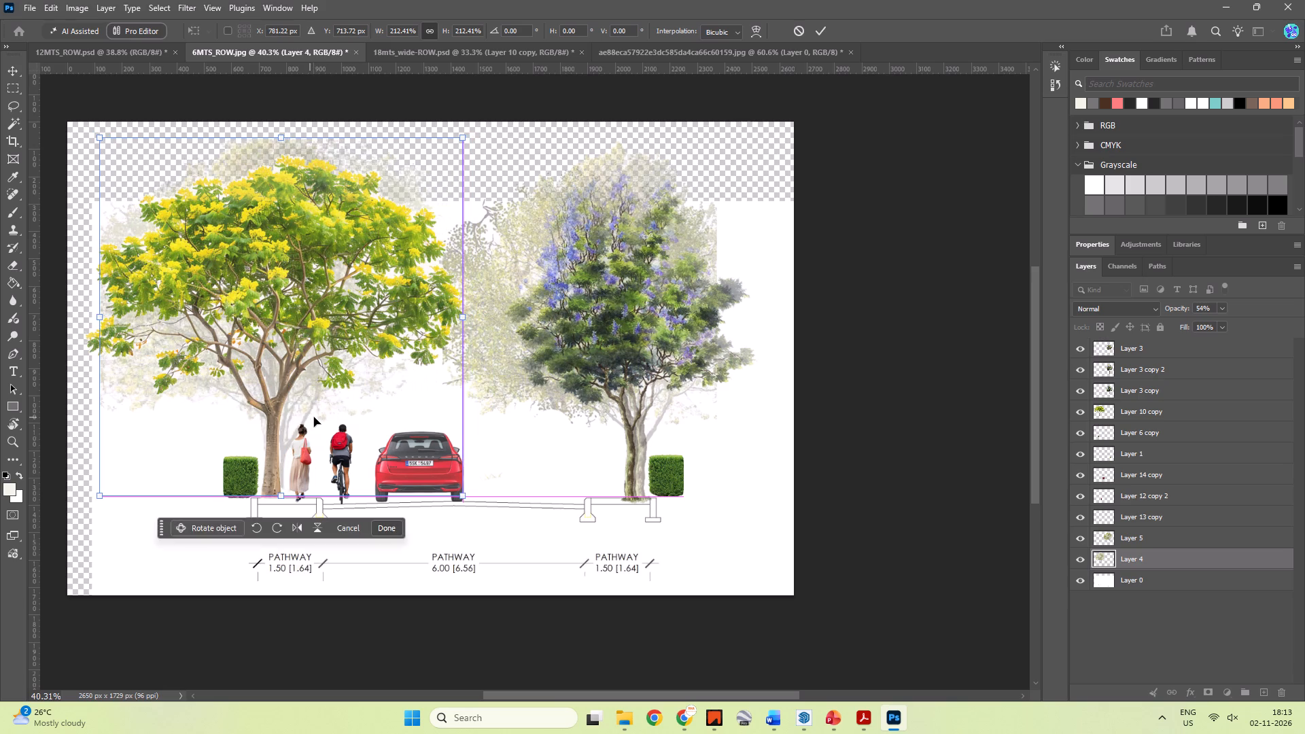
click(840, 396)
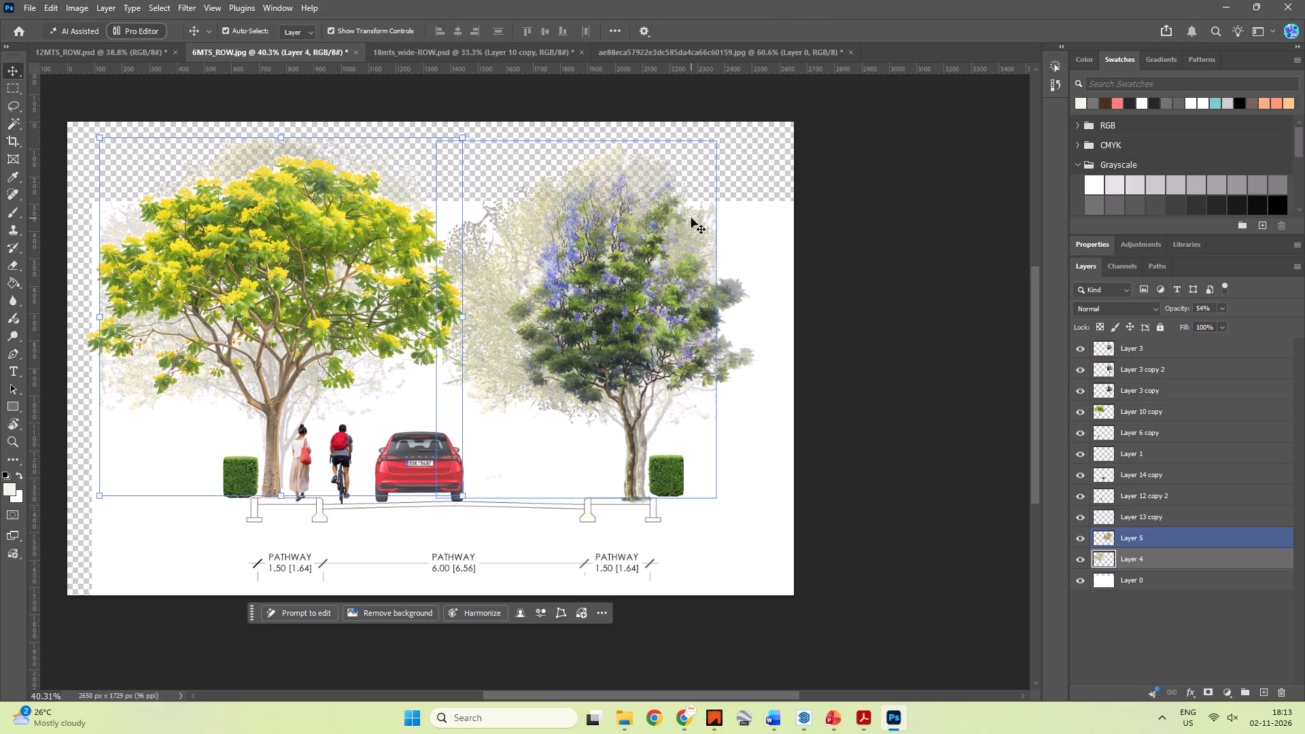
click(691, 218)
click(871, 330)
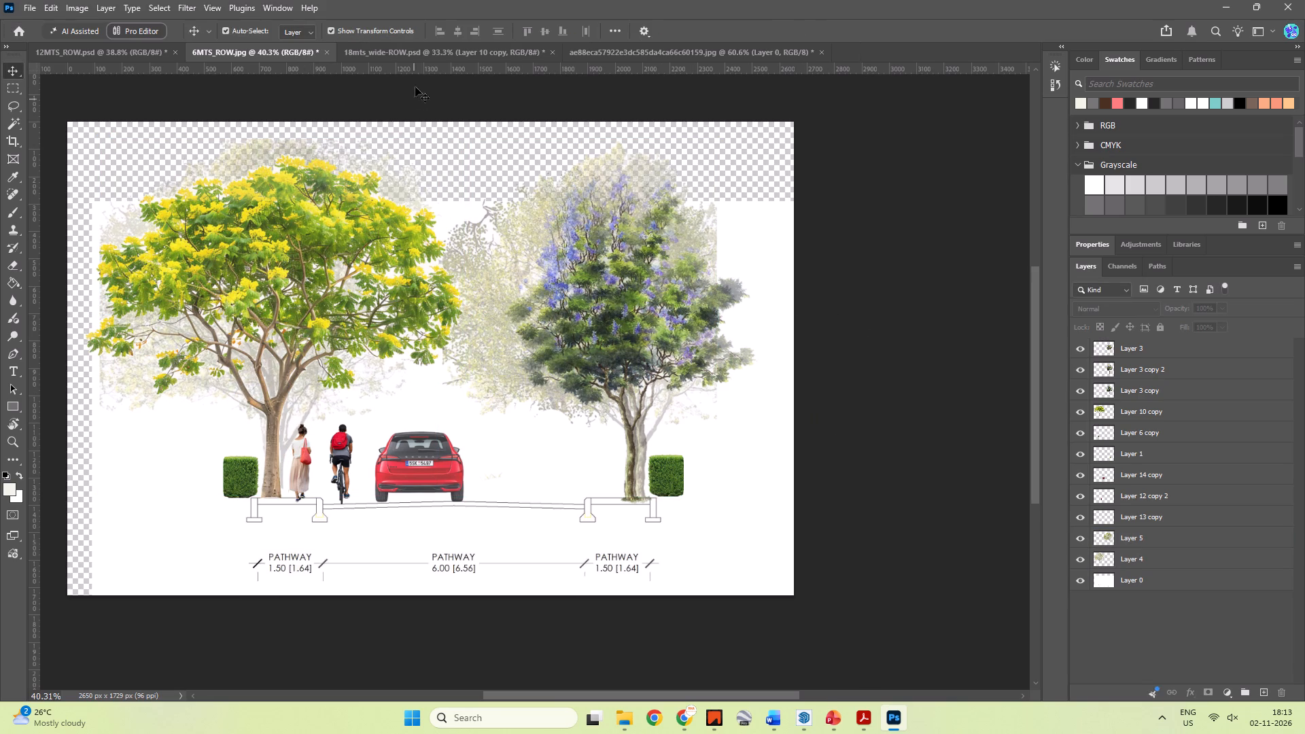
Copy the textured backdrop, Layer 17, from 18mts_wide-ROW.psd into 6MTS_ROW.jpg directly above Layer 0.
click(405, 53)
click(482, 264)
click(534, 277)
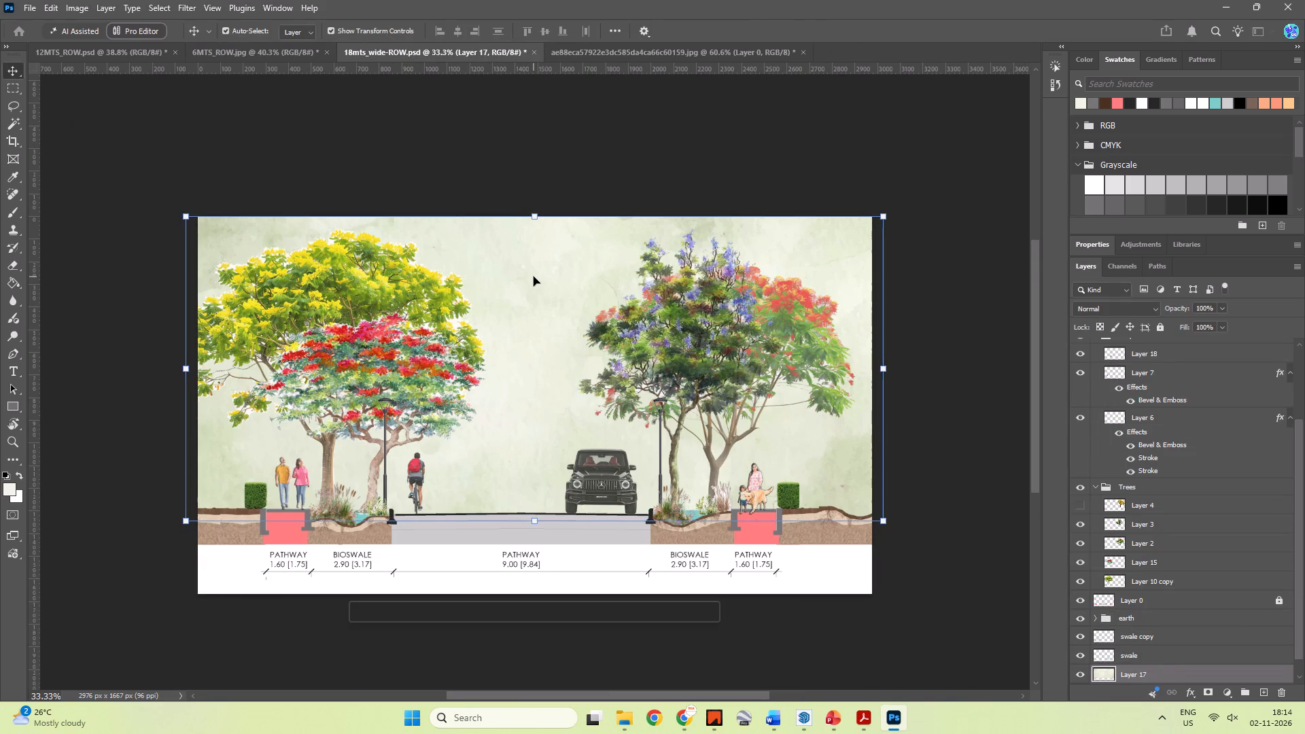
key(ctrl+c)
click(661, 52)
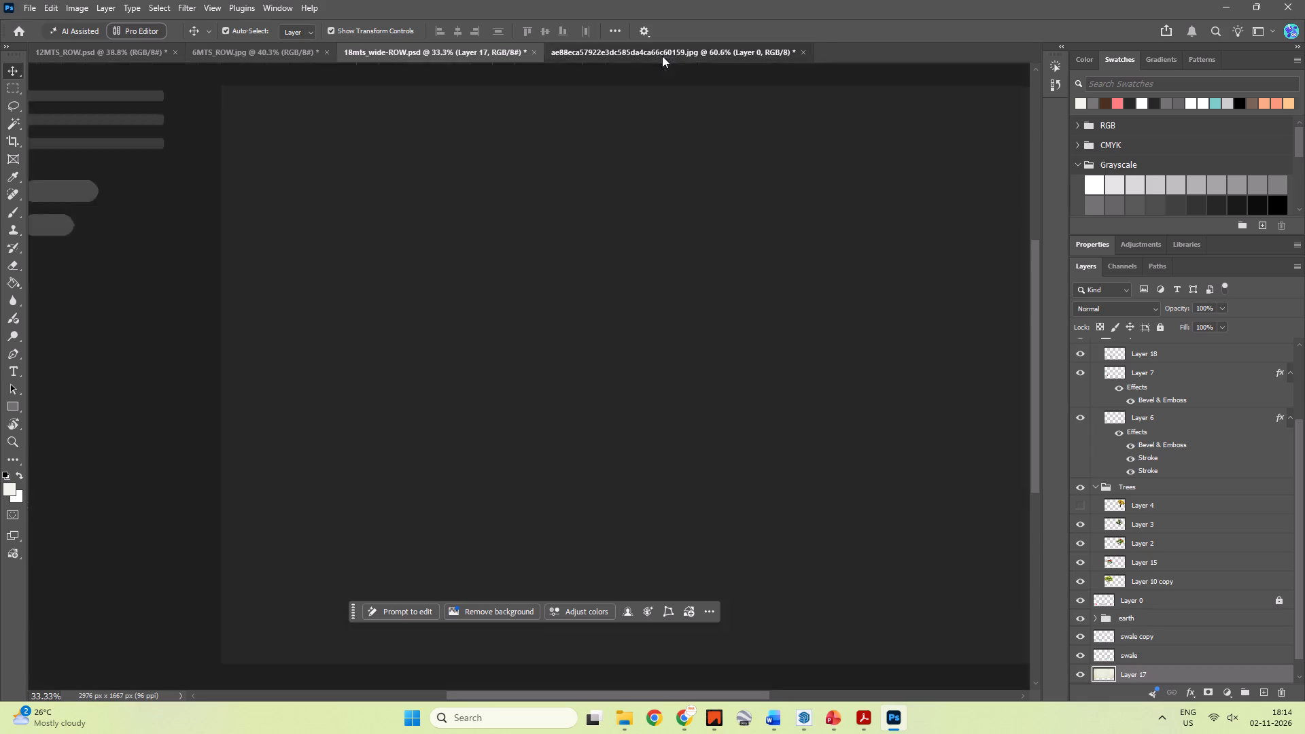
click(235, 50)
click(936, 418)
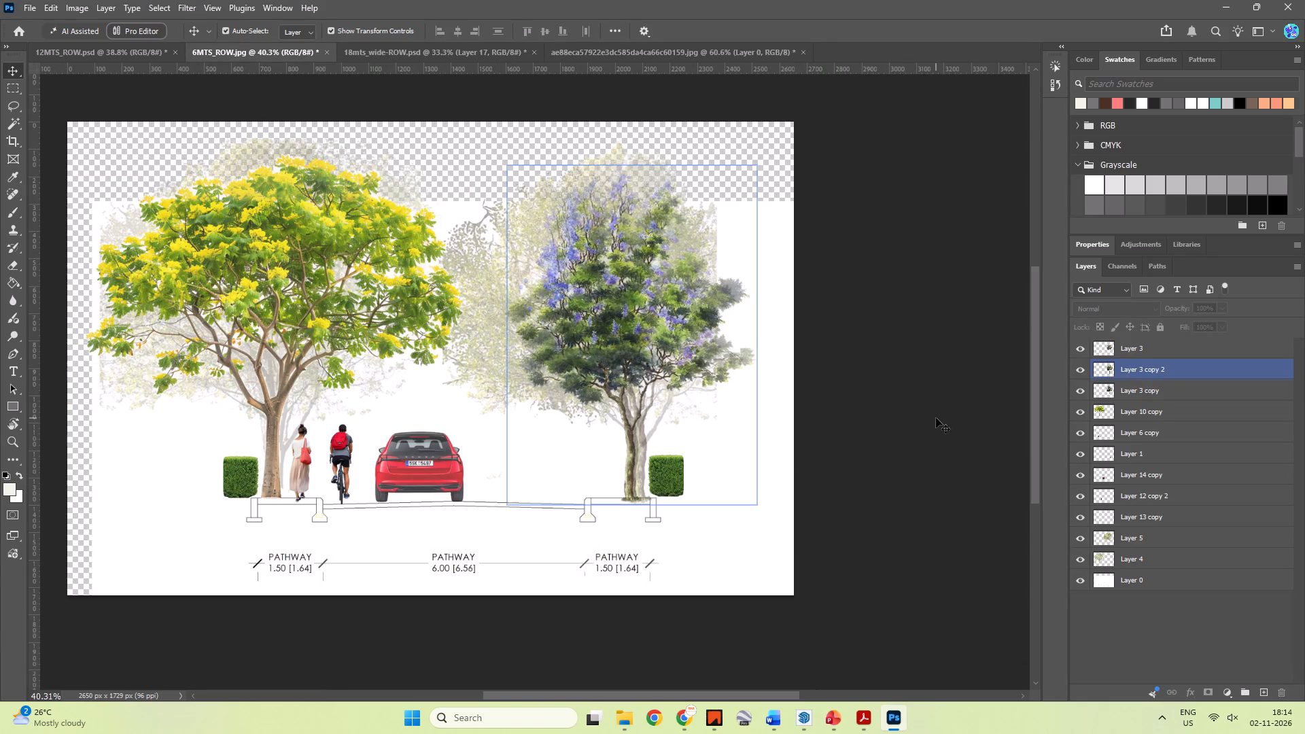
click(1141, 582)
key(ctrl+v)
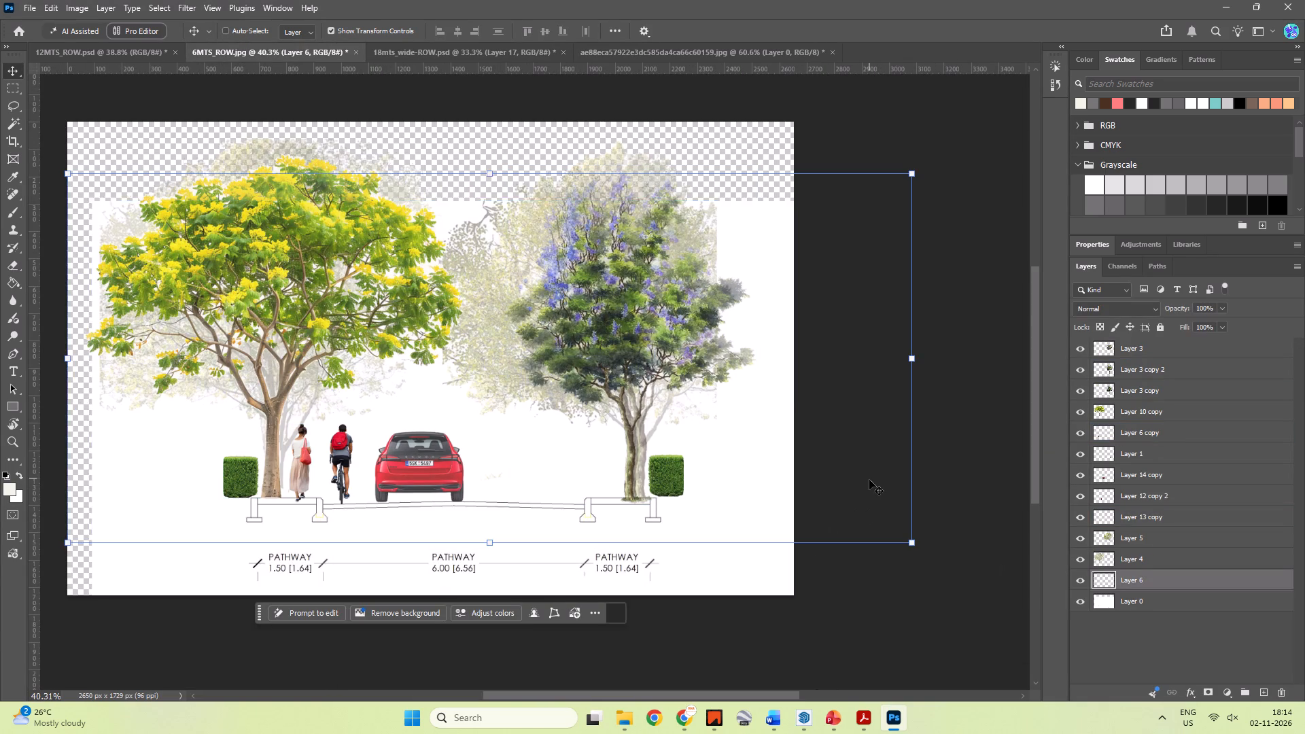
Move the pasted backdrop up behind the trees, flush with the canvas's left edge and its base just below the road surface.
drag(794, 442, 791, 402)
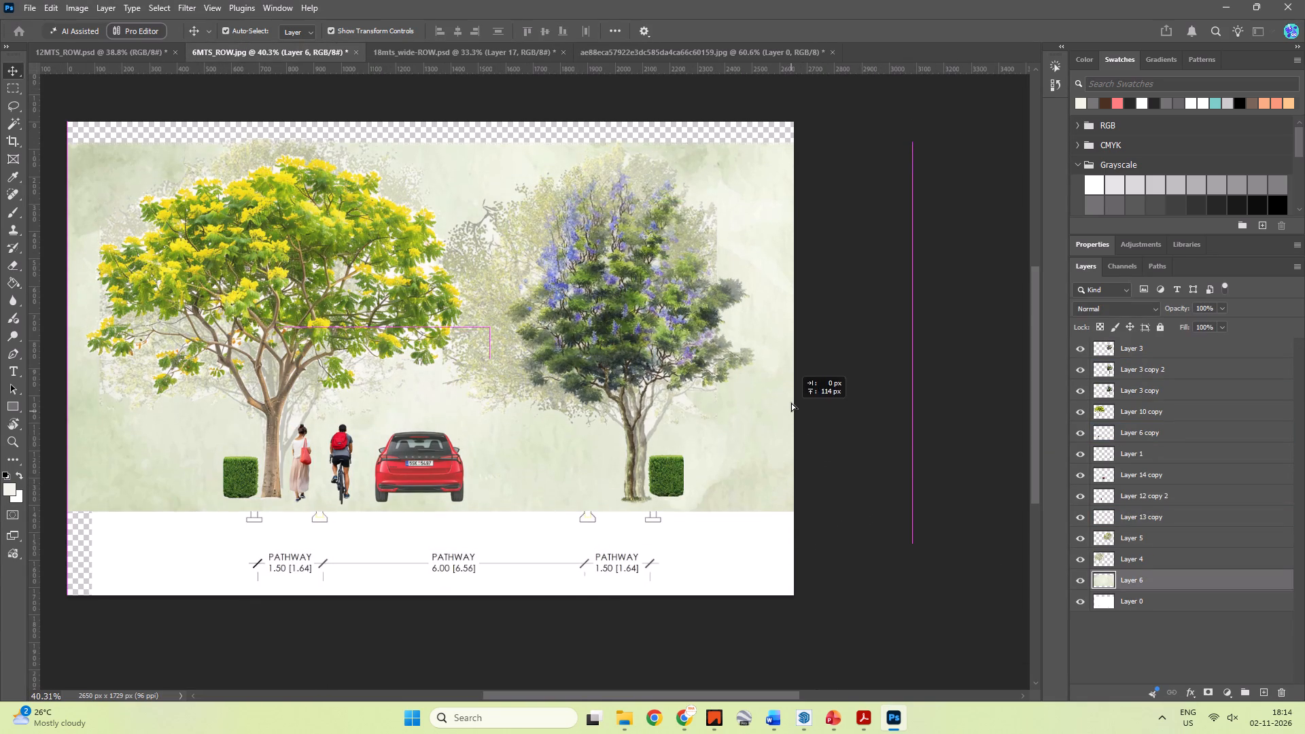
drag(791, 402, 793, 398)
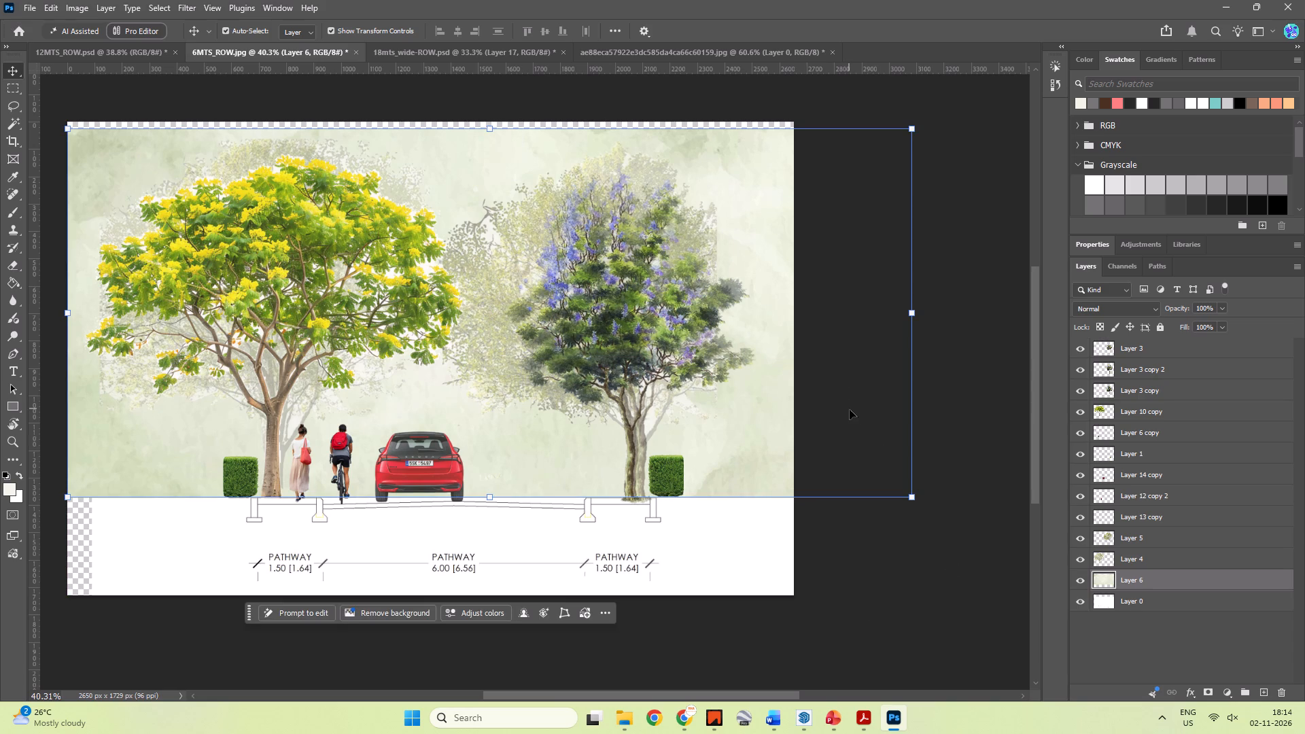
drag(775, 406, 775, 400)
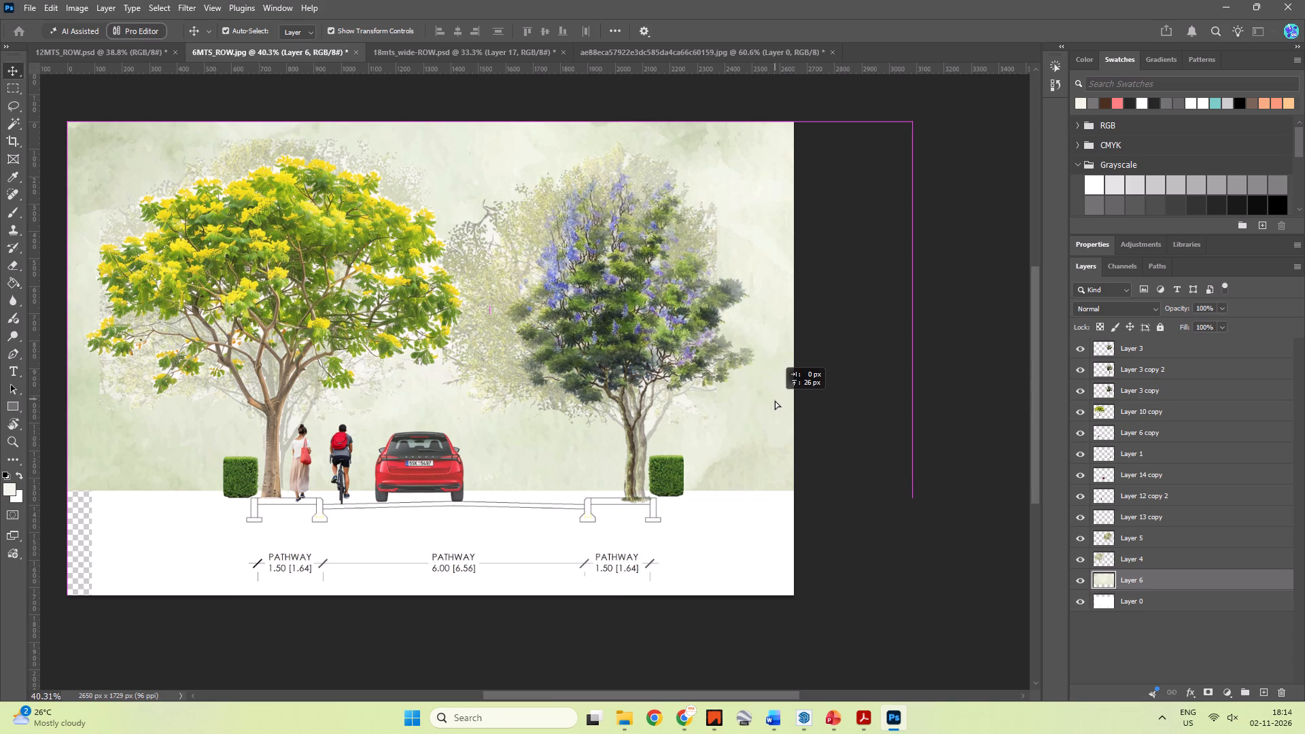
drag(775, 400, 776, 430)
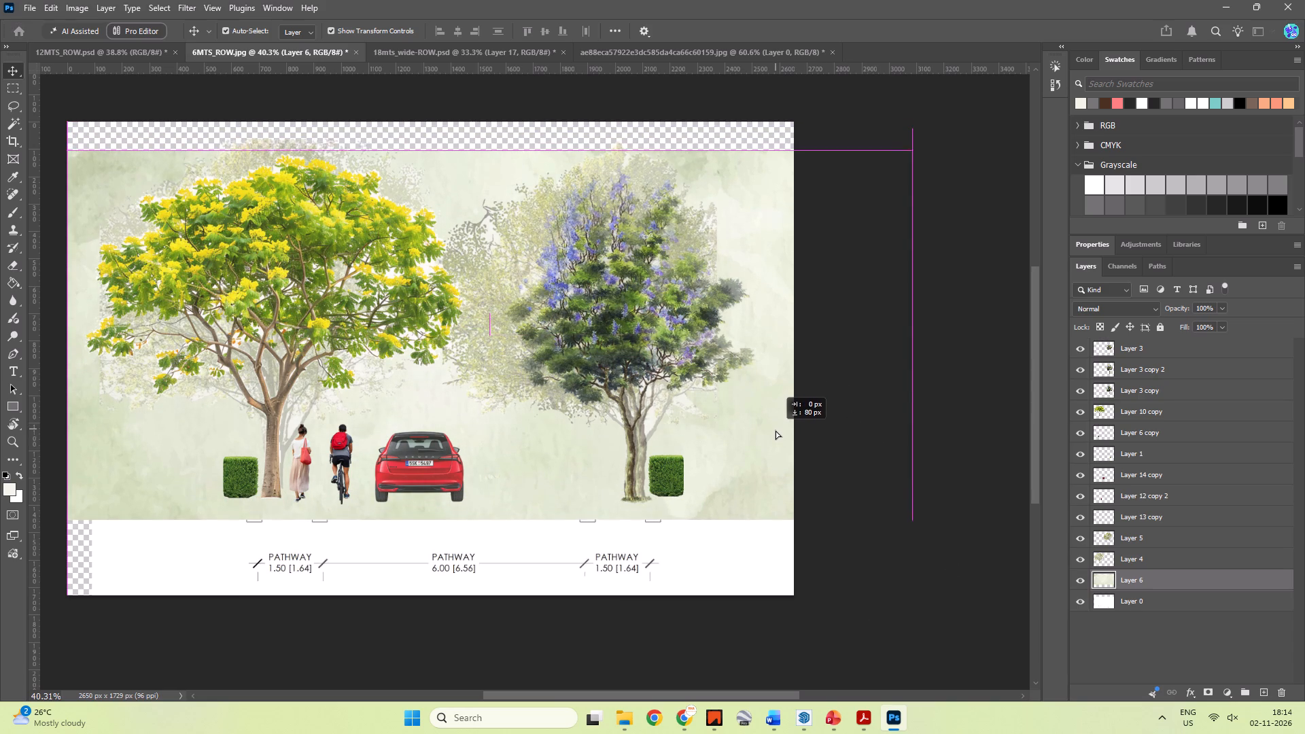
drag(776, 430, 776, 419)
Hide every layer except Layer 0 to isolate the road section line drawing.
click(1181, 604)
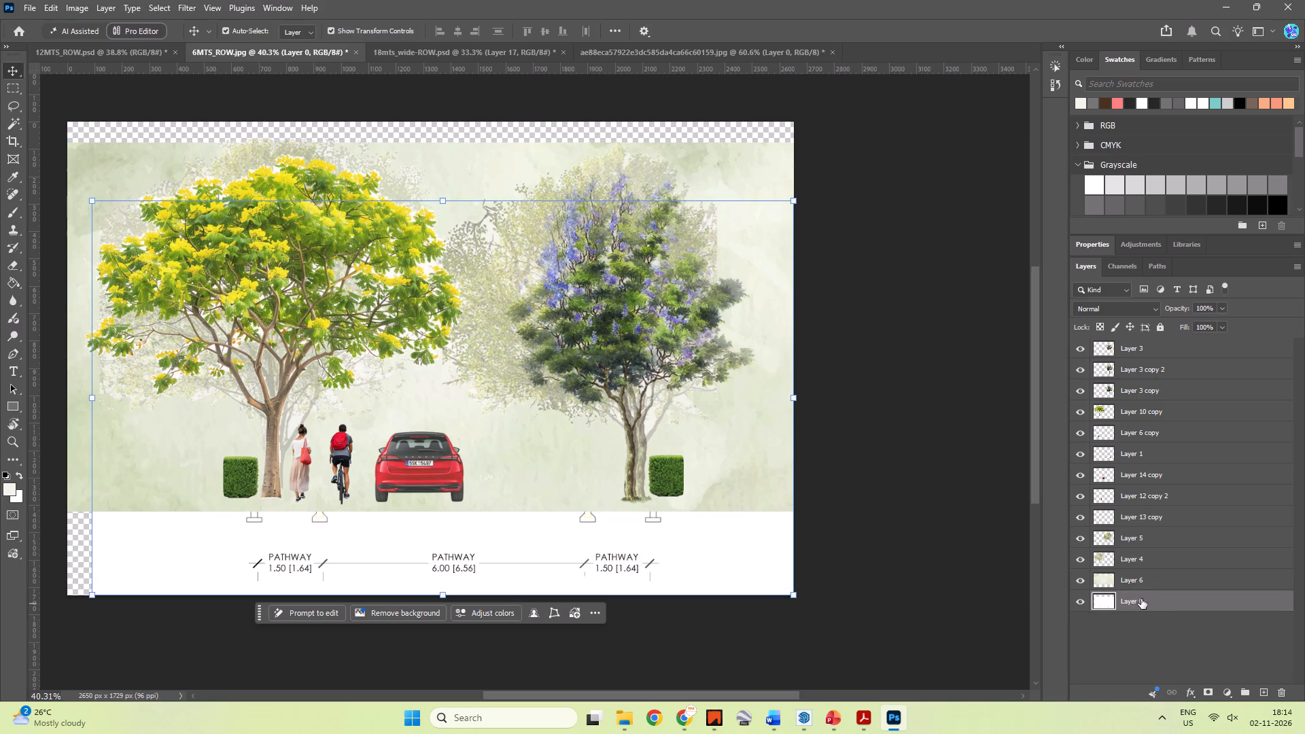
click(1081, 584)
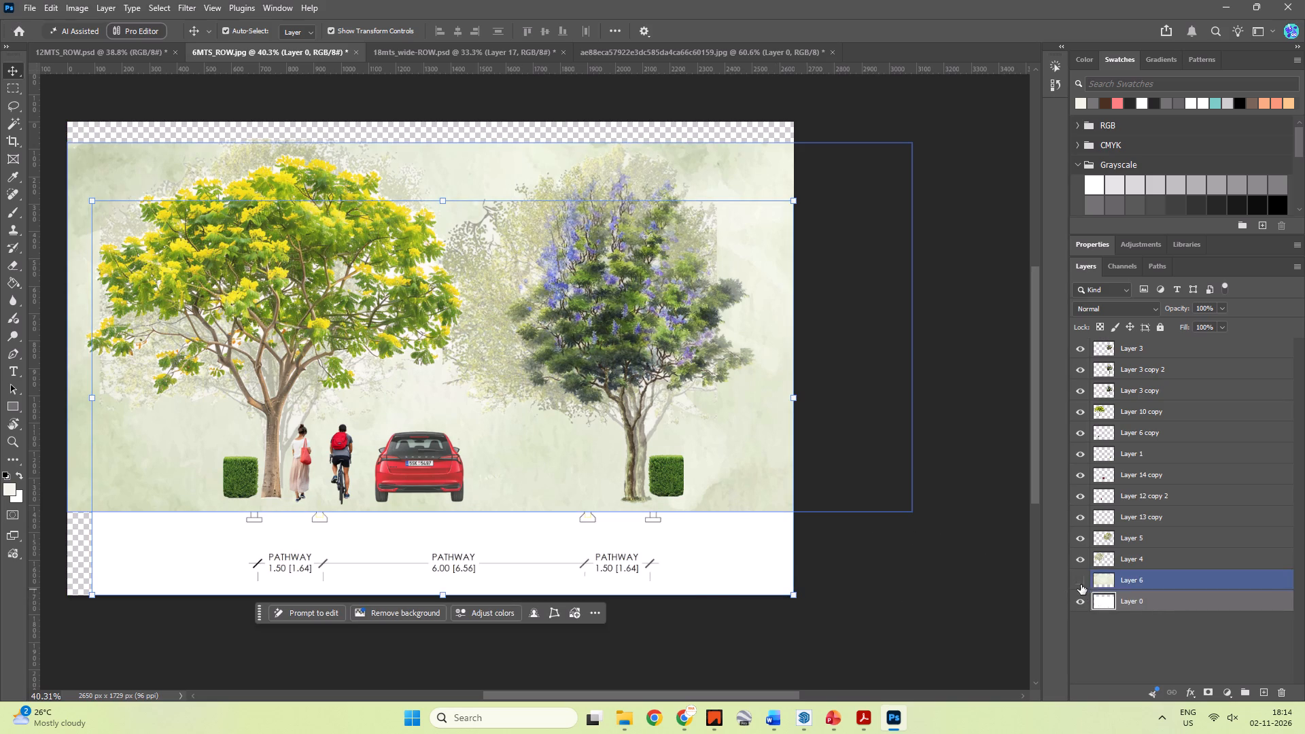
shift+click(1079, 353)
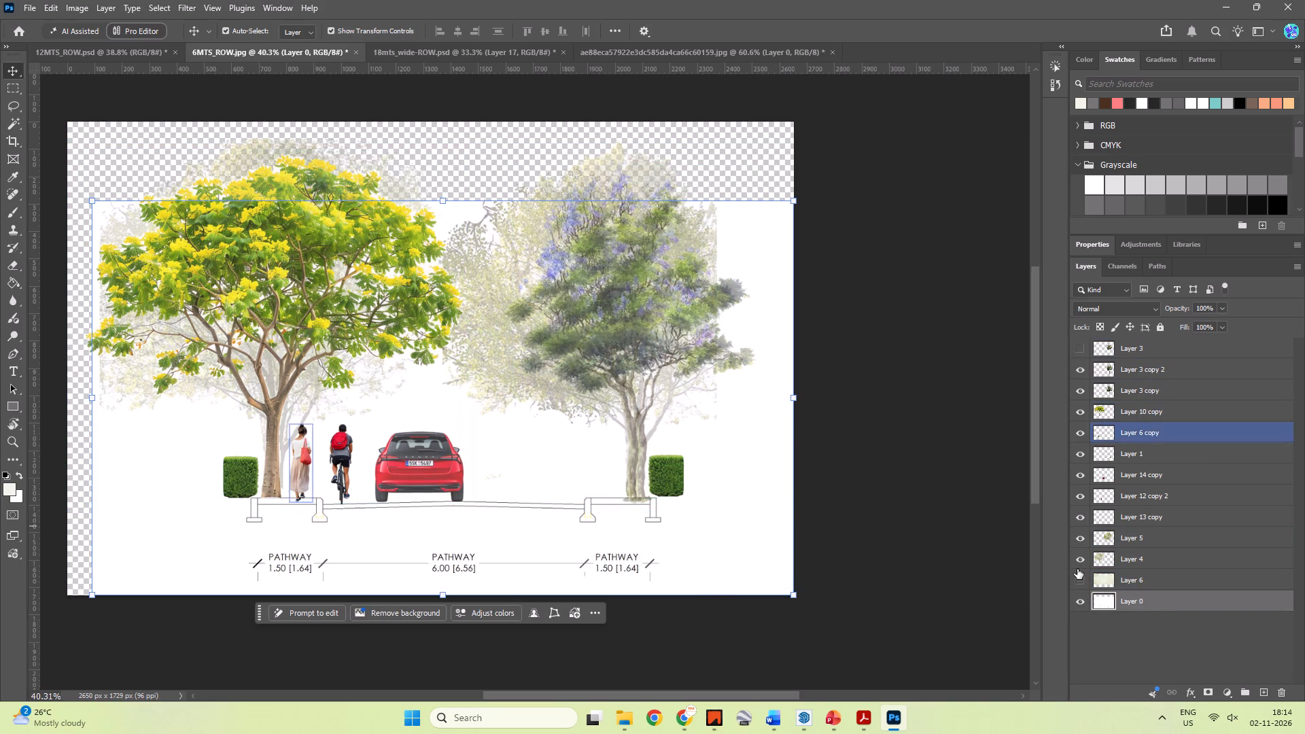
shift+drag(1081, 558, 1077, 340)
click(930, 459)
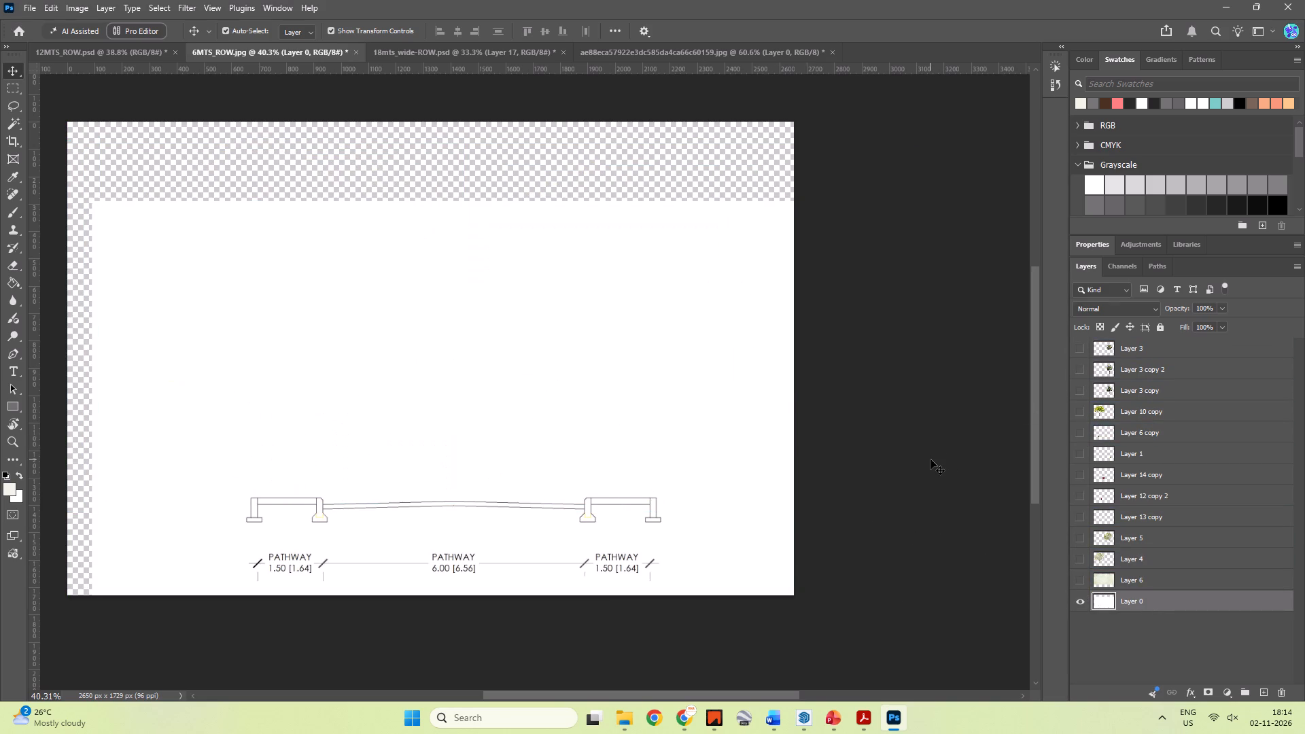
Select the white background of Layer 0 with the Magic Wand, delete it and clear the selection.
key(w)
click(629, 368)
key(Escape)
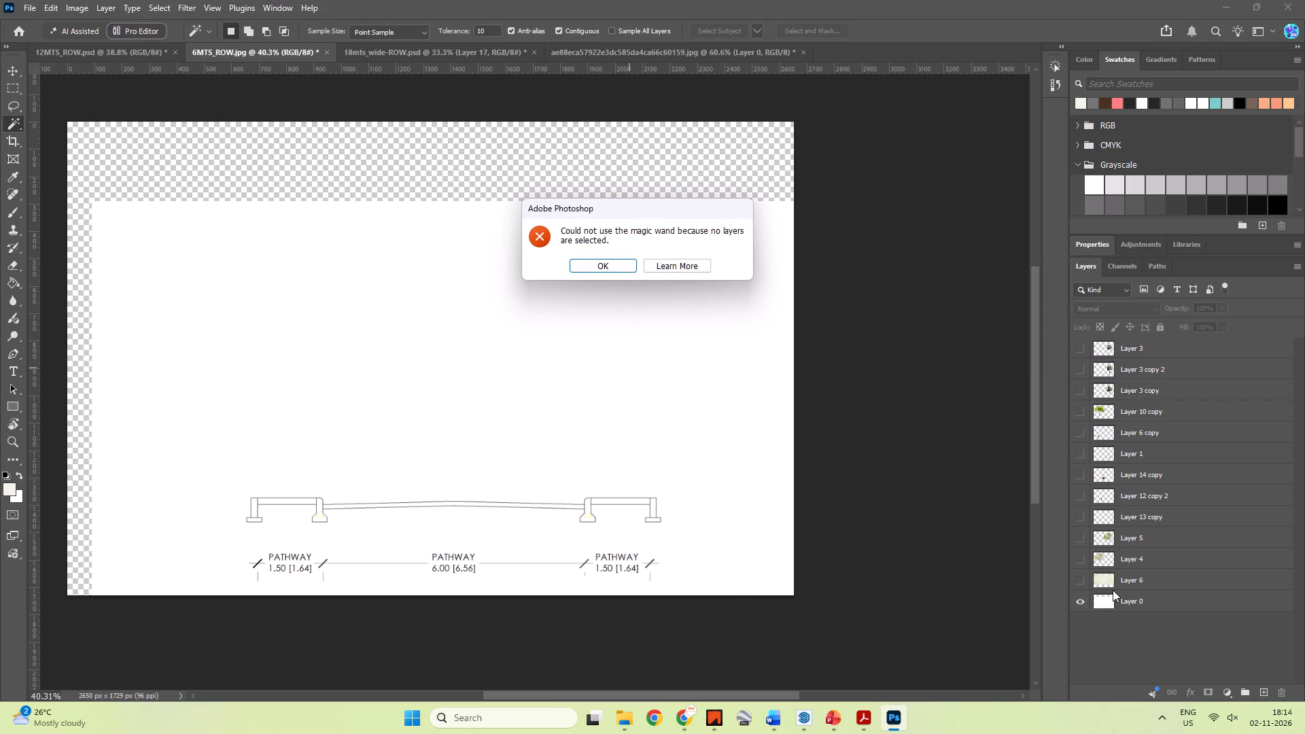
click(610, 260)
click(1167, 601)
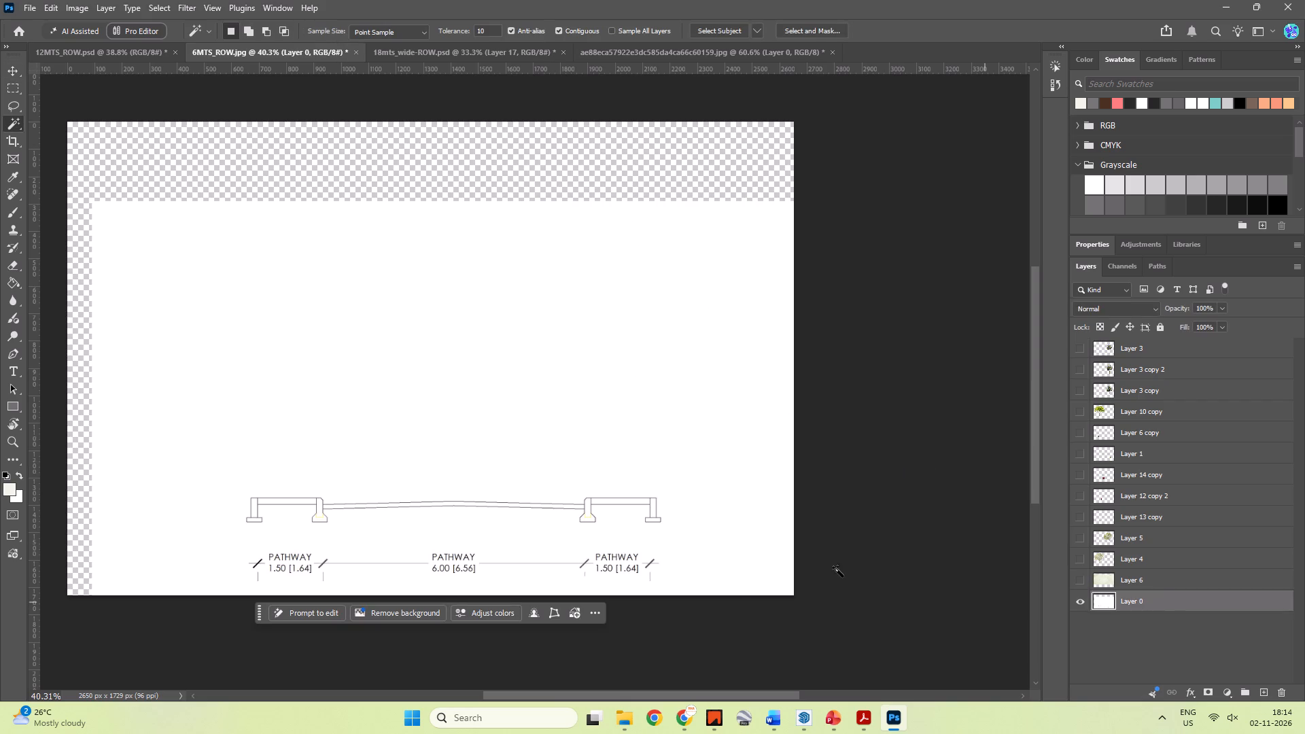
key(w)
click(545, 419)
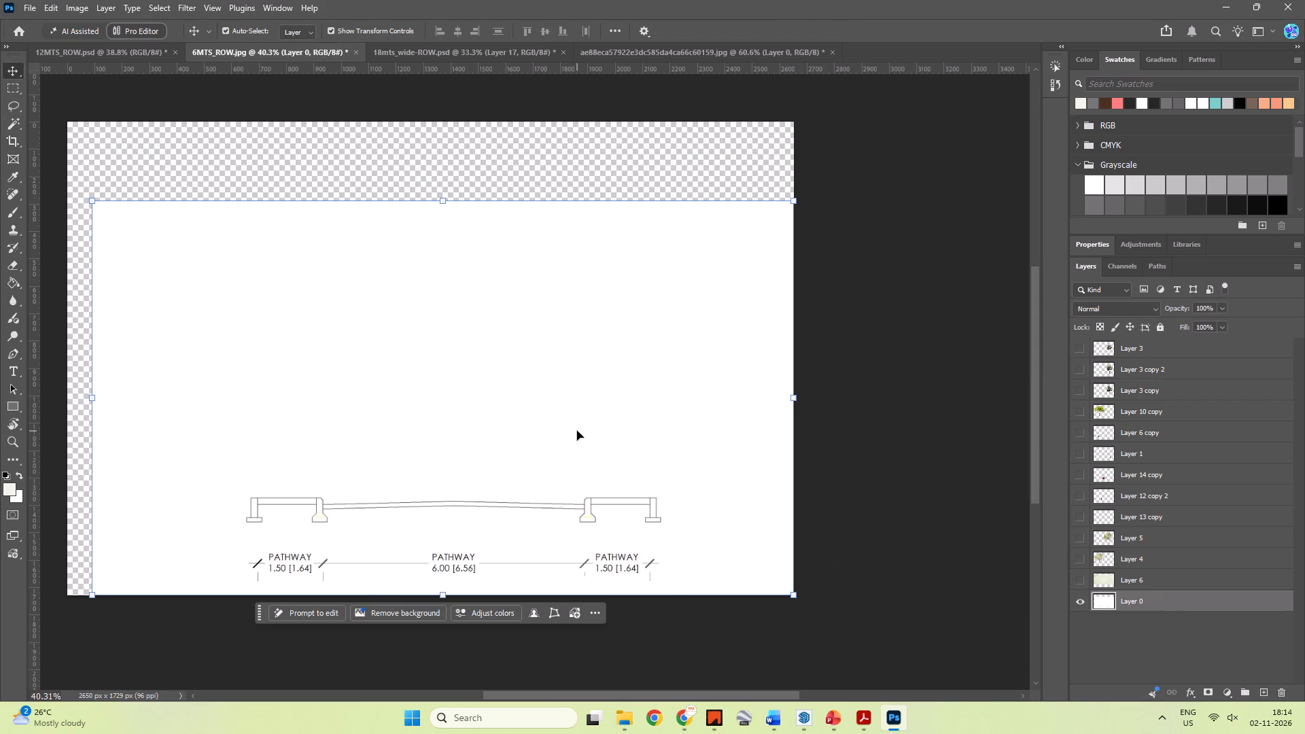
key(w)
click(566, 416)
key(Delete)
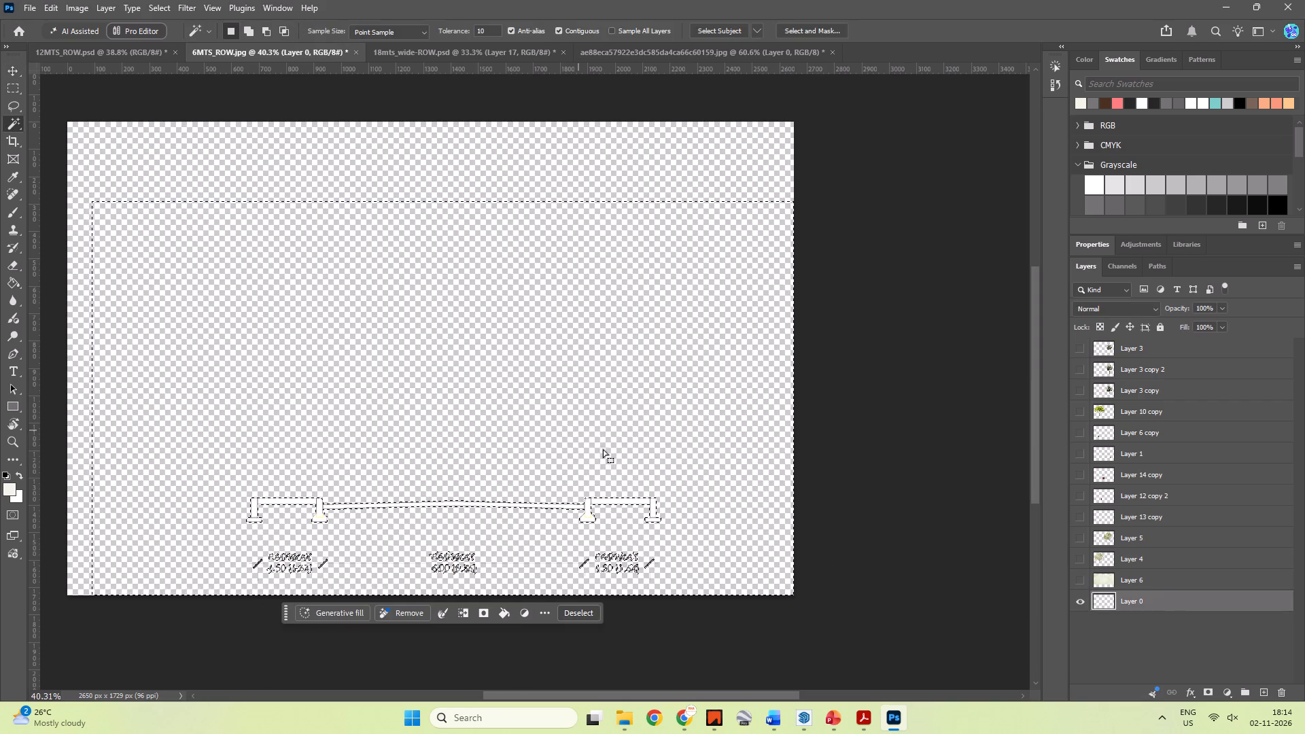
click(881, 491)
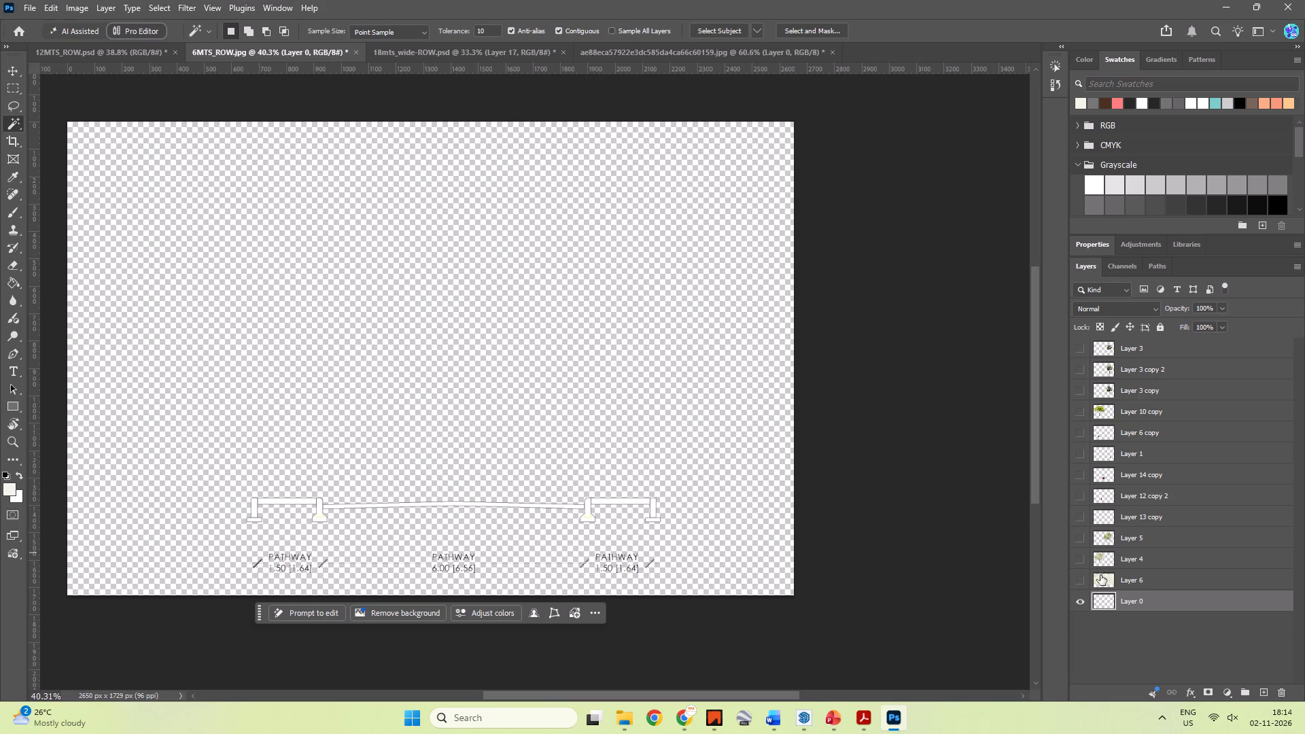
Show all the hidden layers again and move the Layer 6 backdrop beneath Layer 0.
drag(1081, 581, 1072, 328)
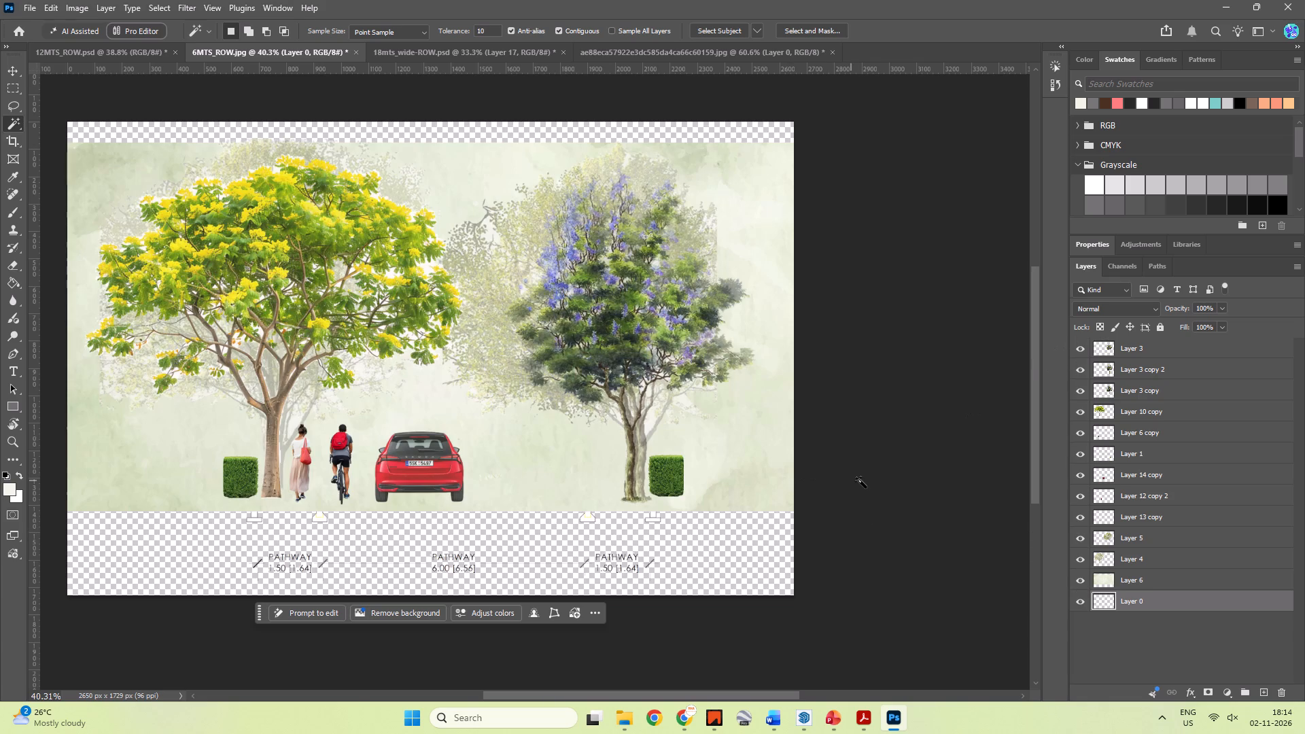
click(1133, 579)
drag(1146, 579, 1144, 608)
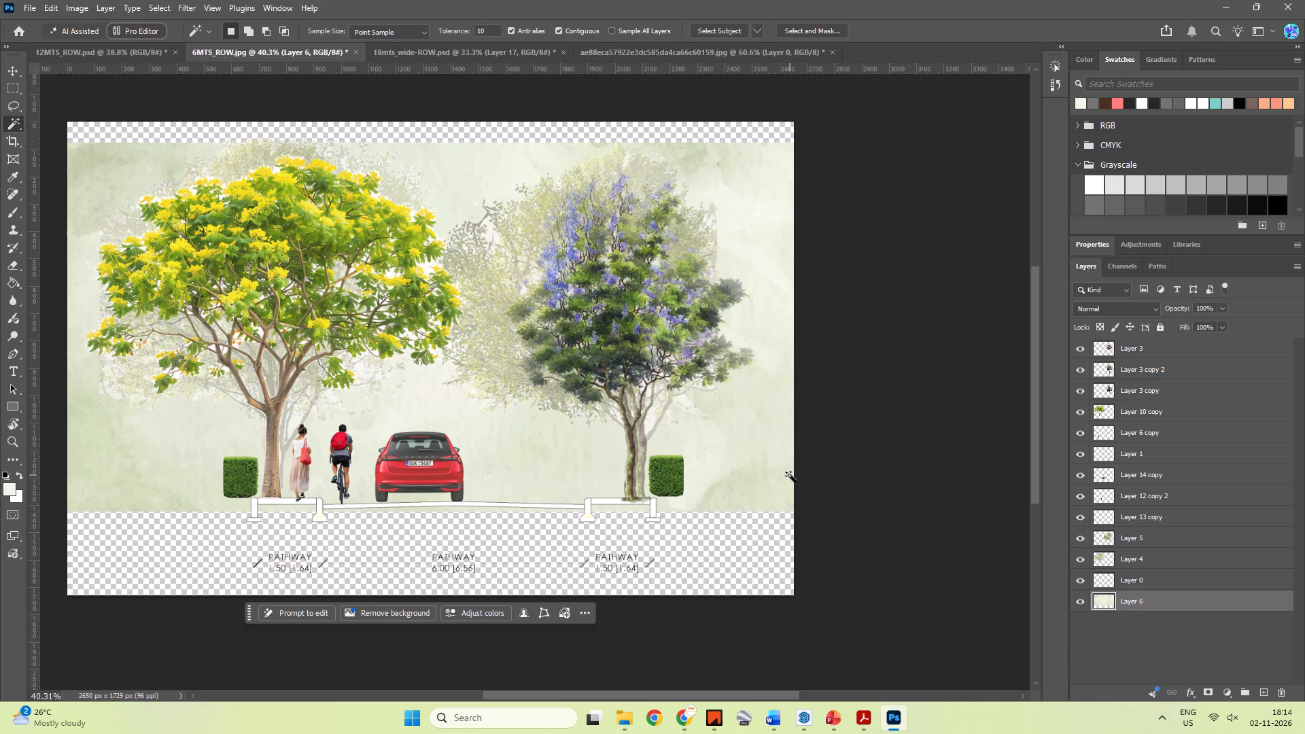
click(1139, 563)
click(1133, 578)
click(1134, 602)
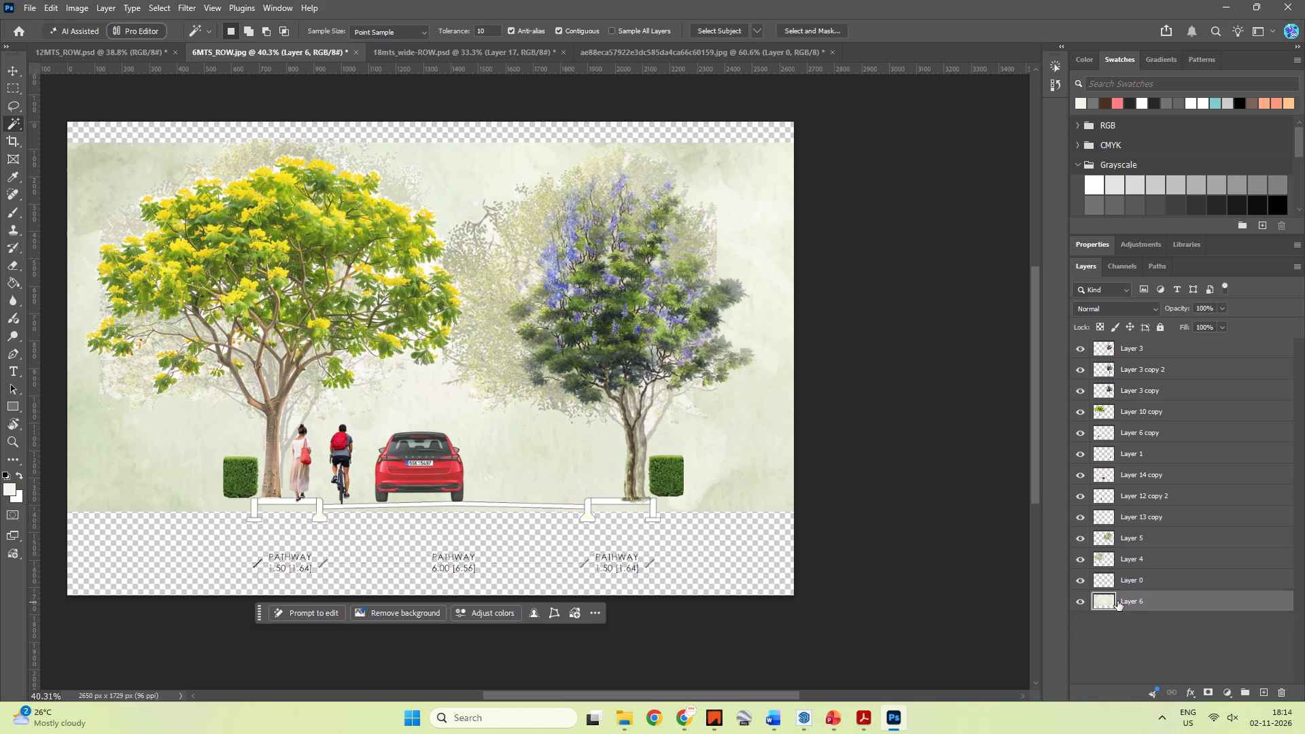
Nudge the Layer 6 backdrop upward until its lower edge meets the road surface line.
key(v)
click(732, 463)
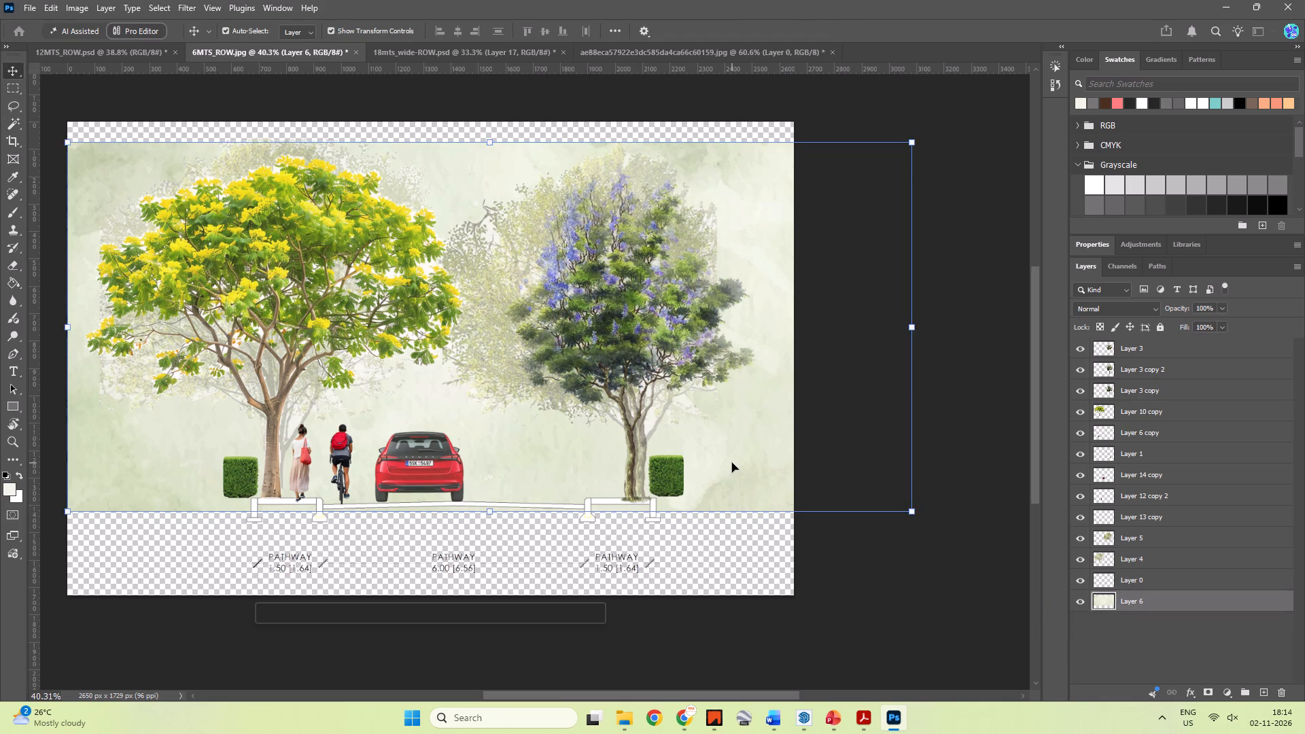
key(Up)
key(Up)
key(Up)
key(Up)
key(Up)
key(Up)
key(Up)
key(Up)
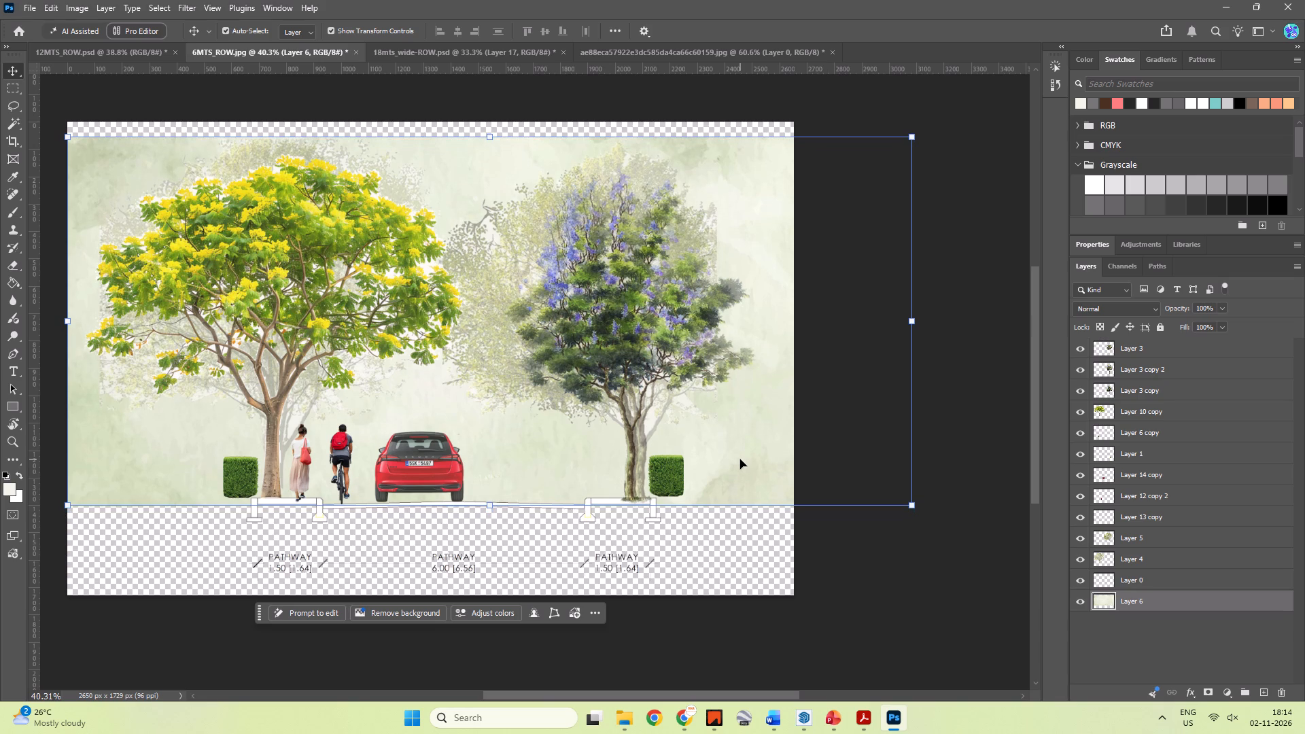
key(Up)
key(Up)
key(Up)
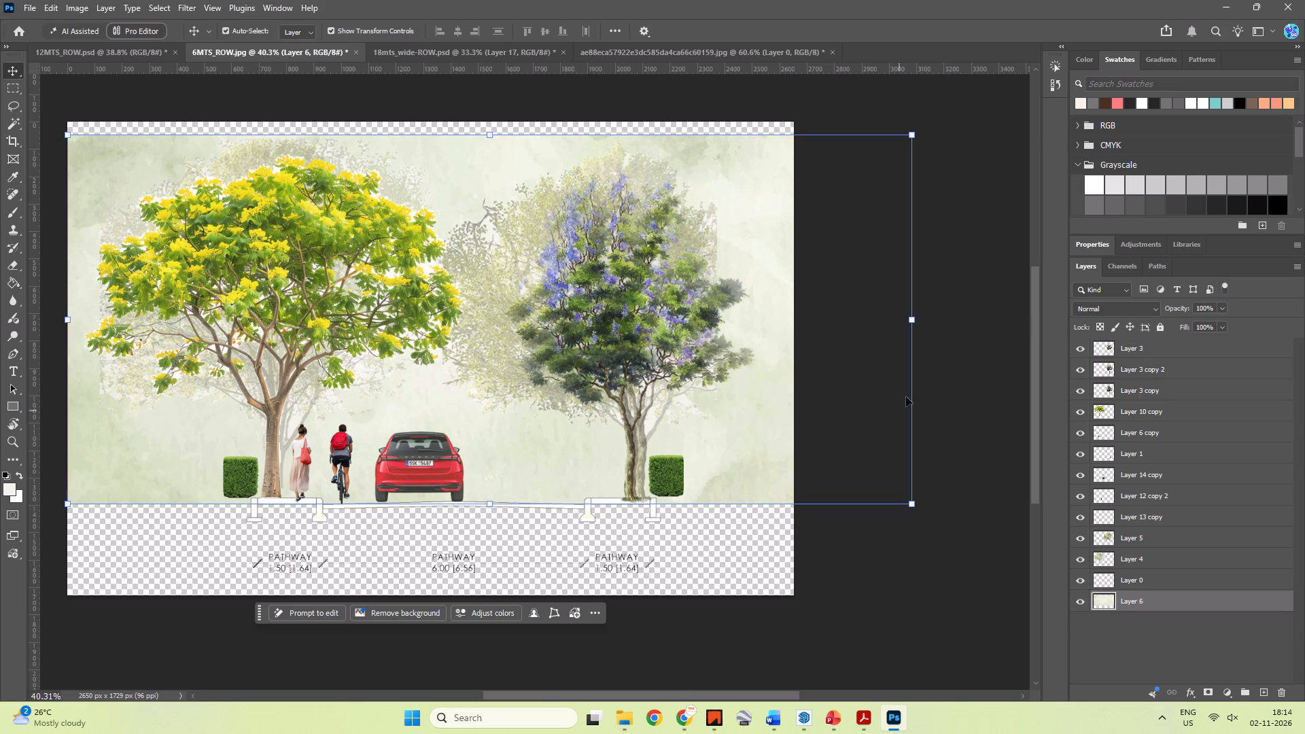
Scale the Layer 6 backdrop to 85.98% width and 103.64% height so it fits the canvas width and reaches the top edge.
drag(910, 318, 793, 315)
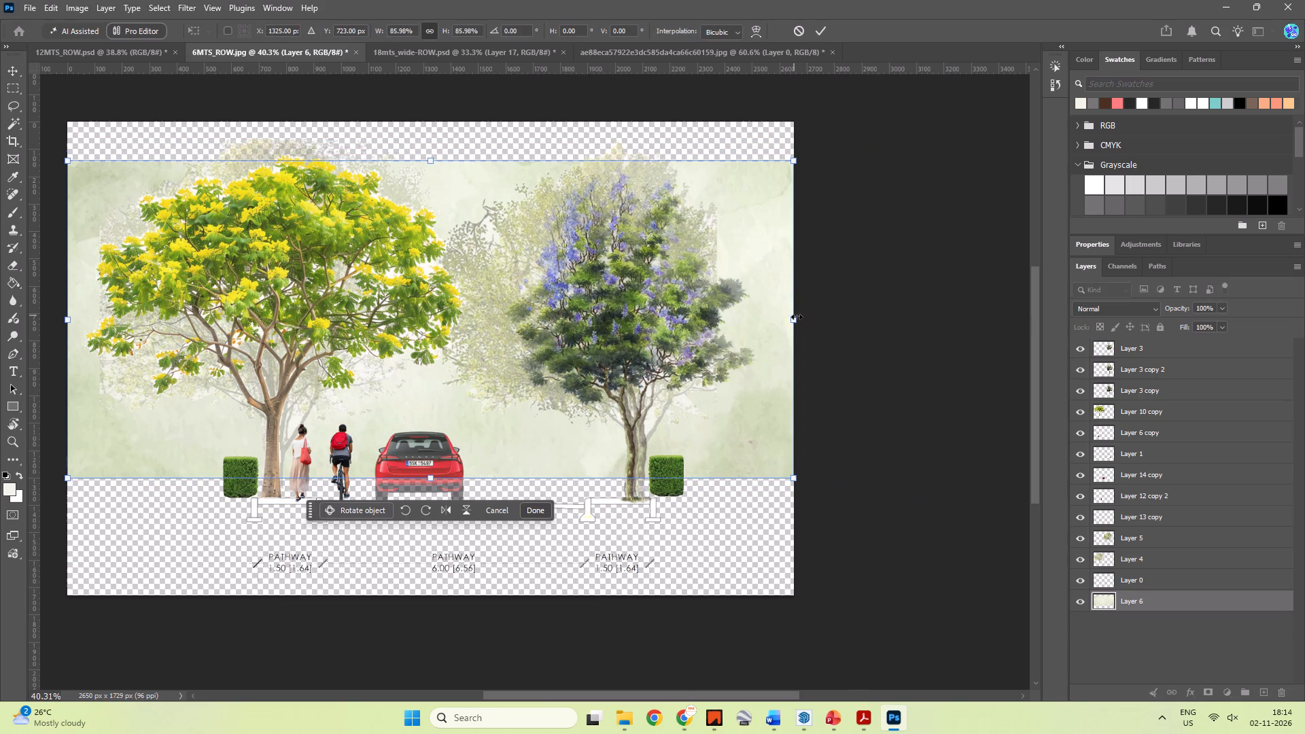
key(ctrl+z)
shift+drag(913, 321, 803, 315)
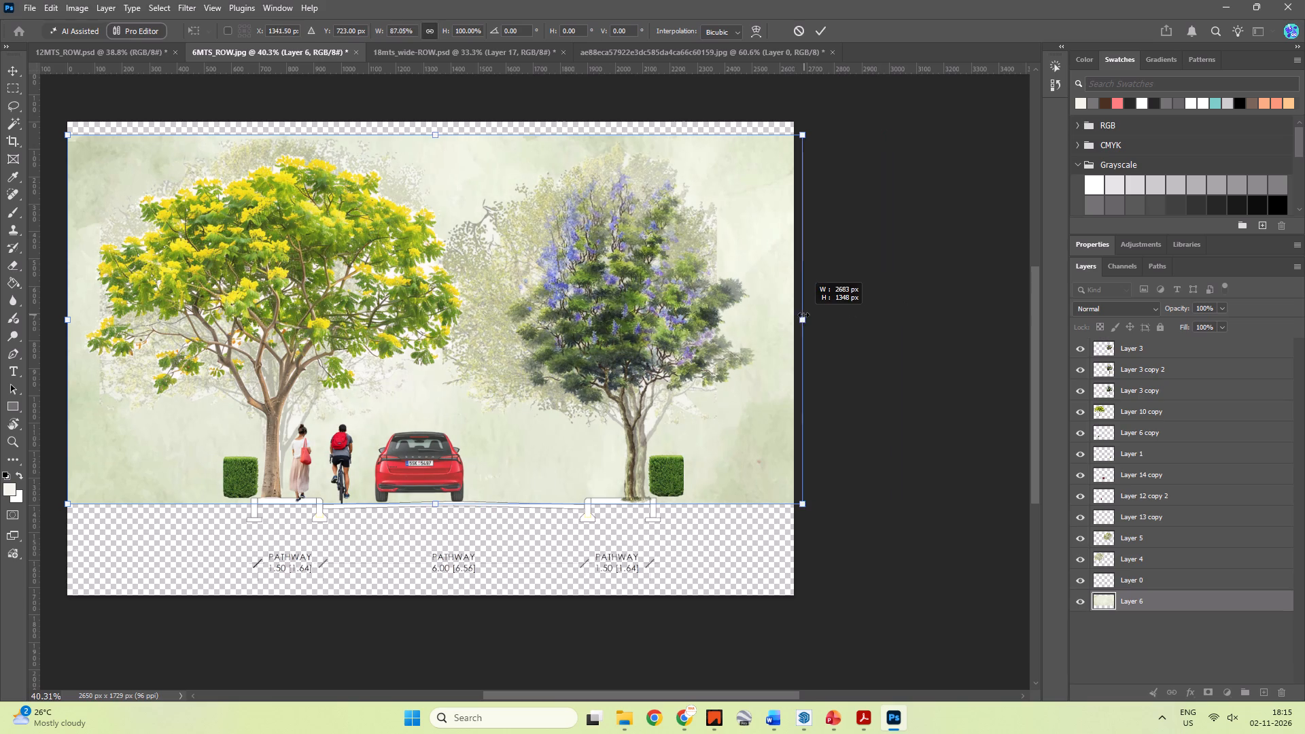
shift+drag(803, 315, 795, 312)
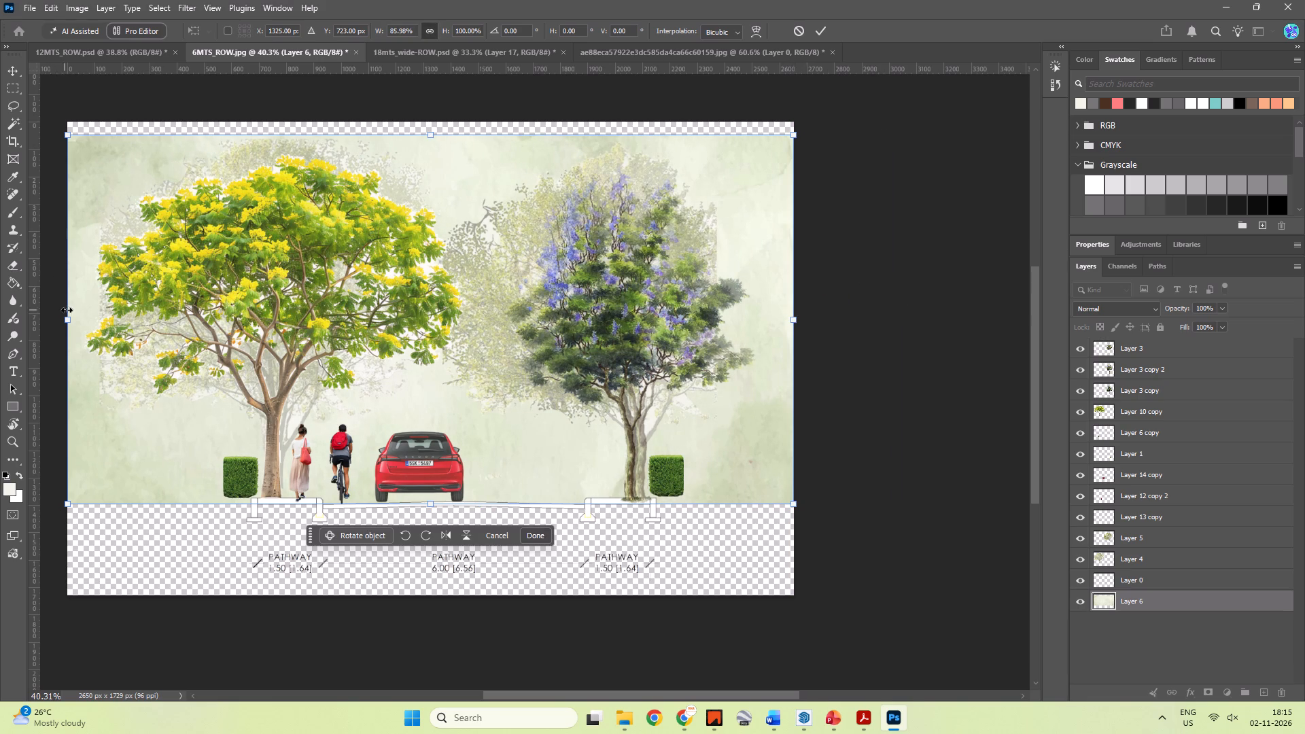
shift+drag(428, 132, 425, 119)
click(786, 206)
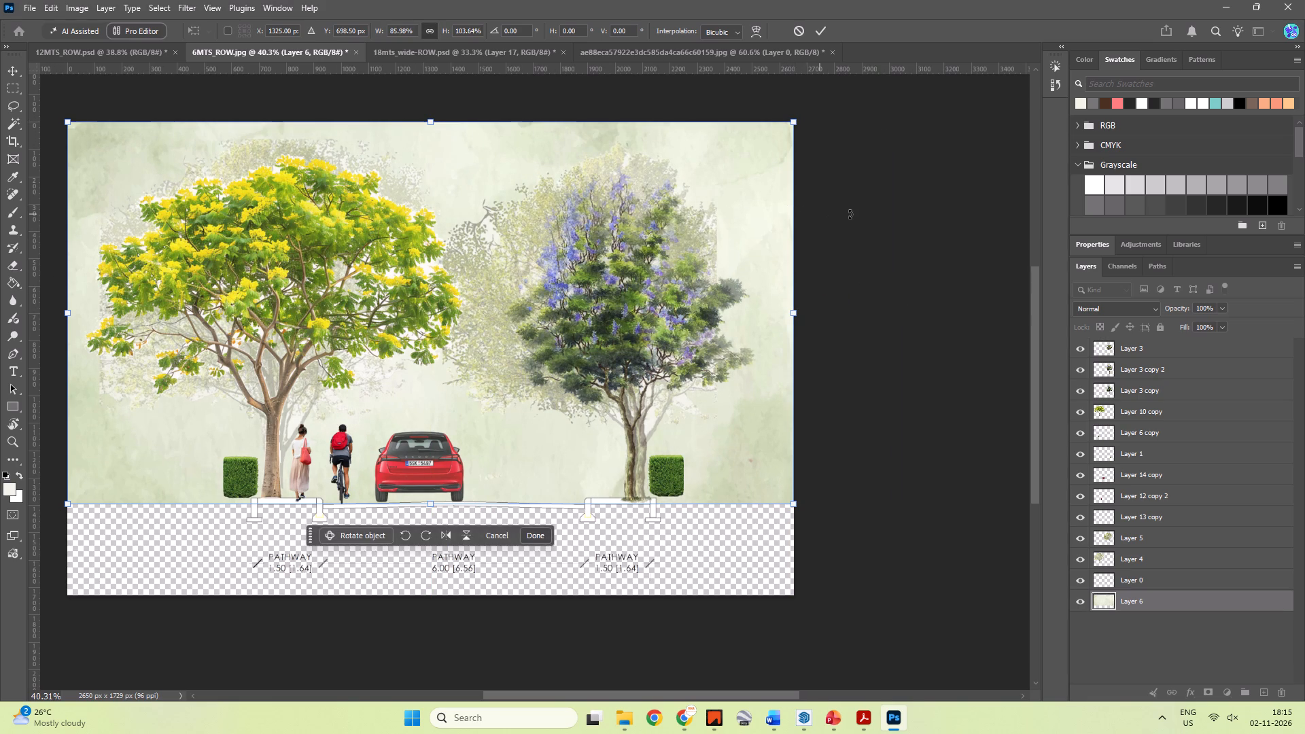
click(850, 216)
Apply the transformation and save the document as 6MTS_ROW.psd in the project's Presentation > Photoshop folder.
key(ctrl+s)
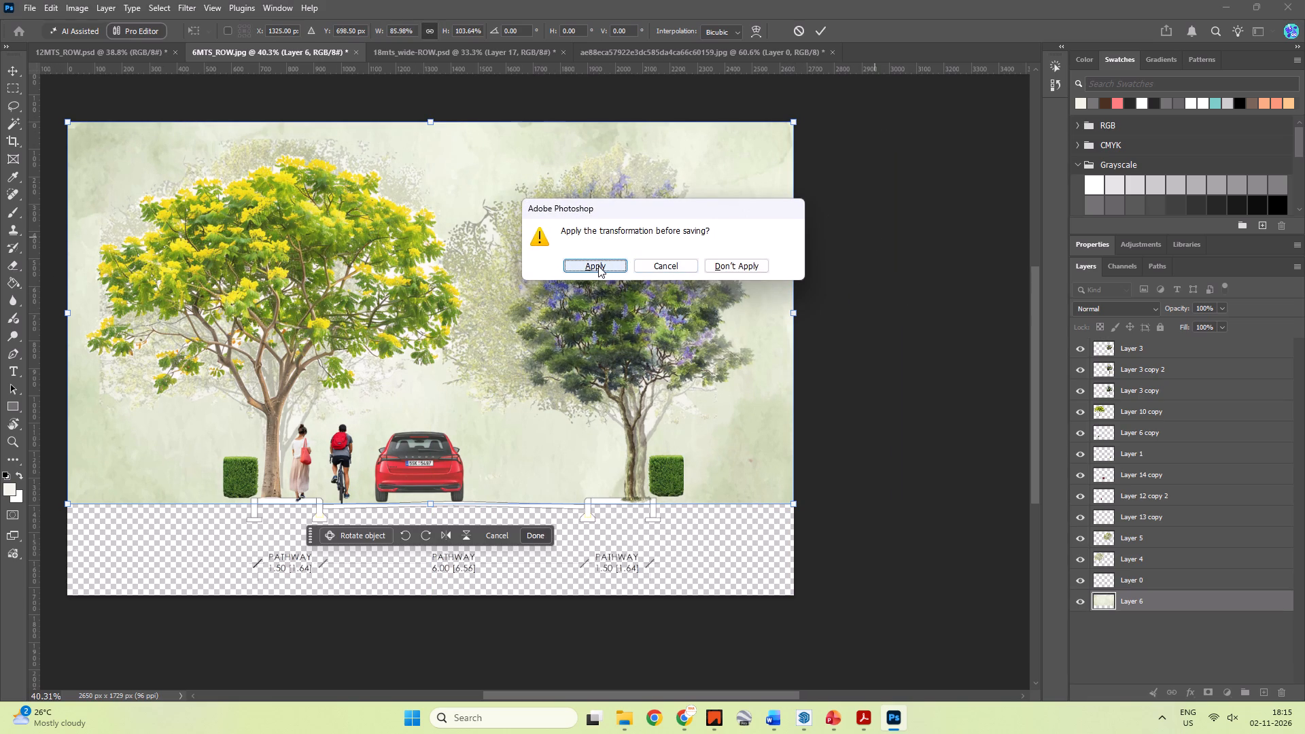
click(598, 266)
click(632, 267)
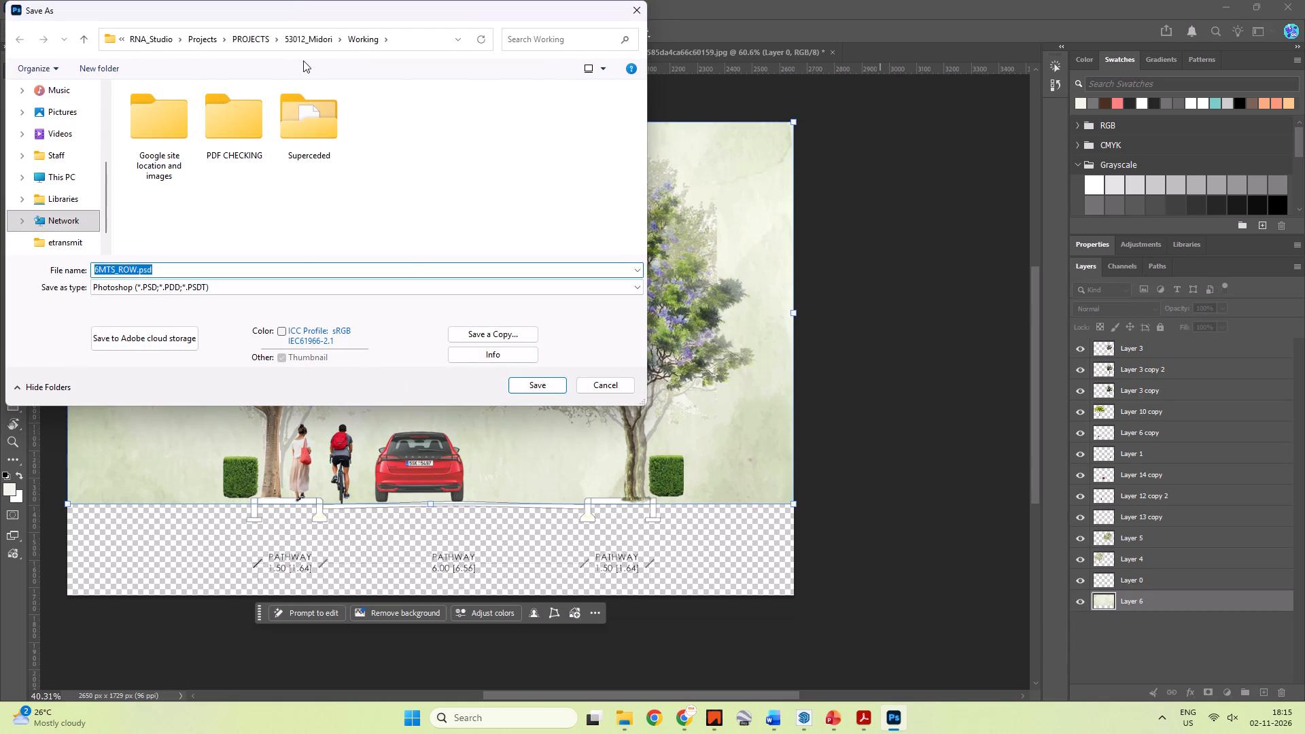
click(304, 37)
double_click(163, 143)
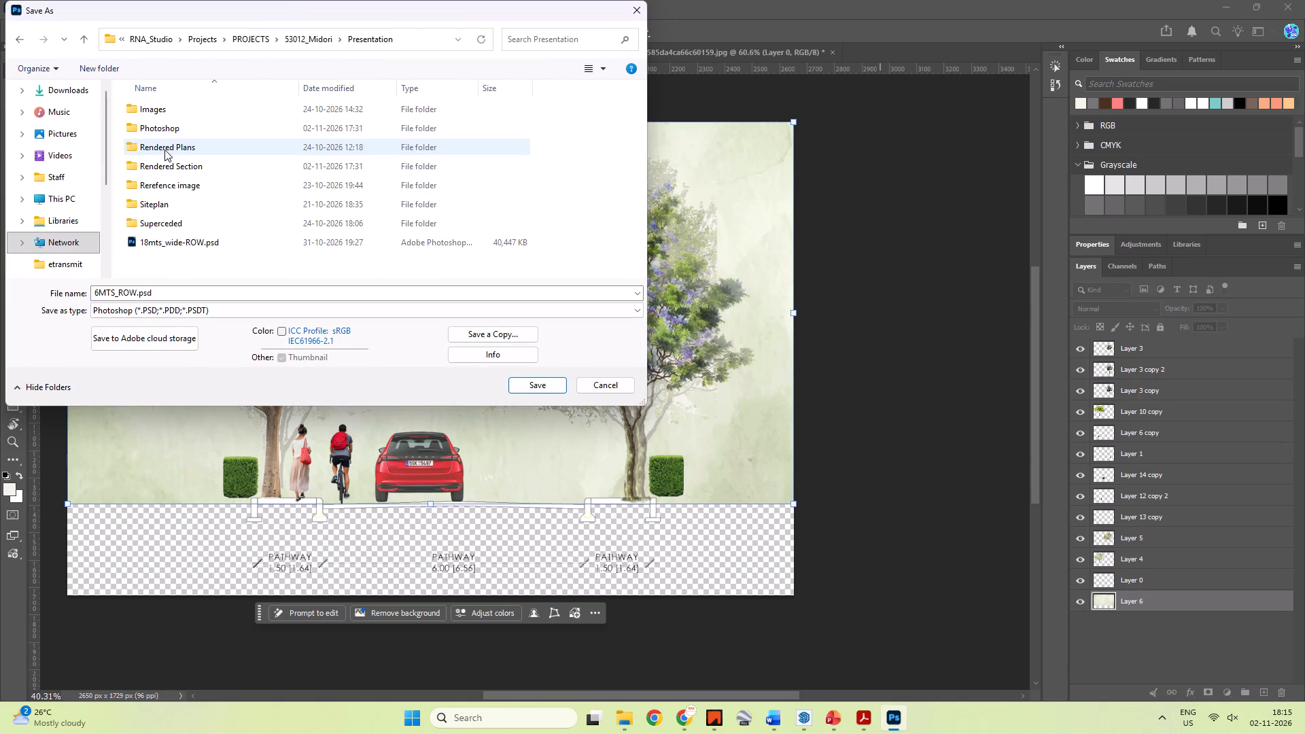
double_click(165, 128)
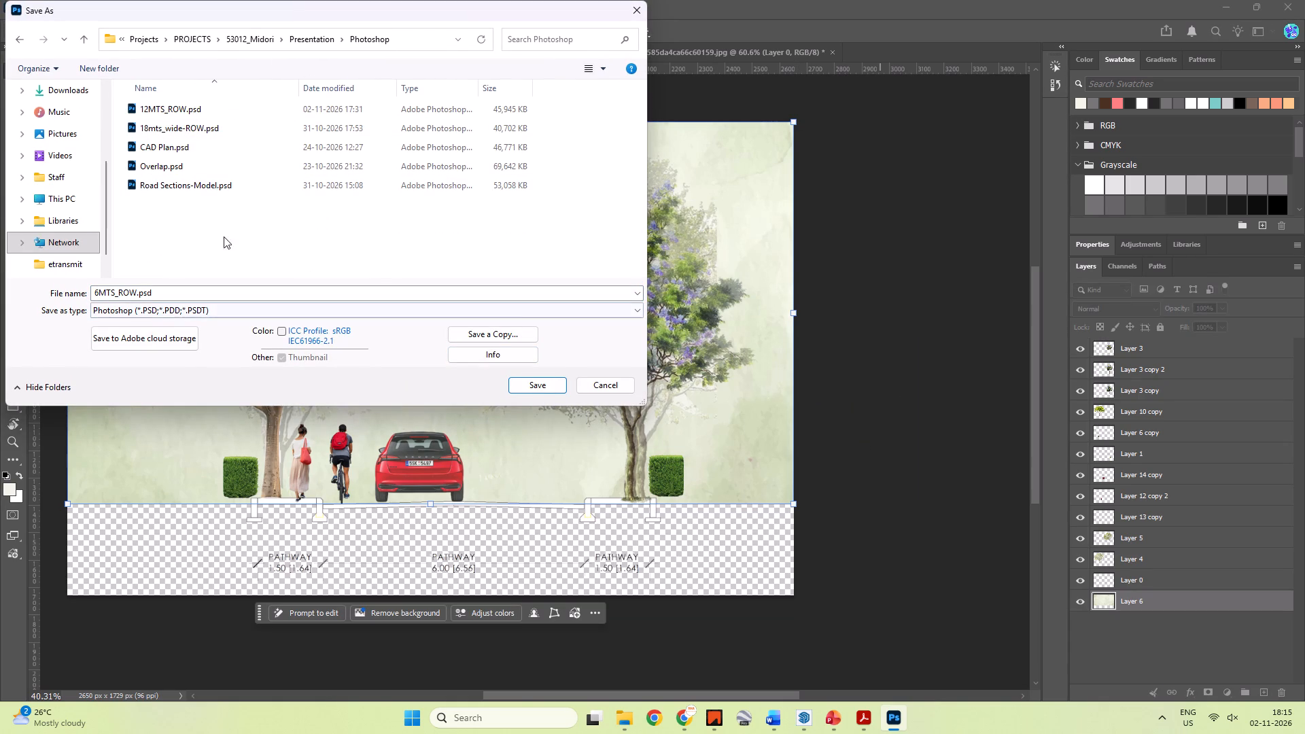
click(536, 387)
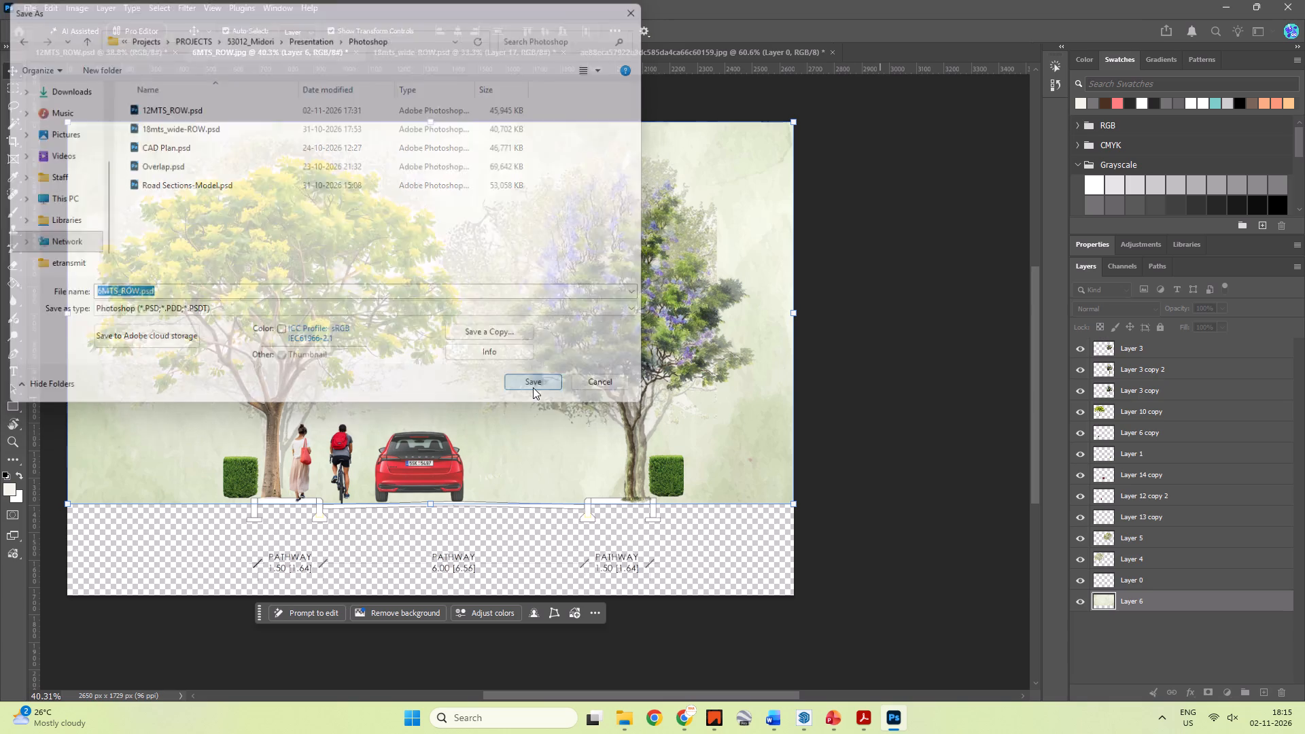
click(806, 194)
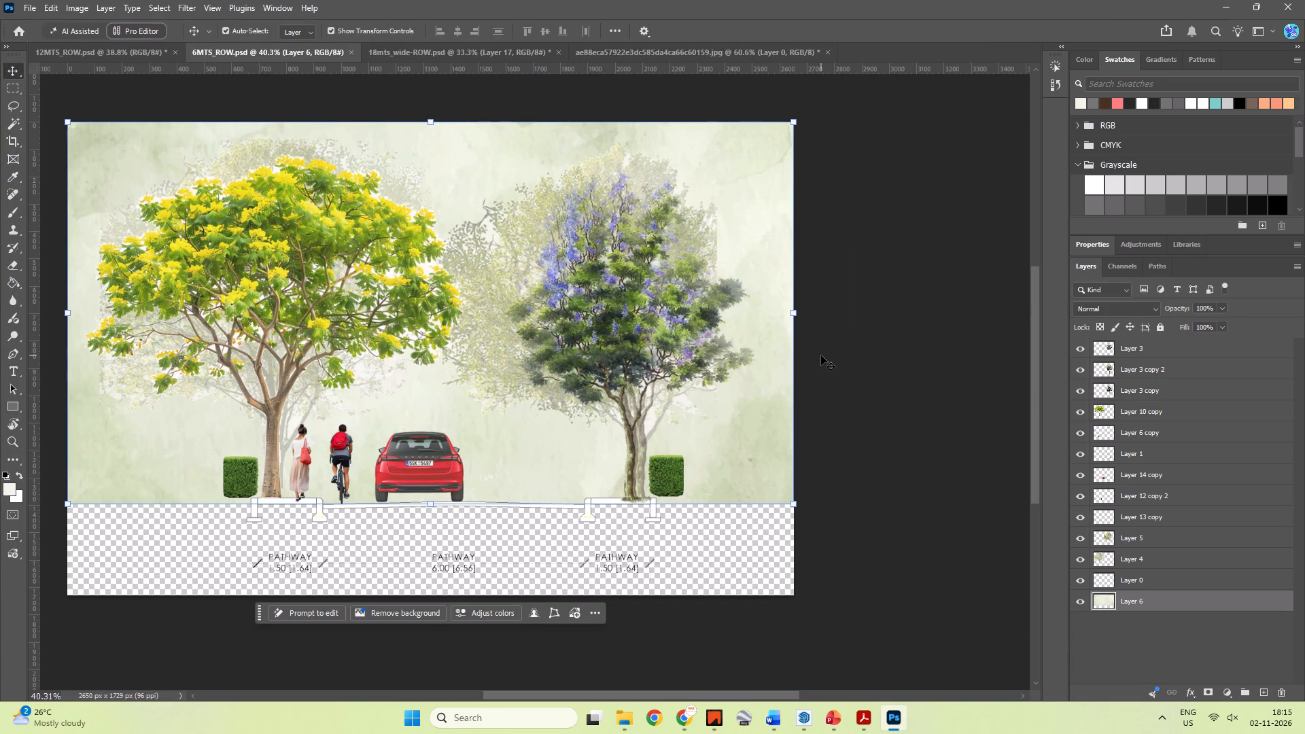
On Layer 0, select the white slab, wall, kerb and footings of the yellow-flowering tree's pathway, plus the road slab, with the Magic Wand.
click(869, 420)
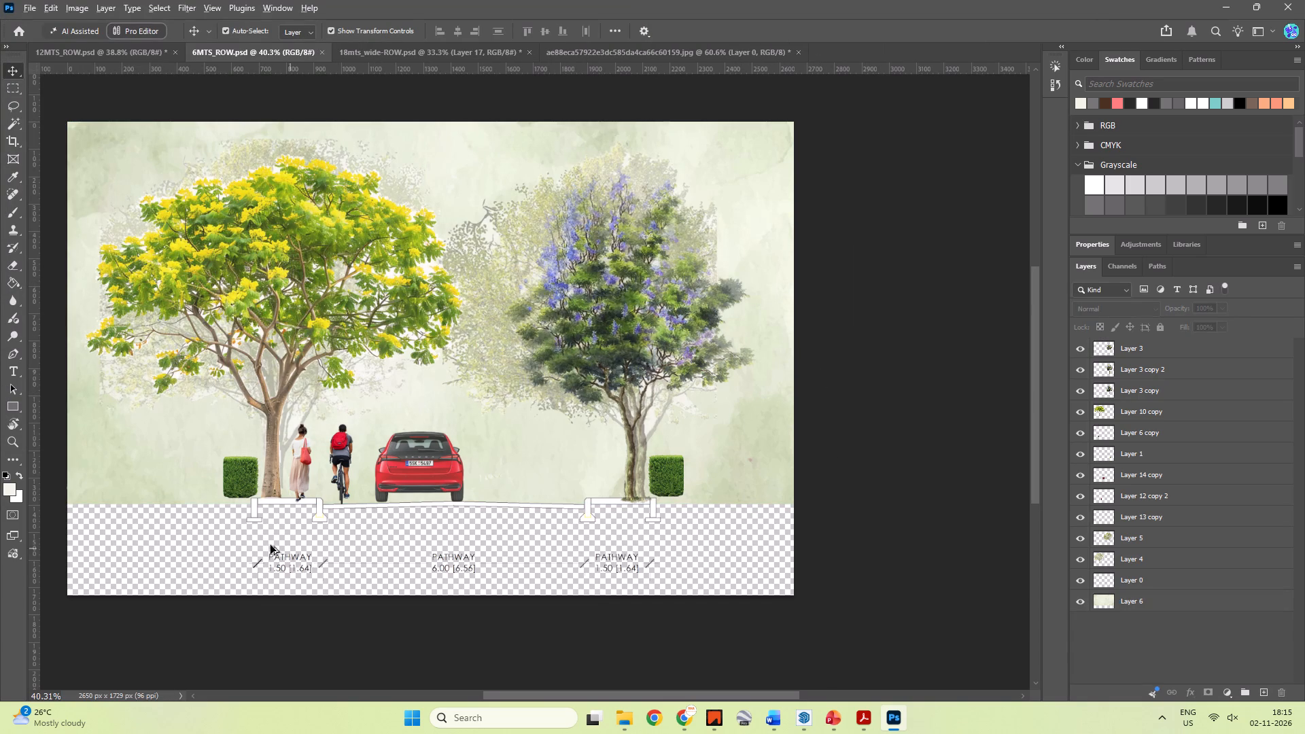
alt+scroll(268, 544, up, 6)
key(space)
key(space)
key(space)
key(space)
key(space)
key(space)
key(space)
key(space)
key(space)
key(space)
key(space)
key(space)
key(space)
key(space)
key(space)
key(space)
key(space)
key(space)
key(space)
key(space)
drag(402, 523, 614, 460)
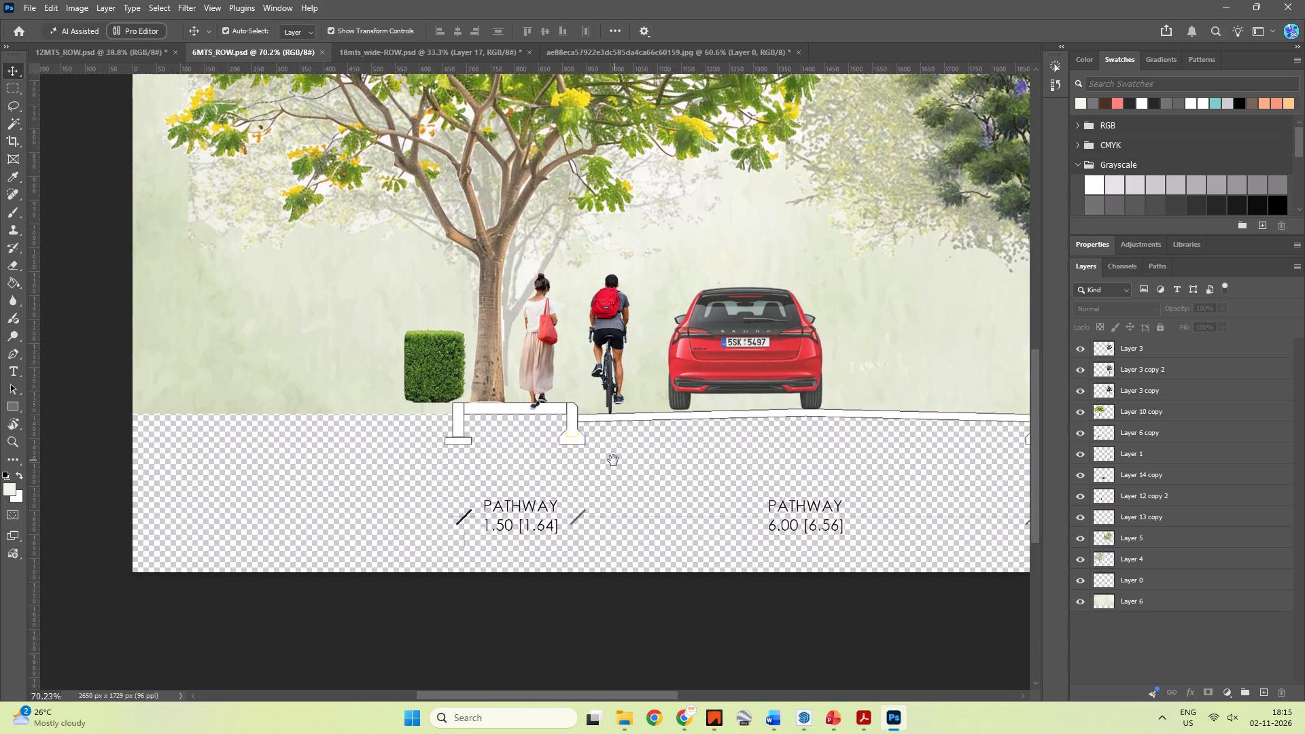
key(p)
key(l)
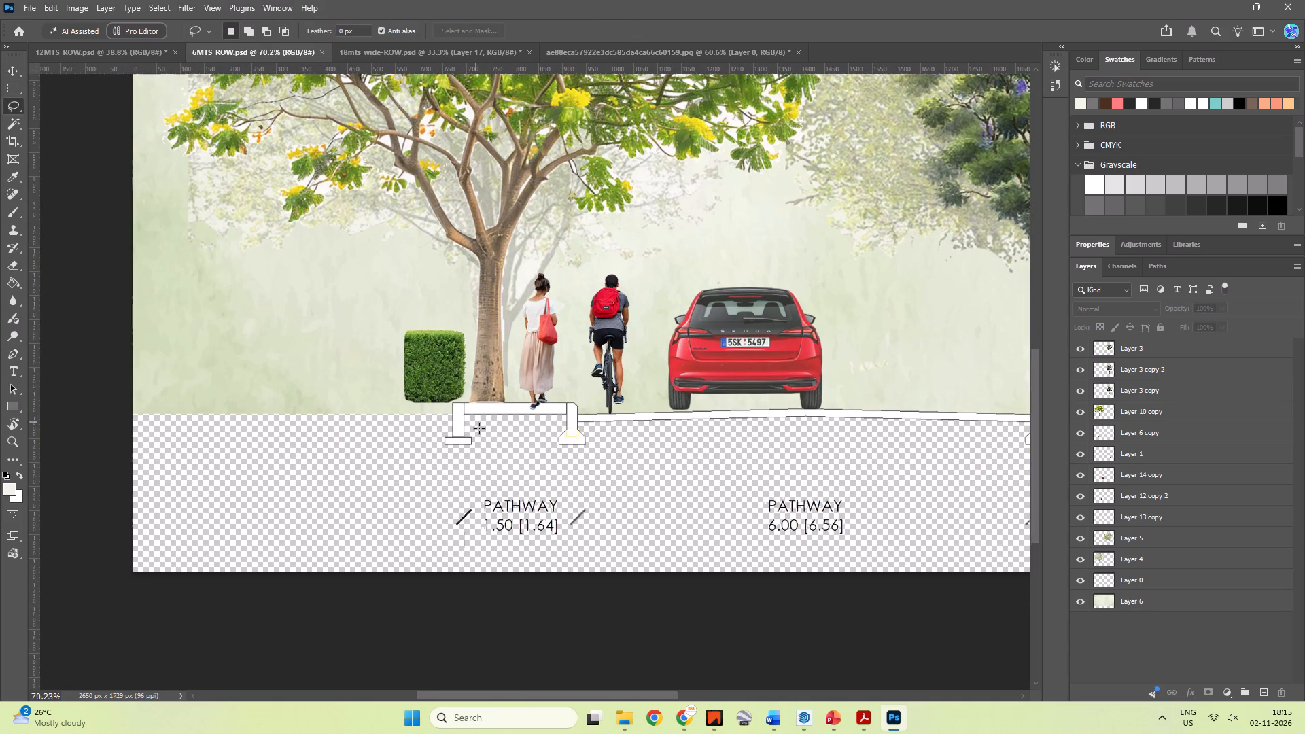
click(1145, 580)
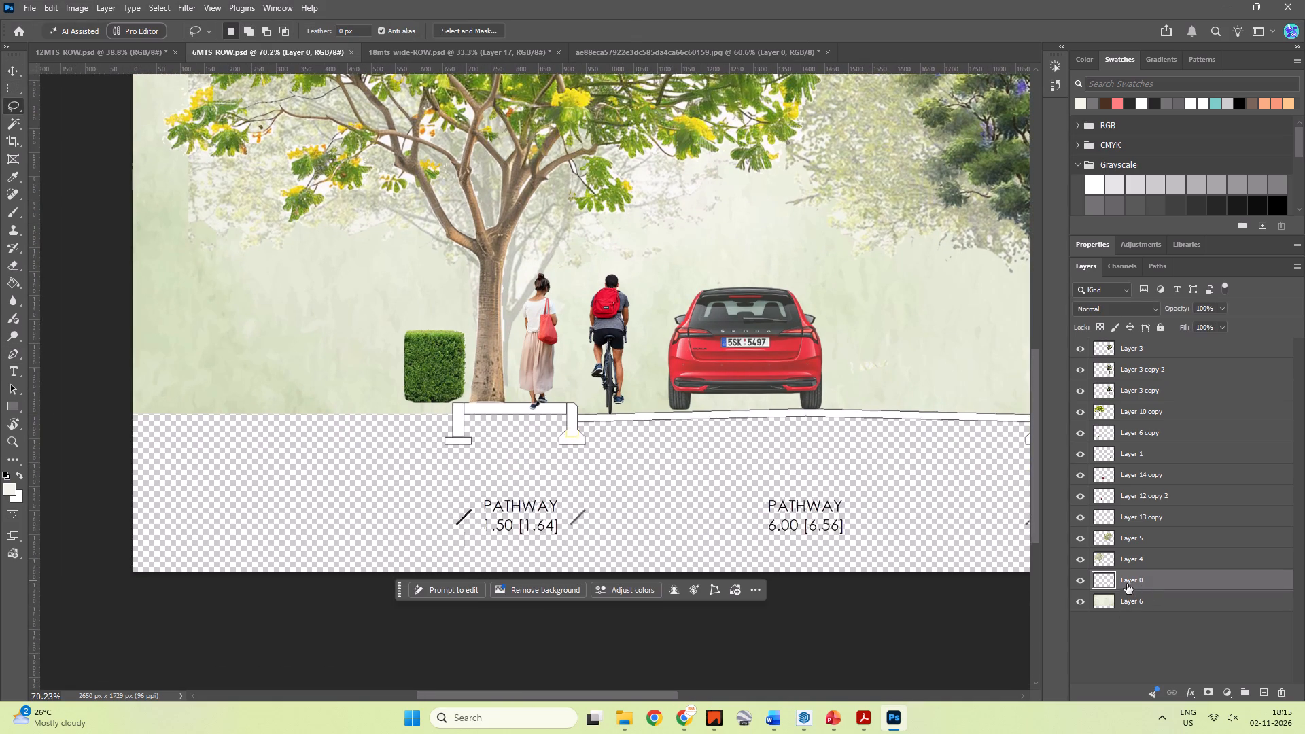
key(w)
click(464, 415)
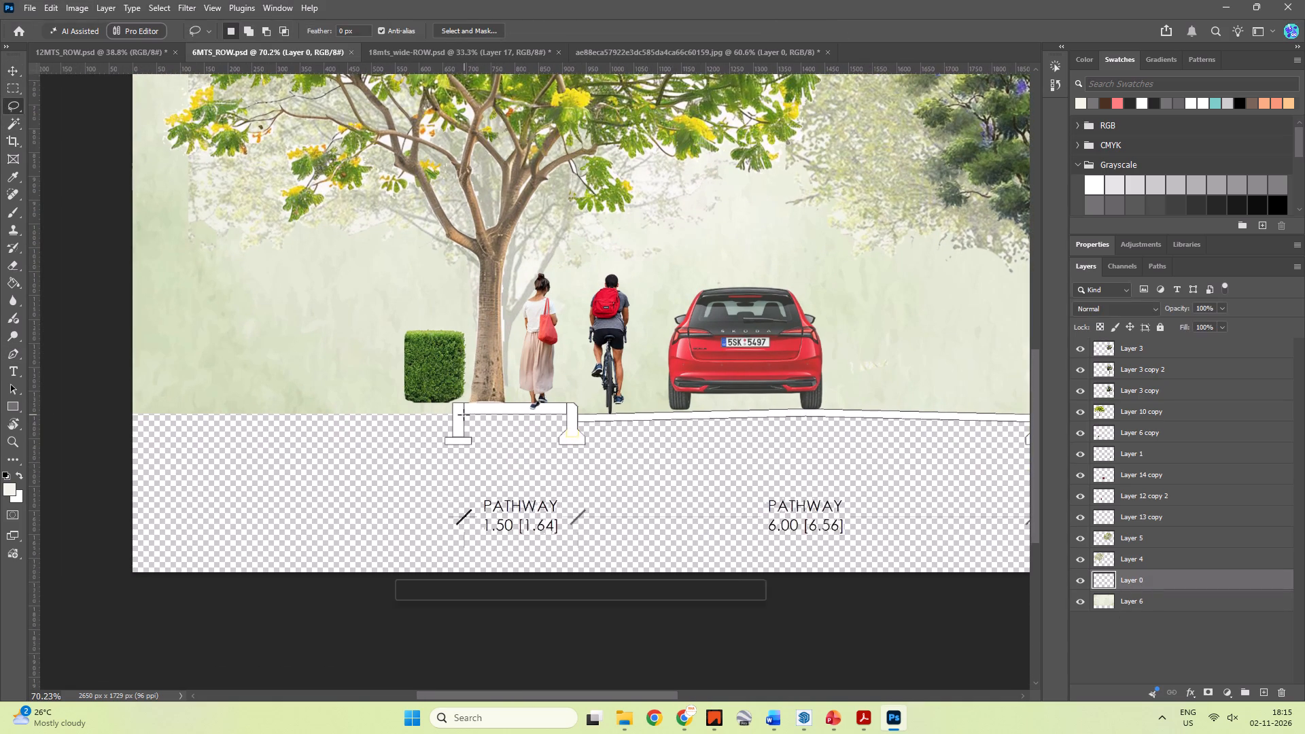
click(459, 414)
click(1163, 576)
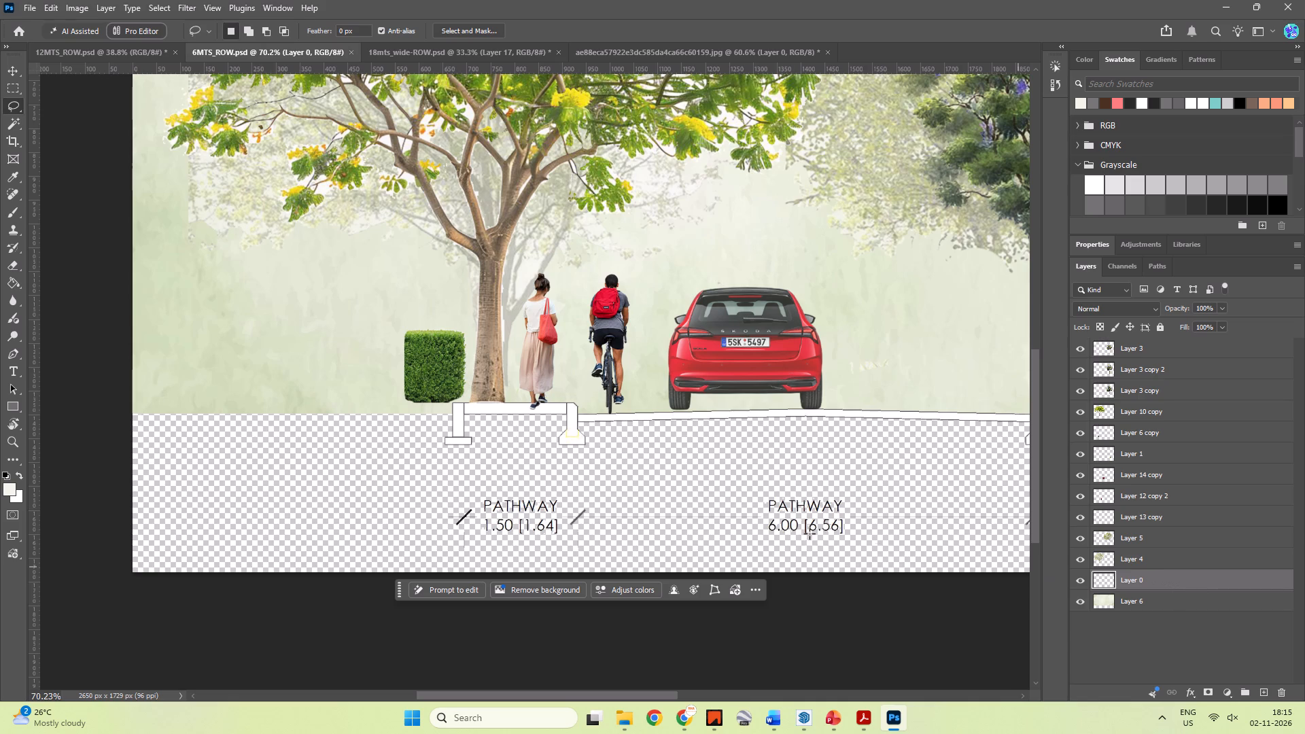
key(w)
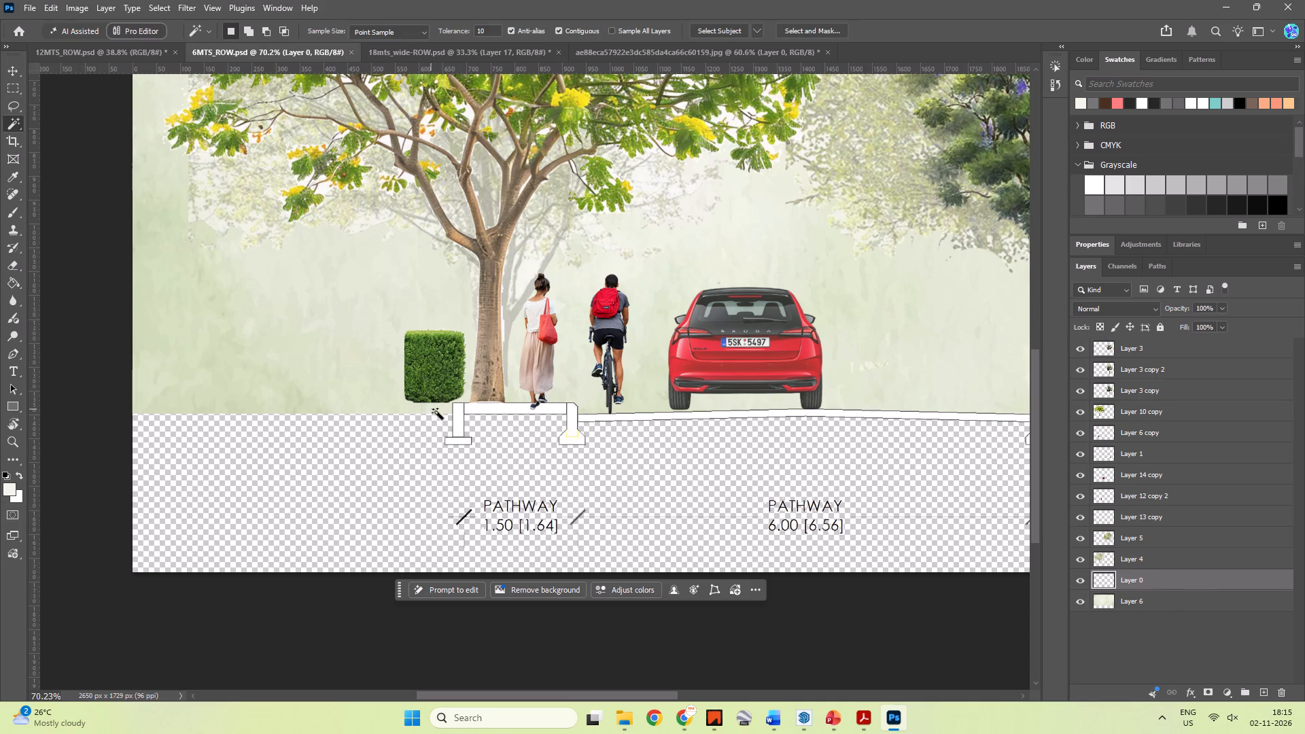
click(460, 410)
shift+click(481, 408)
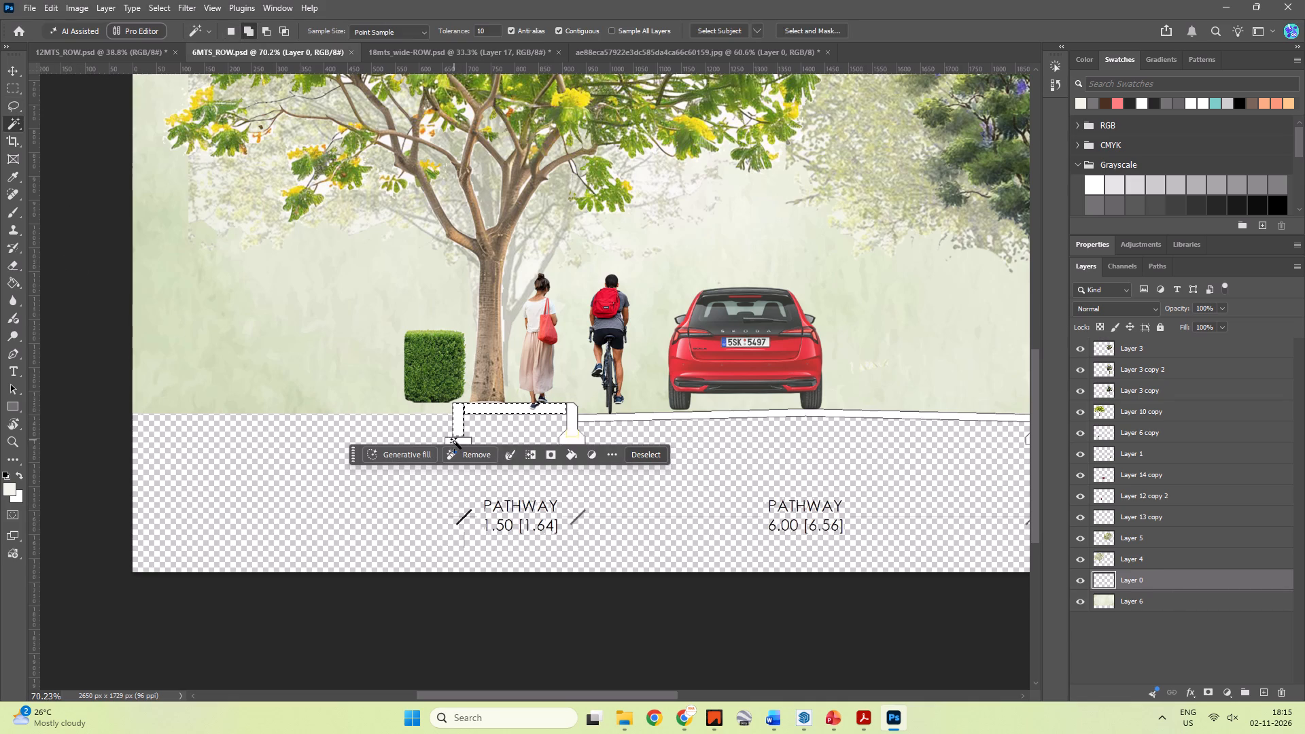
shift+click(455, 442)
shift+click(573, 413)
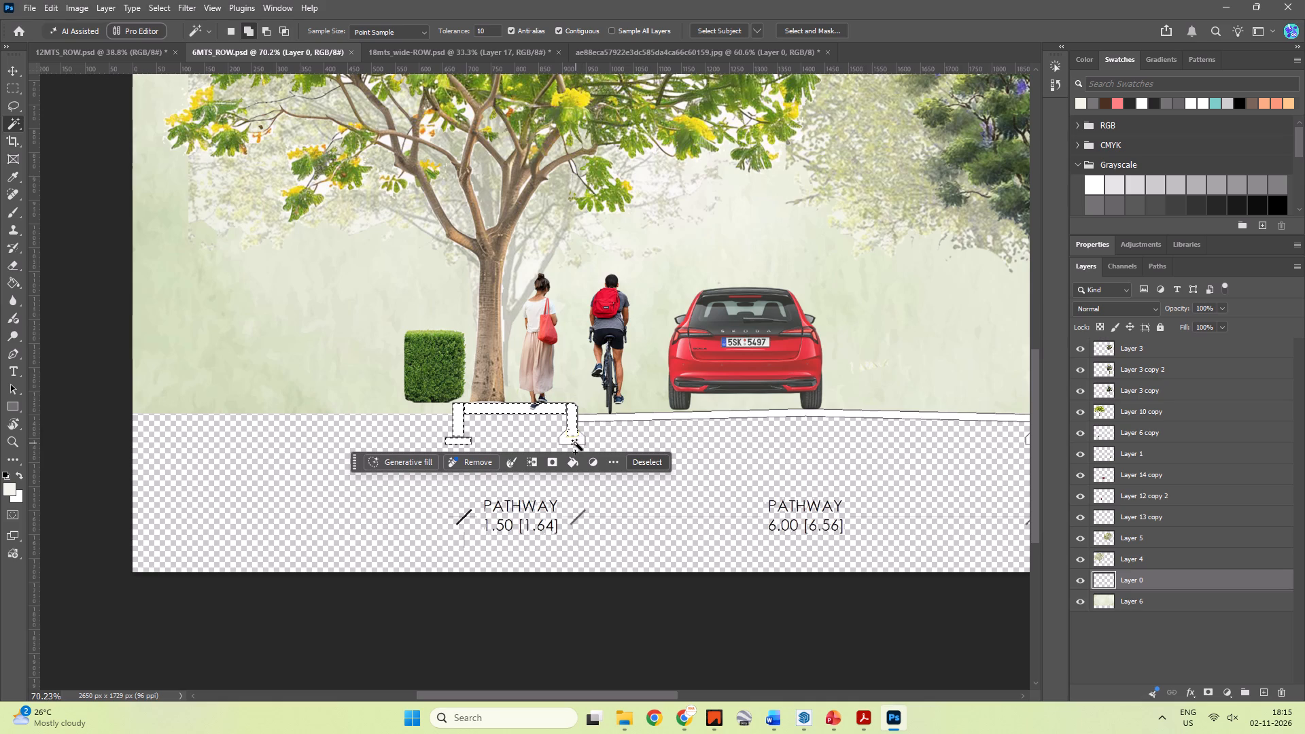
shift+click(572, 441)
shift+click(595, 419)
Add the kerb, slab, outer wall and footing of the purple-flowering tree's pathway to the selection.
key(space)
key(space)
key(space)
key(space)
key(space)
key(space)
key(space)
key(space)
key(space)
drag(767, 430, 311, 400)
shift+click(586, 389)
shift+click(604, 383)
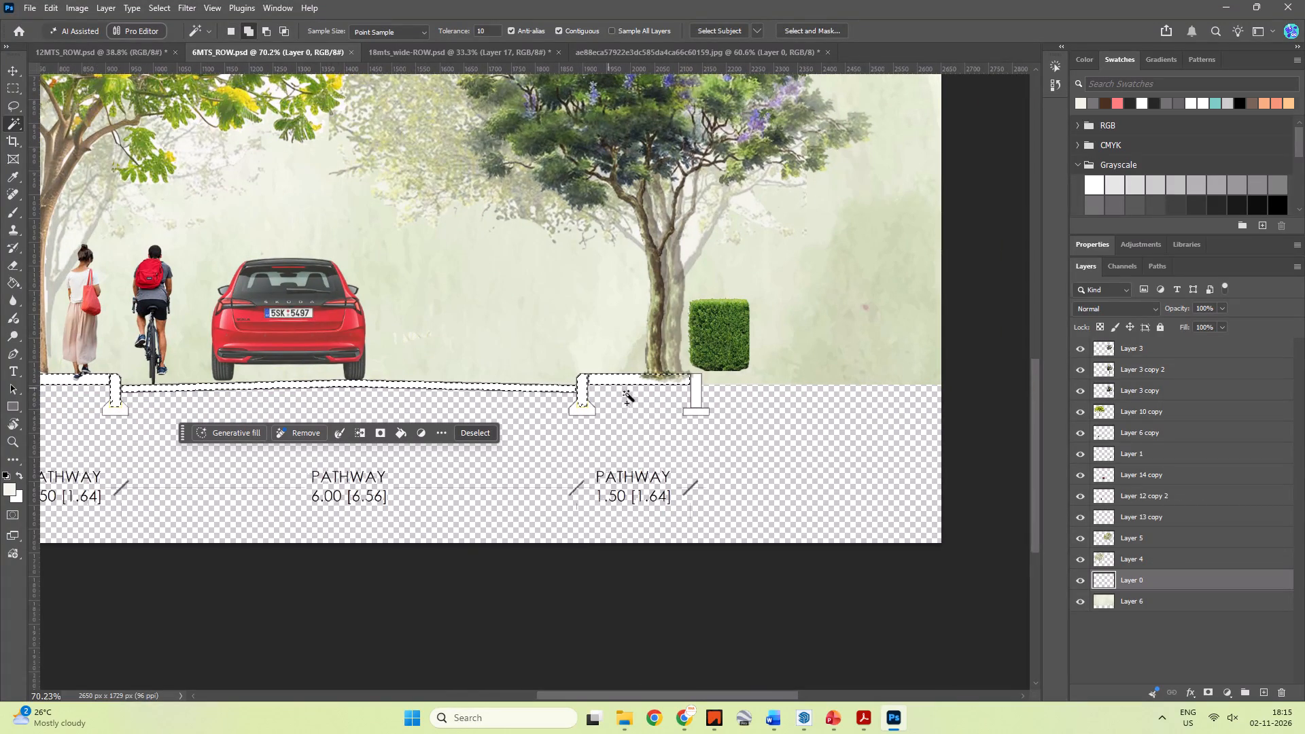
shift+click(697, 396)
shift+click(696, 414)
Fill the purple-flowering tree's pathway structure and the road slab with the near-black grayscale swatch using the Paint Bucket.
key(space)
key(space)
key(space)
key(space)
key(space)
key(space)
key(space)
key(space)
key(space)
key(space)
key(space)
key(space)
key(space)
key(space)
key(space)
key(space)
key(space)
key(space)
key(space)
key(space)
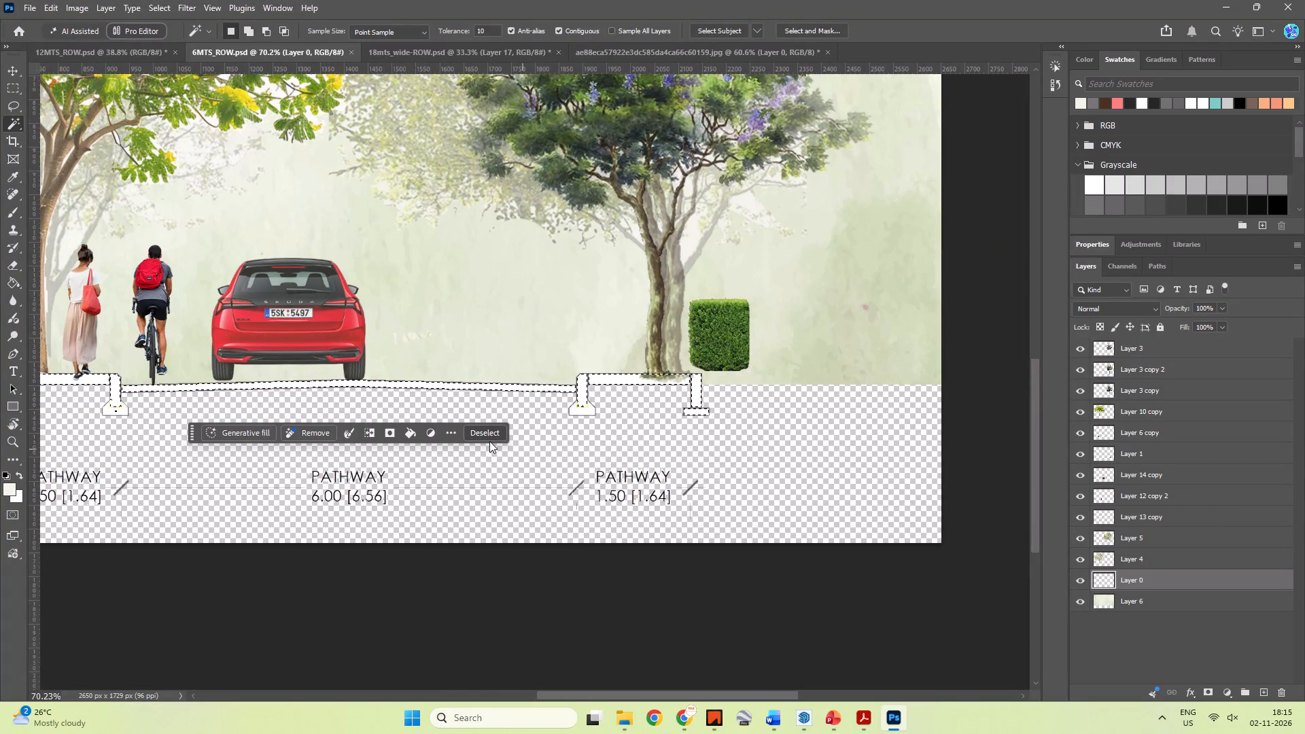
drag(574, 410, 796, 406)
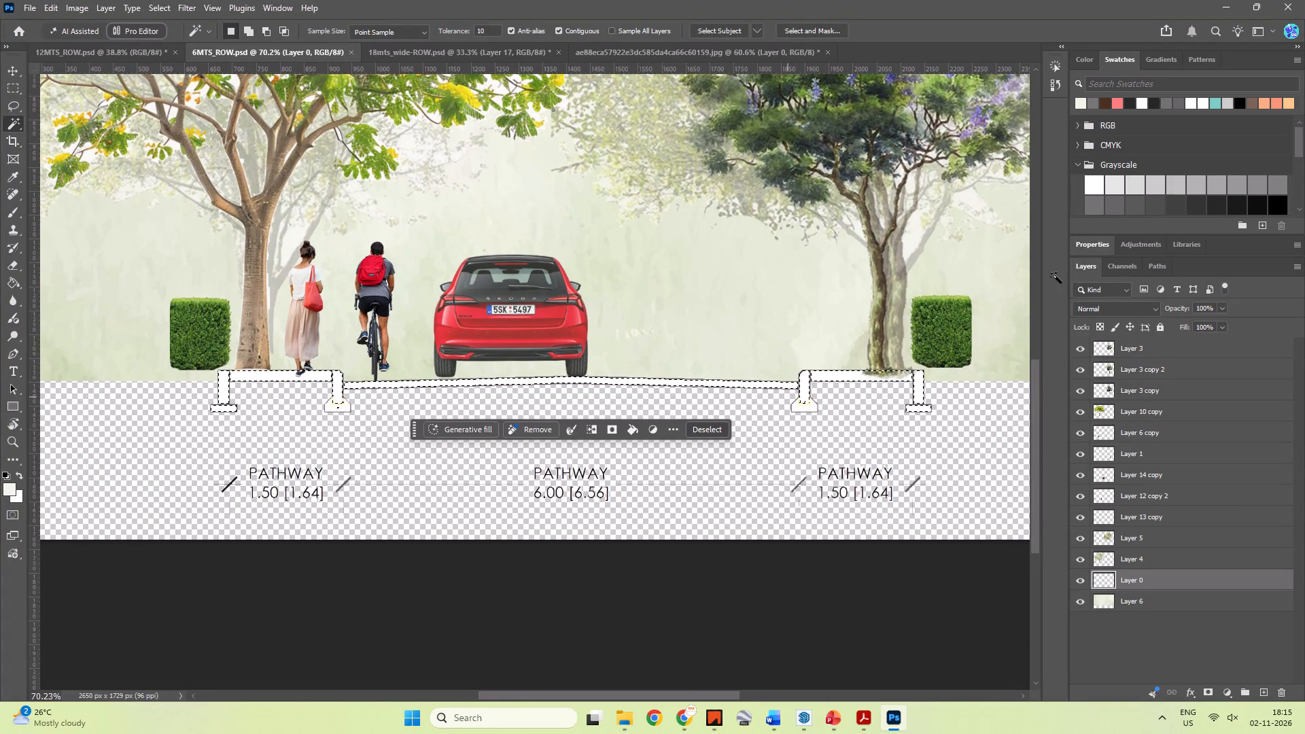
click(1254, 205)
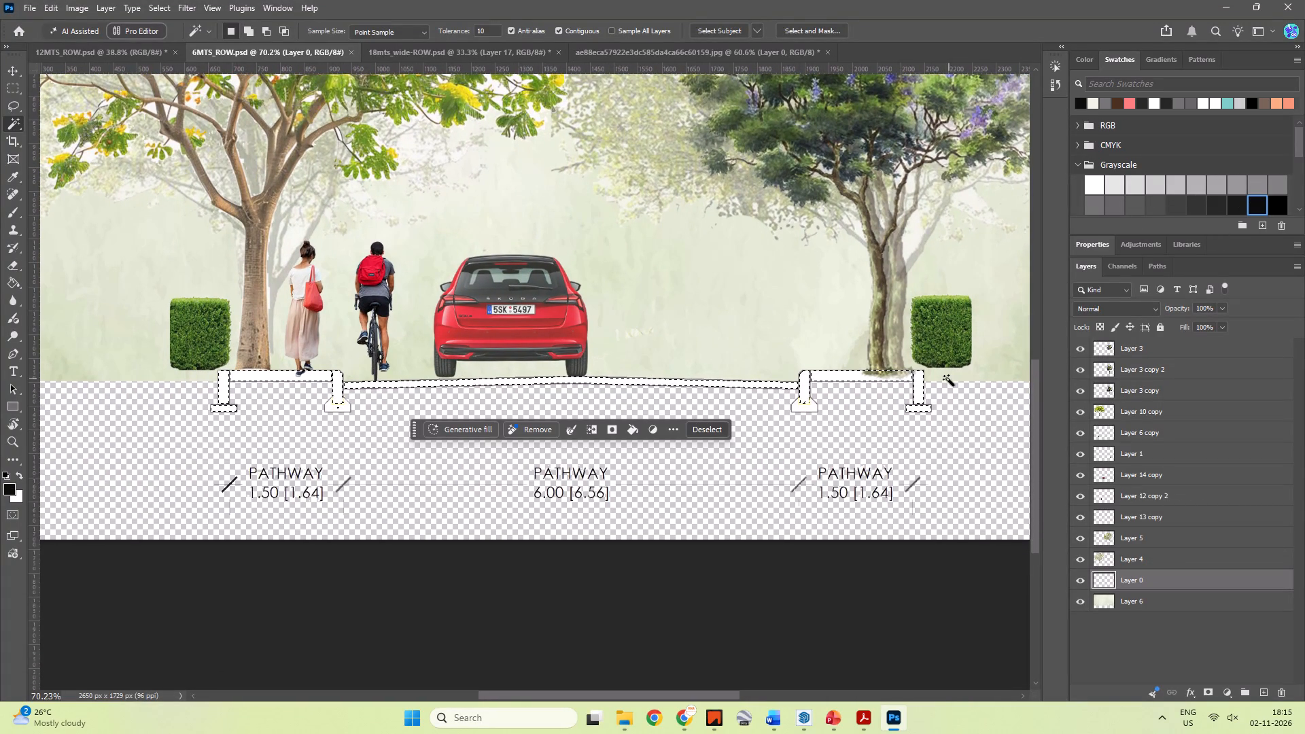
key(g)
click(921, 381)
click(882, 379)
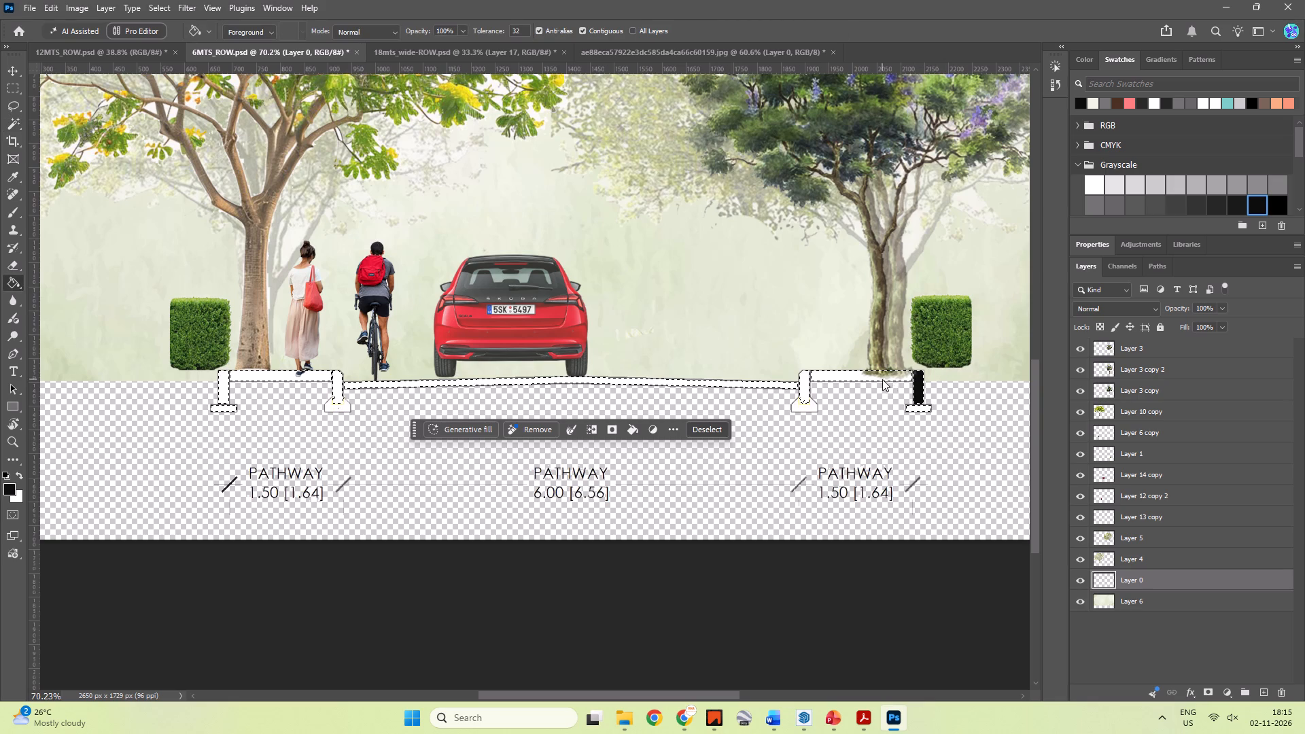
click(916, 404)
click(914, 407)
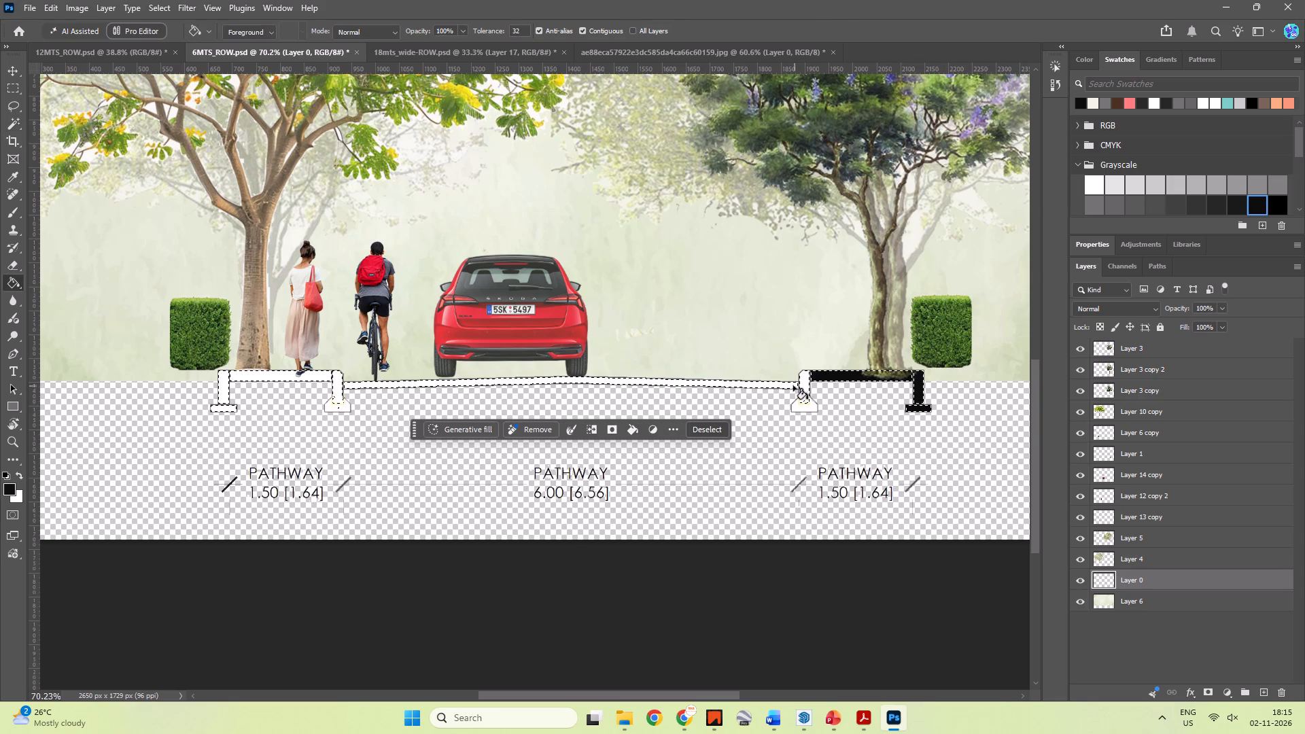
click(793, 385)
click(805, 385)
click(808, 405)
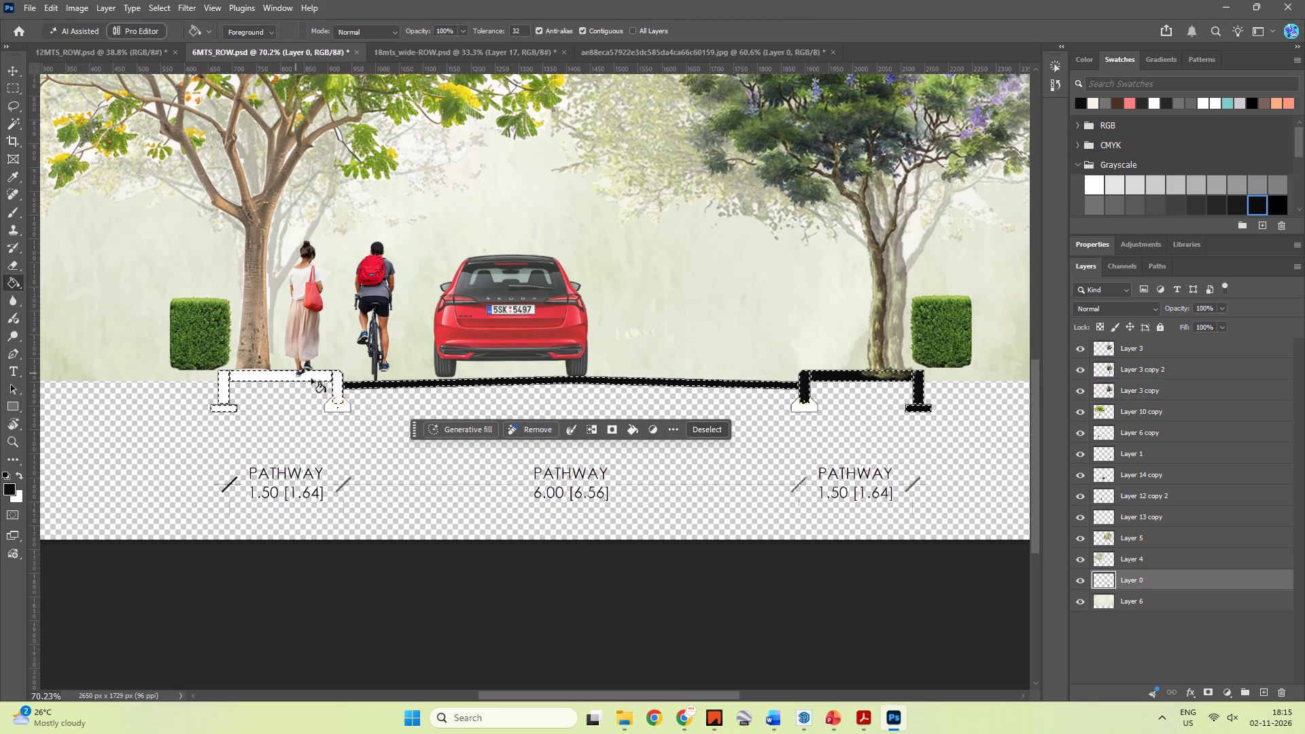
Fill the slab, kerb, outer wall and footing of the yellow-flowering tree's pathway with the same near-black colour, and clear the selection.
click(317, 376)
click(342, 381)
click(340, 401)
click(334, 407)
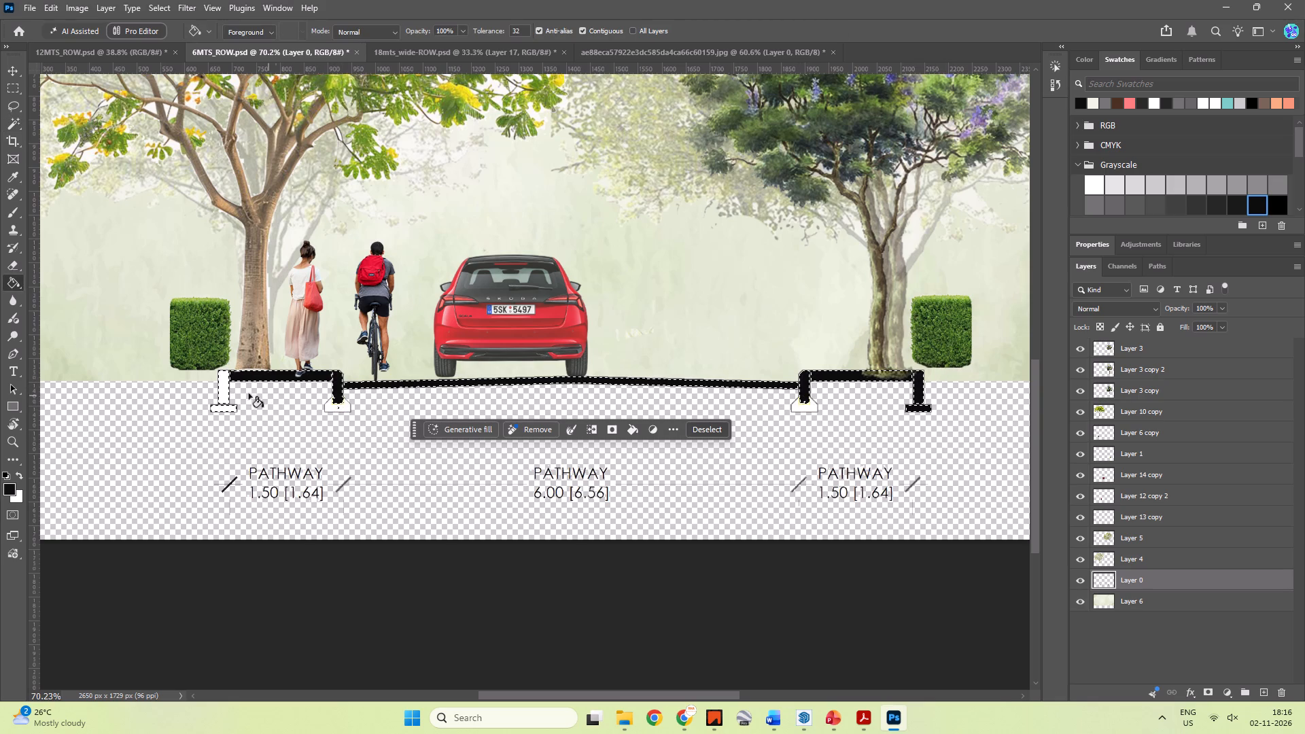
click(225, 384)
click(224, 413)
click(225, 409)
key(space)
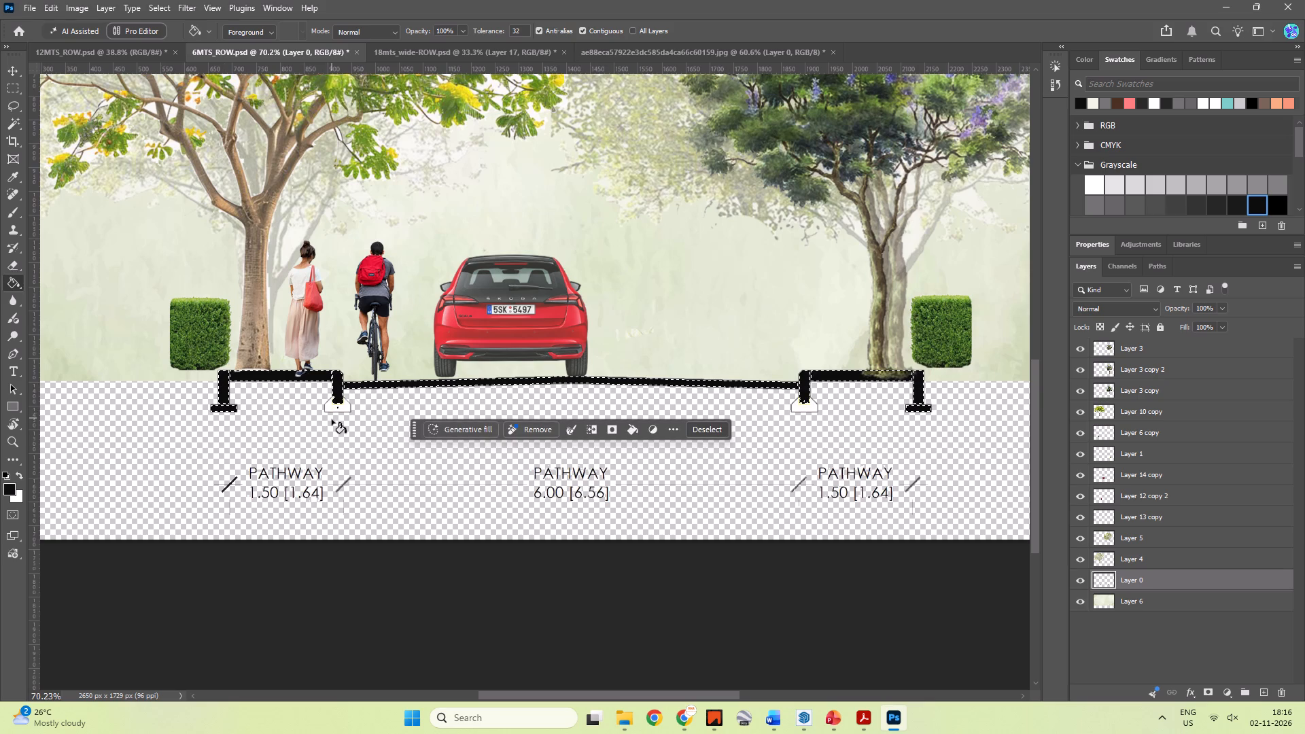
key(m)
click(334, 449)
Paint the white trapezoidal kerb footing between the pedestrian pathway and the road solid near-black with the Brush.
alt+scroll(331, 417, up, 12)
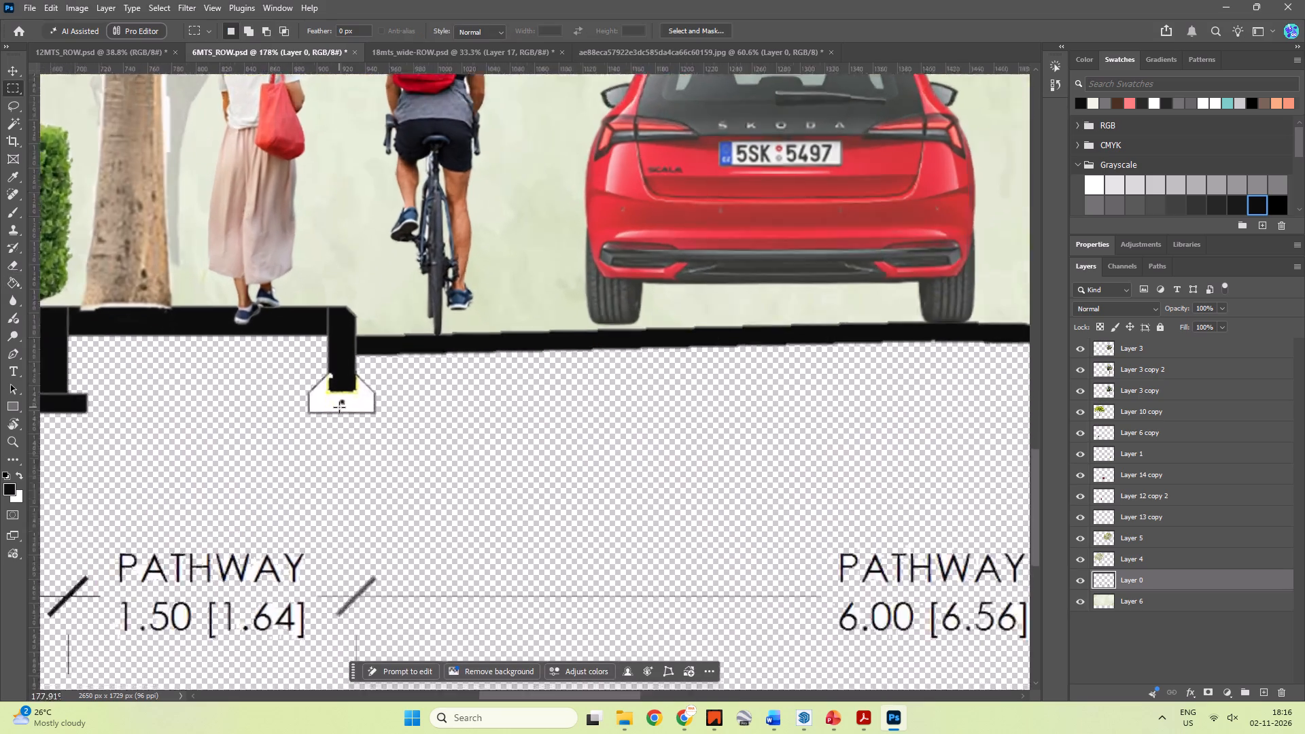
alt+scroll(339, 408, up, 4)
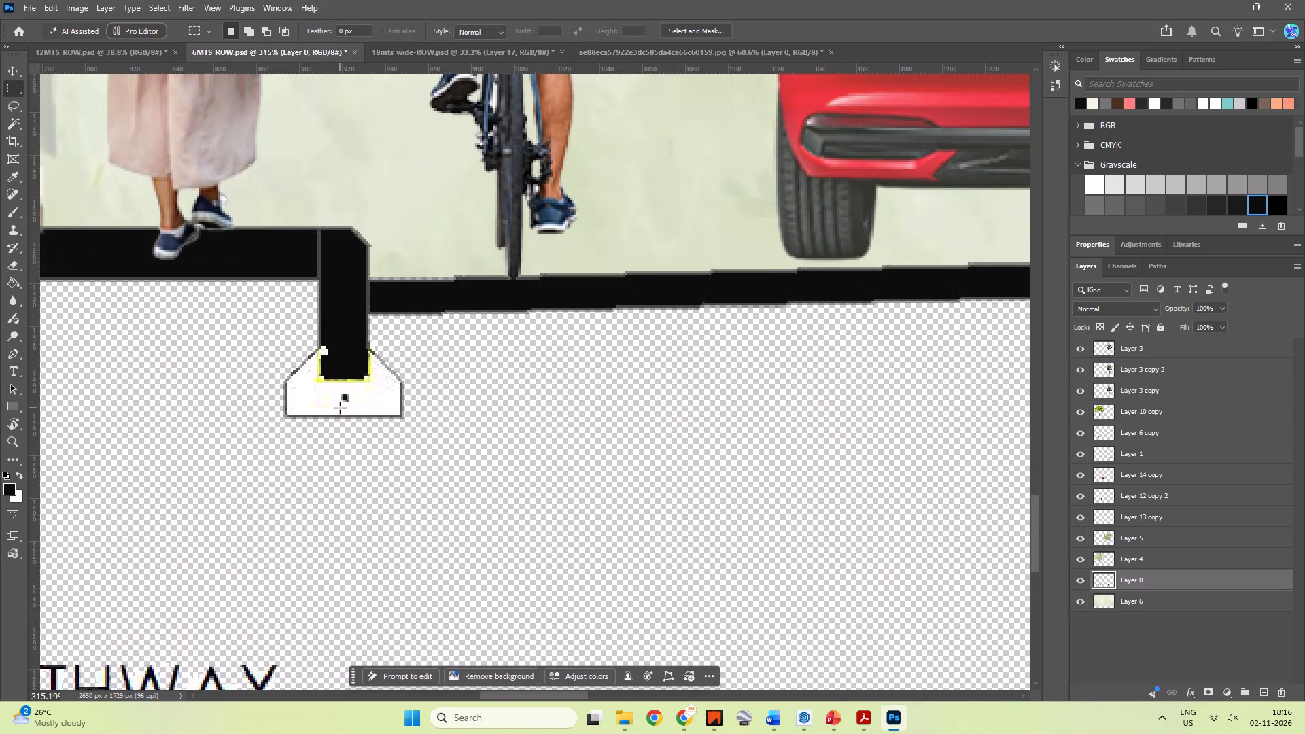
key(b)
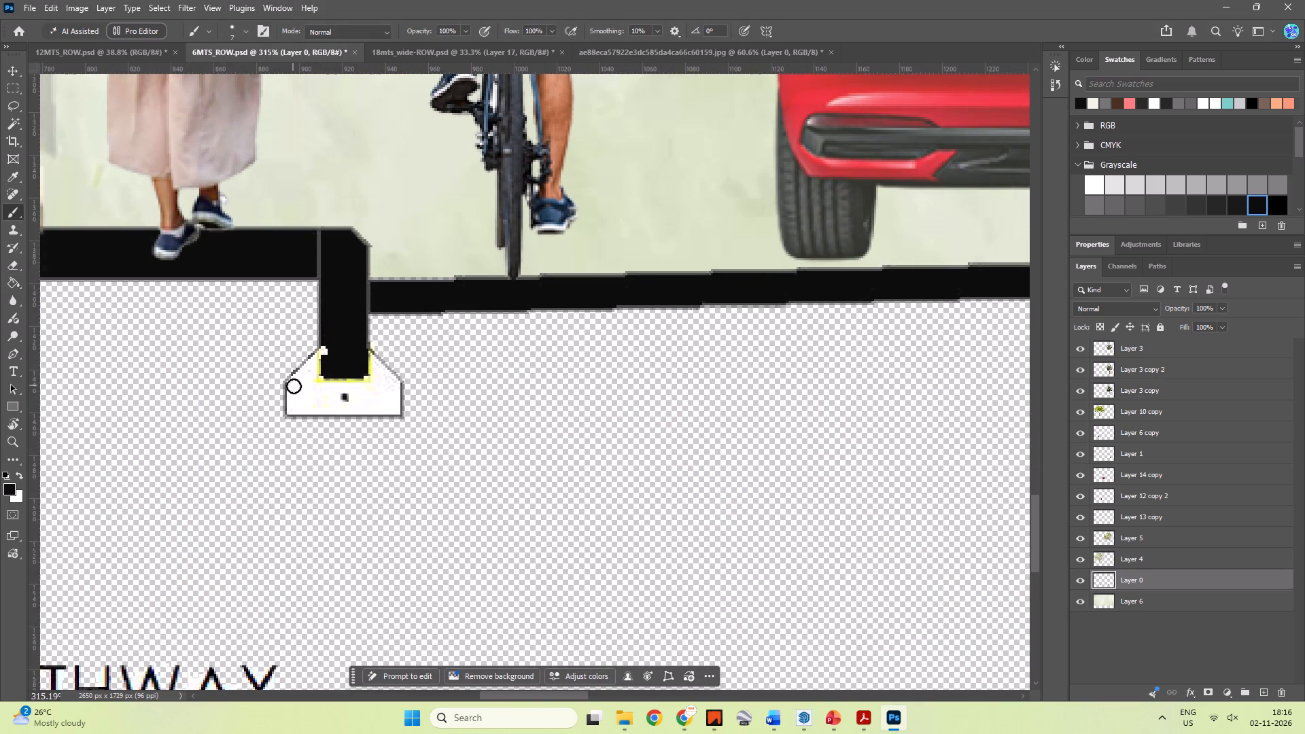
click(294, 386)
shift+click(328, 351)
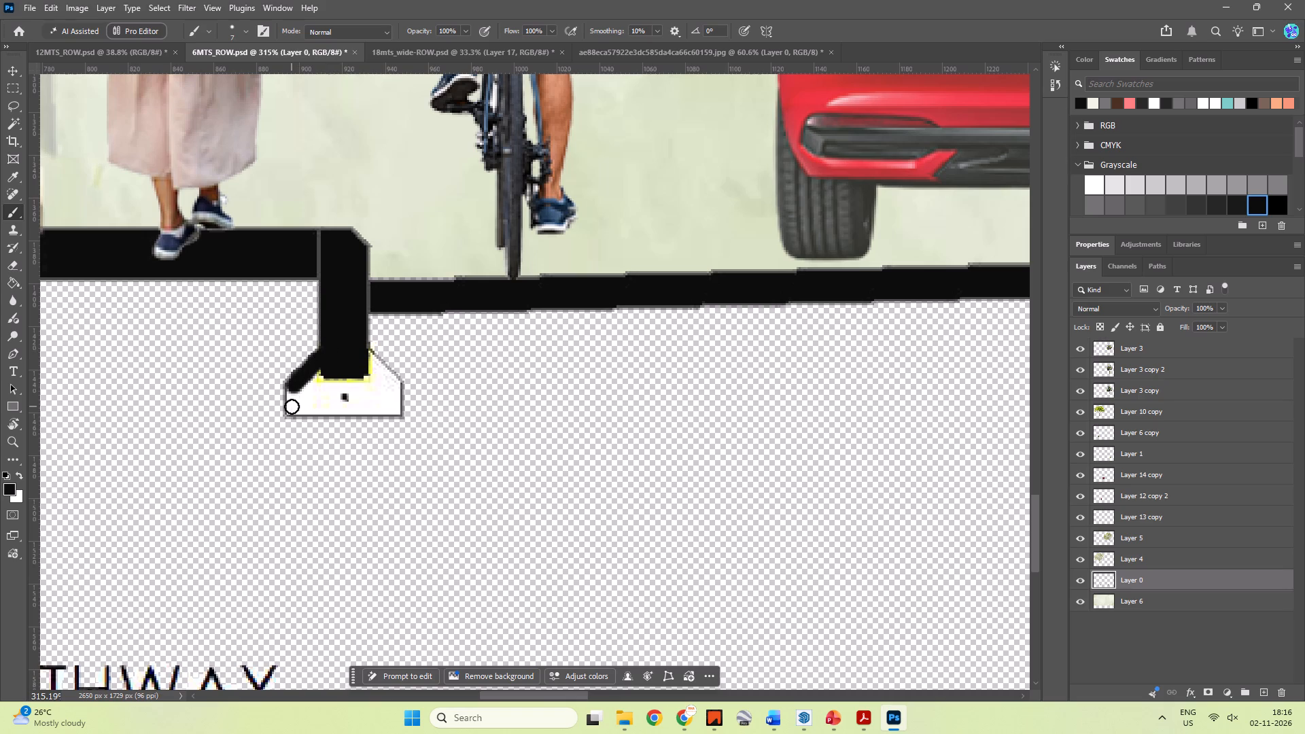
click(293, 406)
shift+click(293, 388)
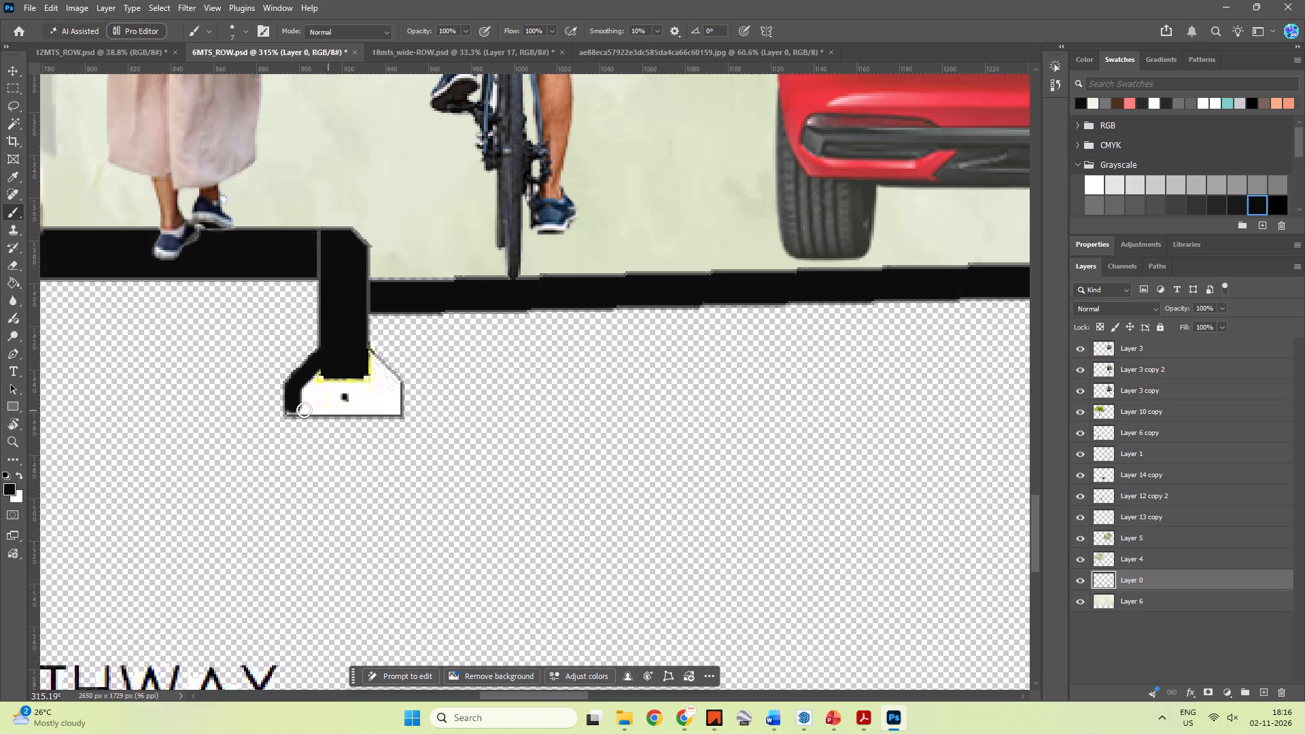
click(294, 408)
shift+click(395, 410)
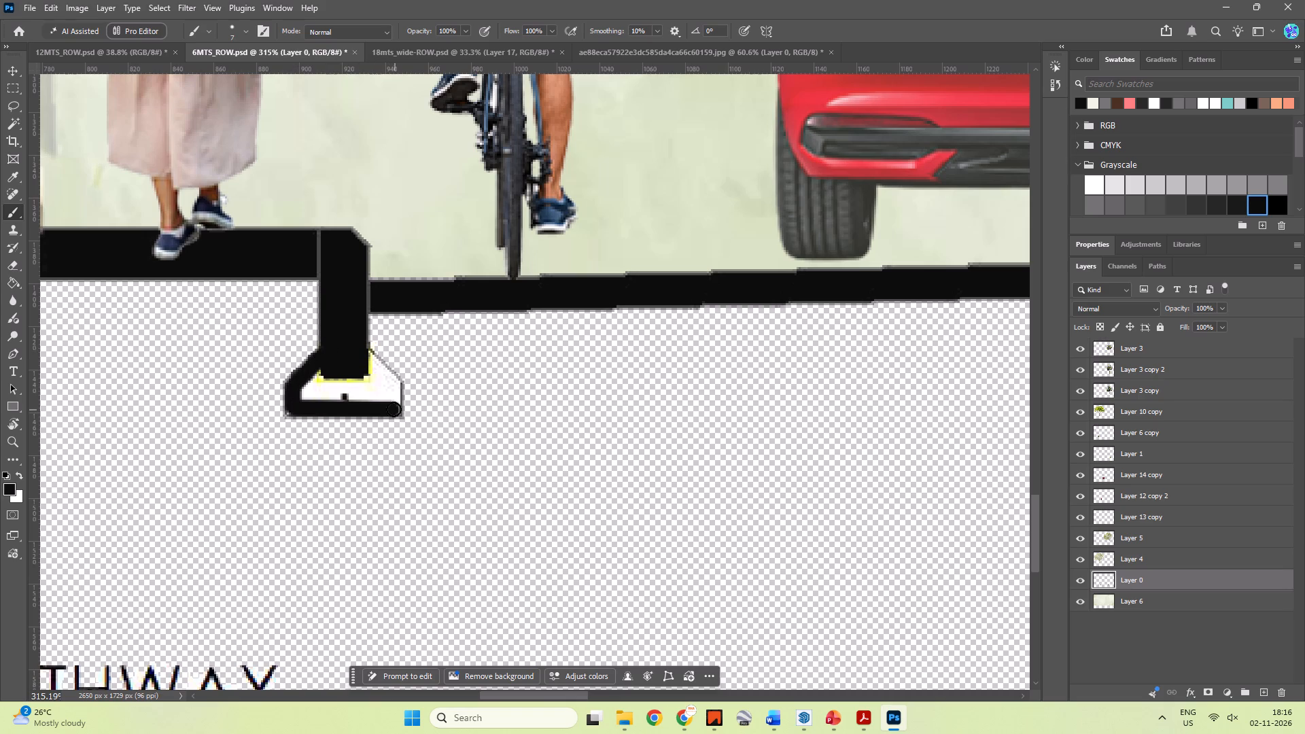
shift+click(394, 385)
shift+click(367, 354)
drag(368, 366, 379, 402)
drag(373, 376, 386, 402)
drag(366, 381, 315, 379)
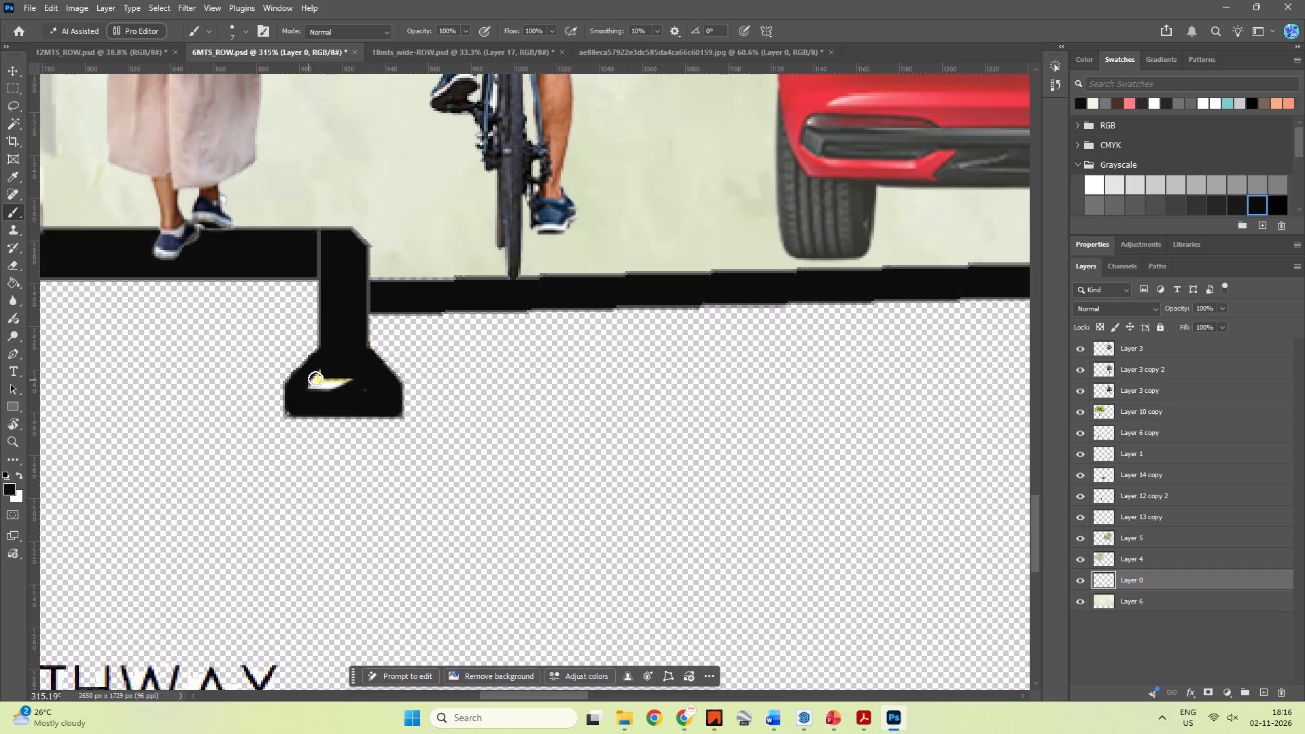
drag(315, 379, 383, 400)
Paint the trapezoidal kerb footing on the purple-flowering tree's side of the road solid near-black, covering the remaining white specks.
alt+scroll(363, 378, down, 10)
key(space)
key(space)
key(space)
key(space)
key(space)
key(space)
key(space)
key(space)
key(space)
key(space)
key(space)
key(space)
key(space)
key(space)
key(space)
key(space)
key(space)
key(space)
key(space)
key(space)
drag(647, 354, 126, 351)
click(520, 380)
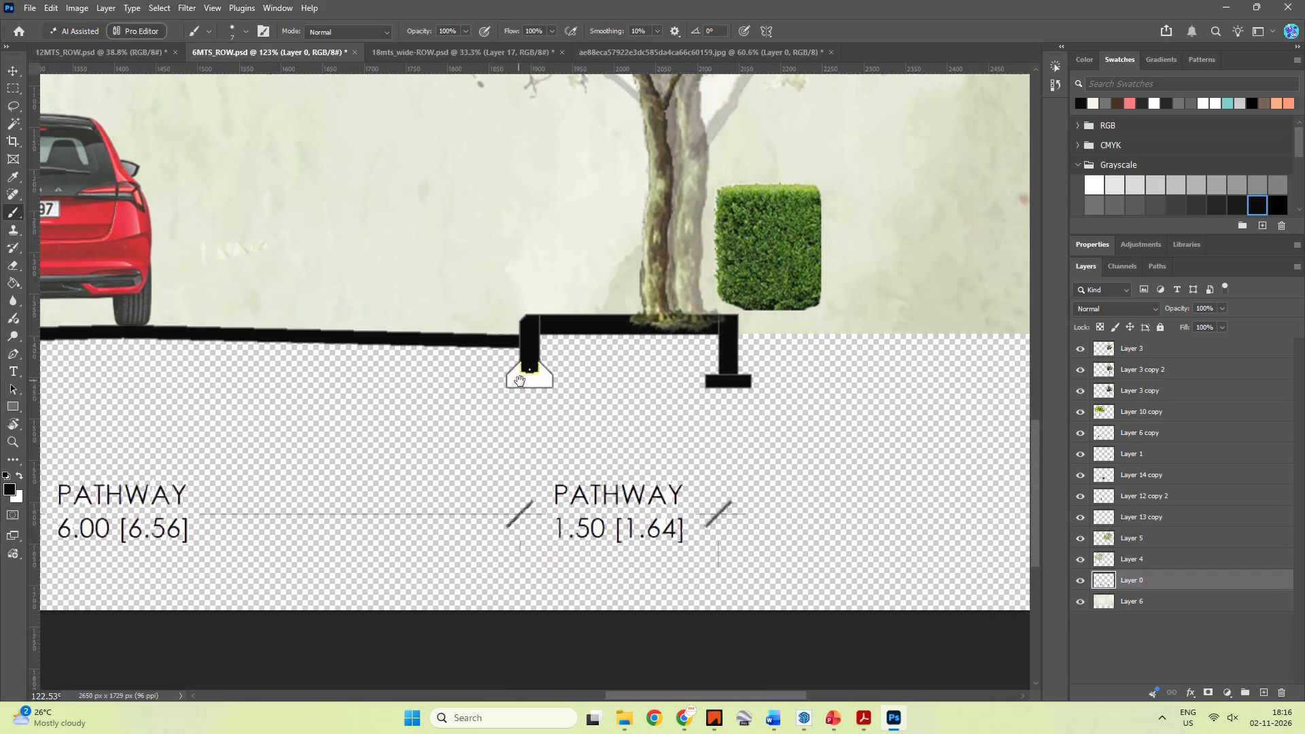
alt+scroll(544, 374, up, 13)
drag(502, 347, 469, 377)
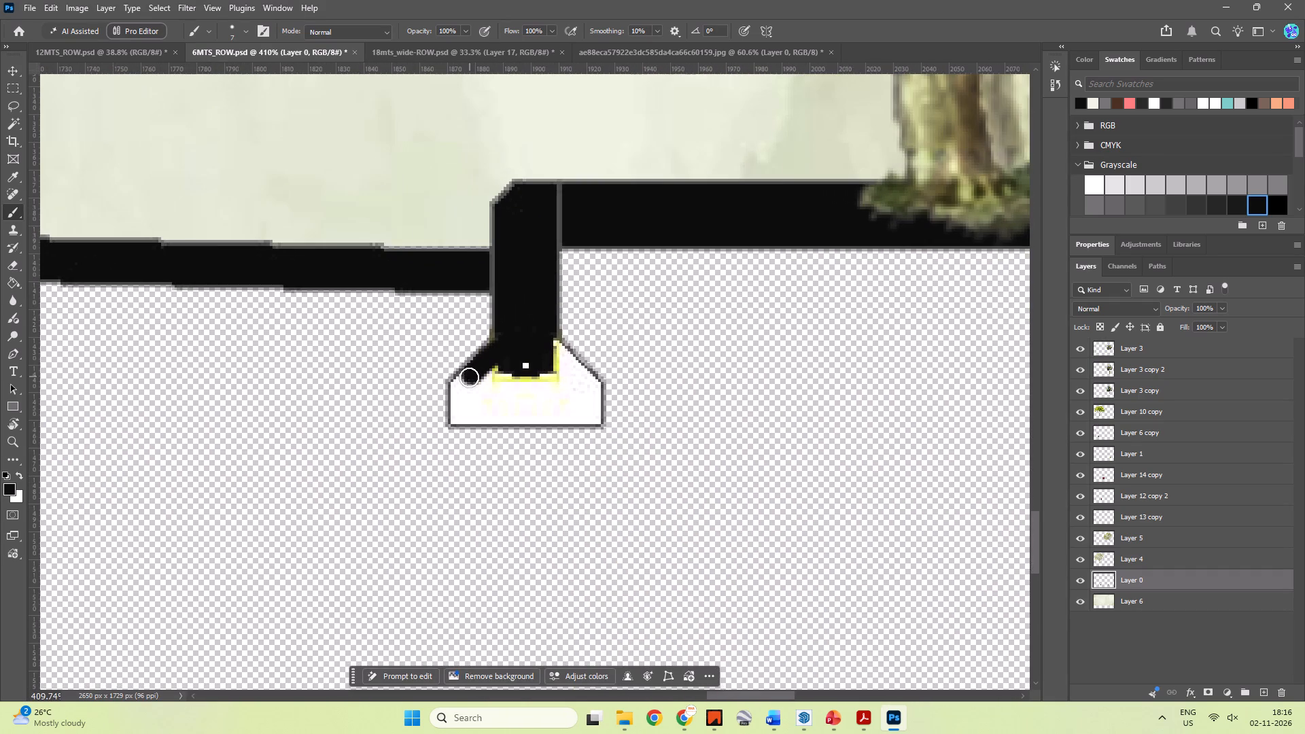
drag(469, 377, 562, 418)
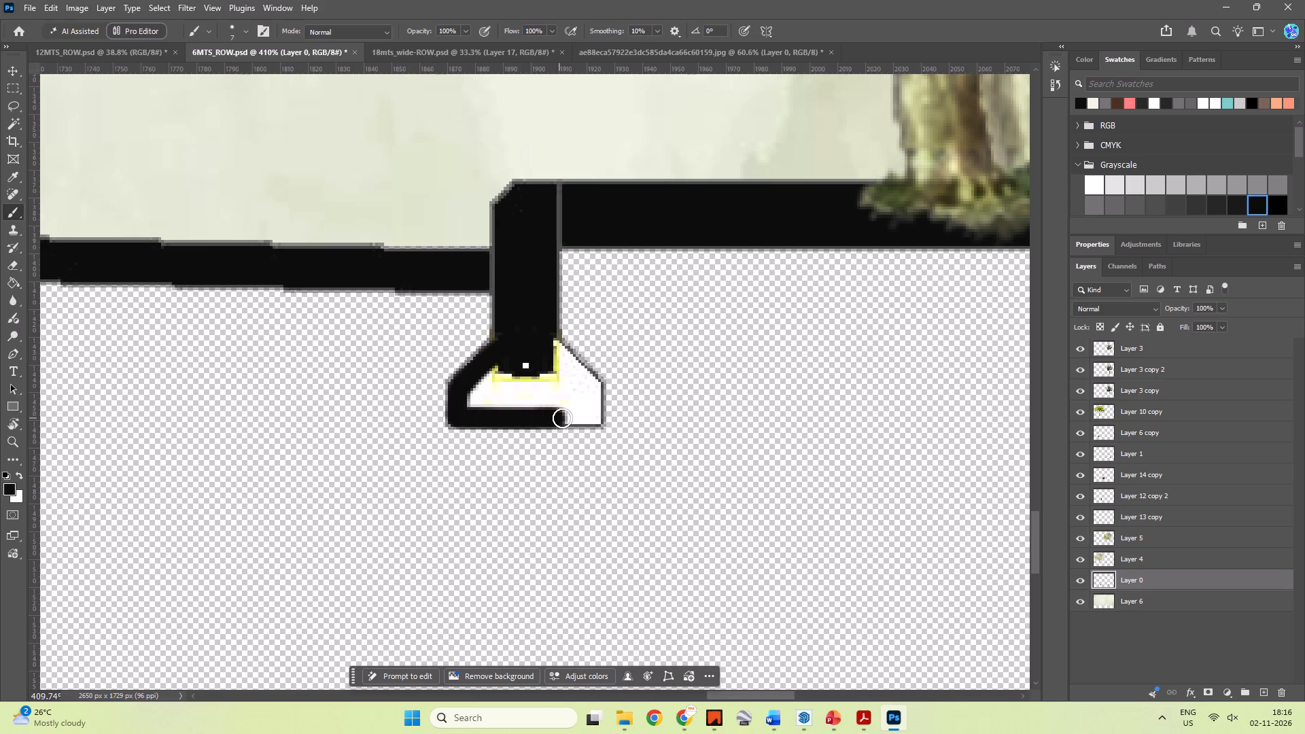
drag(562, 418, 559, 350)
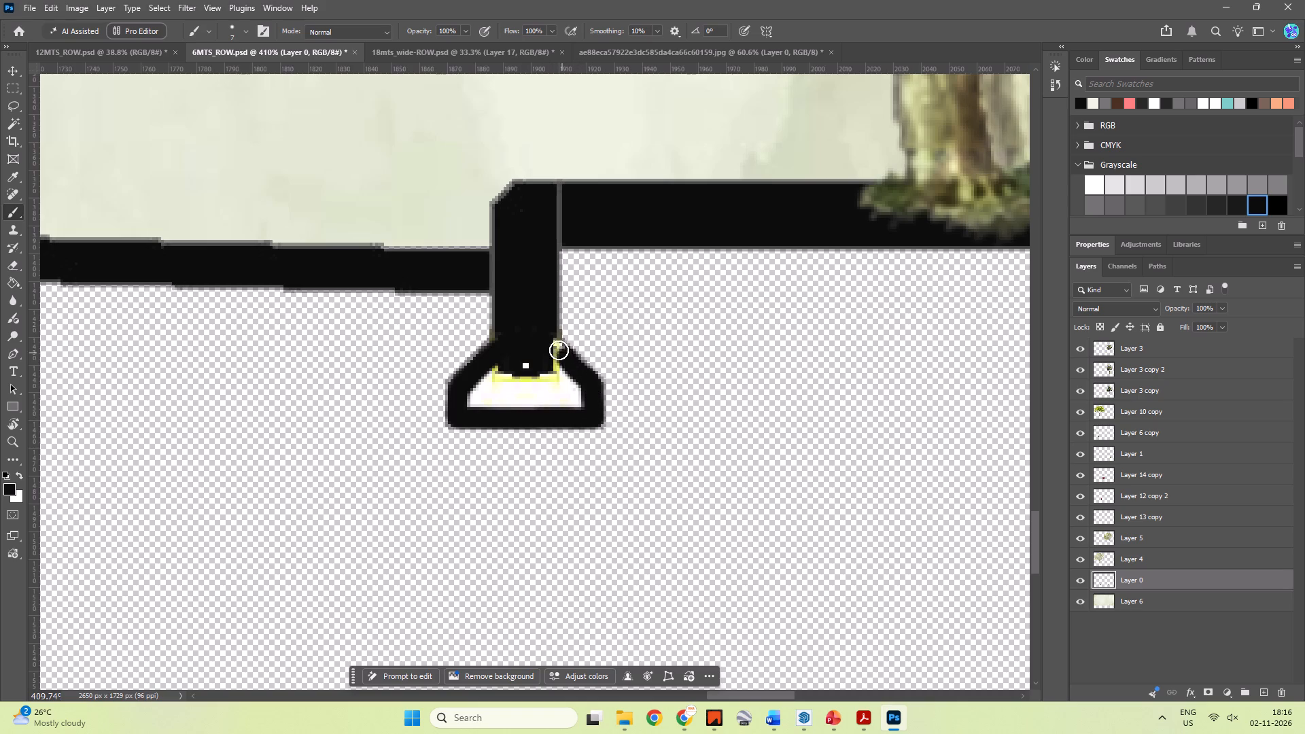
drag(559, 350, 478, 380)
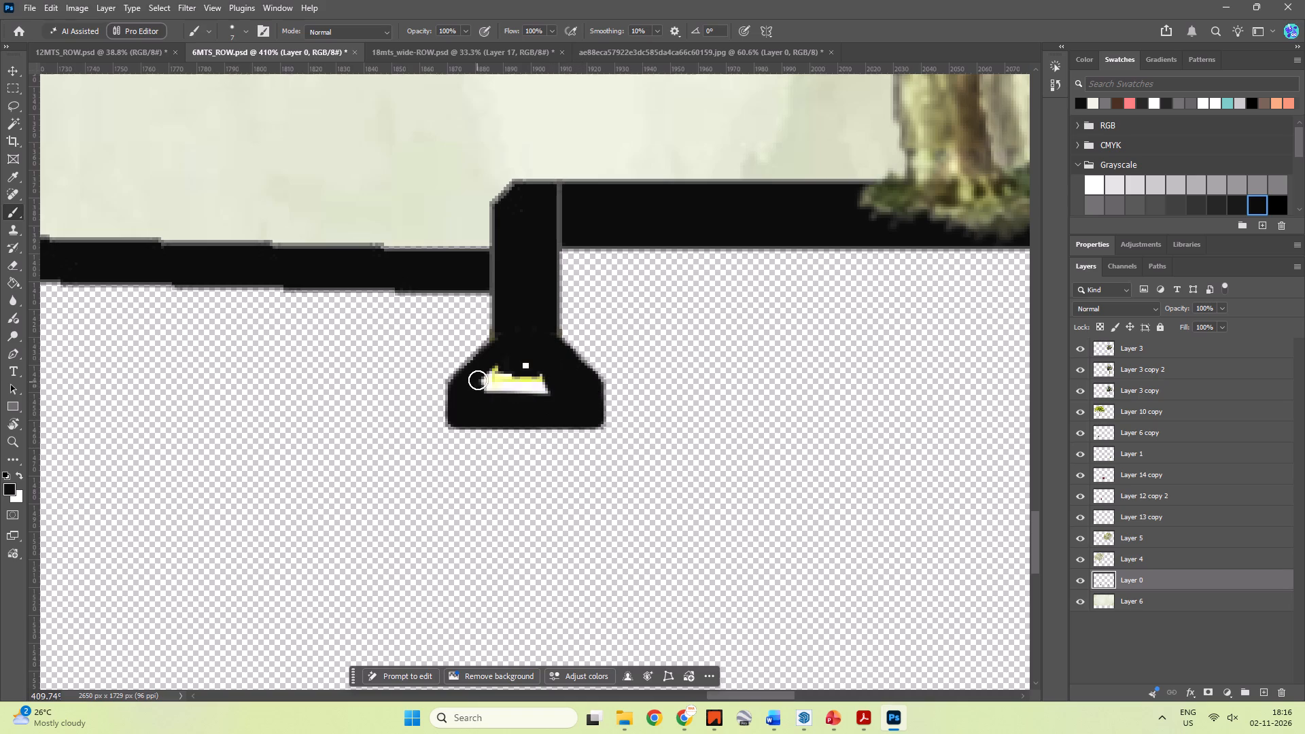
drag(478, 380, 546, 390)
alt+scroll(544, 385, down, 5)
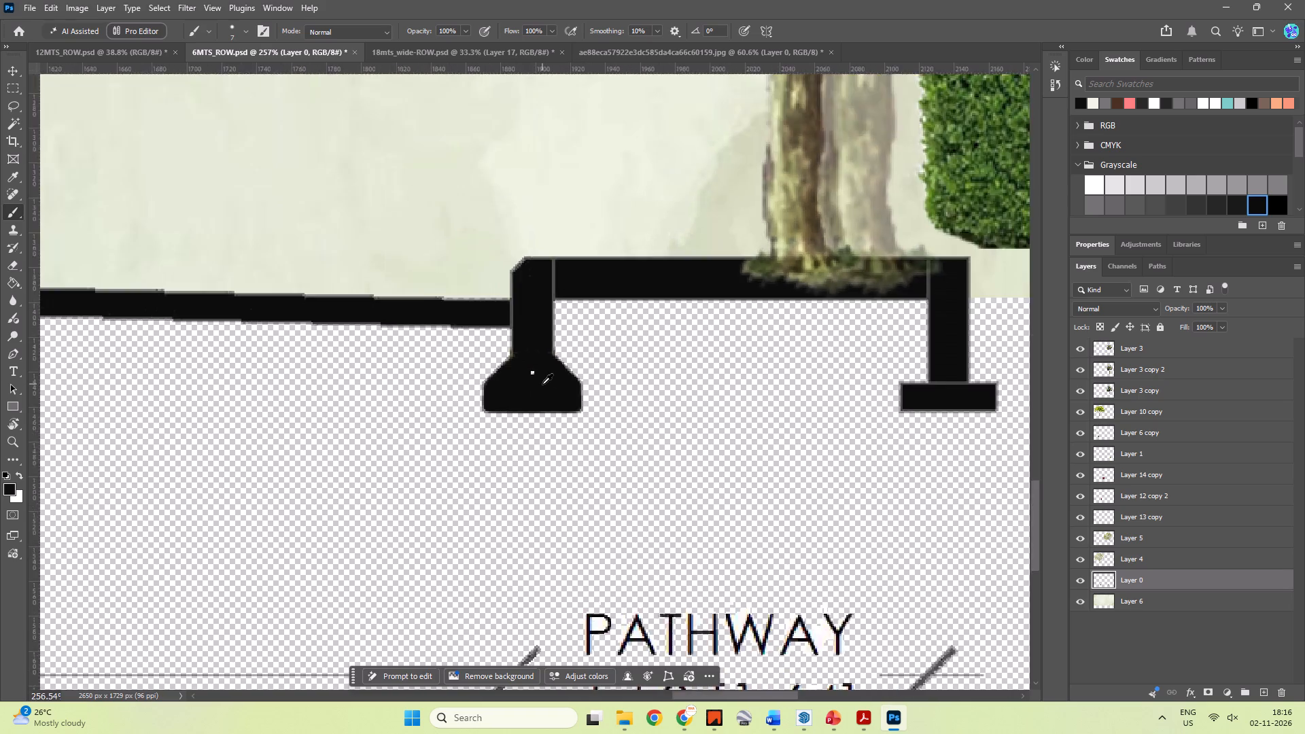
alt+scroll(542, 384, up, 6)
drag(526, 357, 527, 379)
alt+scroll(540, 364, down, 17)
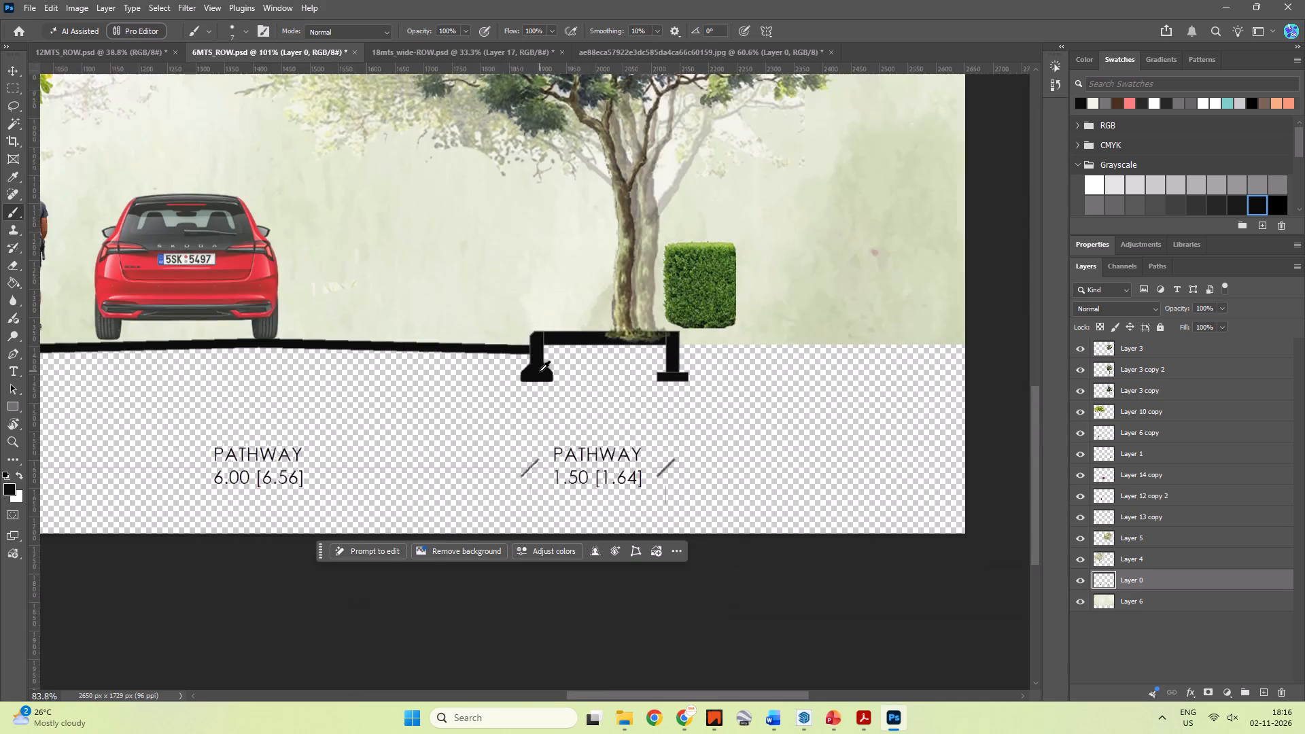
alt+scroll(540, 371, down, 7)
key(space)
key(space)
key(space)
key(space)
key(space)
key(space)
key(space)
drag(690, 548, 766, 539)
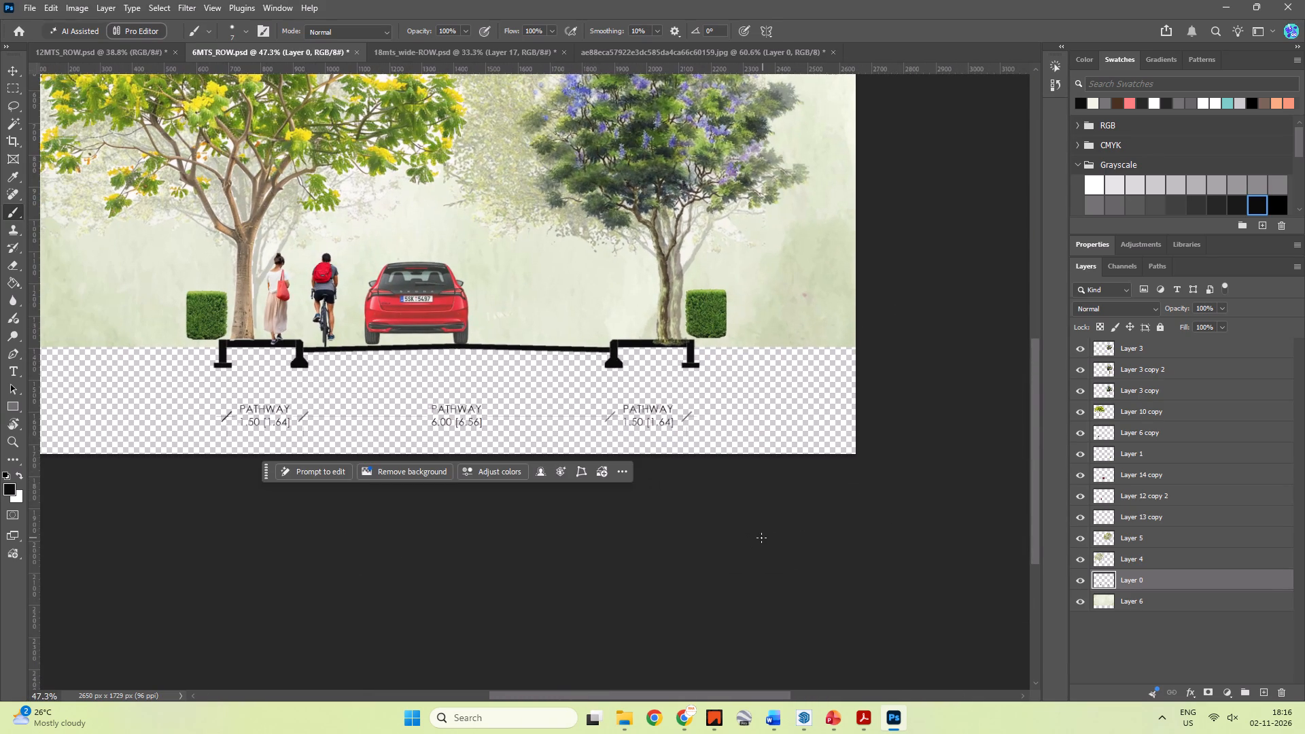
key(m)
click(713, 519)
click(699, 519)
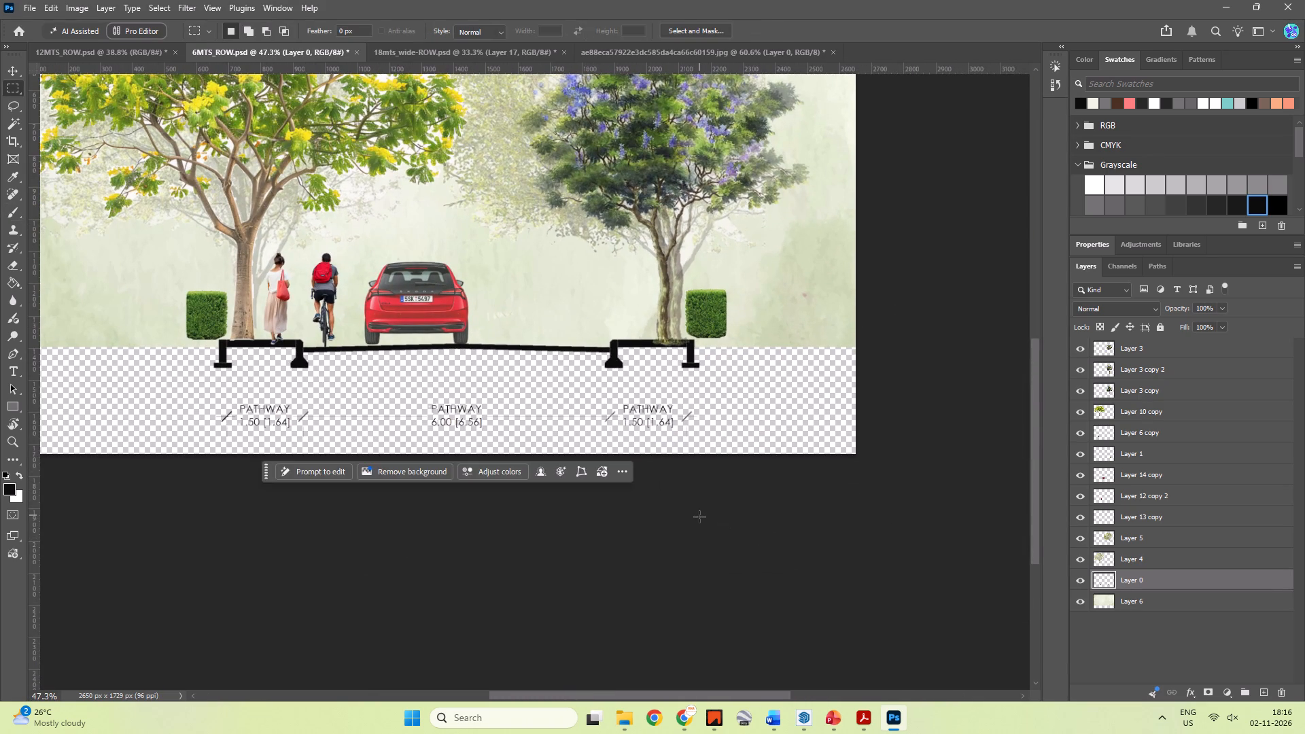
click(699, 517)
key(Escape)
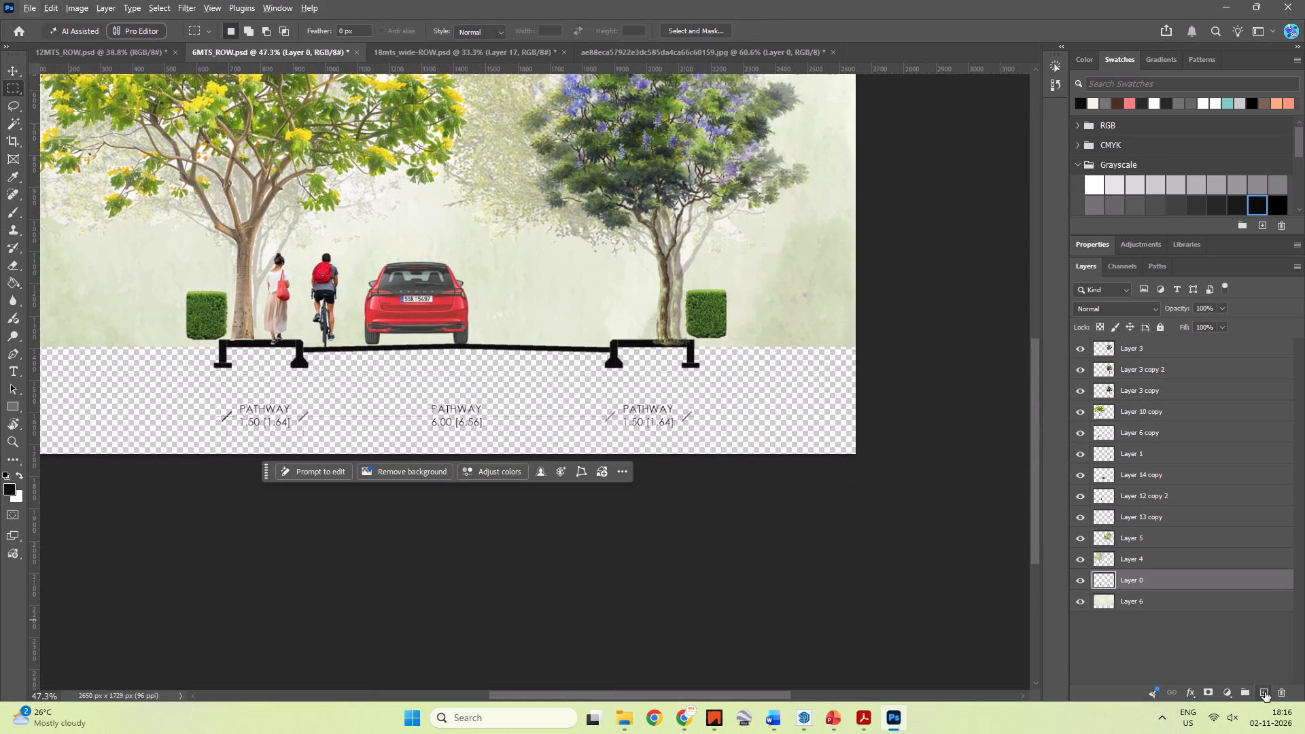
Add a new layer, fill it with white using the Paint Bucket, and place it beneath the textured backdrop Layer 6.
click(1263, 692)
drag(1141, 580, 1137, 608)
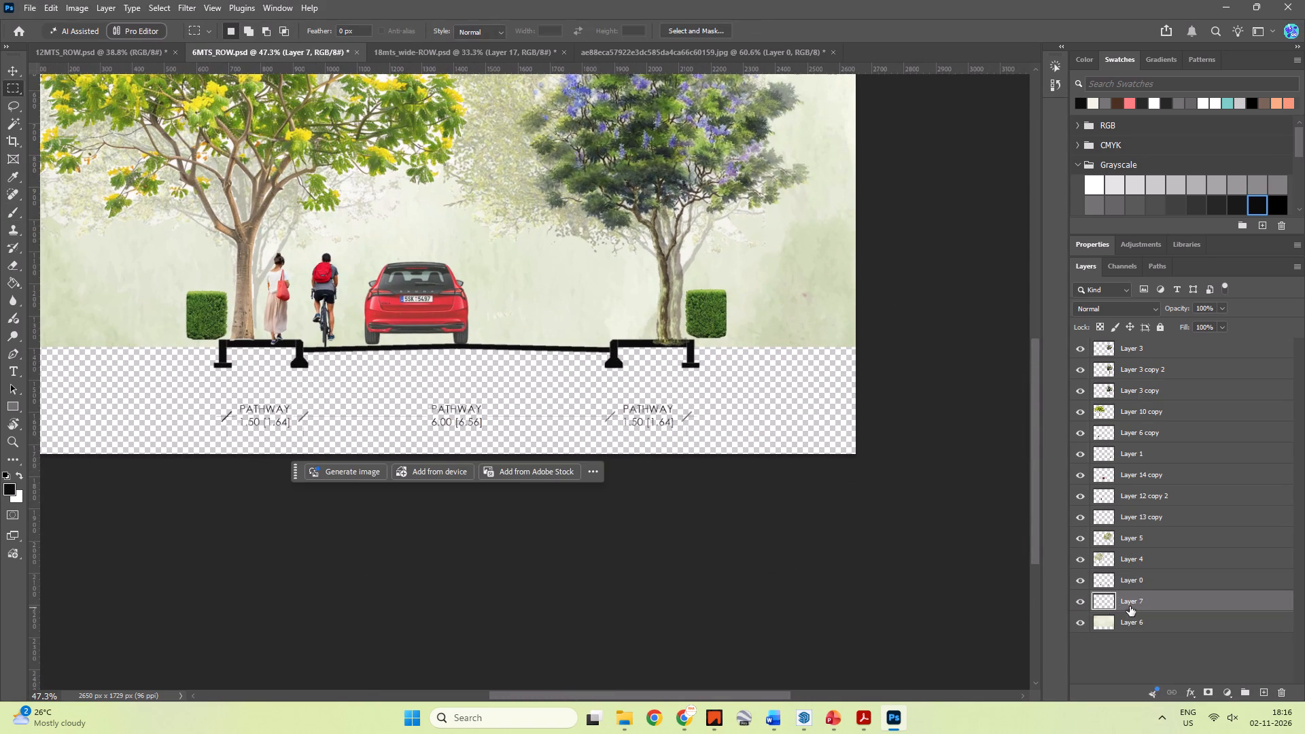
key(g)
key(g)
key(g)
click(1098, 182)
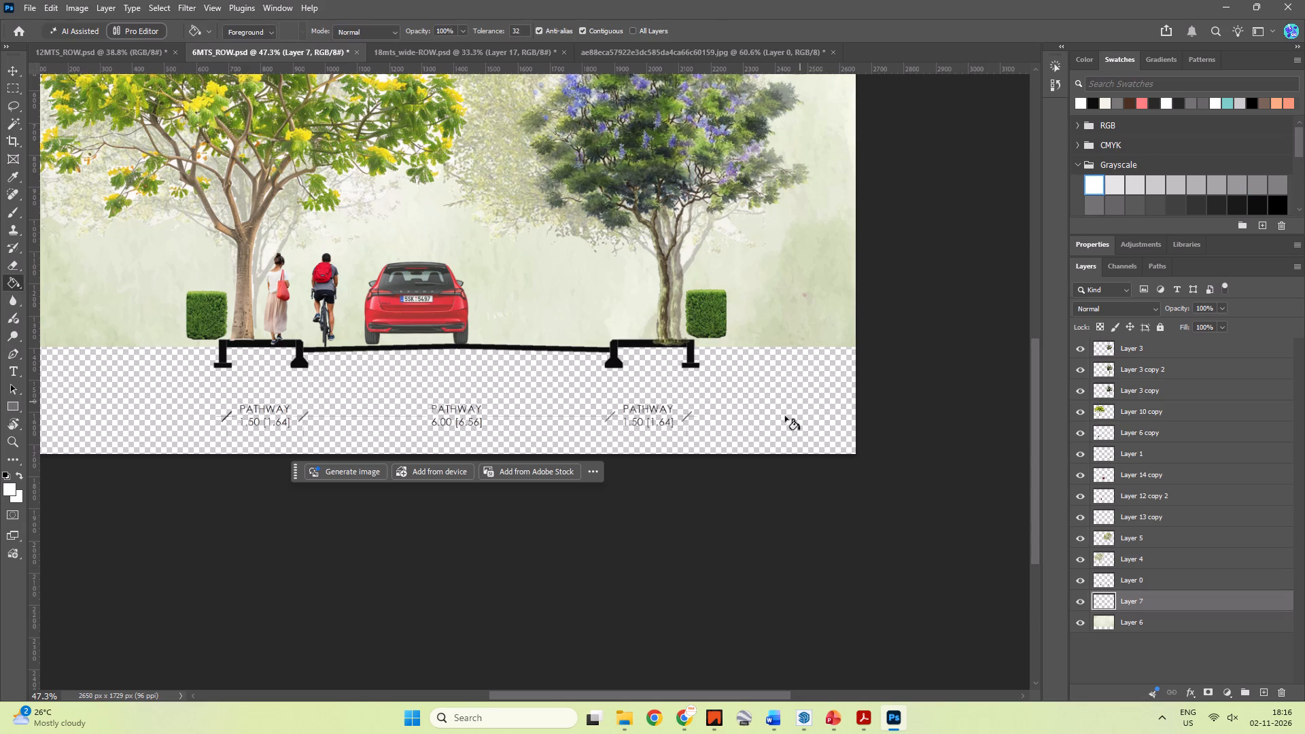
click(785, 416)
click(884, 531)
drag(1168, 598, 1168, 638)
click(746, 575)
On Layer 0, select the PATHWAY dimension line with its labels, shift it up closer to the road structure, and clear the selection.
key(space)
key(space)
key(space)
key(space)
key(space)
key(space)
key(space)
key(space)
key(space)
key(space)
key(space)
drag(720, 521, 738, 591)
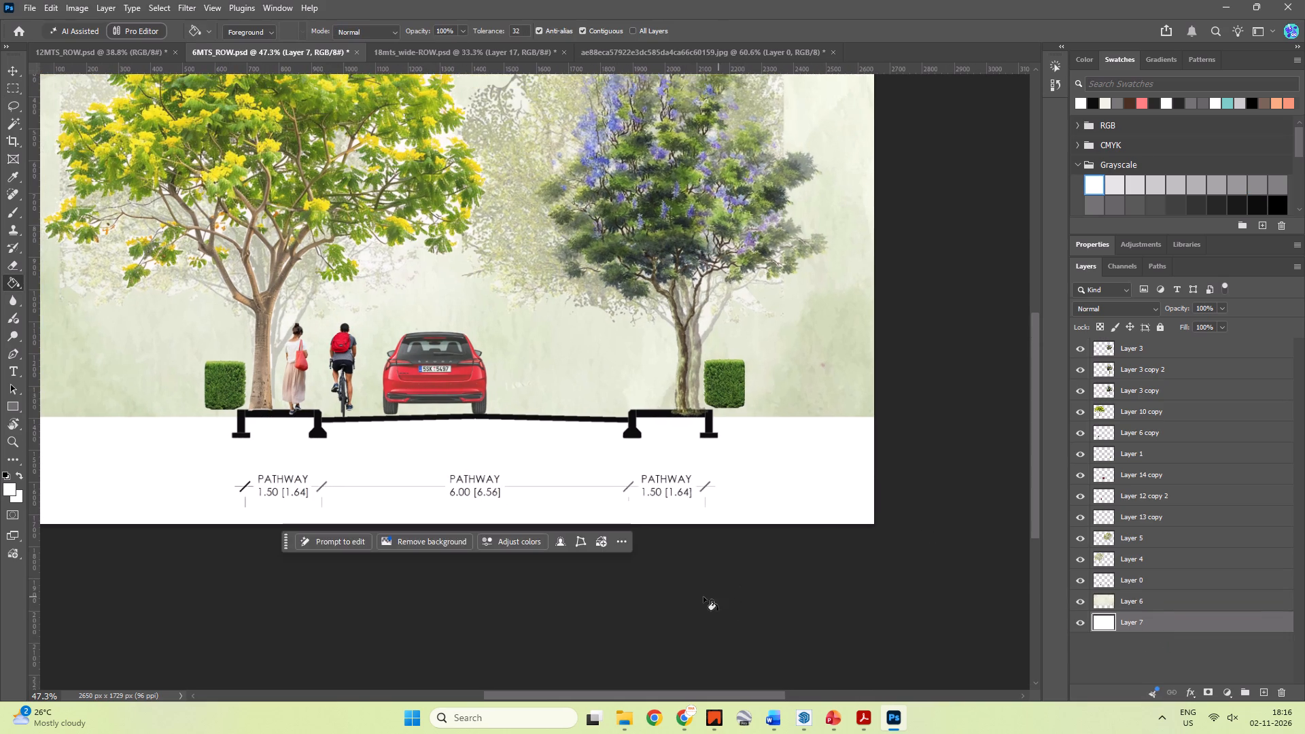
key(space)
key(space)
key(space)
key(space)
key(space)
key(space)
key(space)
key(space)
key(space)
key(space)
drag(702, 587, 822, 570)
key(m)
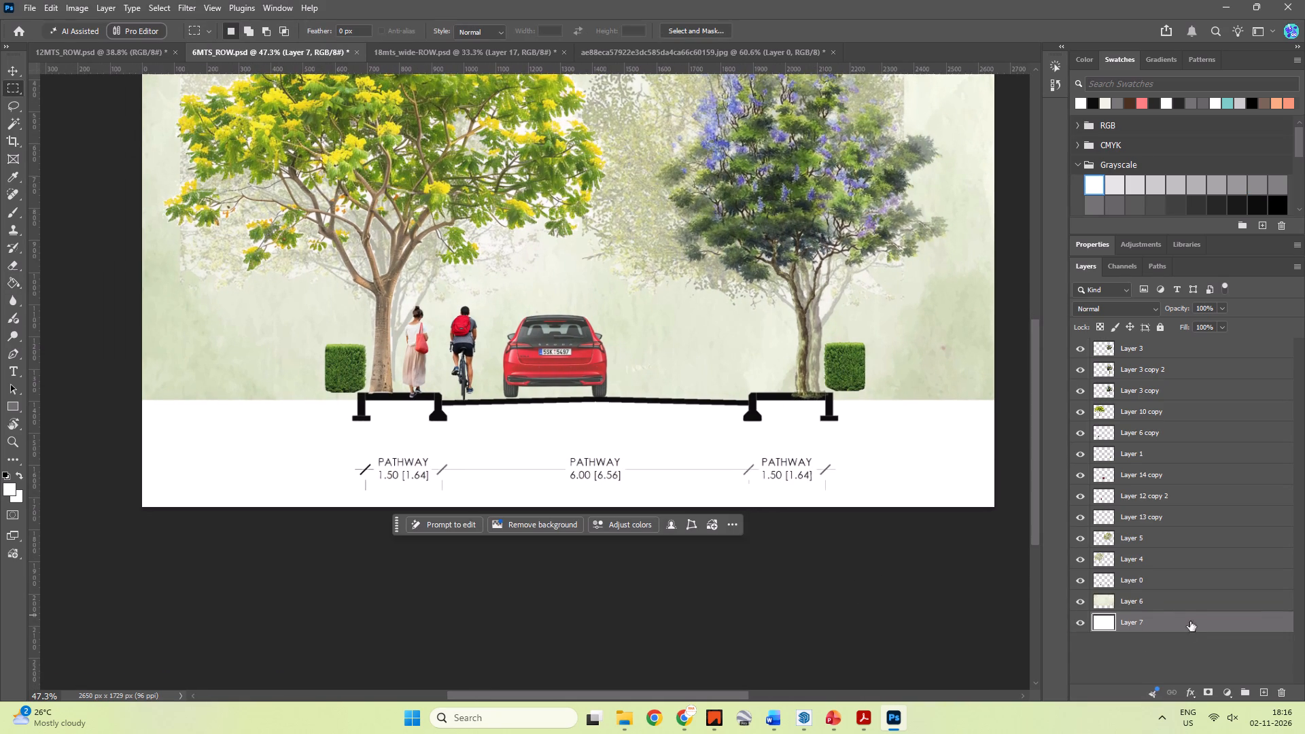
click(1177, 600)
click(1139, 578)
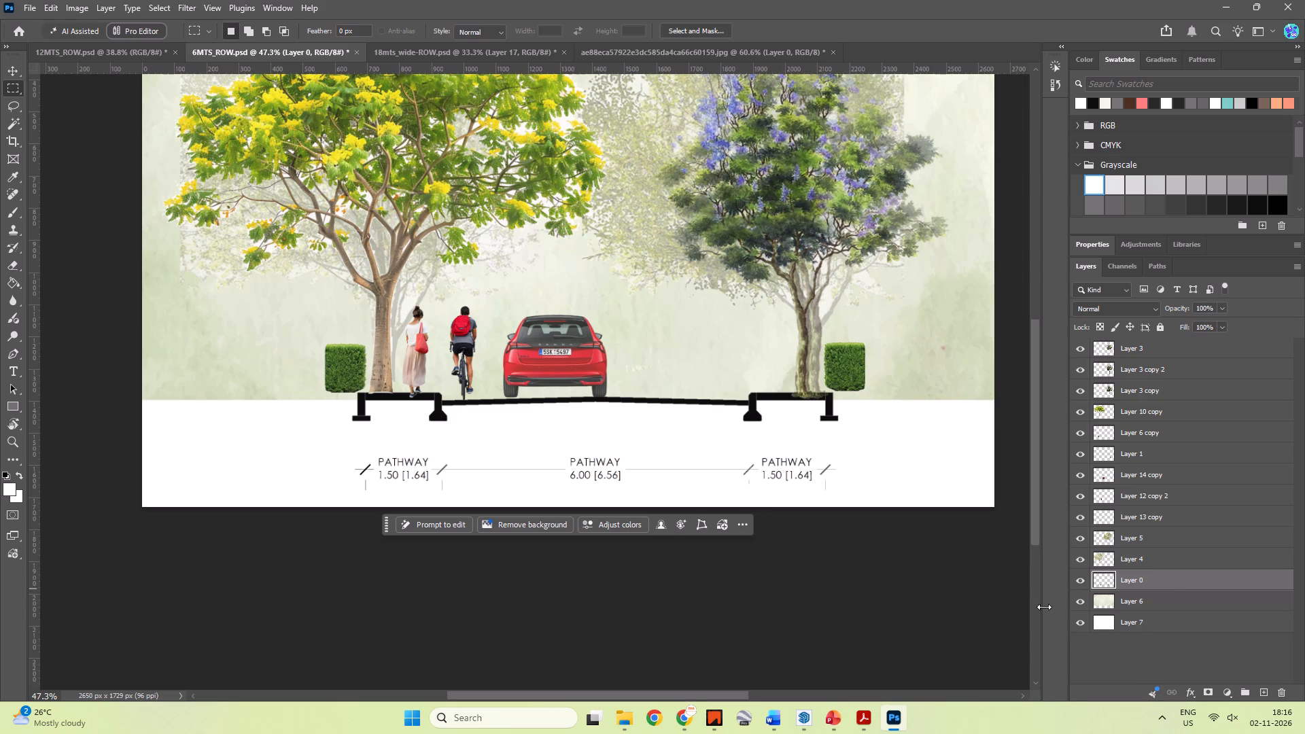
key(m)
drag(325, 445, 837, 510)
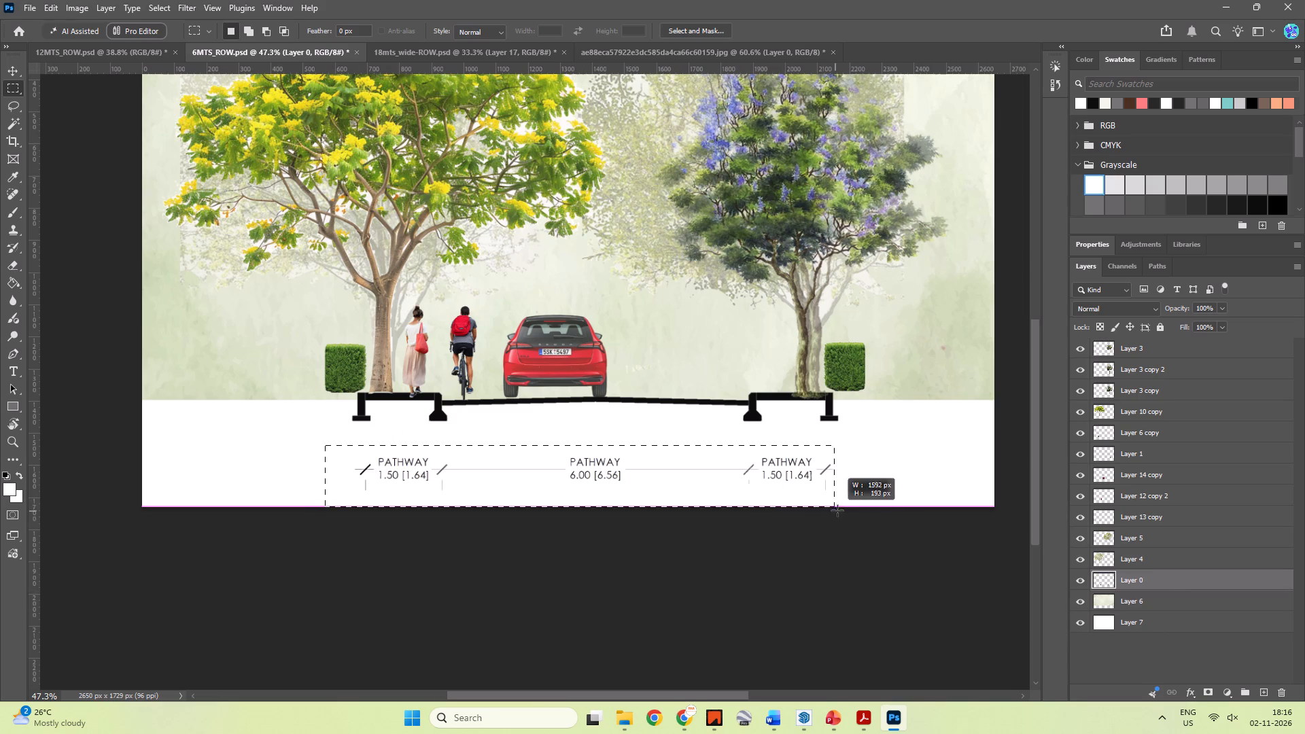
drag(837, 510, 867, 512)
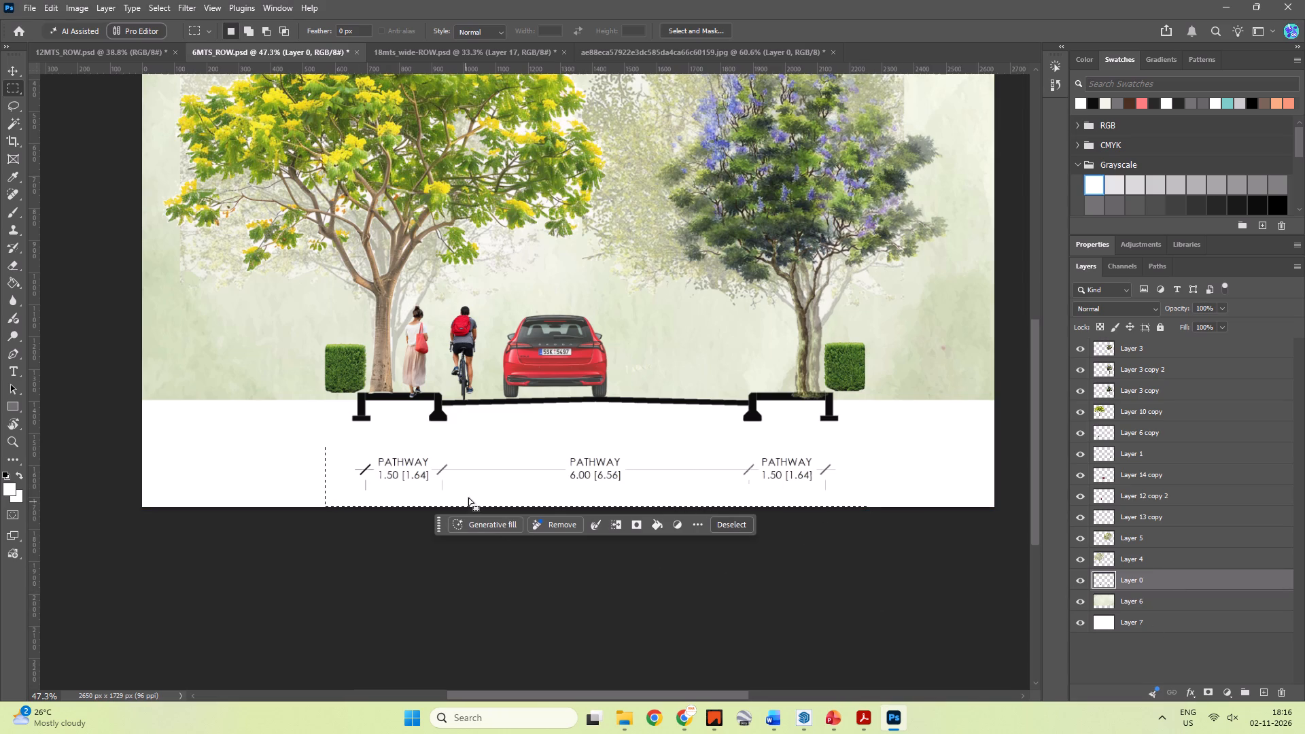
key(v)
alt+drag(554, 480, 554, 468)
key(ctrl+z)
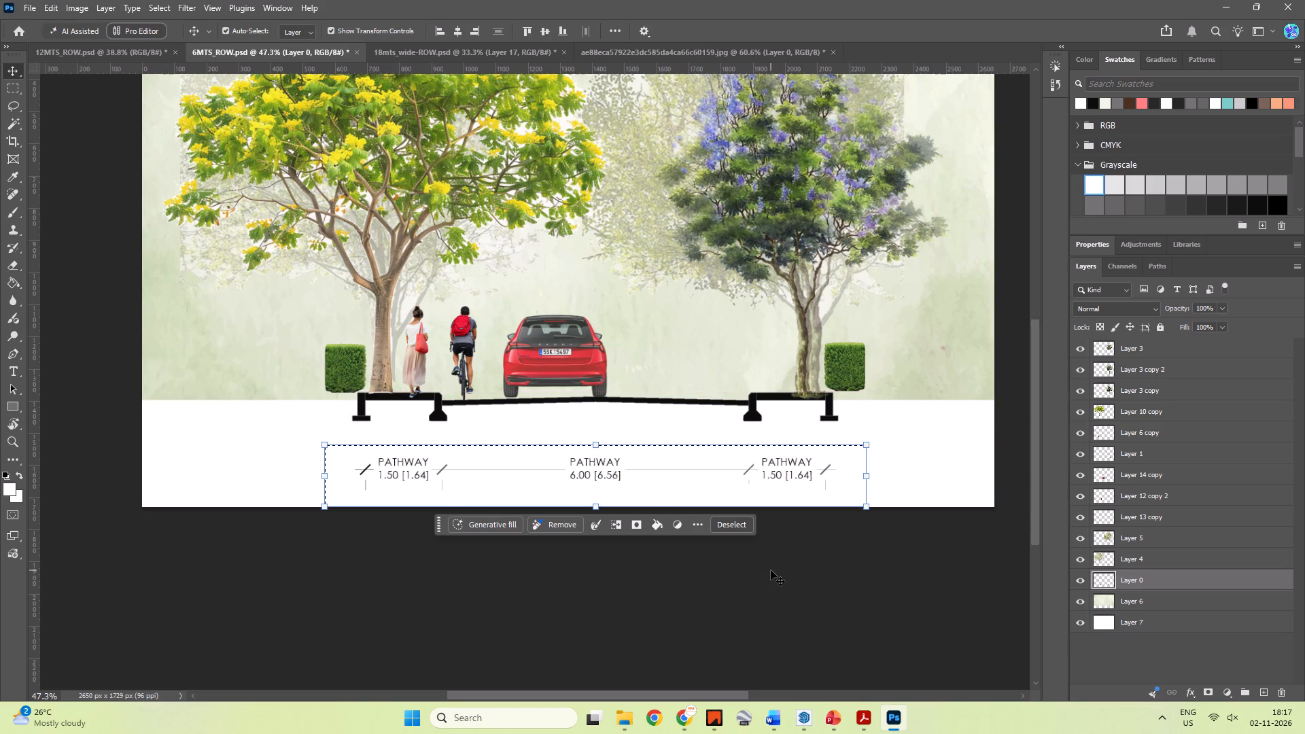
key(Up)
key(Up)
key(Up)
key(Up)
key(Up)
key(Up)
key(Up)
key(Up)
key(Up)
key(Up)
key(Up)
key(Up)
key(Up)
key(Up)
key(Up)
key(Up)
key(Up)
key(Up)
key(Up)
key(Up)
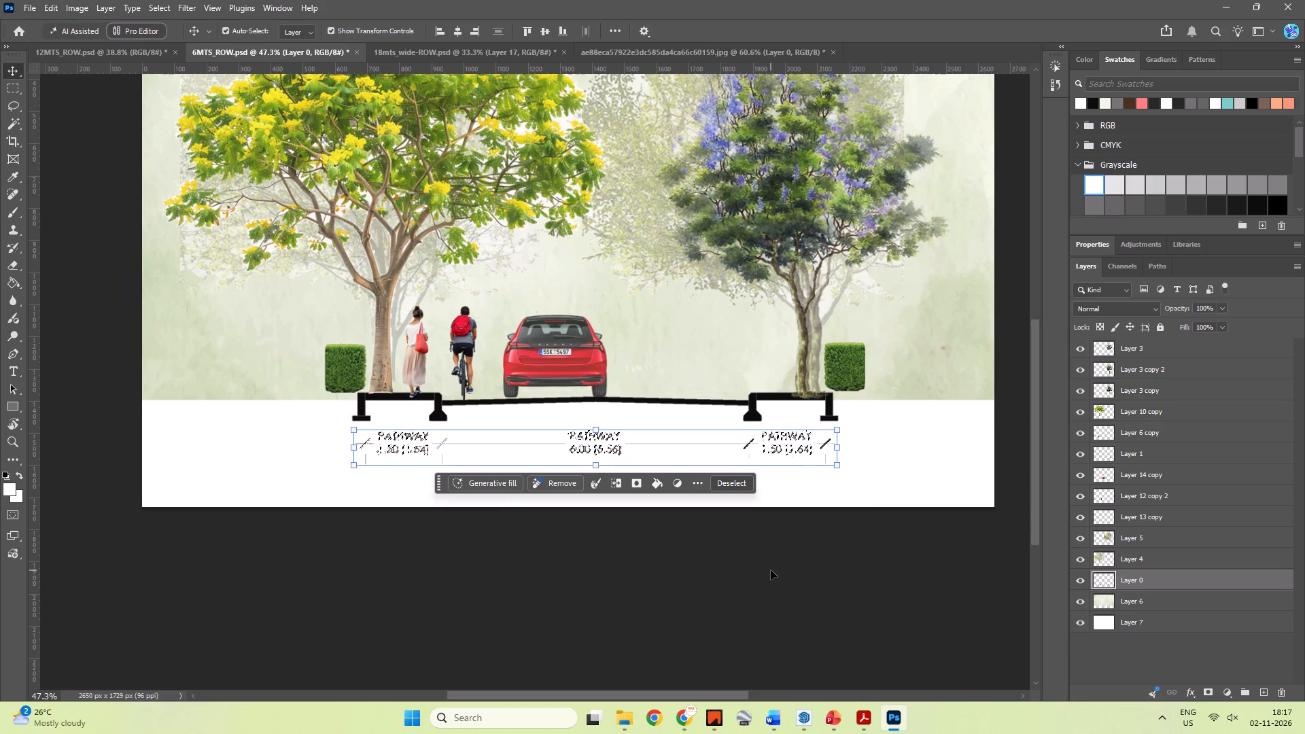
click(771, 570)
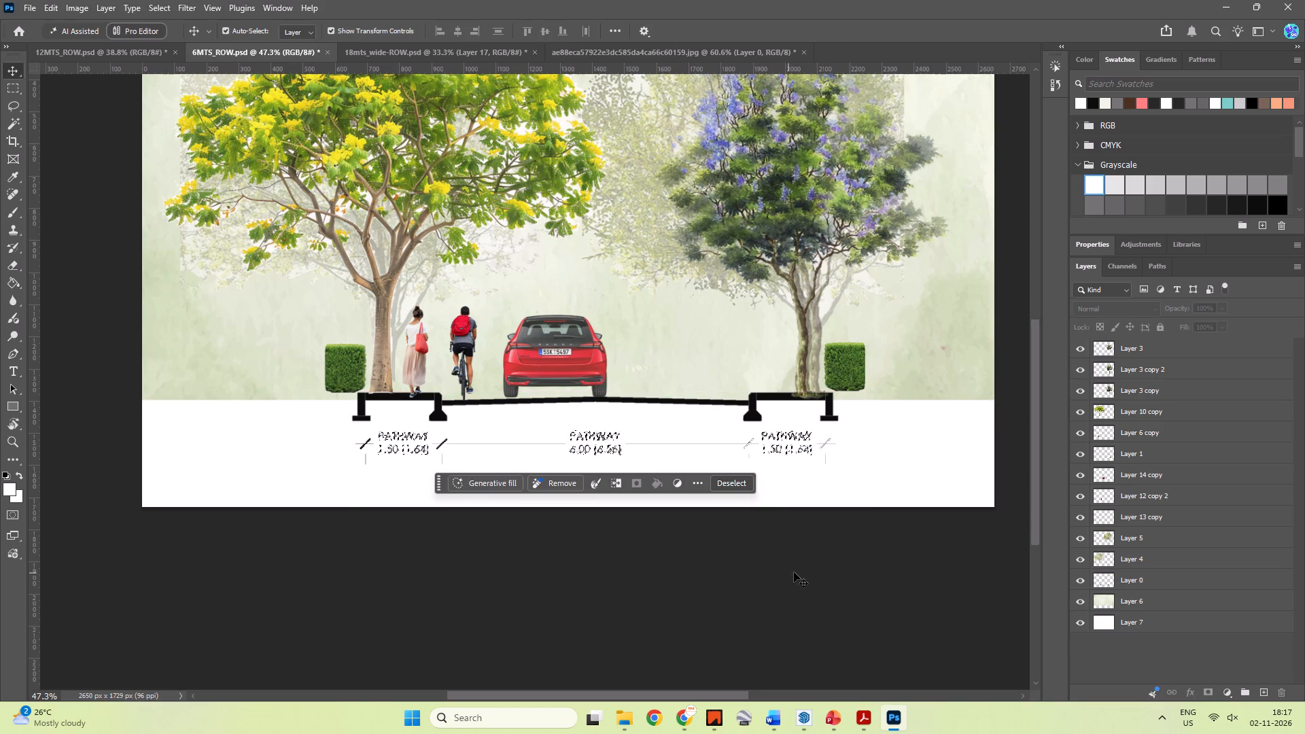
click(795, 572)
key(m)
click(901, 491)
click(875, 585)
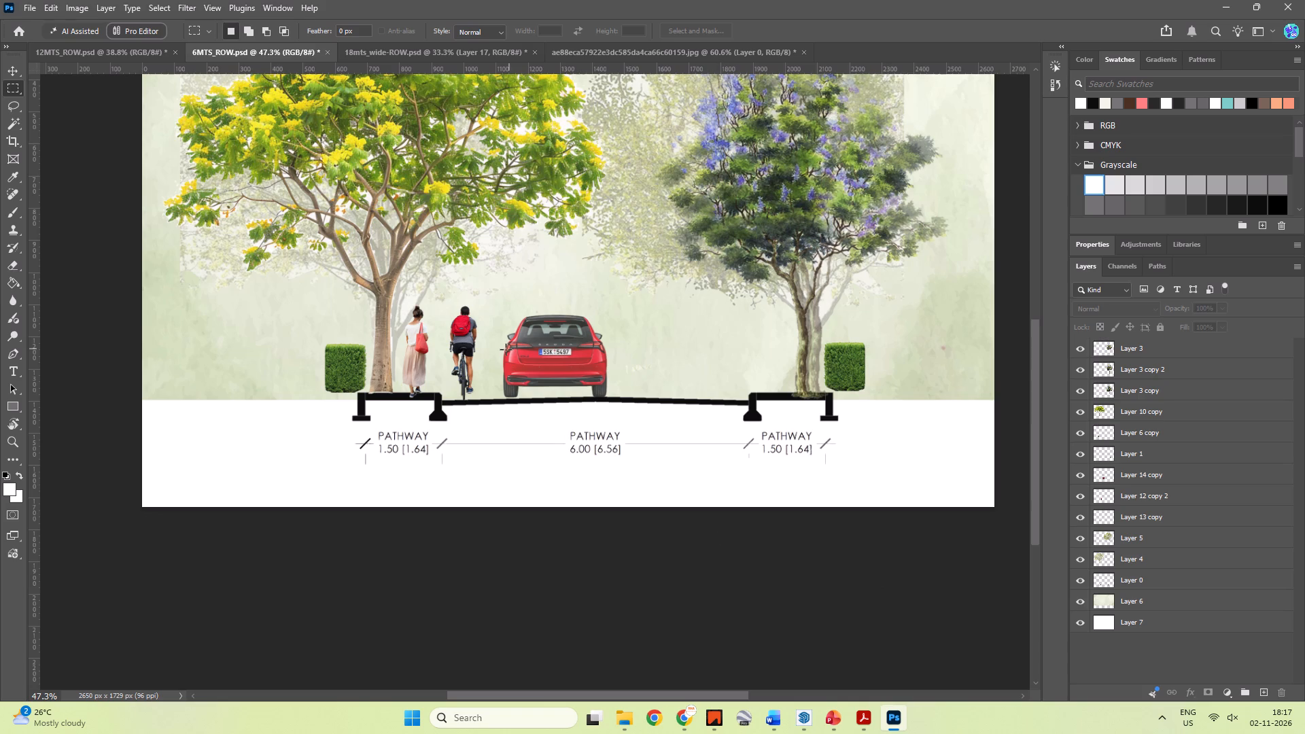
key(Escape)
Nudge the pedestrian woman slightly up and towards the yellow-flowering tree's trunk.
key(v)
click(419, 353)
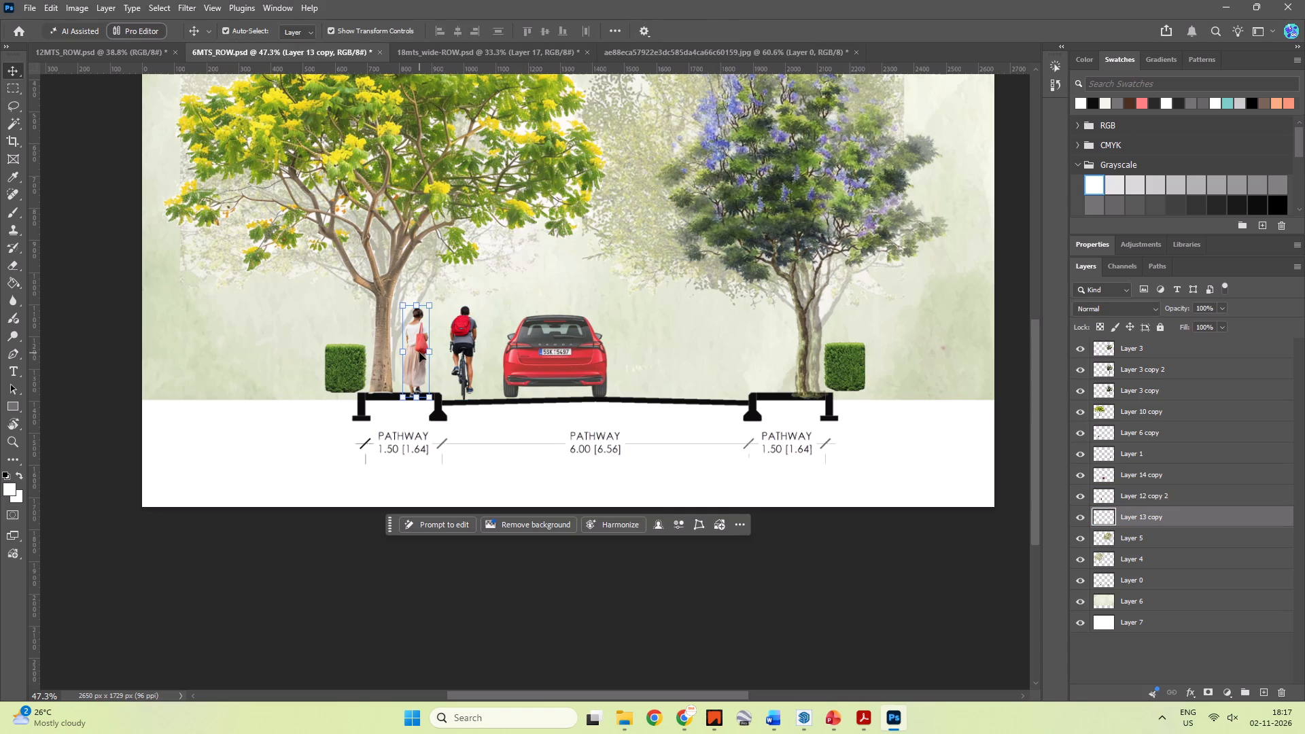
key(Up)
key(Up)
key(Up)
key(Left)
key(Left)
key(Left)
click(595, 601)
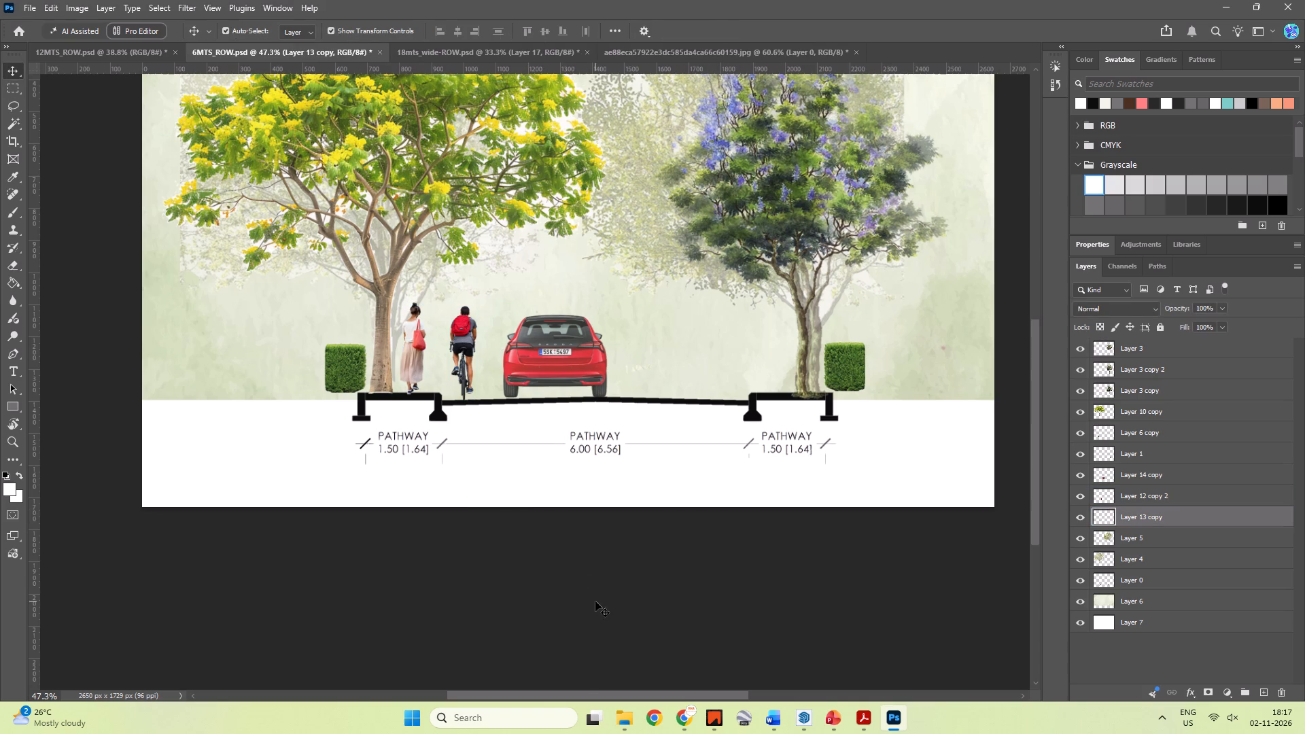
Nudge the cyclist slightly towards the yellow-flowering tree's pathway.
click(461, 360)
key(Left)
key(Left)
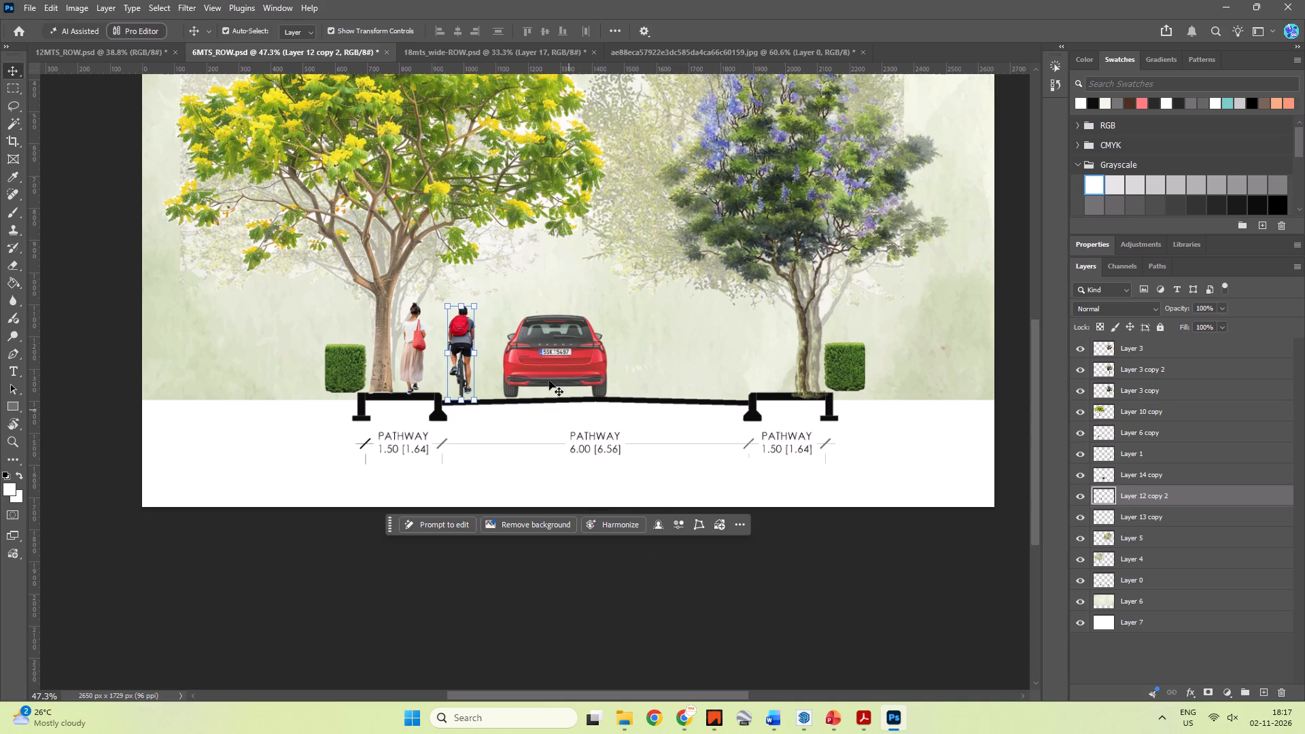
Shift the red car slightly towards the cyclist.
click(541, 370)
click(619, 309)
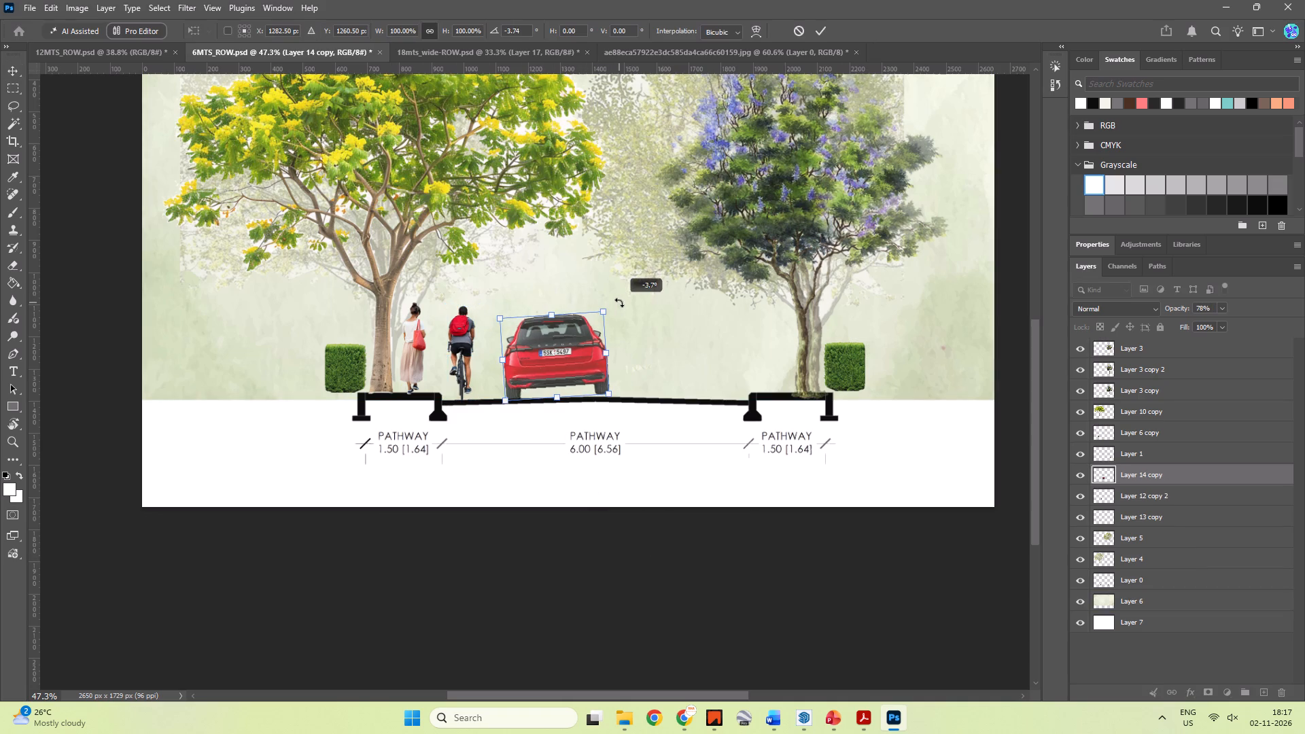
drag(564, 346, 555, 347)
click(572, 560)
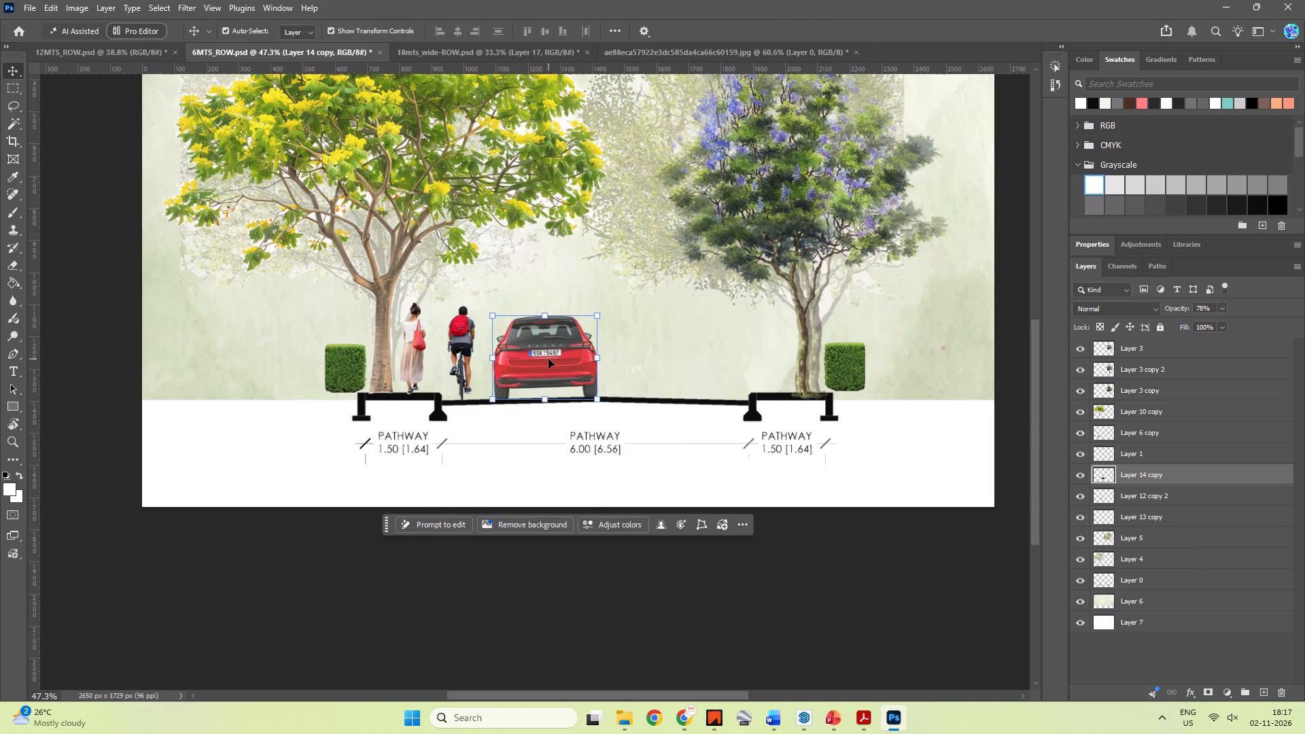
Delete the red car from the road.
drag(549, 359, 616, 358)
key(Delete)
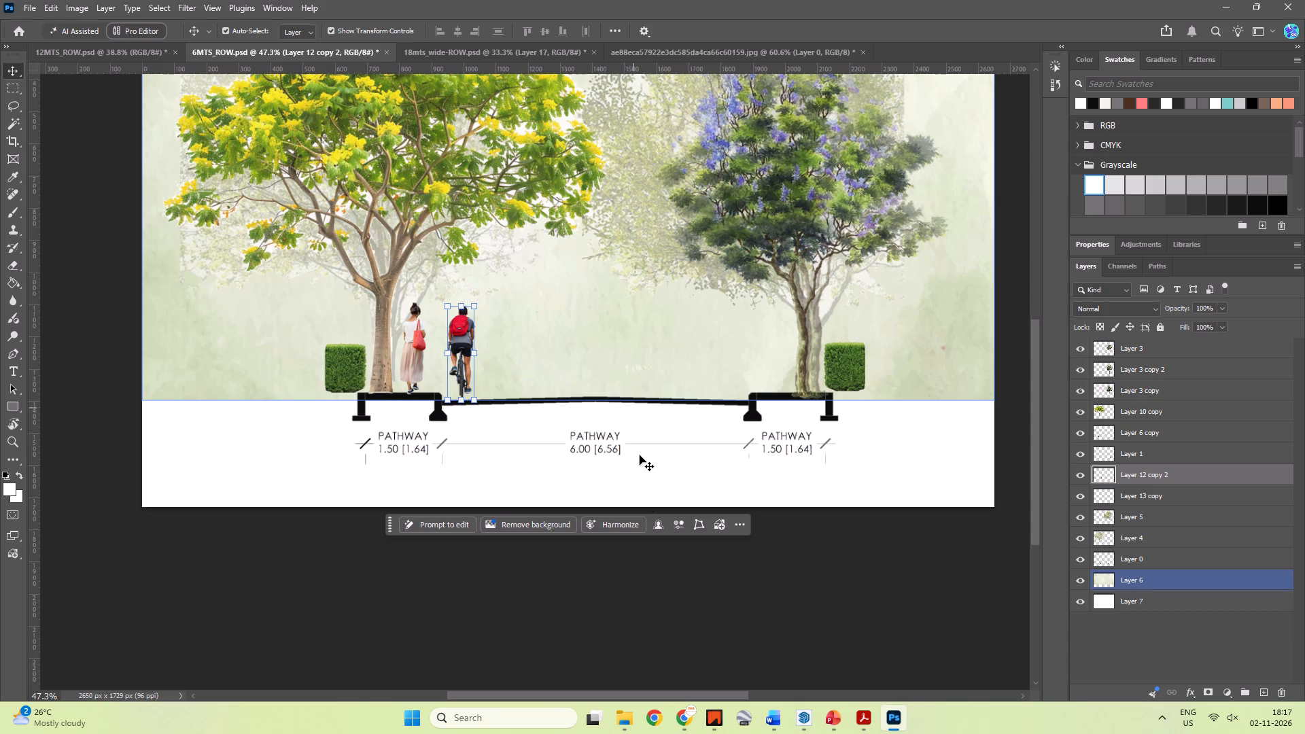
click(653, 595)
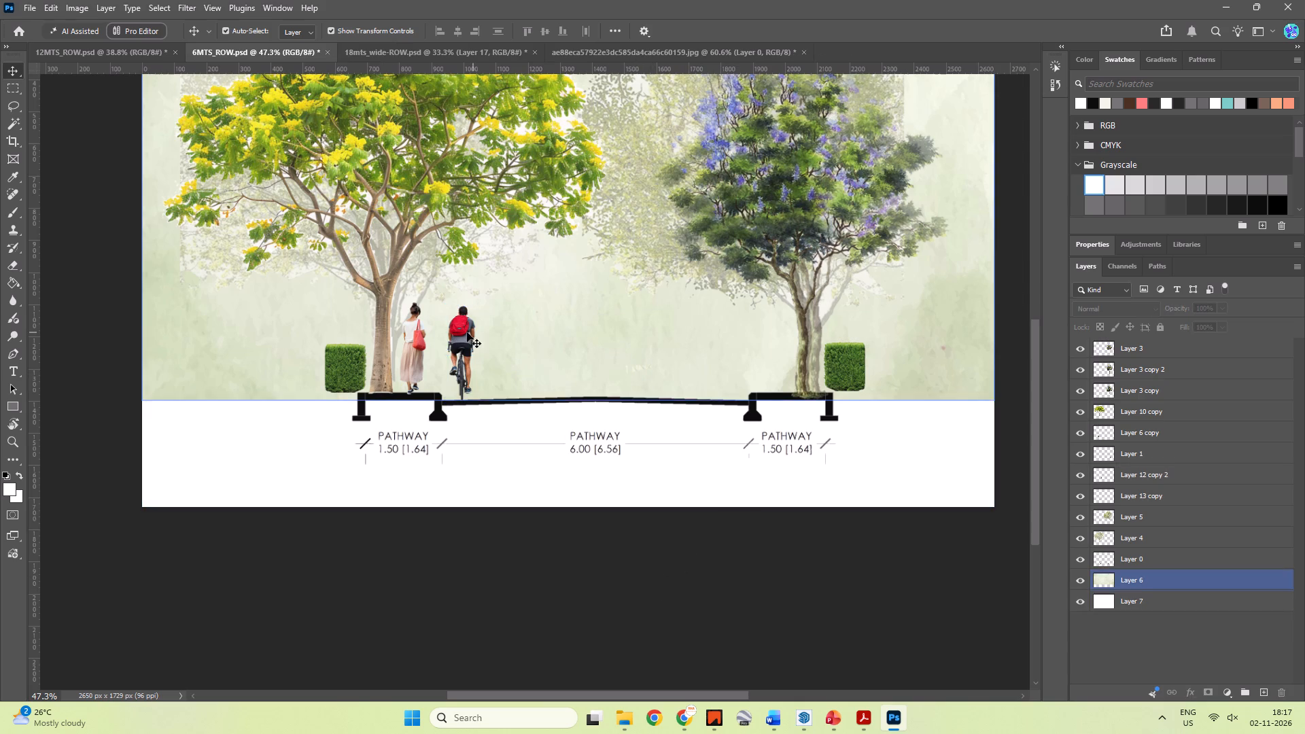
Move the cyclist a little away from the kerb, towards the middle of the road.
drag(467, 332, 484, 332)
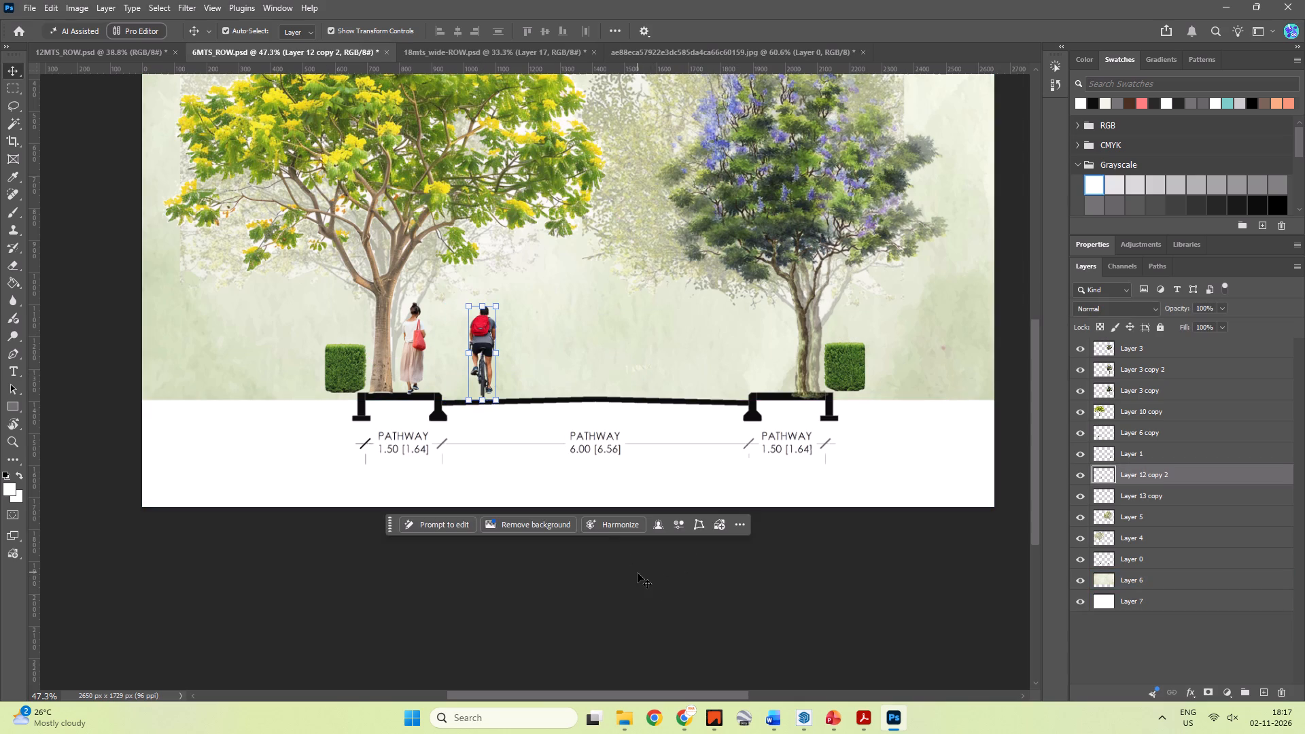
click(638, 573)
Browse the People Elevation folder in File Explorer for further people and vehicle images, and close it.
key(alt+Tab)
scroll(353, 418, down, 1)
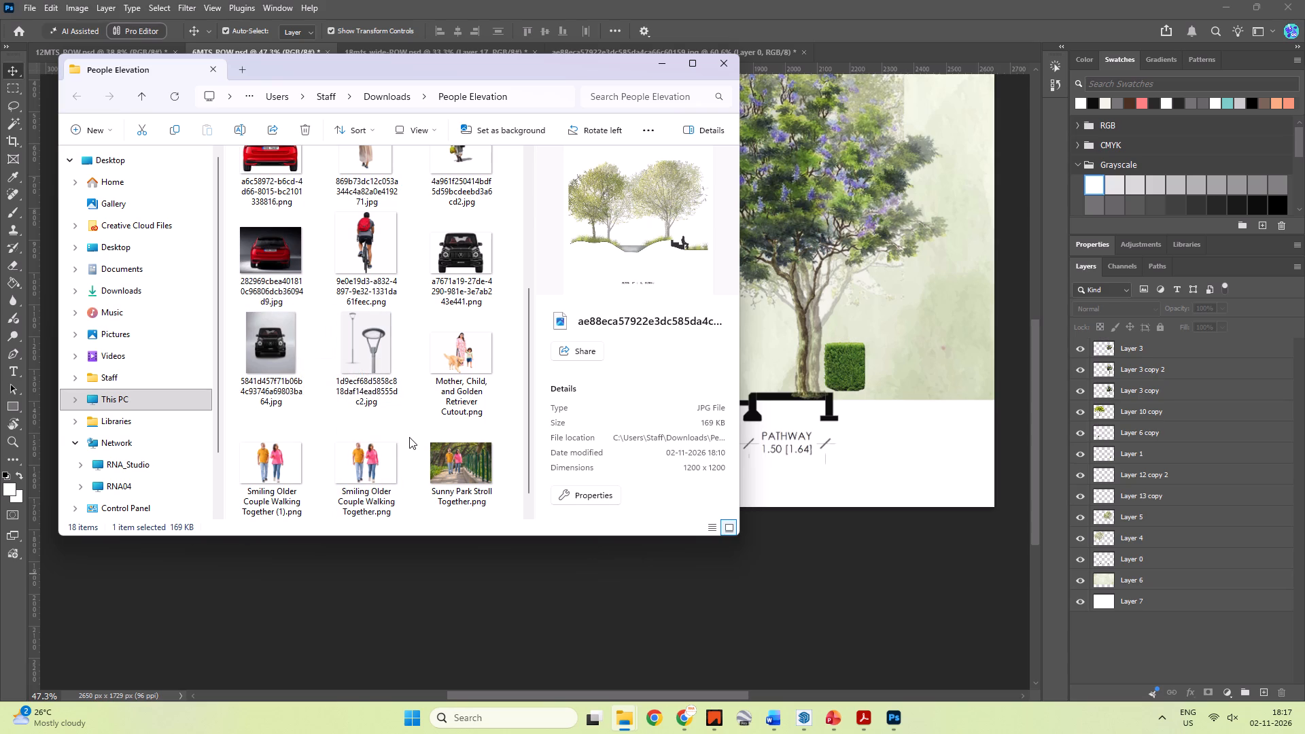
scroll(408, 438, down, 2)
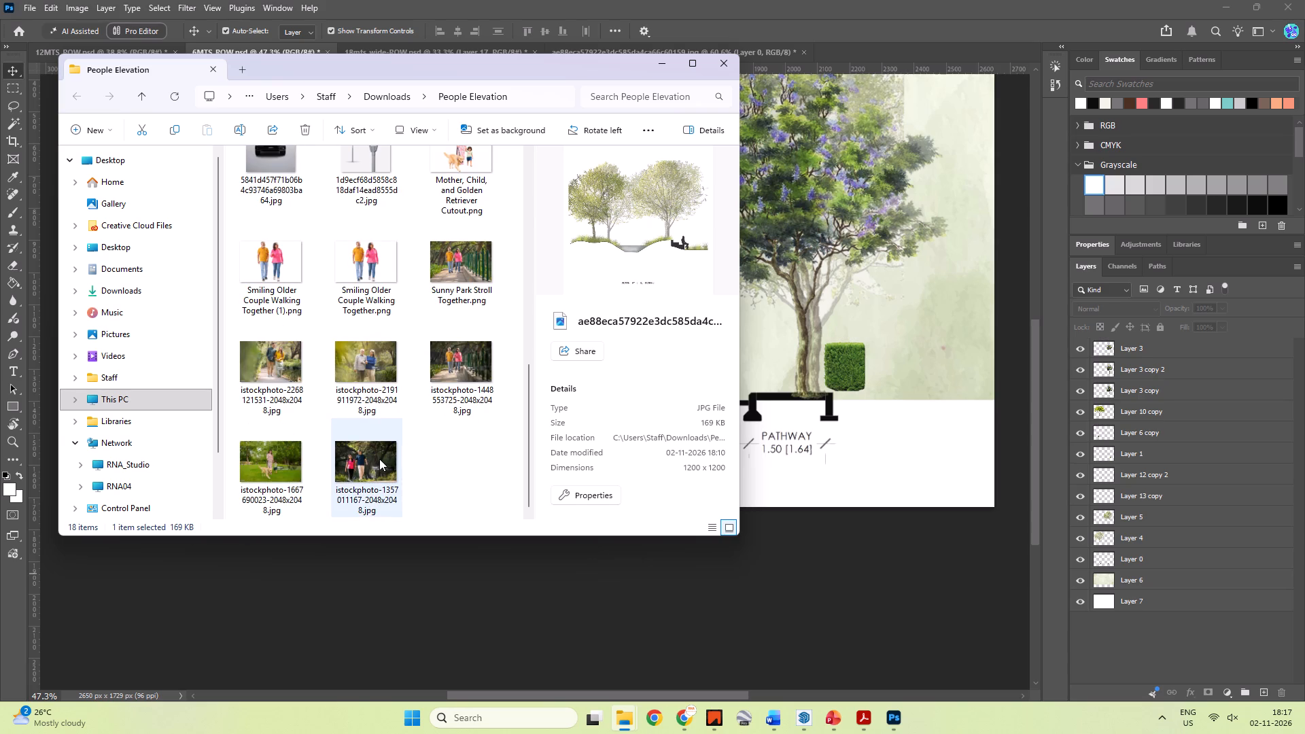
scroll(372, 459, down, 4)
scroll(372, 460, up, 4)
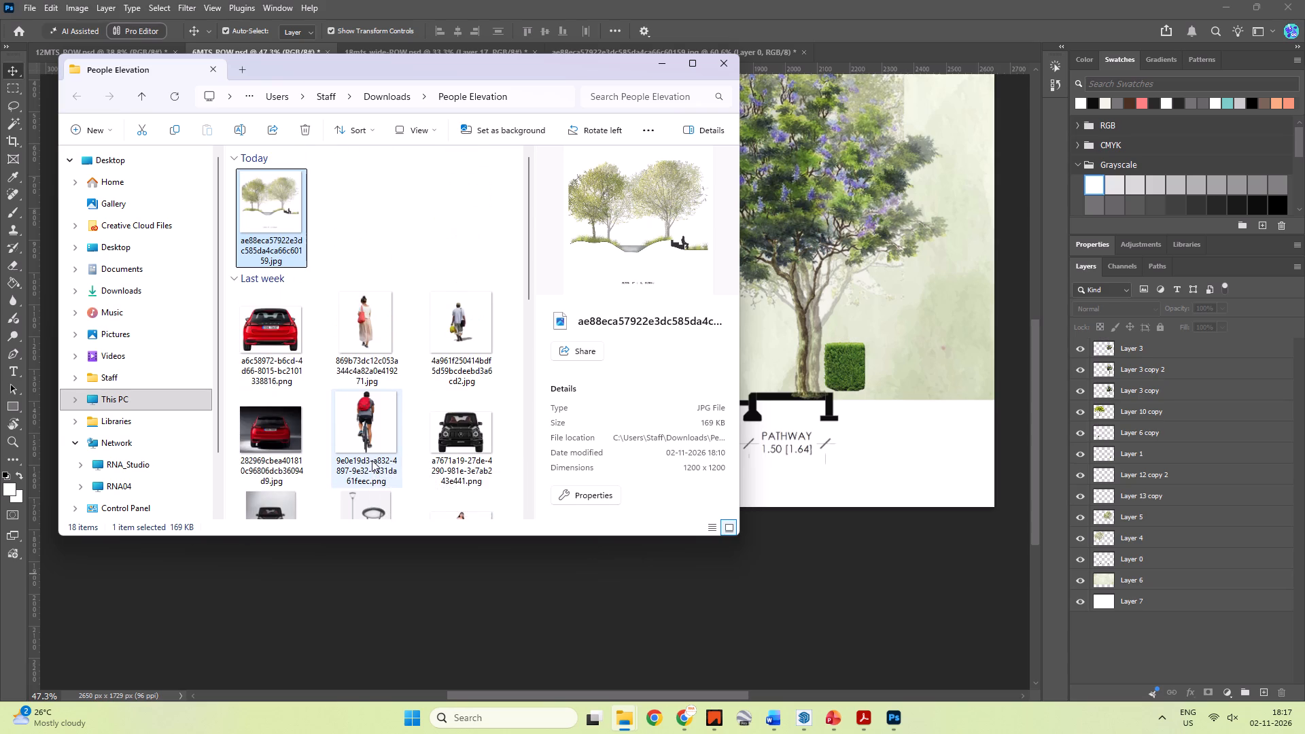
scroll(372, 460, up, 3)
click(726, 59)
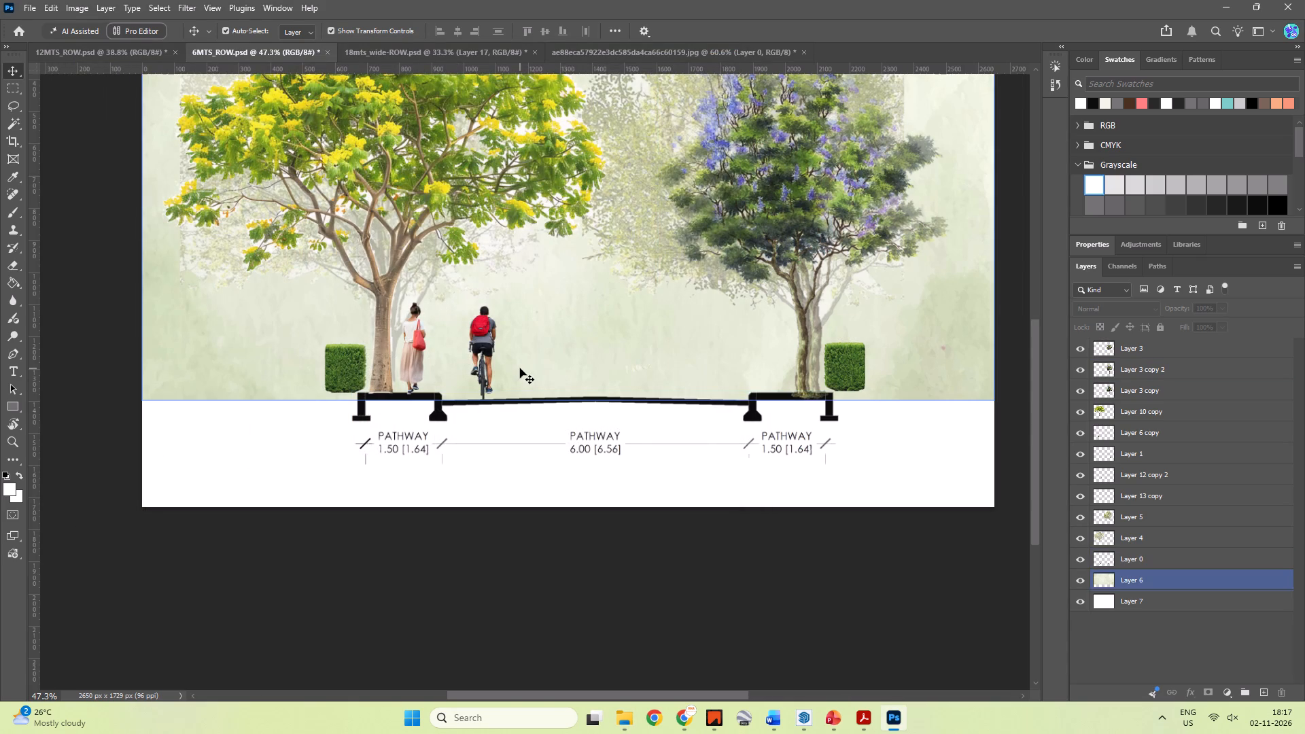
Move the pedestrian woman onto the purple-flowering tree's pathway, beside the trunk, and flip her horizontally.
click(424, 347)
drag(414, 351, 766, 355)
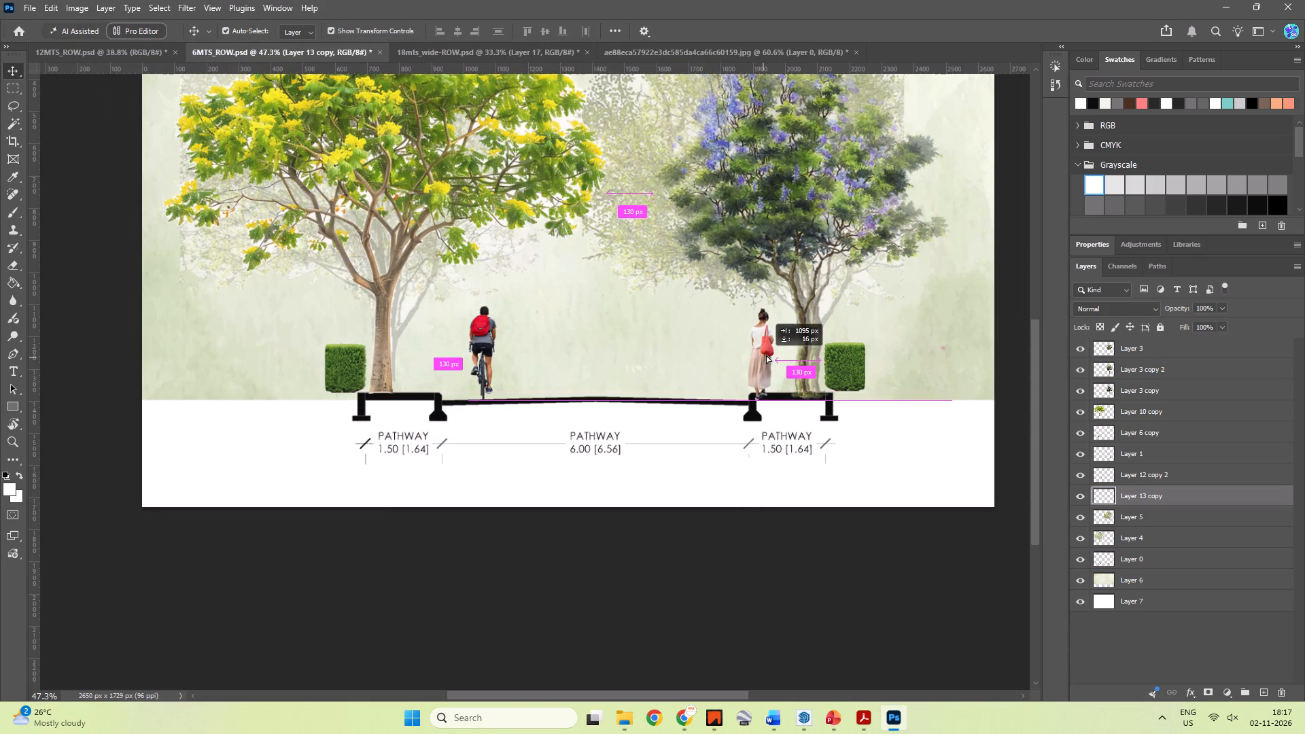
drag(766, 355, 763, 351)
right_click(761, 340)
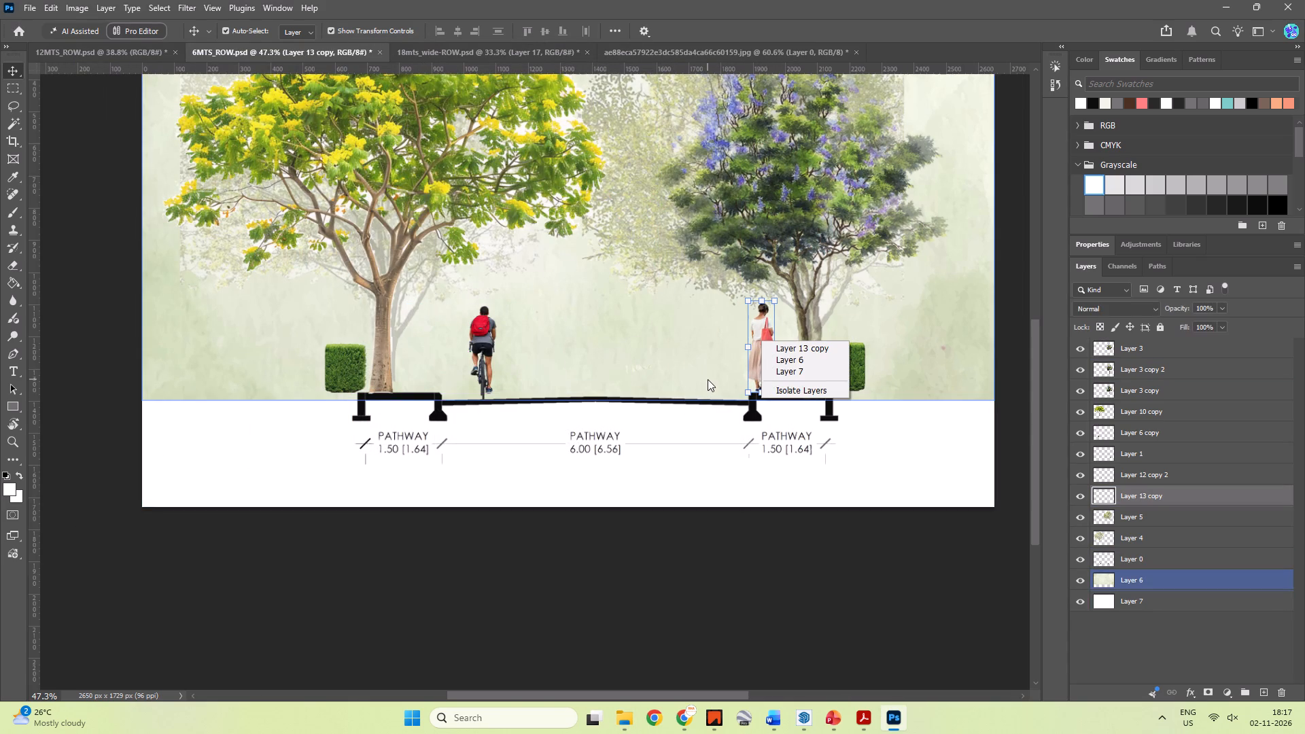
key(Escape)
key(ctrl+t)
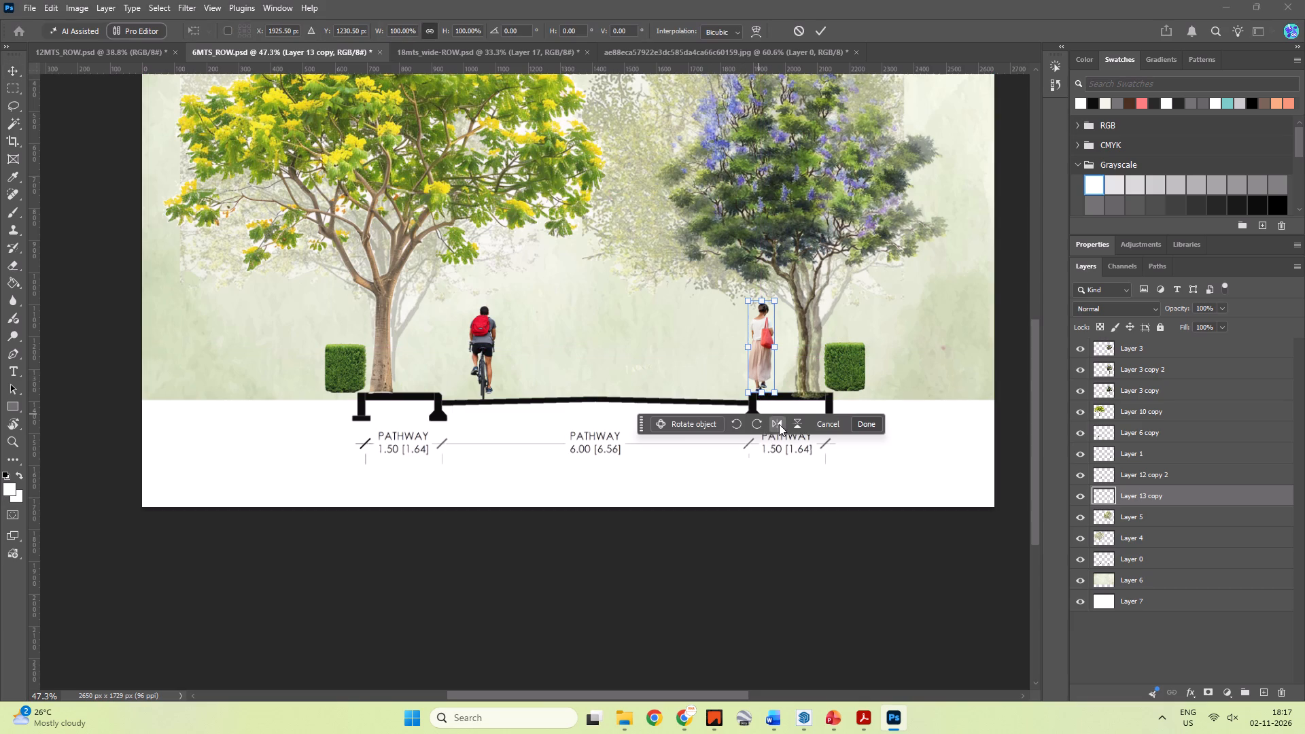
click(779, 424)
click(762, 628)
click(737, 596)
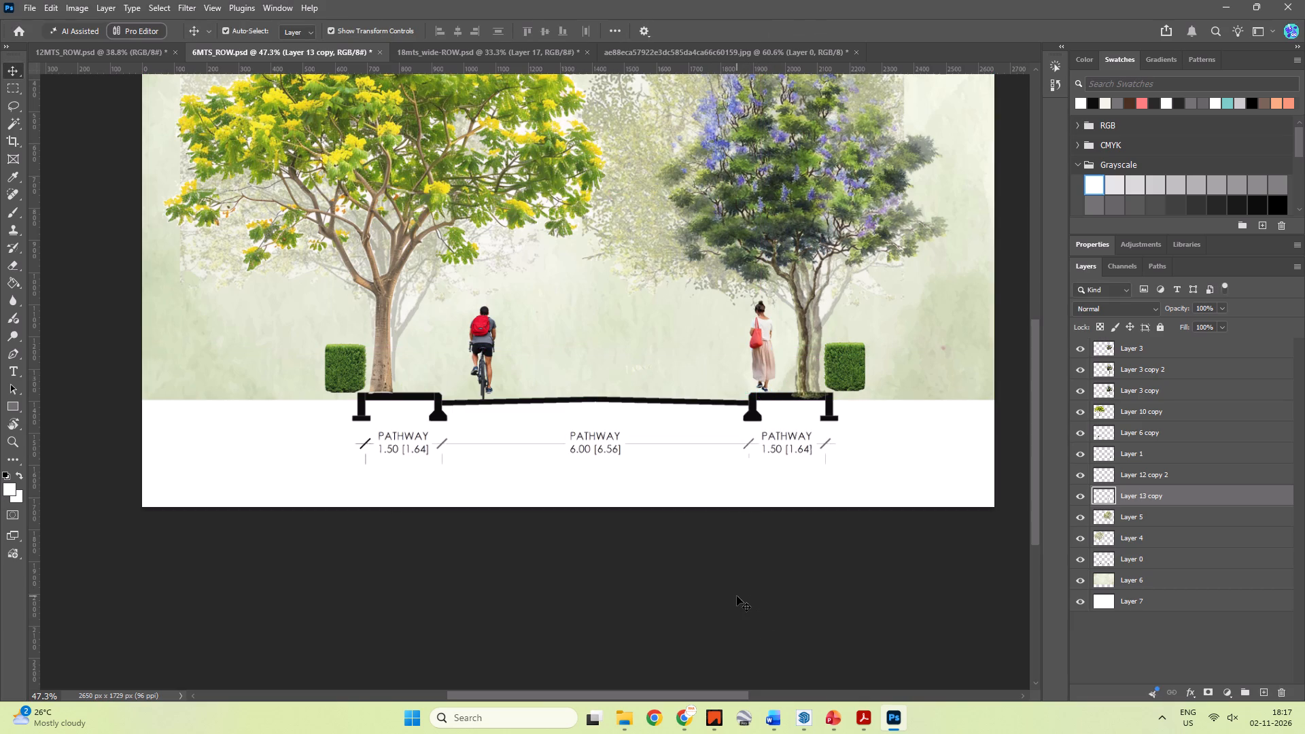
Export the 6 m section as 6MTS_ROW.jpg to the Rendered Section folder, in JPG format at 150% scale and quality 7.
alt+scroll(605, 511, down, 3)
key(space)
key(space)
key(space)
key(space)
key(space)
key(space)
key(space)
drag(649, 531, 625, 621)
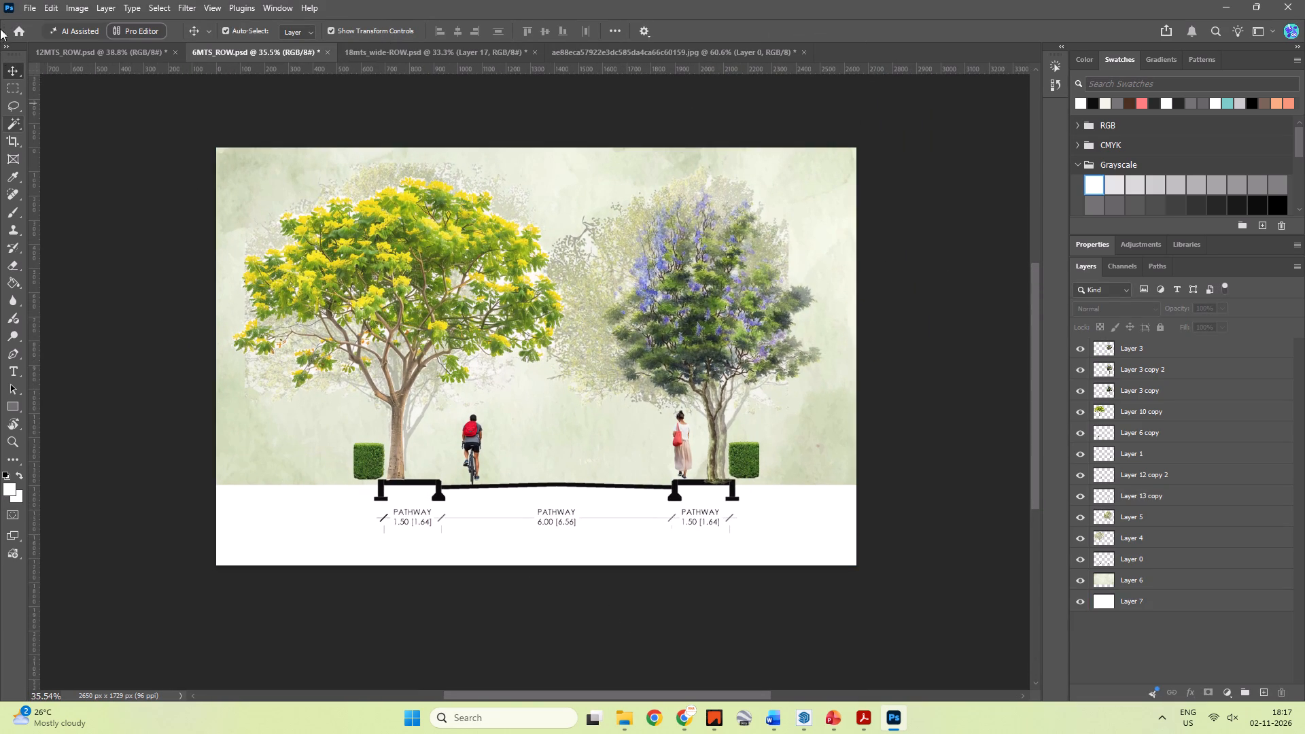
click(27, 7)
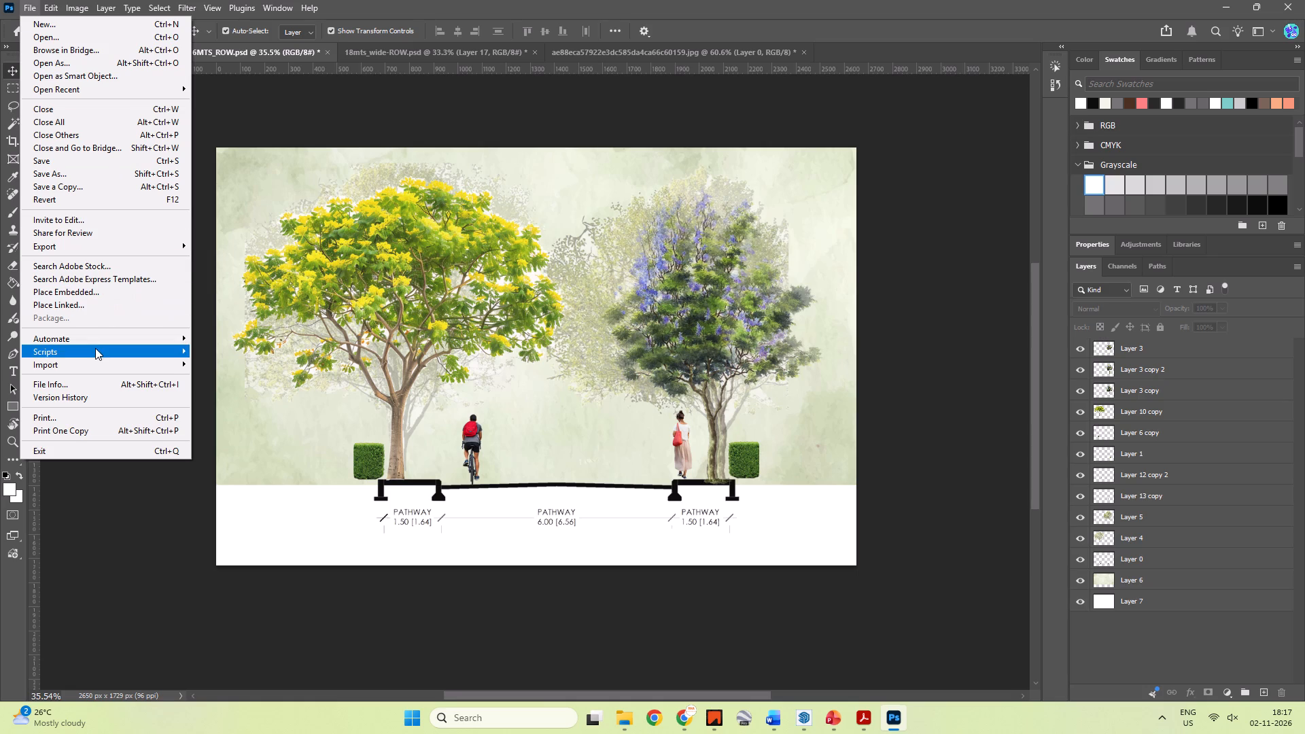
click(94, 244)
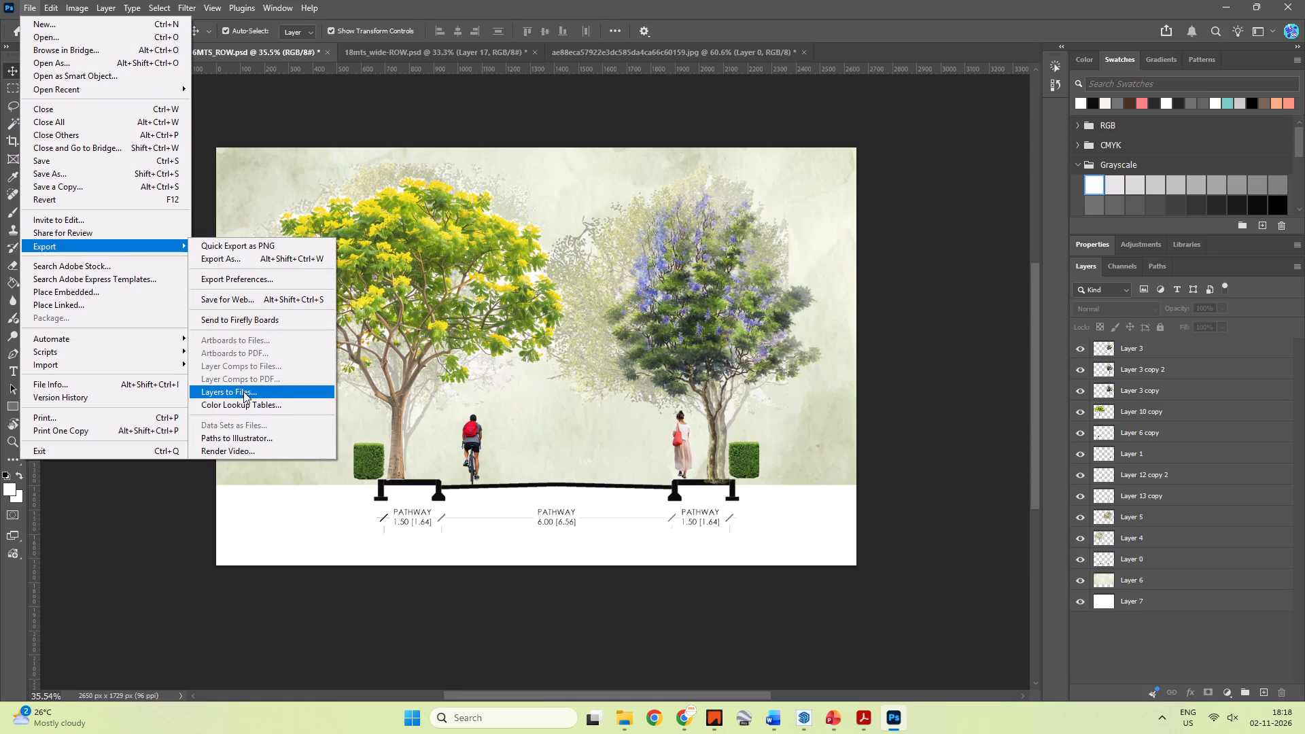
click(247, 258)
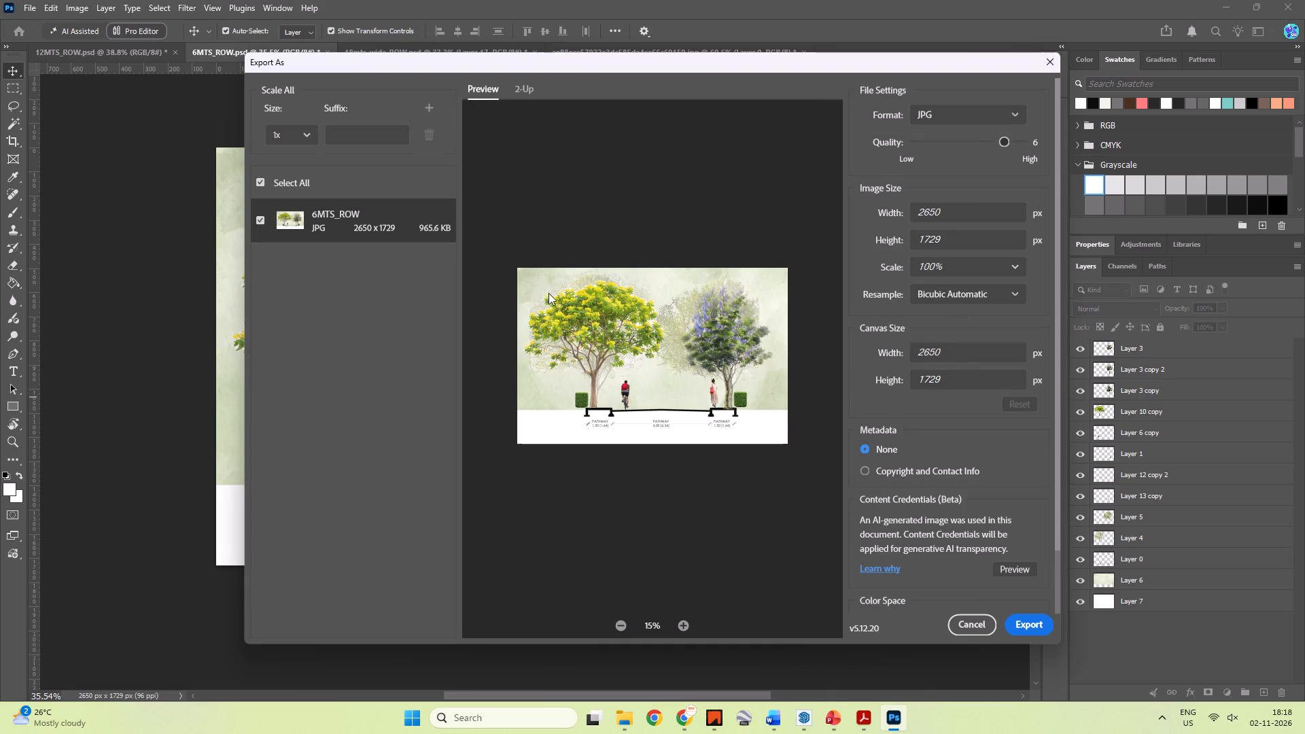
click(1015, 270)
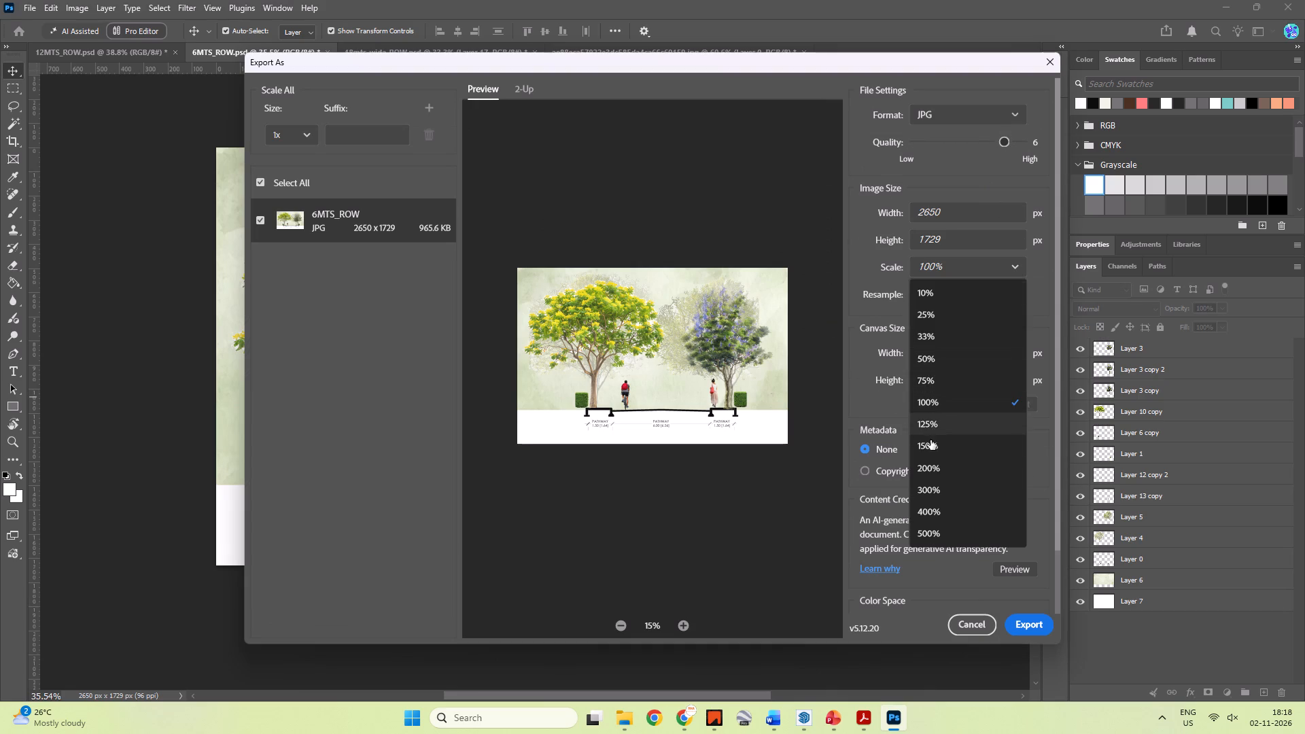
click(930, 442)
click(773, 486)
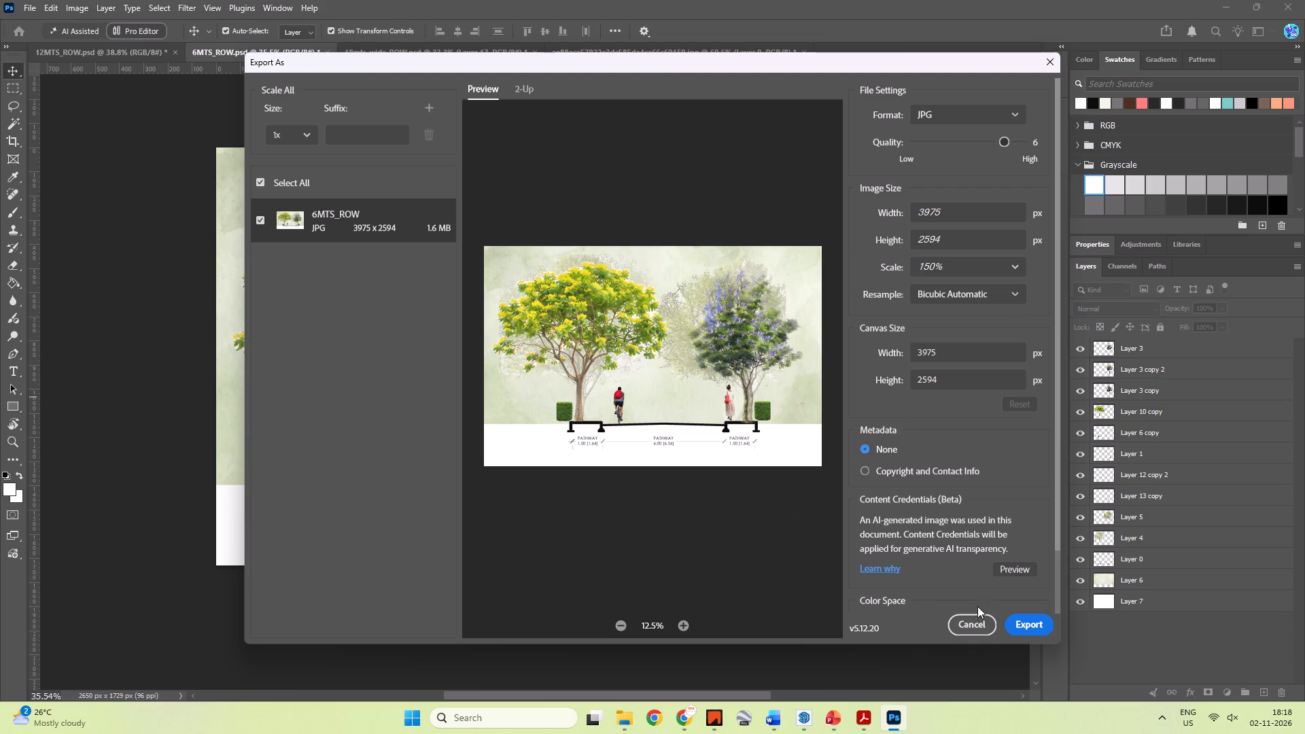
drag(1007, 139, 1036, 141)
click(1023, 637)
click(1026, 627)
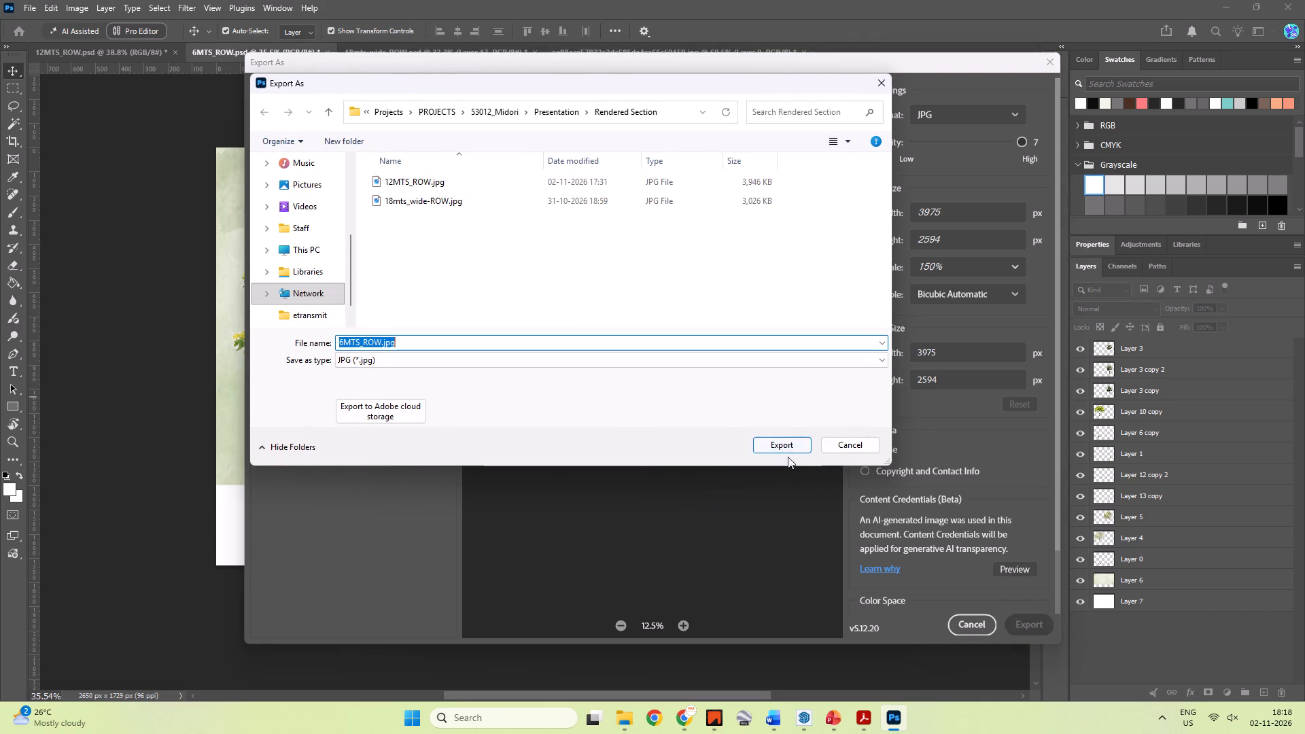
click(790, 447)
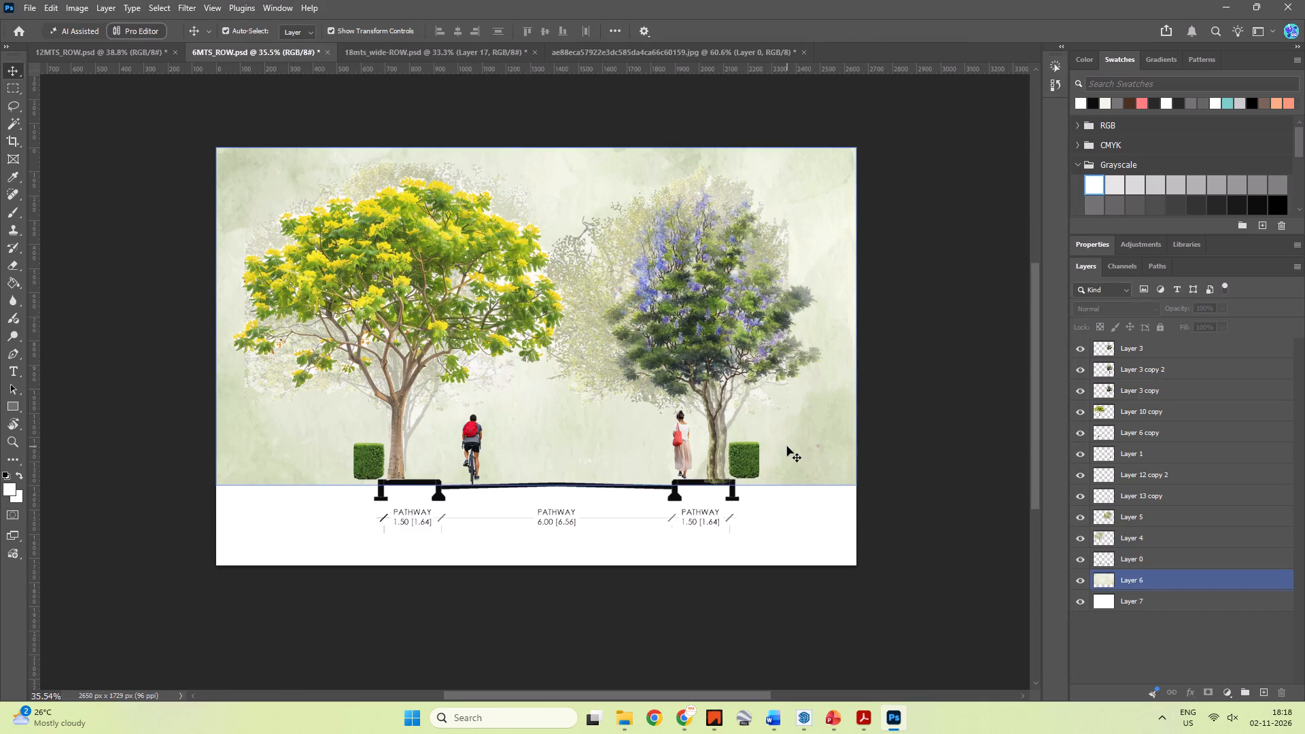
Switch to Roads.pptx in PowerPoint, compare the 18.0 and 9.0 mts right-of-way section slides, and return to Photoshop.
key(alt+Tab)
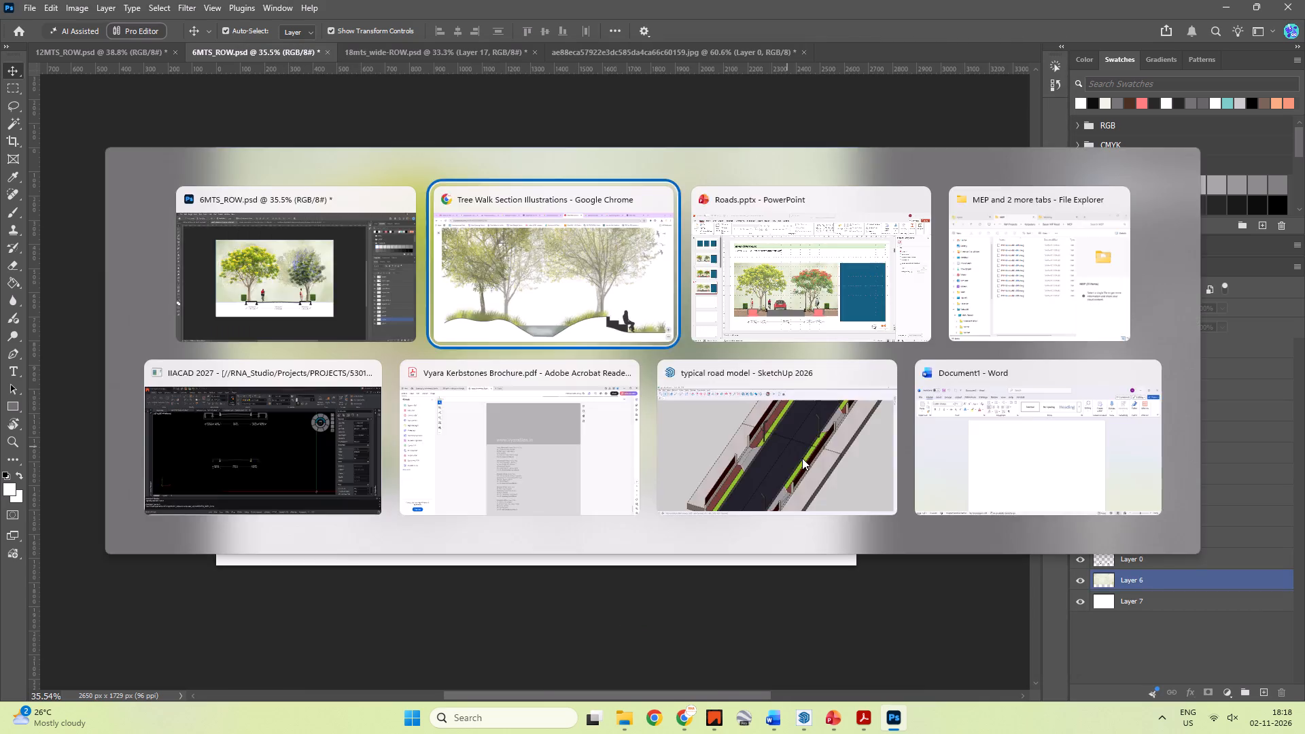
key(alt+Tab)
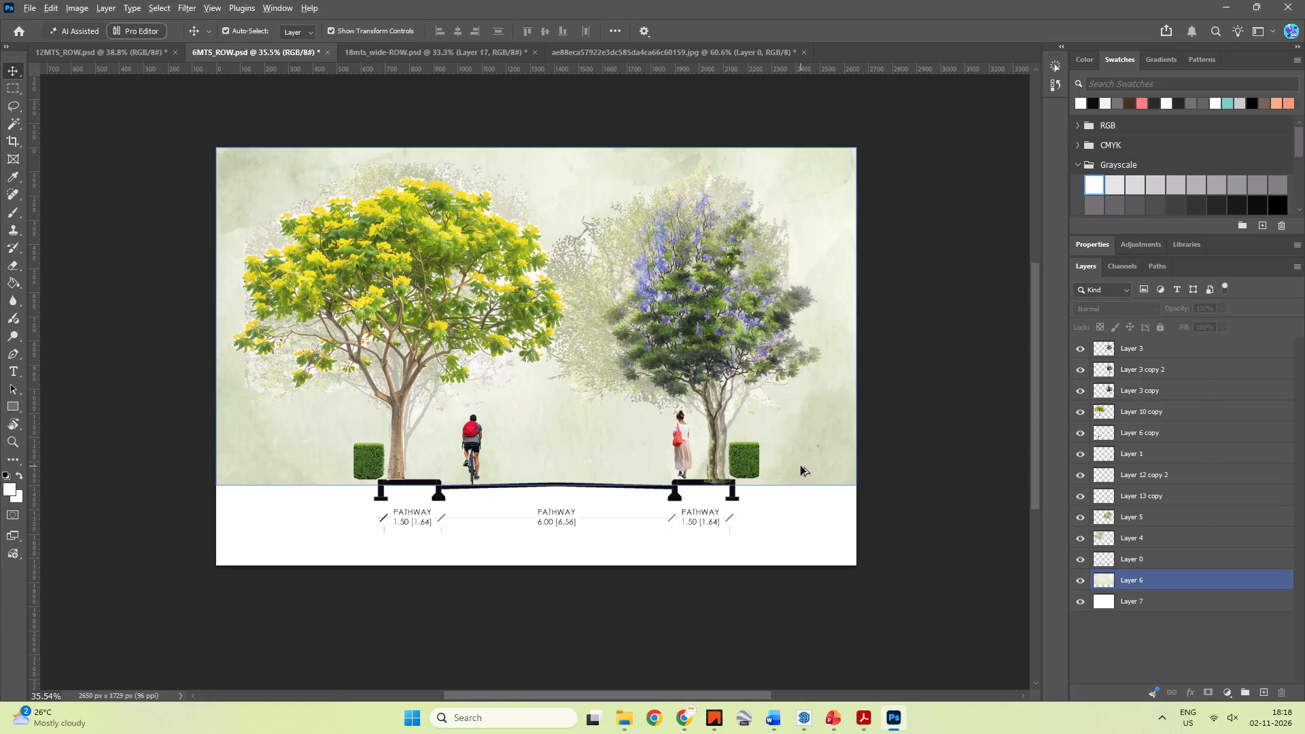
key(alt+Tab)
key(alt+Tab)
key(alt+Tab)
key(alt+Tab)
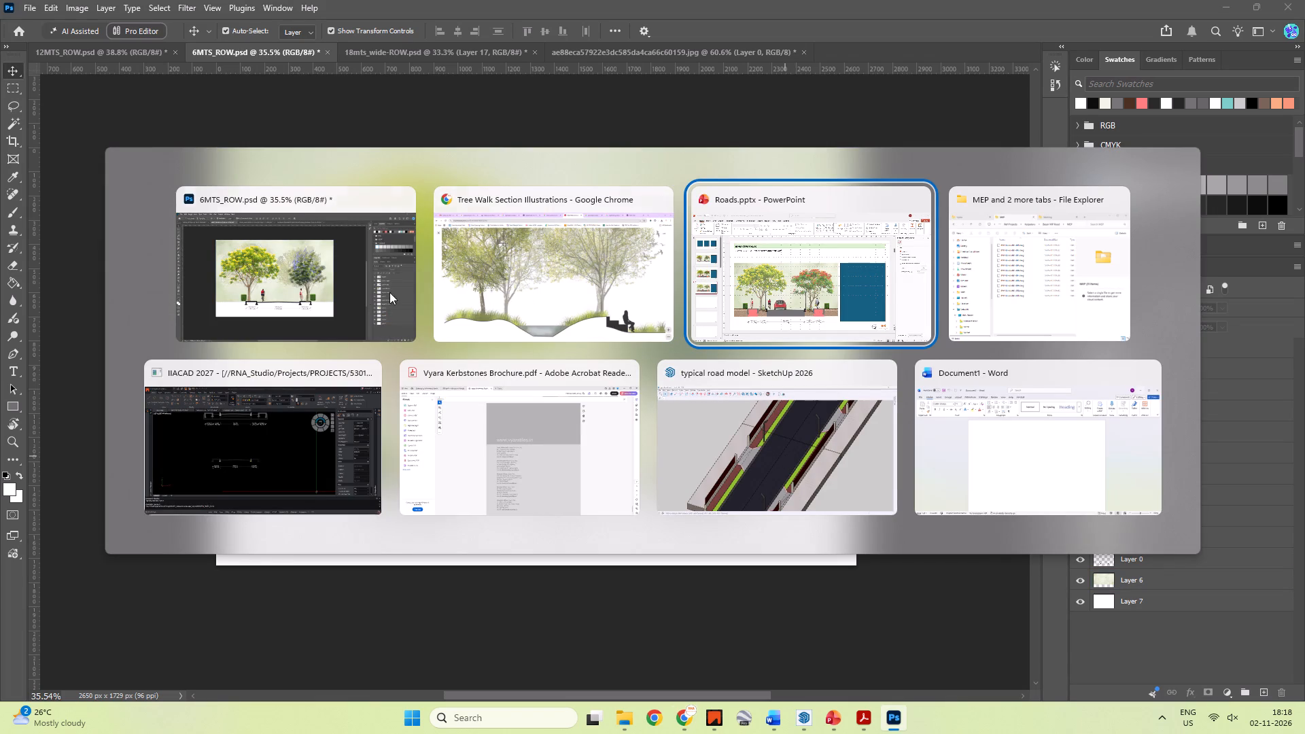
alt+click(342, 290)
key(alt+Tab)
key(alt+Tab)
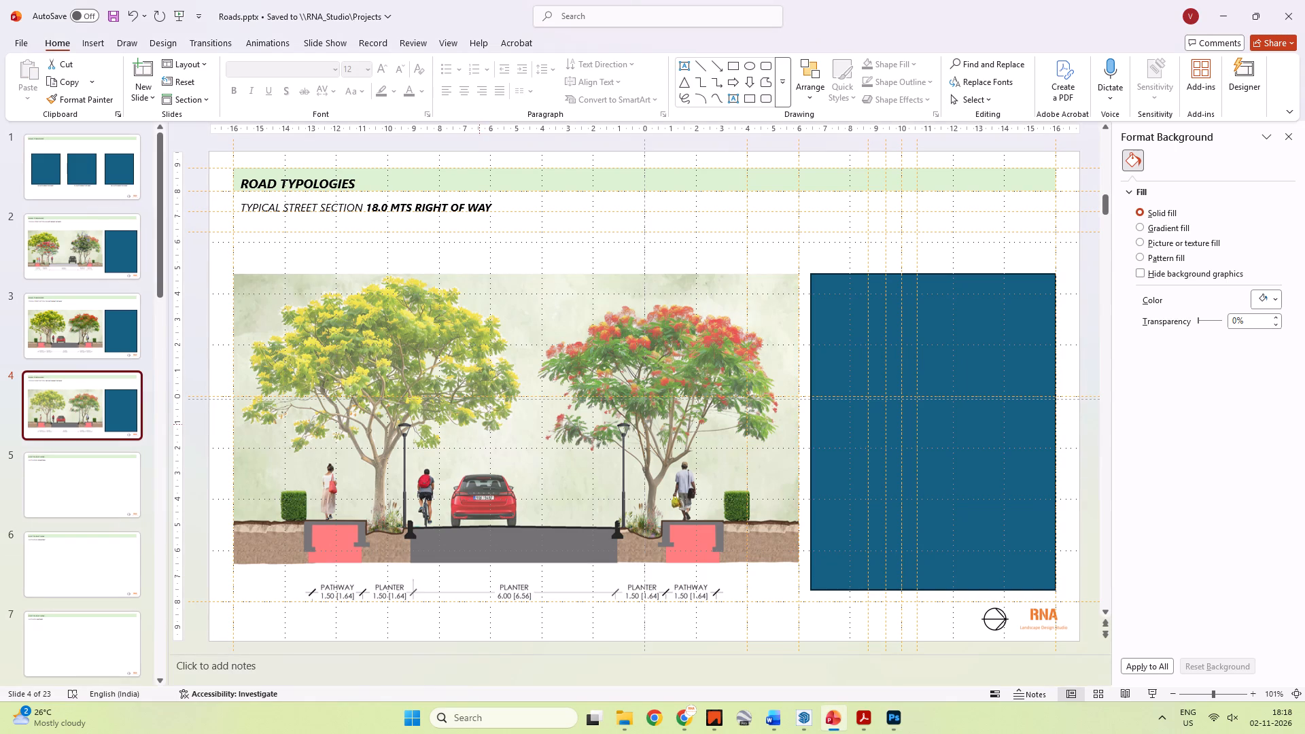
scroll(479, 425, up, 2)
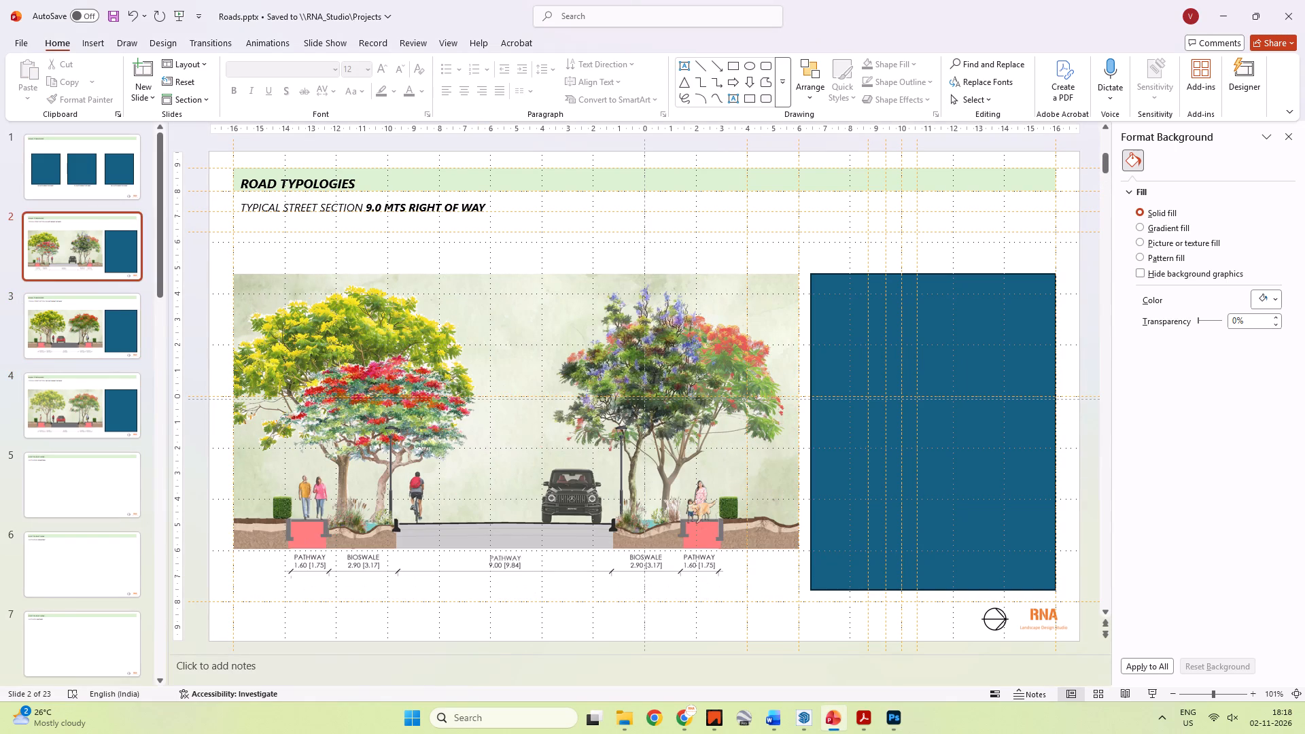
key(alt+Tab)
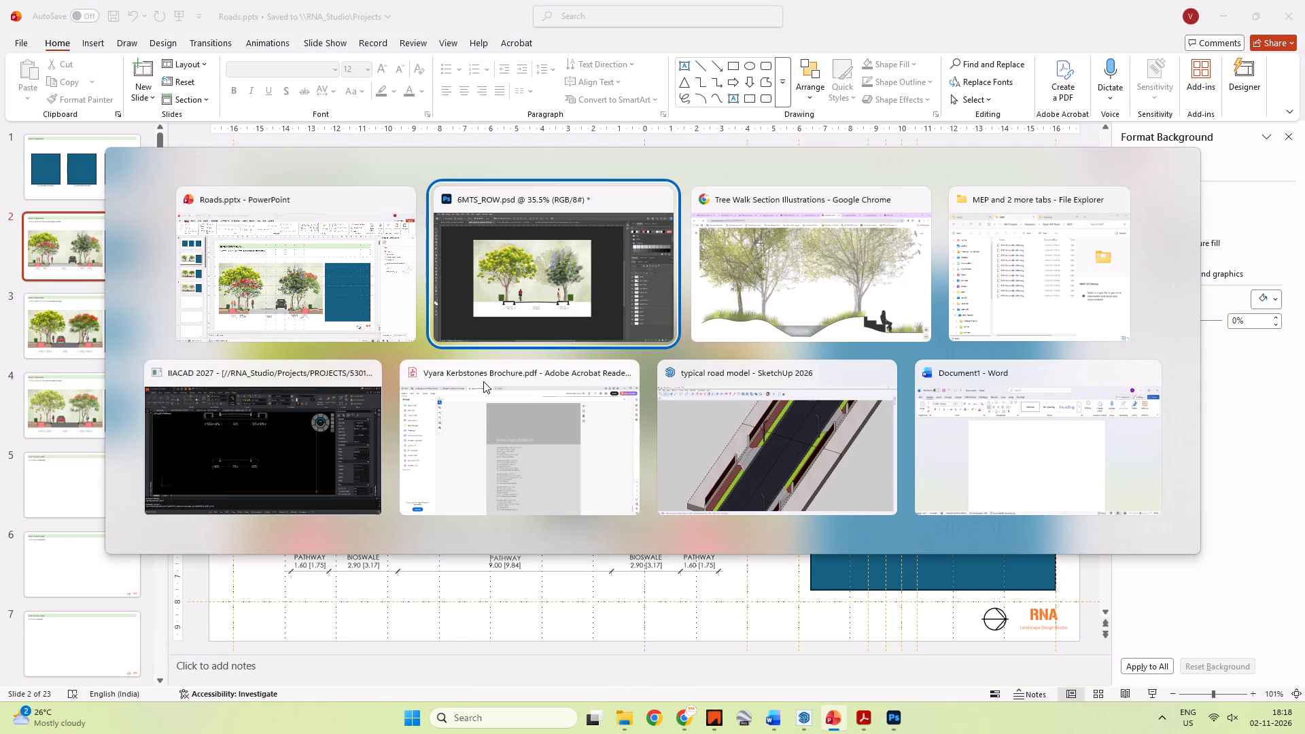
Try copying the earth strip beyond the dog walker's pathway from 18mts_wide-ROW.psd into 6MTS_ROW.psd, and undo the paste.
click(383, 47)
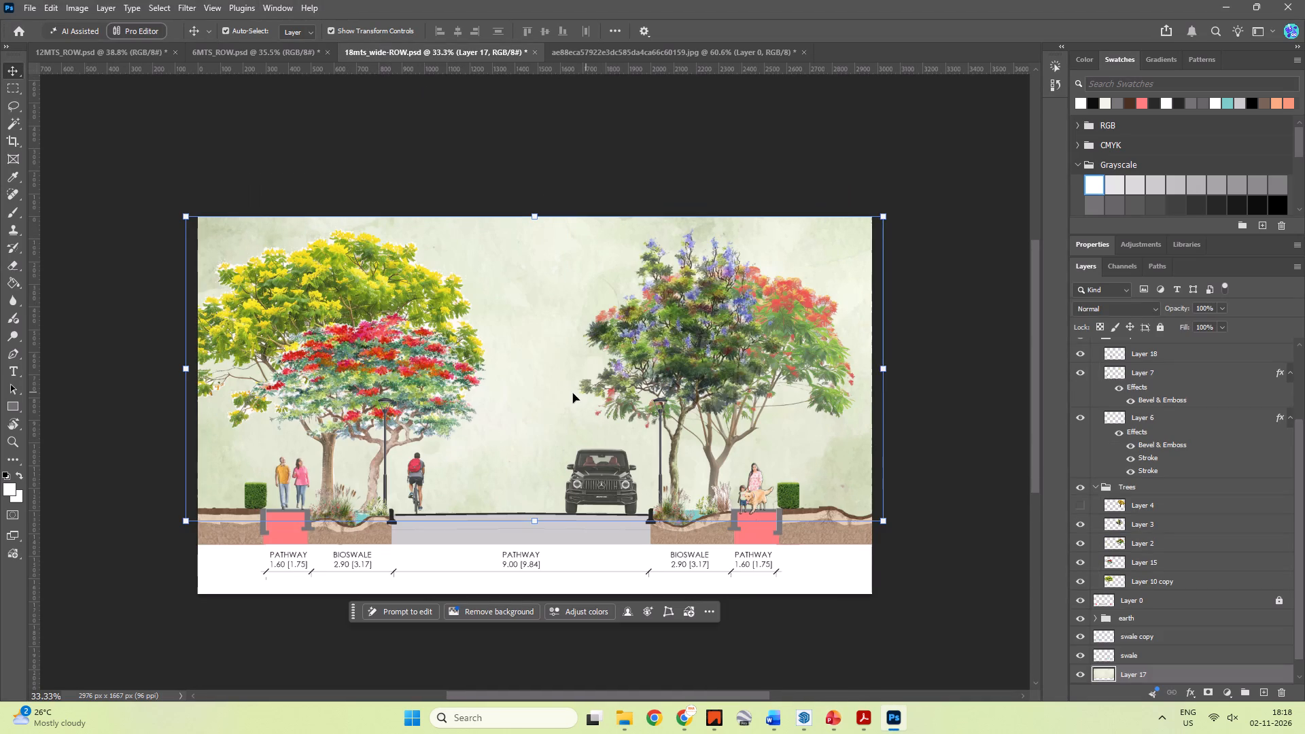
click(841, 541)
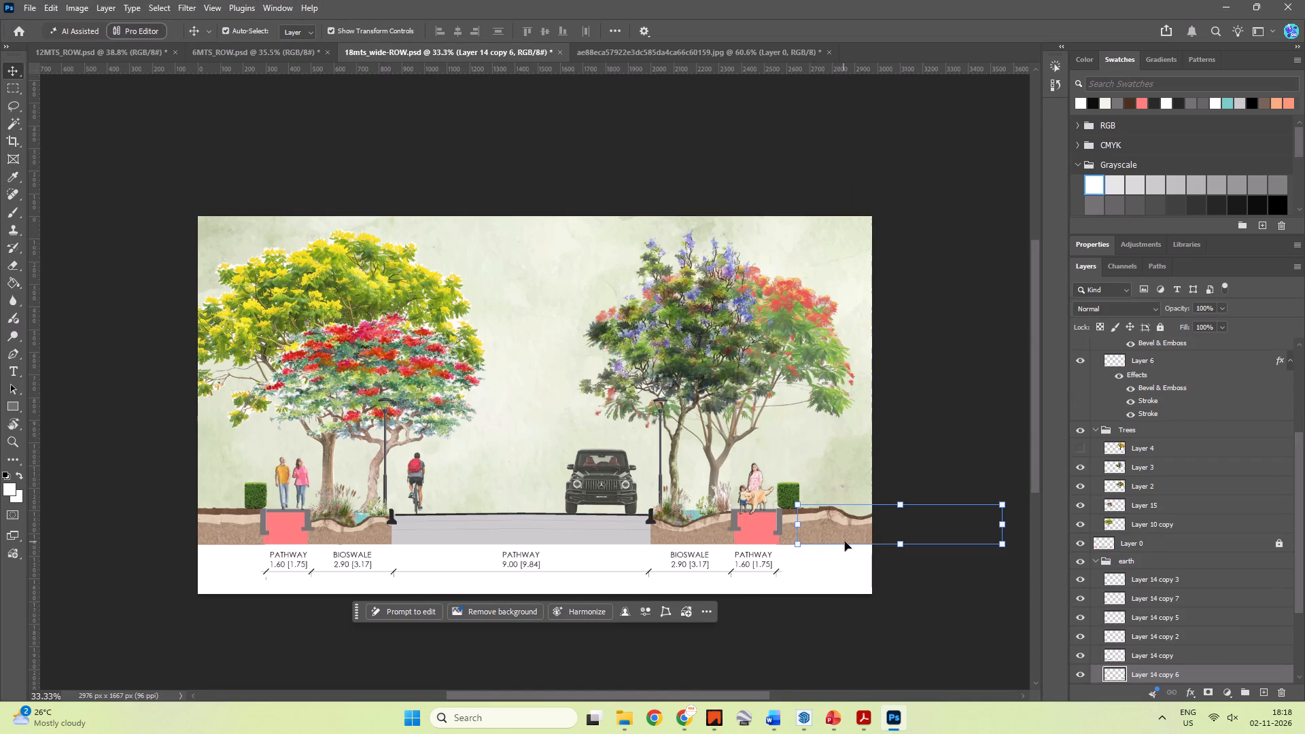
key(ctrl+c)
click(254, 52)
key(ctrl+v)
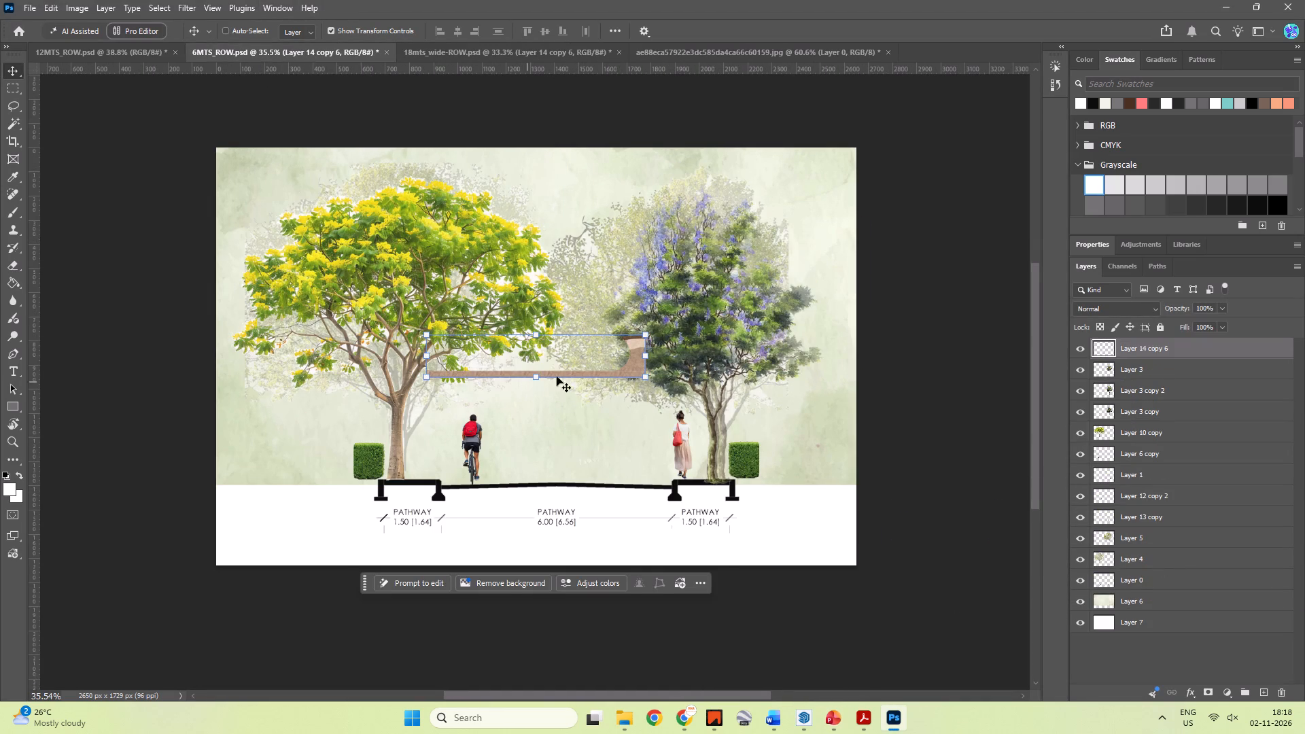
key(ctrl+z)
Copy the bioswale earth piece below the red-flowering tree from 18mts_wide-ROW.psd into 6MTS_ROW.psd, placing it against the yellow tree's pathway.
click(638, 54)
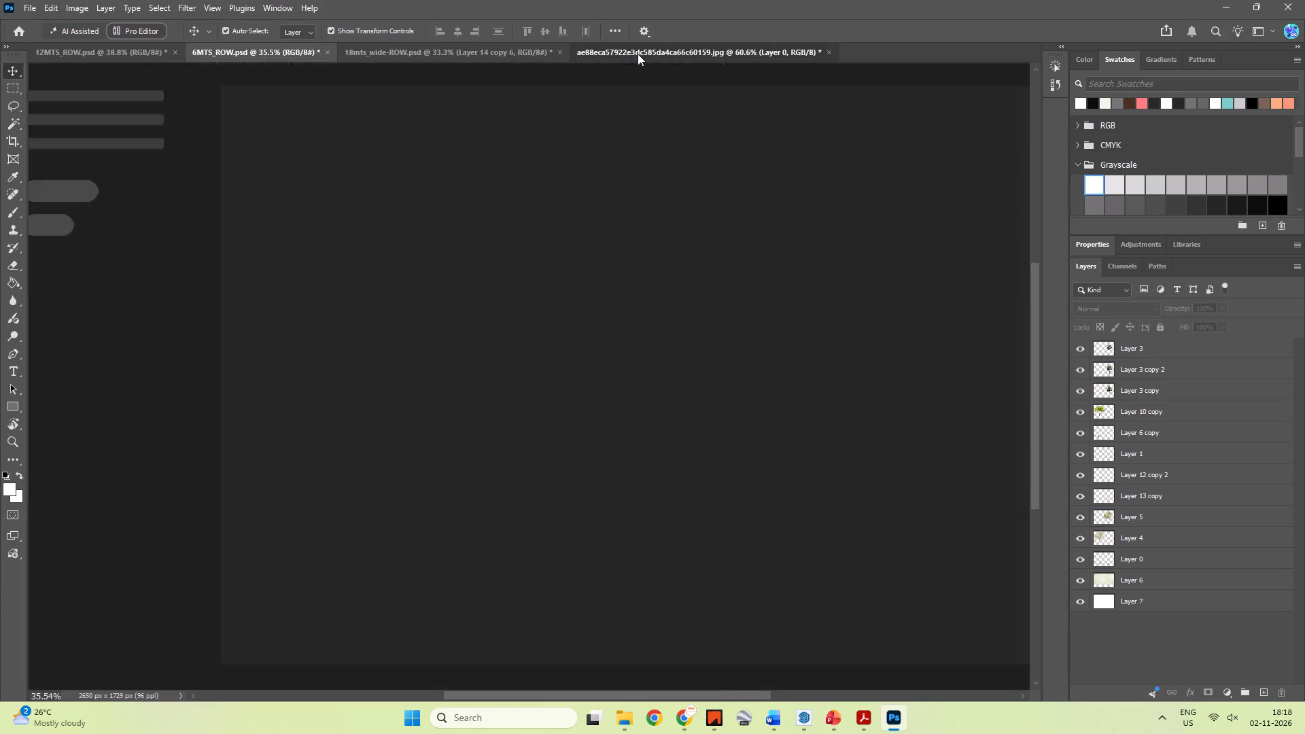
click(435, 56)
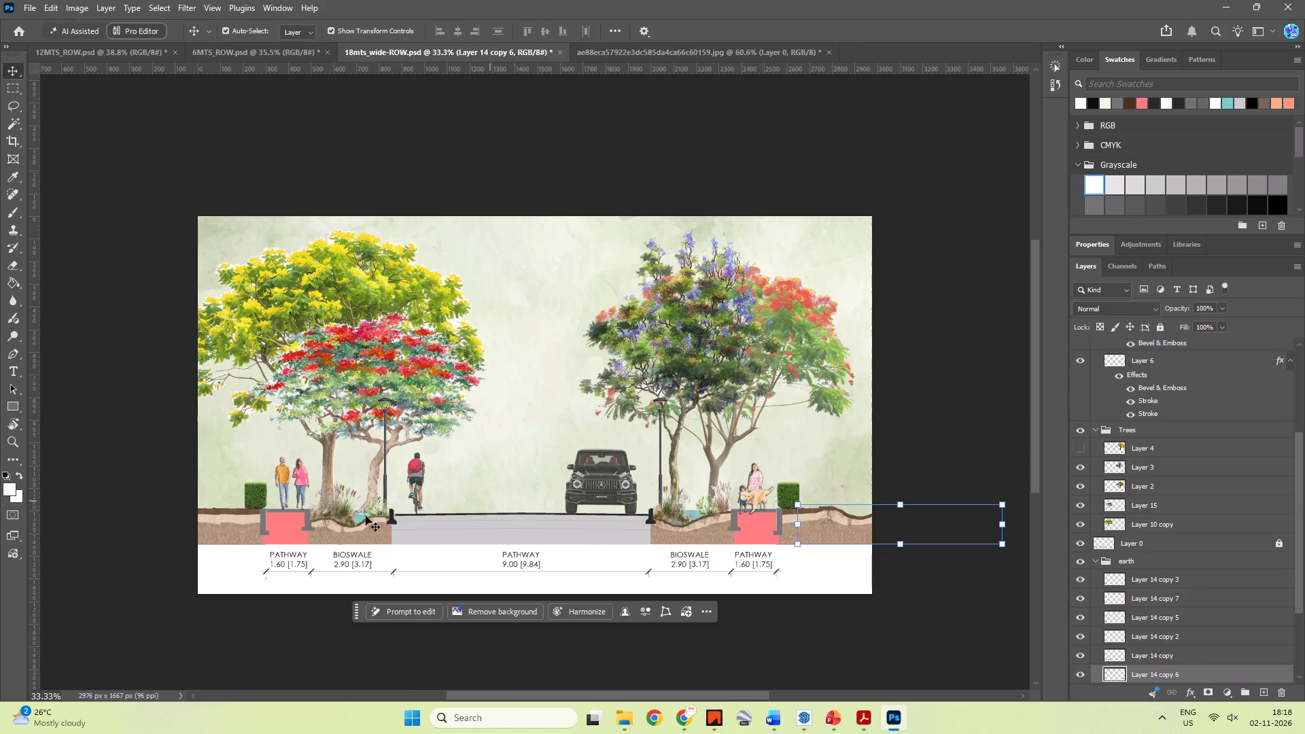
click(342, 535)
key(ctrl+c)
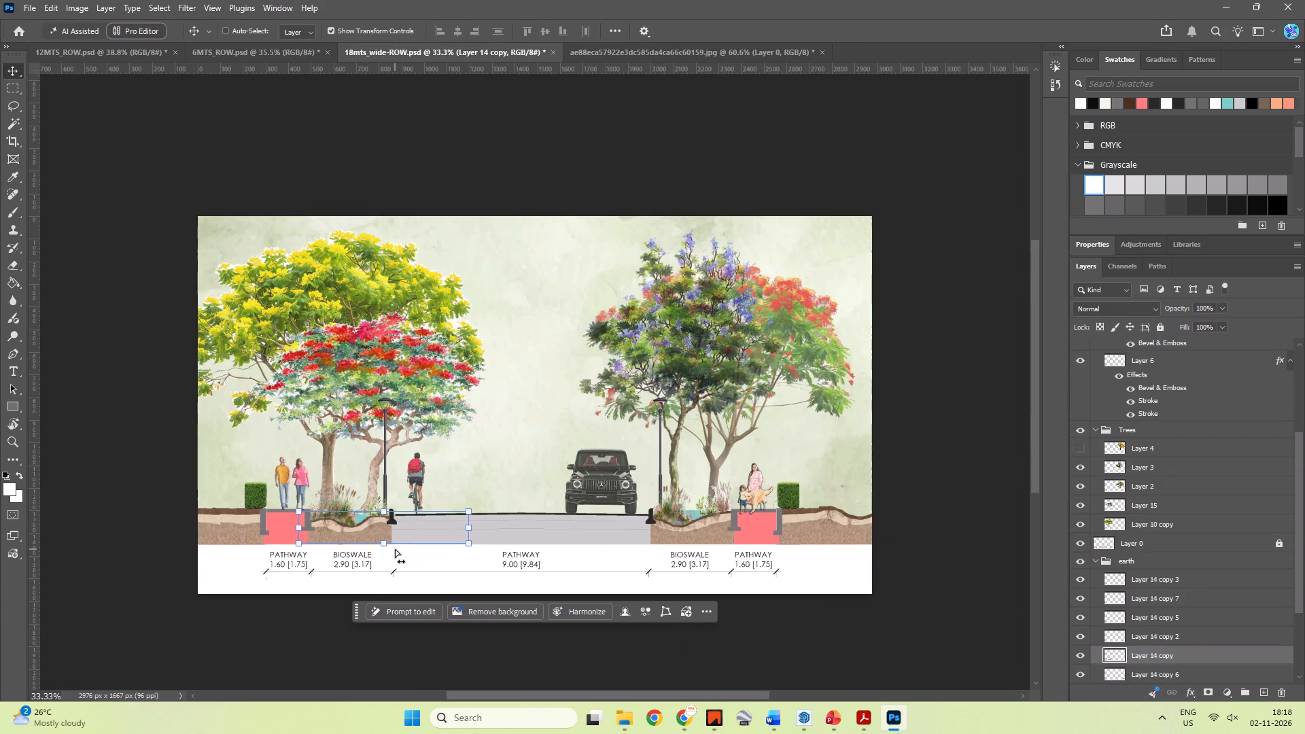
click(256, 52)
key(ctrl+v)
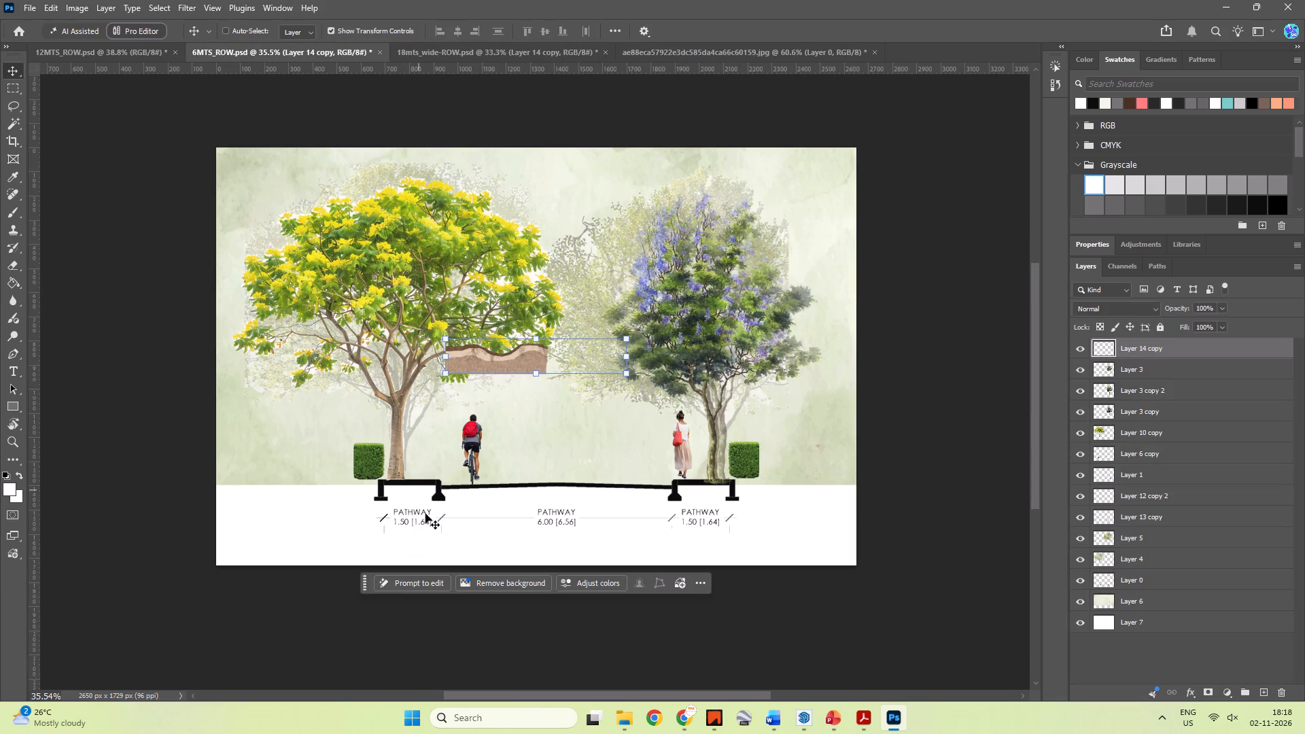
drag(484, 354, 316, 490)
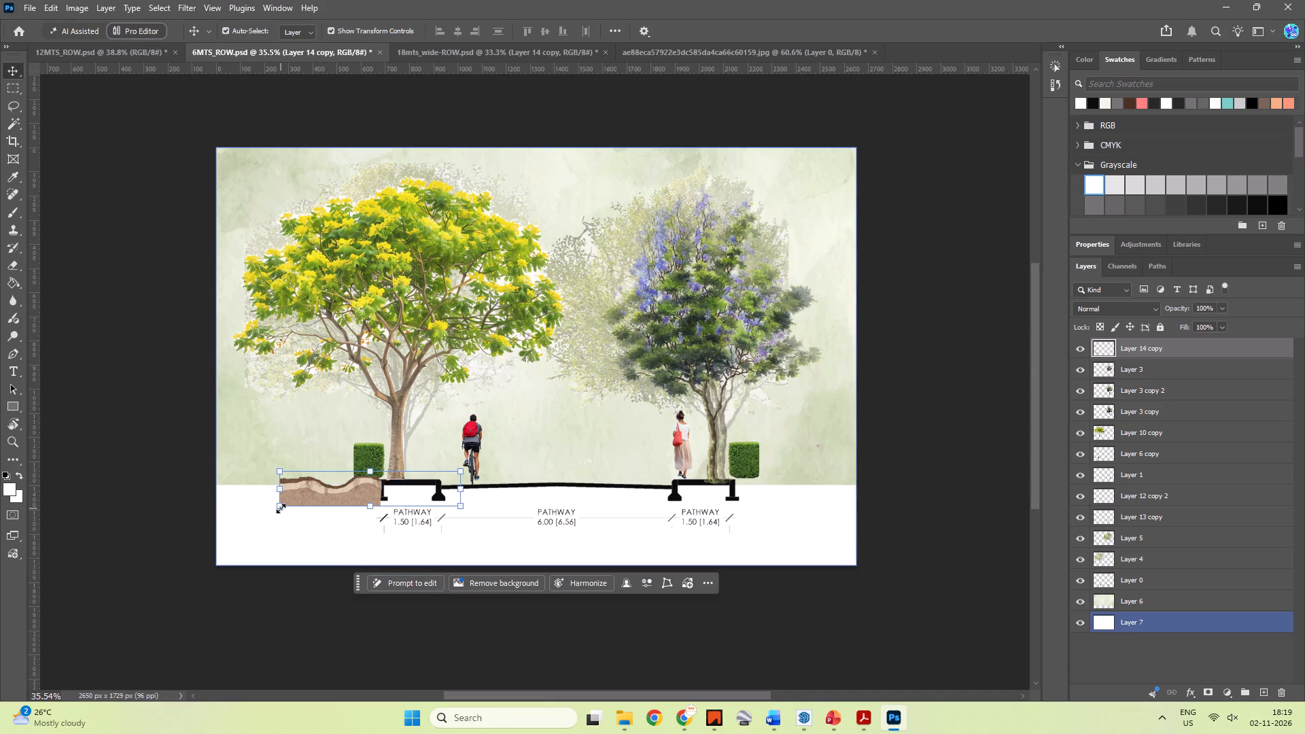
Move the earth piece's layer, Layer 14 copy, down the stack to between Layer 6 and Layer 7.
drag(1163, 343, 1163, 606)
Enlarge the bioswale earth piece proportionally to about 242% and place it under the yellow tree's pathway and cyclist.
shift+drag(281, 510, 190, 570)
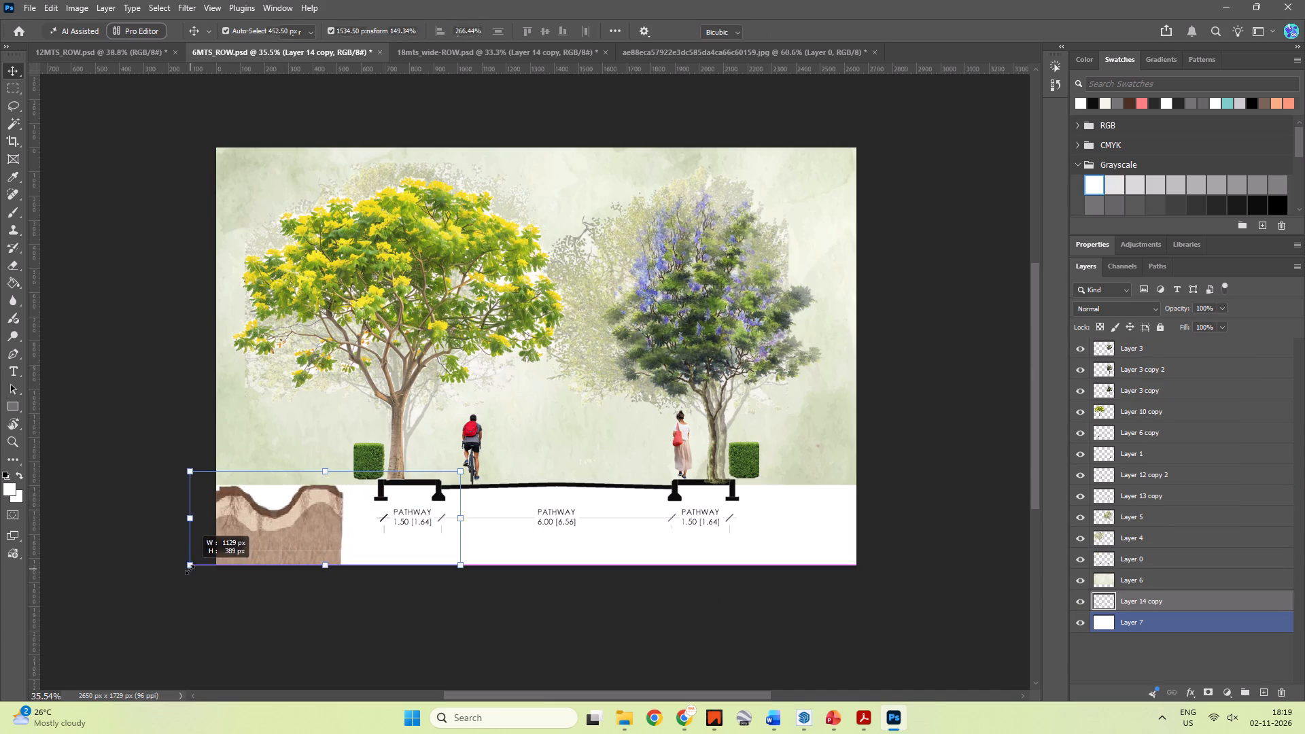
shift+drag(190, 570, 172, 578)
drag(275, 514, 312, 514)
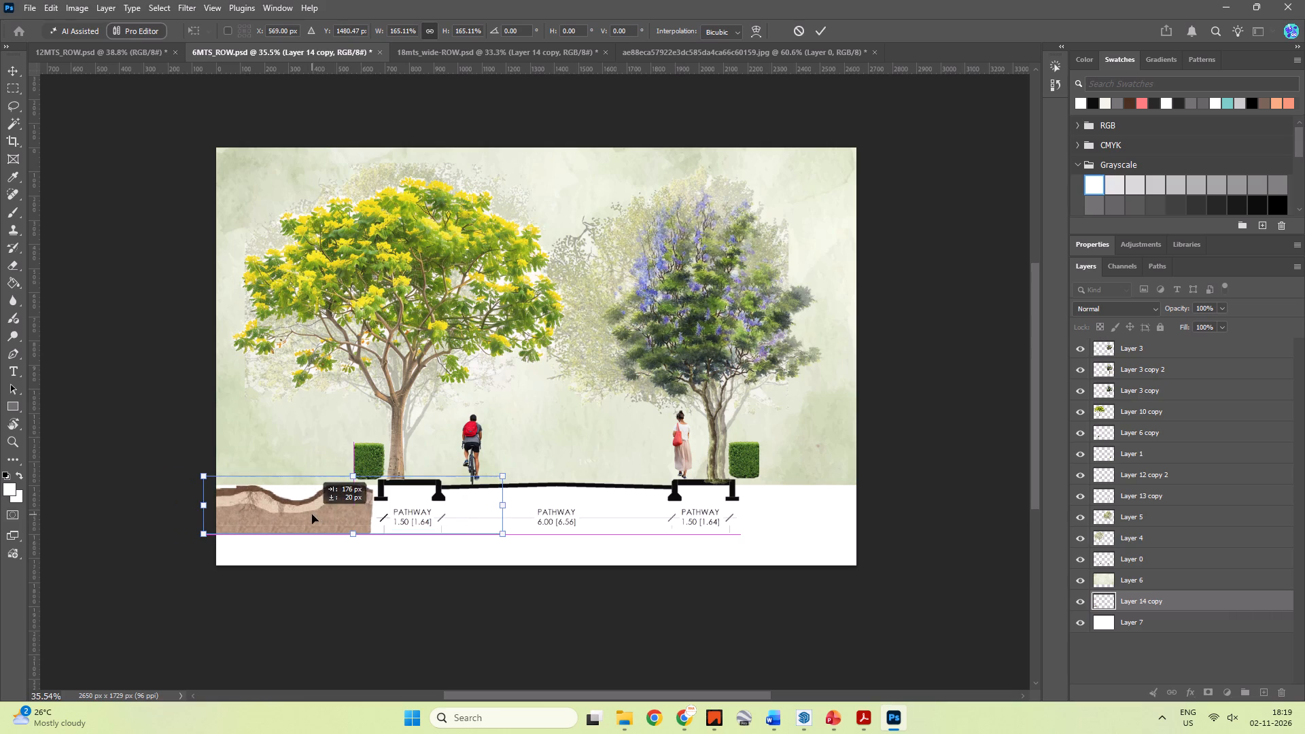
drag(312, 514, 325, 512)
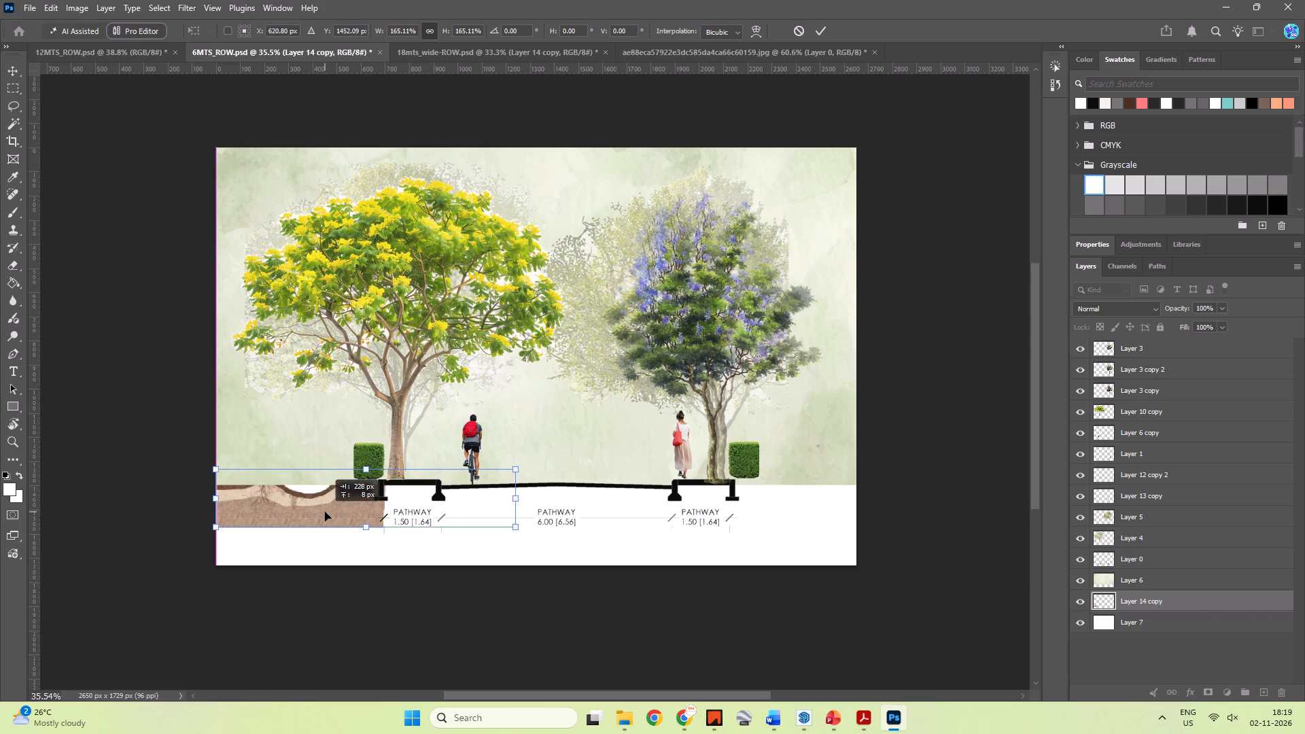
drag(325, 512, 331, 497)
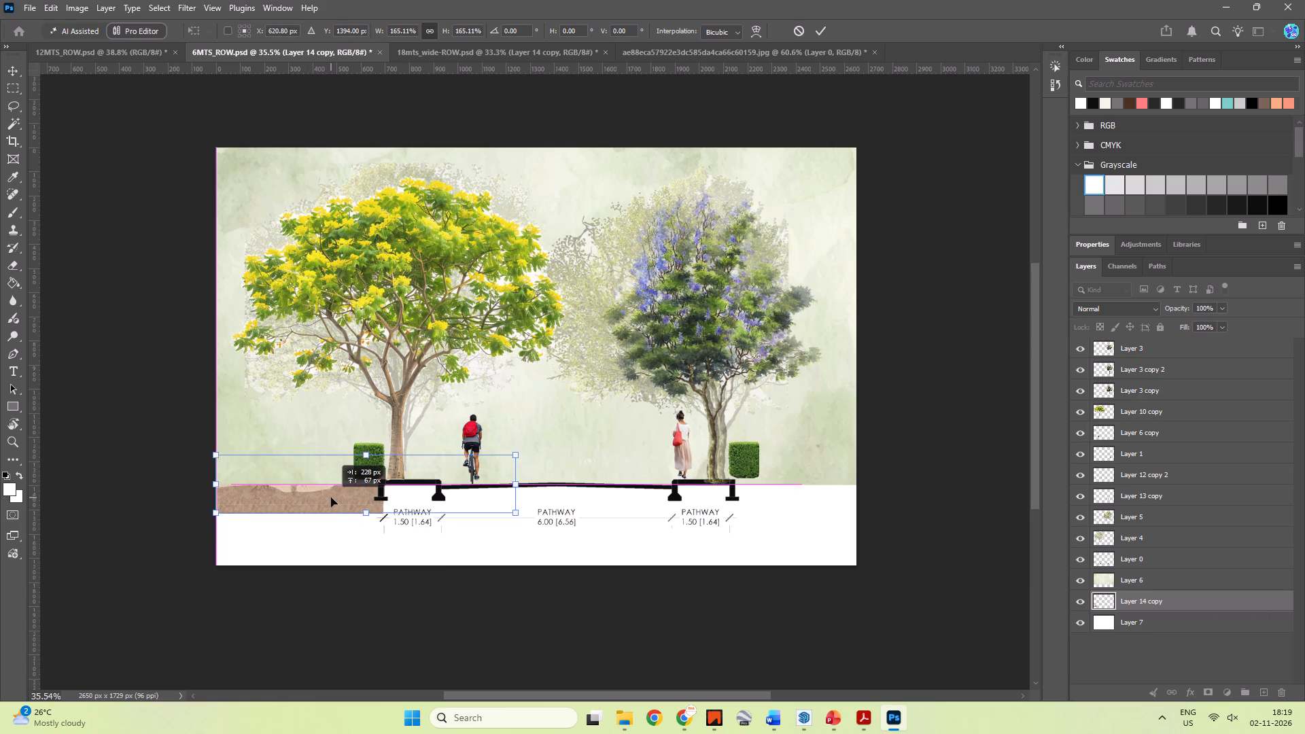
drag(331, 497, 331, 494)
shift+drag(220, 508, 177, 578)
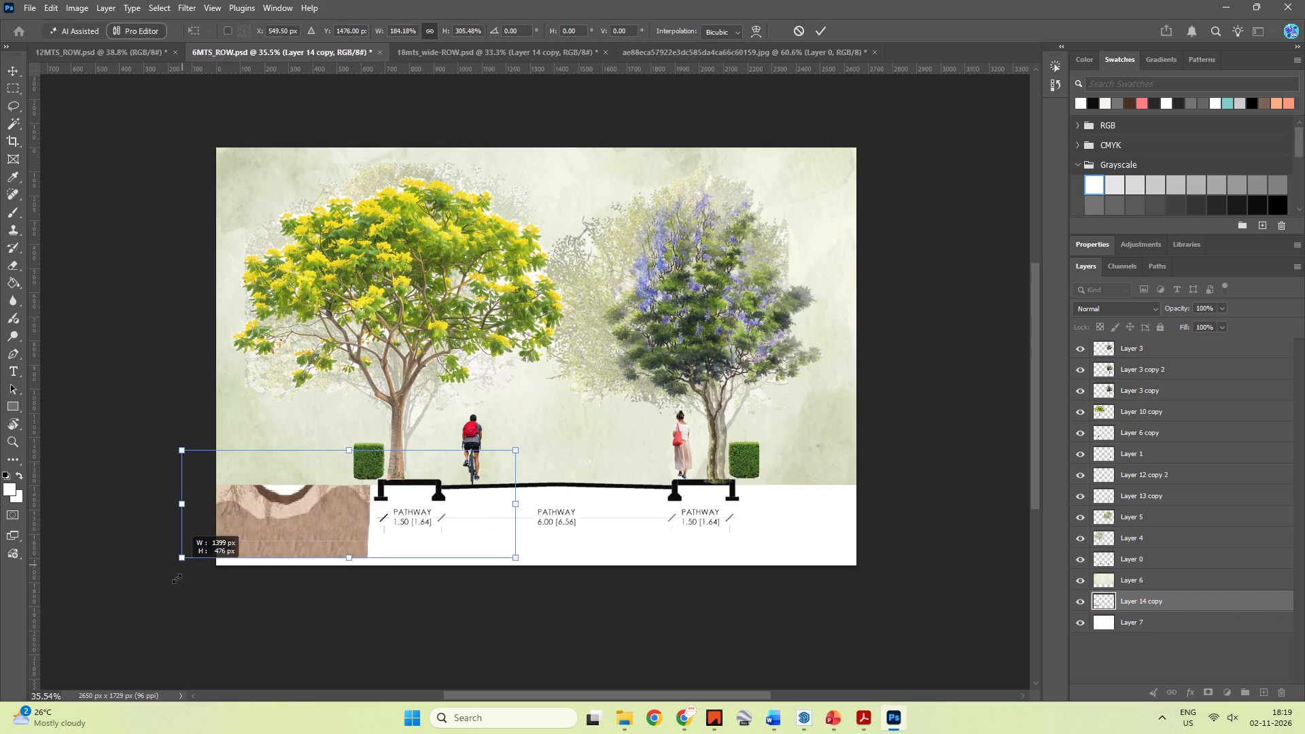
shift+drag(177, 578, 101, 661)
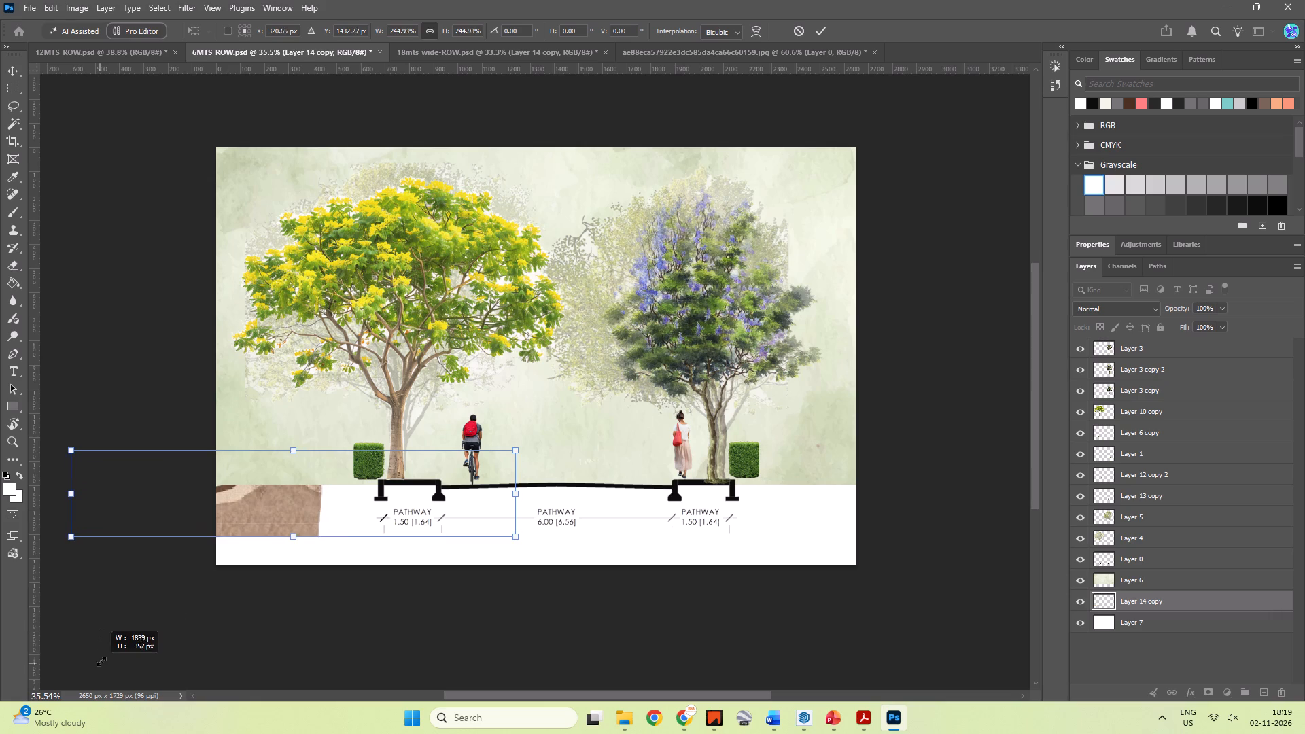
shift+drag(101, 661, 104, 656)
drag(283, 504, 347, 510)
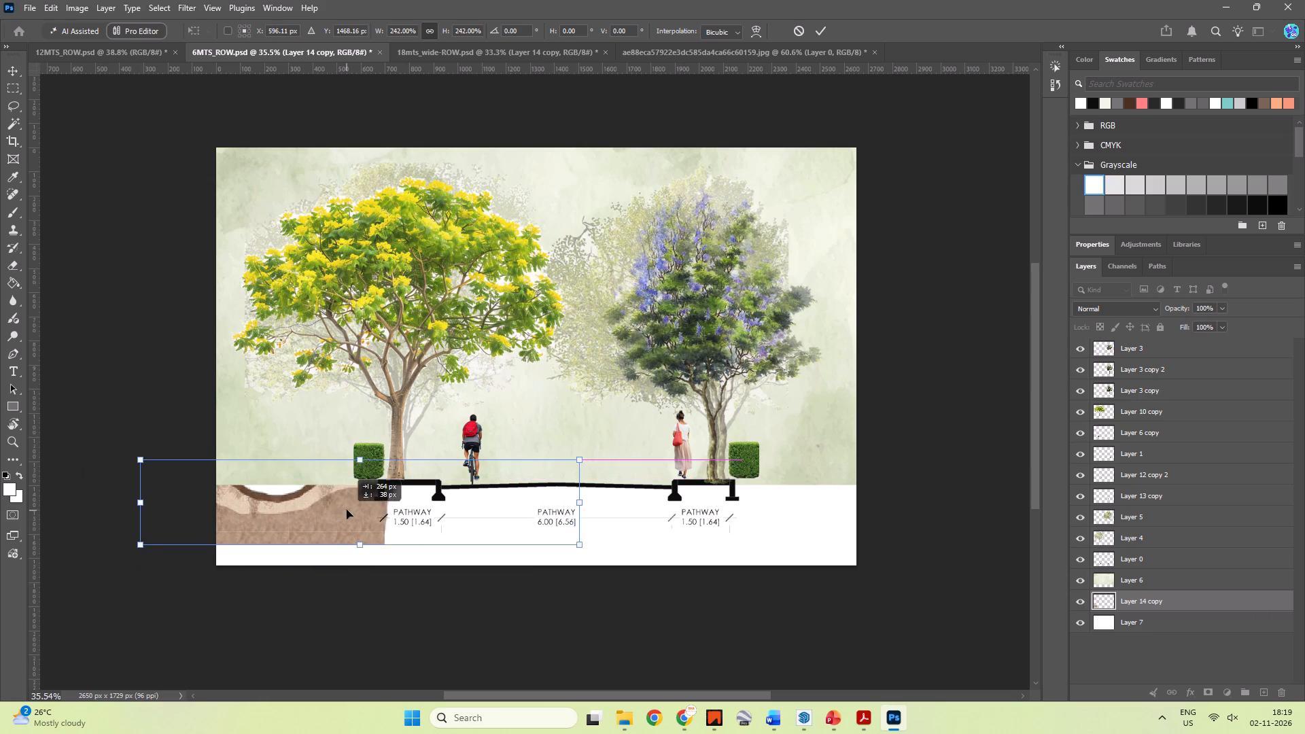
drag(347, 510, 347, 482)
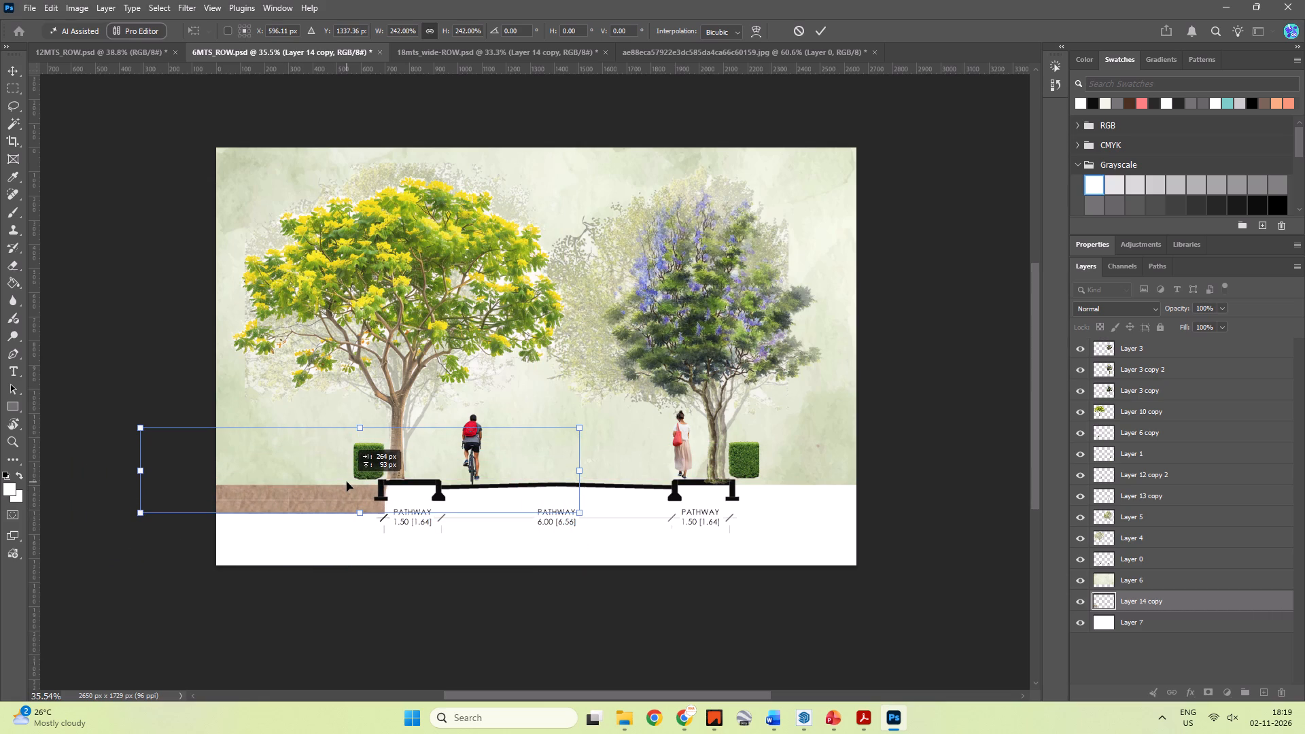
drag(347, 482, 345, 510)
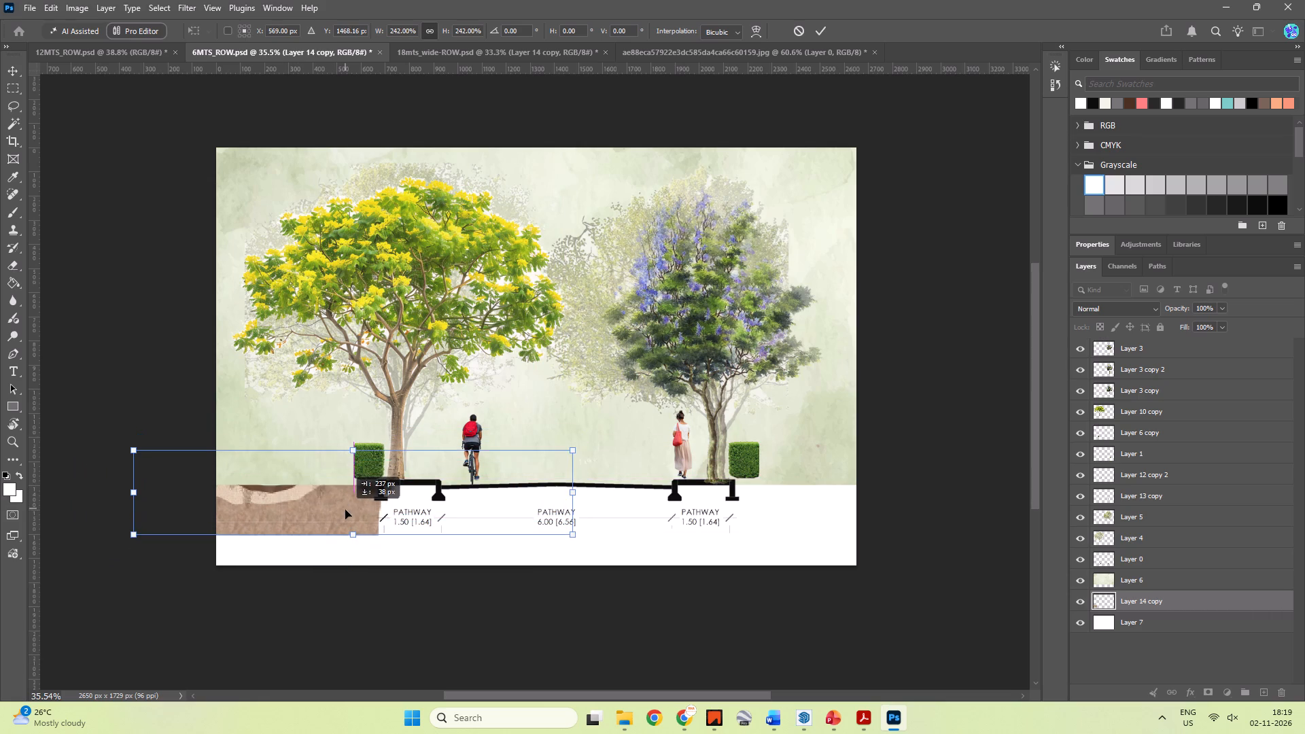
drag(345, 510, 343, 523)
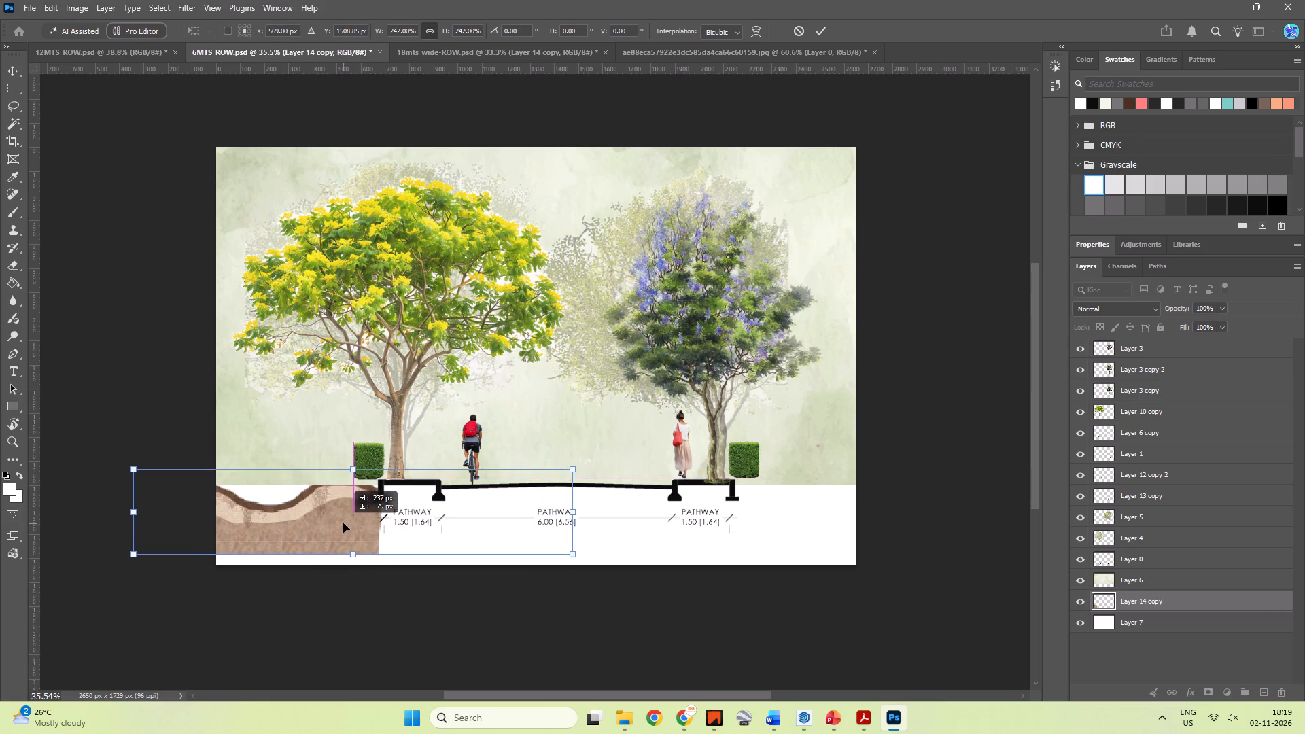
drag(343, 523, 476, 525)
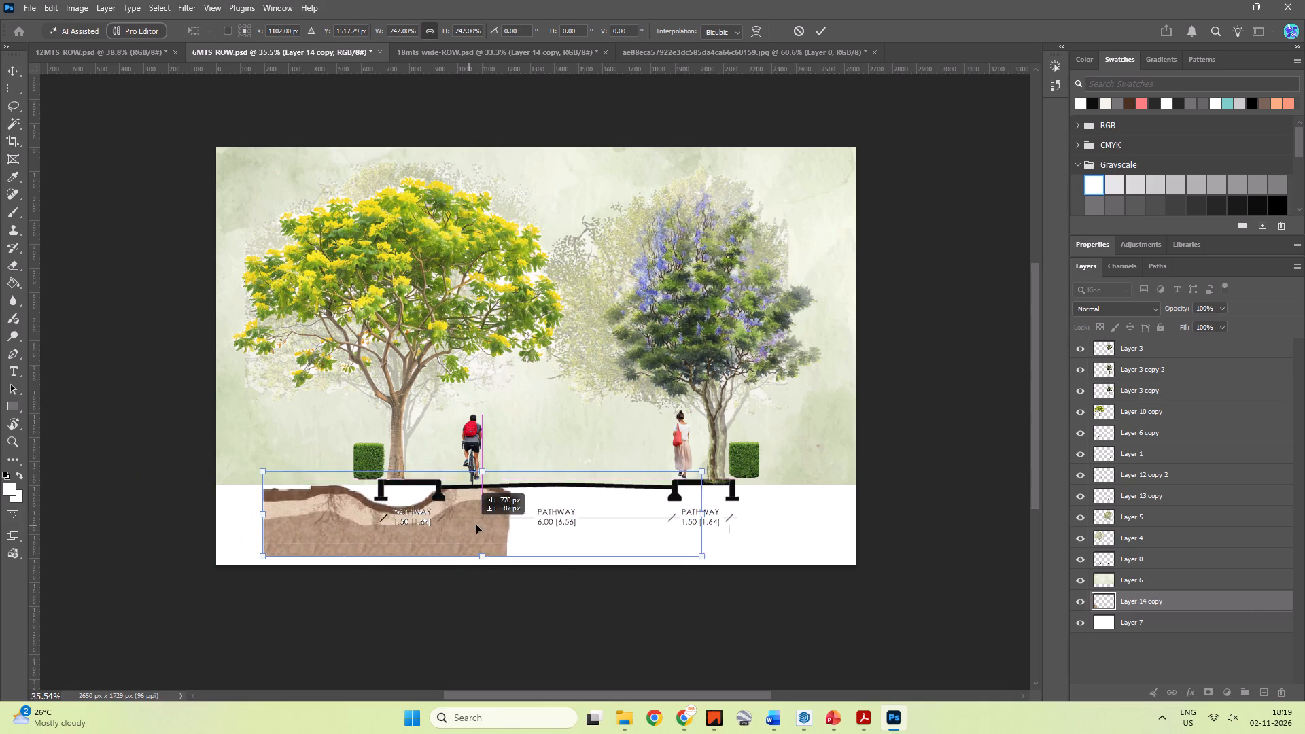
drag(476, 525, 504, 520)
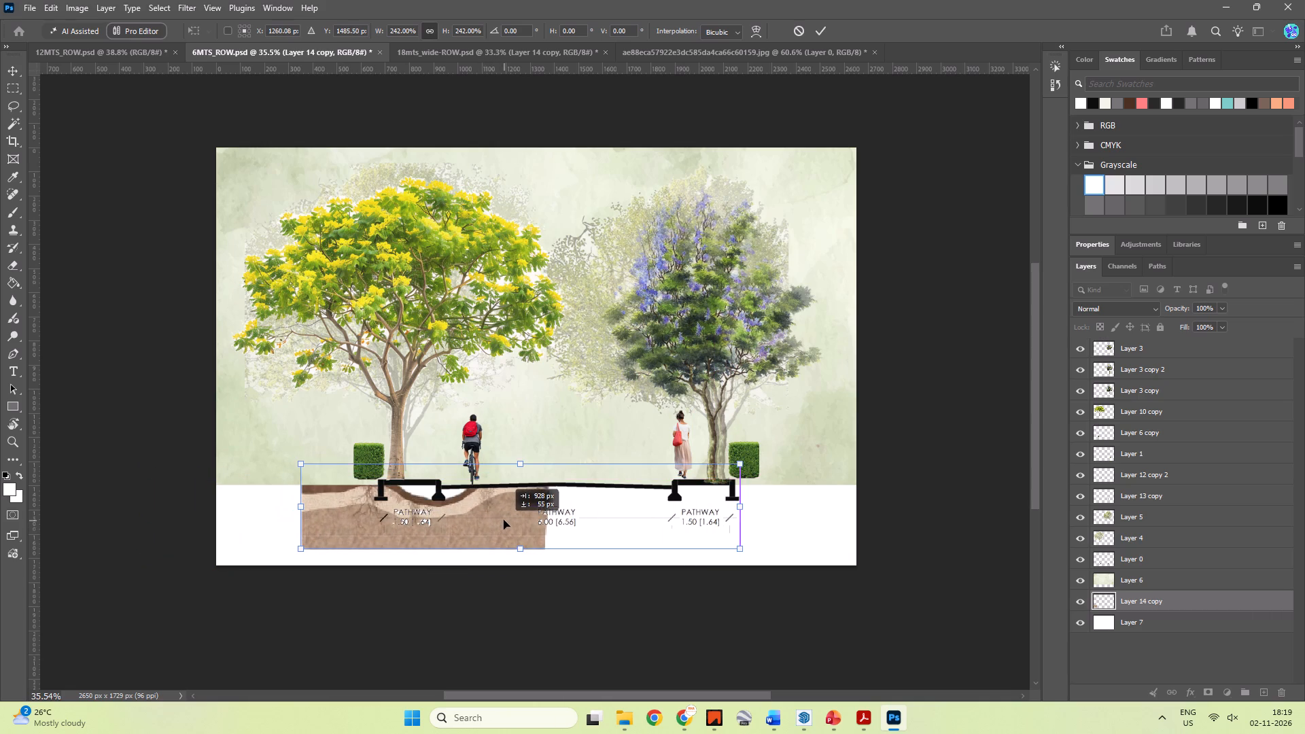
drag(504, 520, 504, 524)
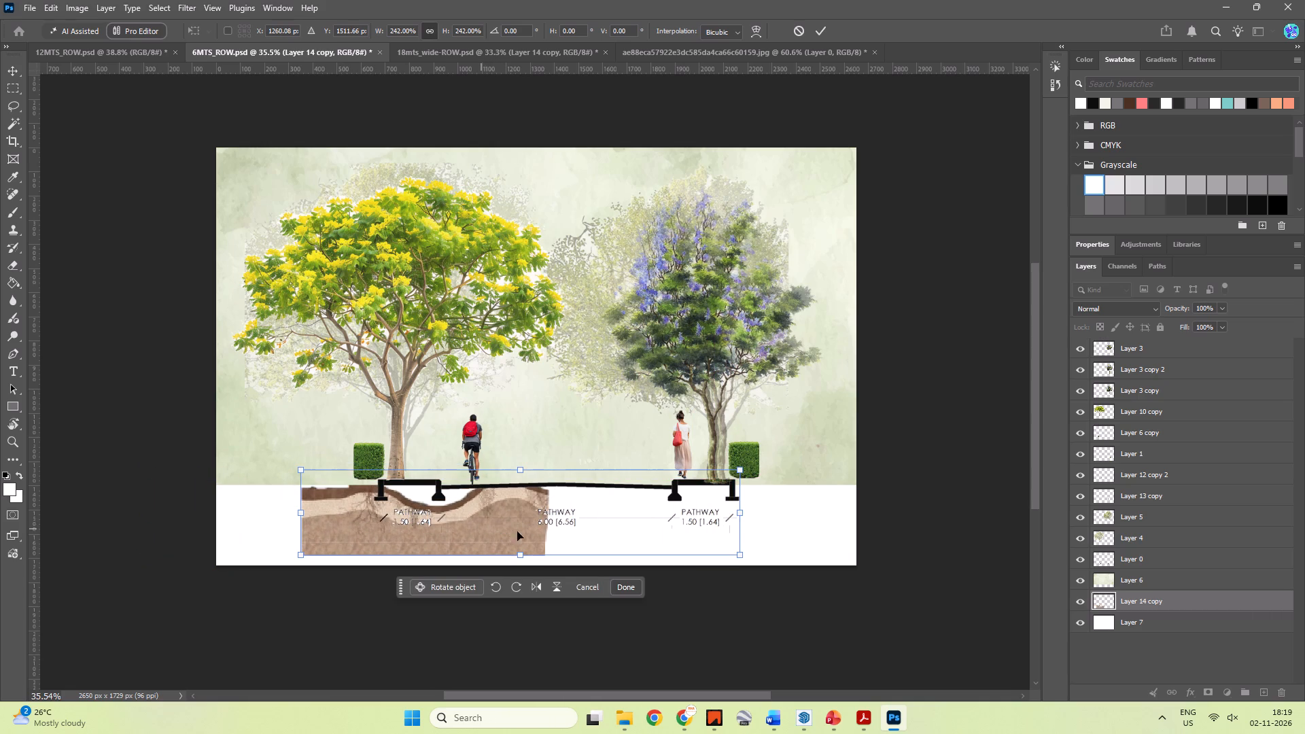
click(840, 455)
click(820, 35)
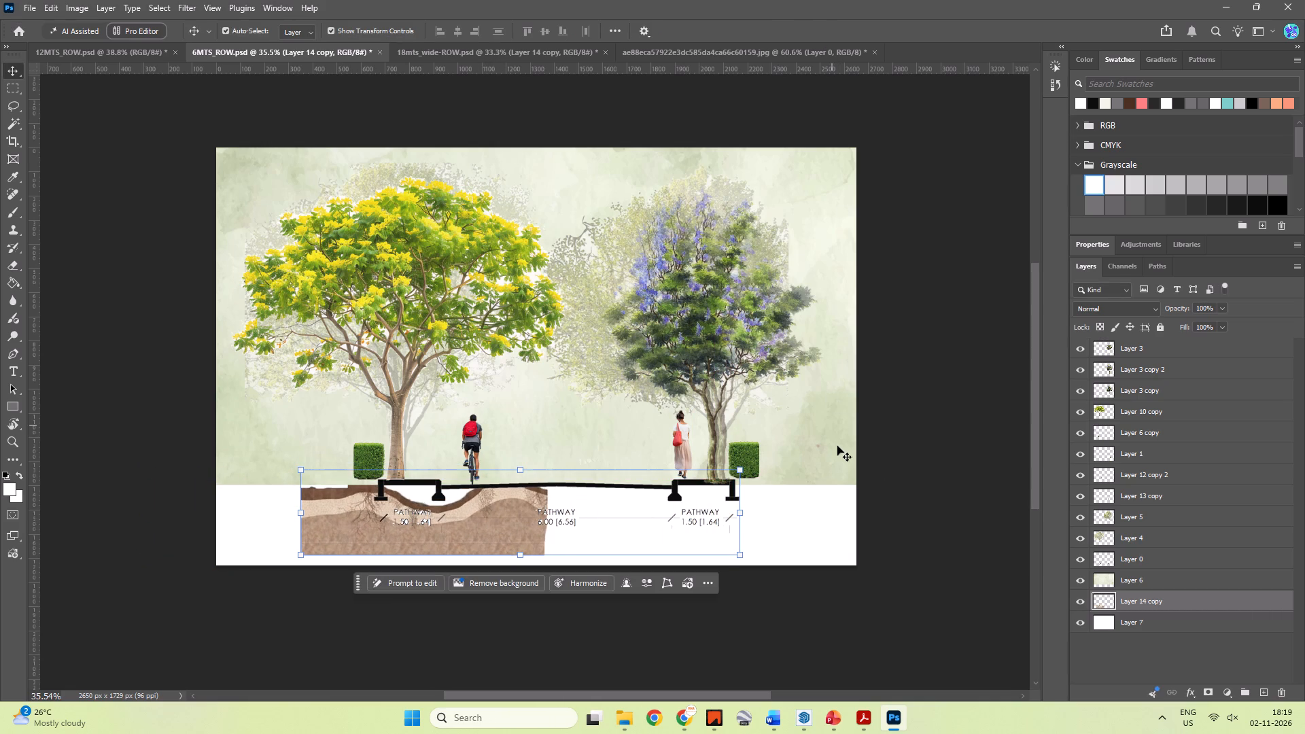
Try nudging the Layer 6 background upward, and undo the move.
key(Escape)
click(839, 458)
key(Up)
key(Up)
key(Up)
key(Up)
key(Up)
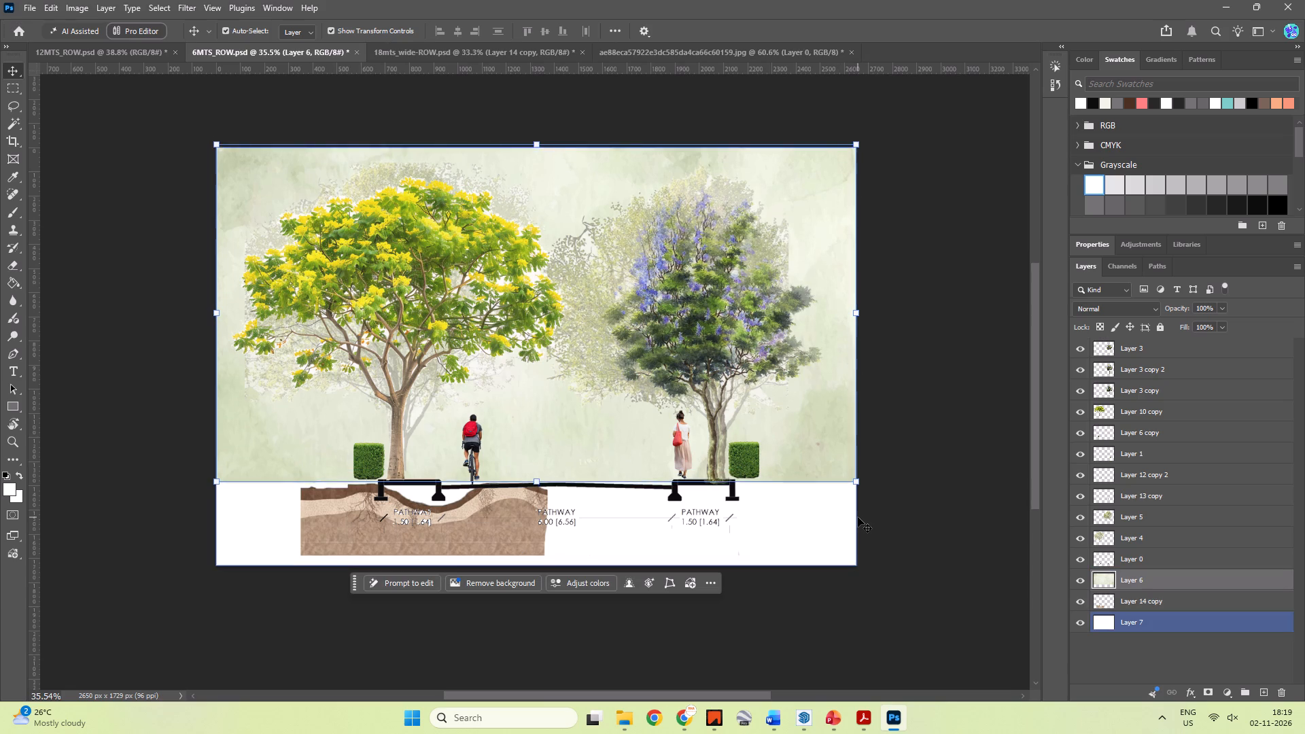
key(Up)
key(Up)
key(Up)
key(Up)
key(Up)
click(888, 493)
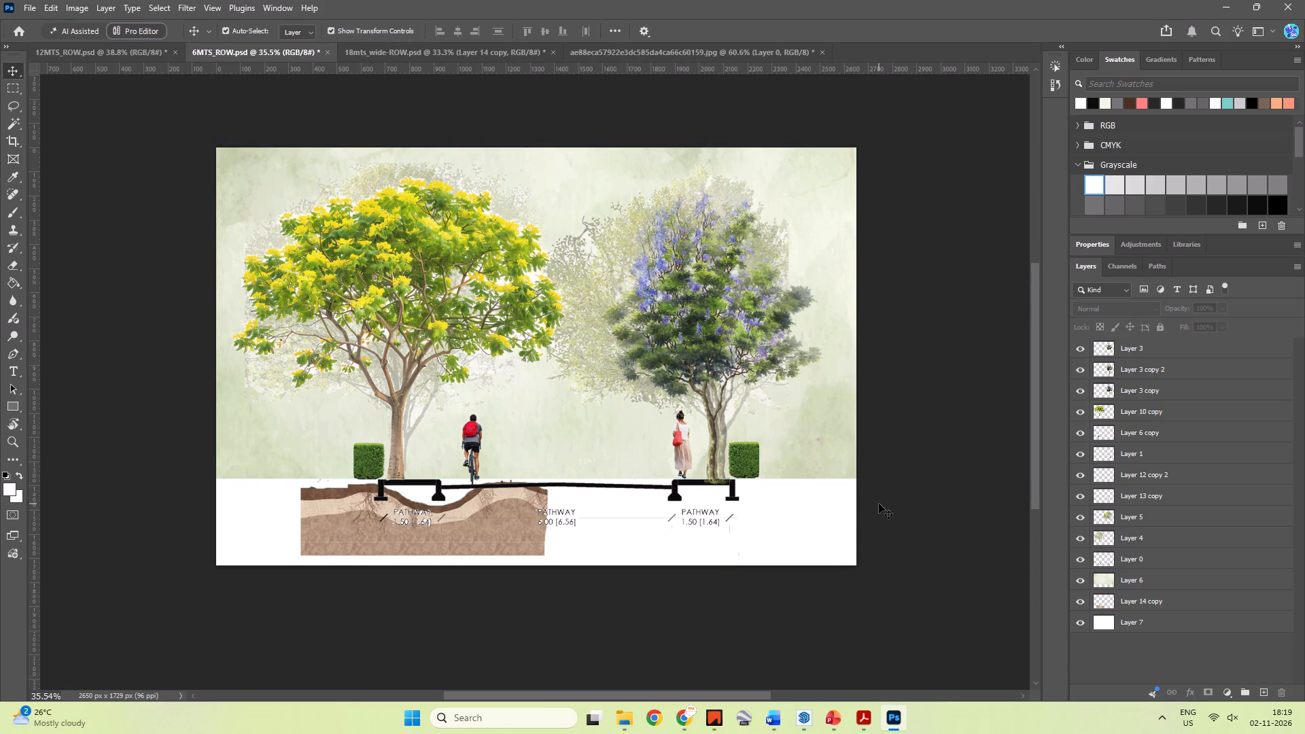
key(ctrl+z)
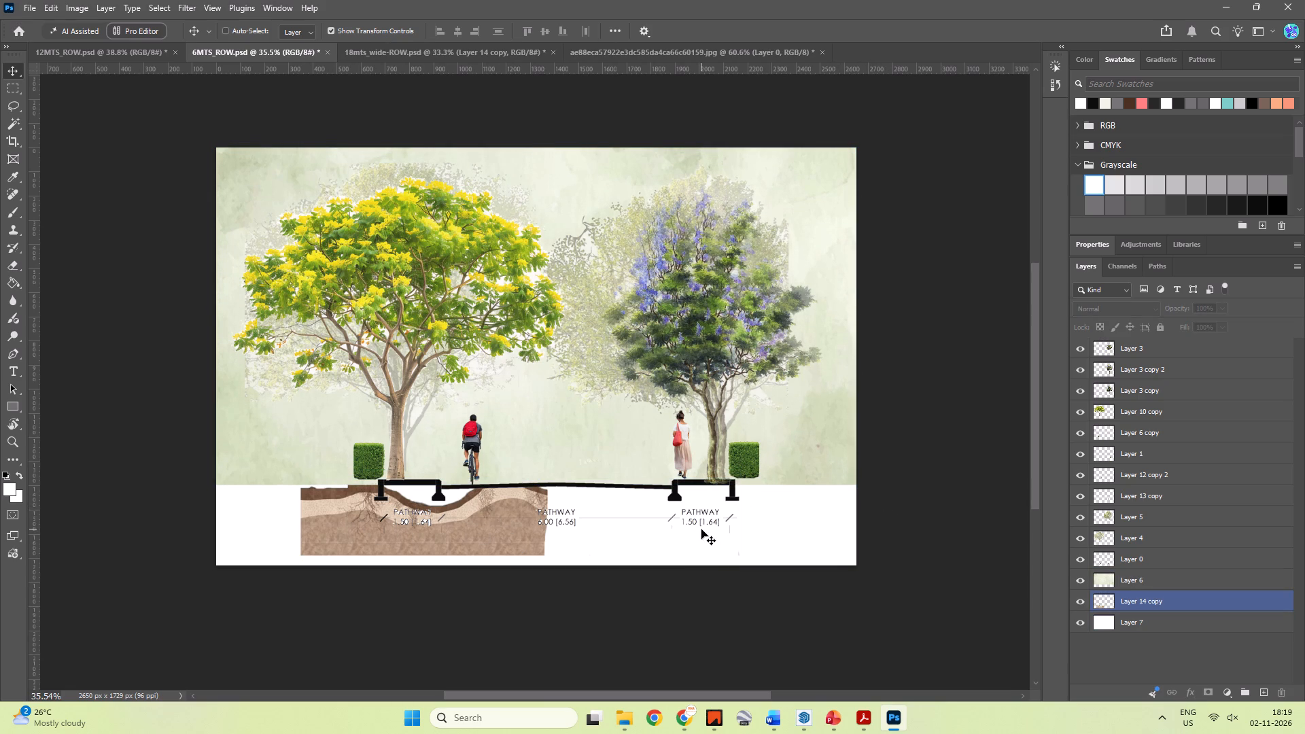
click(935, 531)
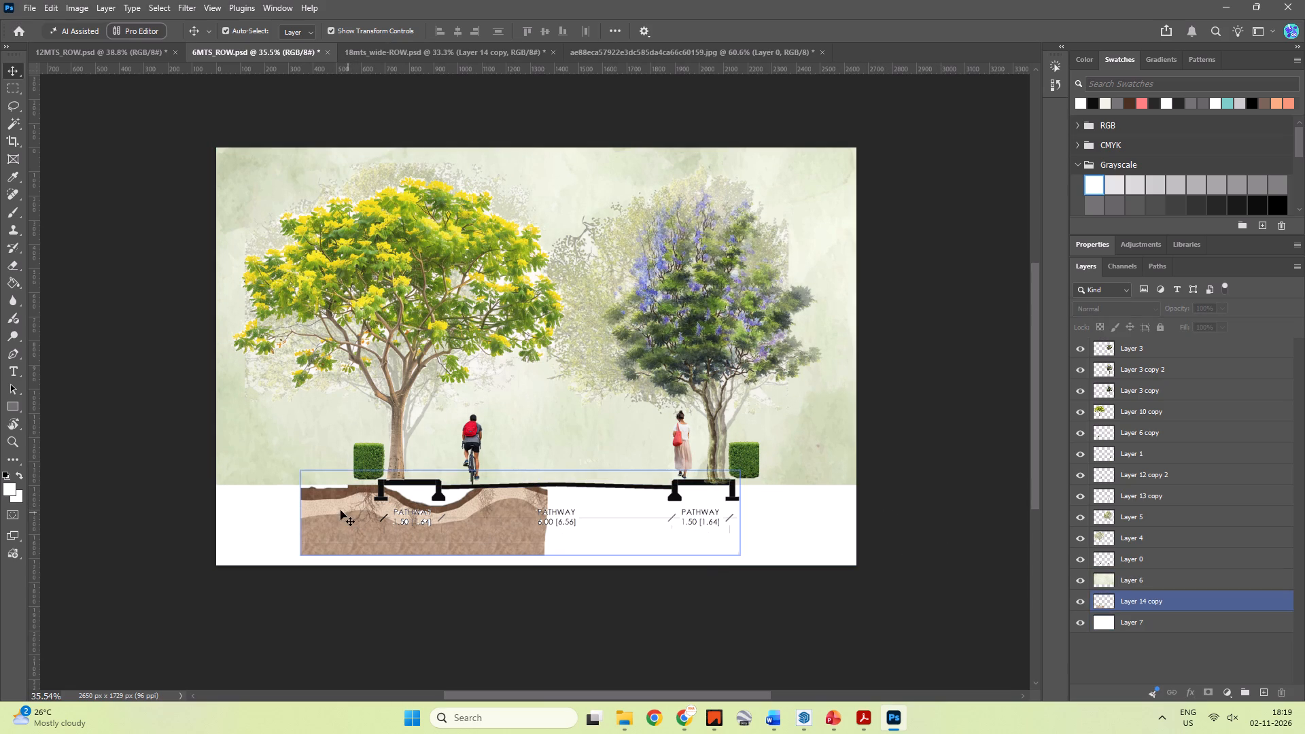
Move the earth piece beside the yellow tree's pathway and compare with the 9.0 mts section slide in PowerPoint, returning to Photoshop.
drag(340, 510, 161, 517)
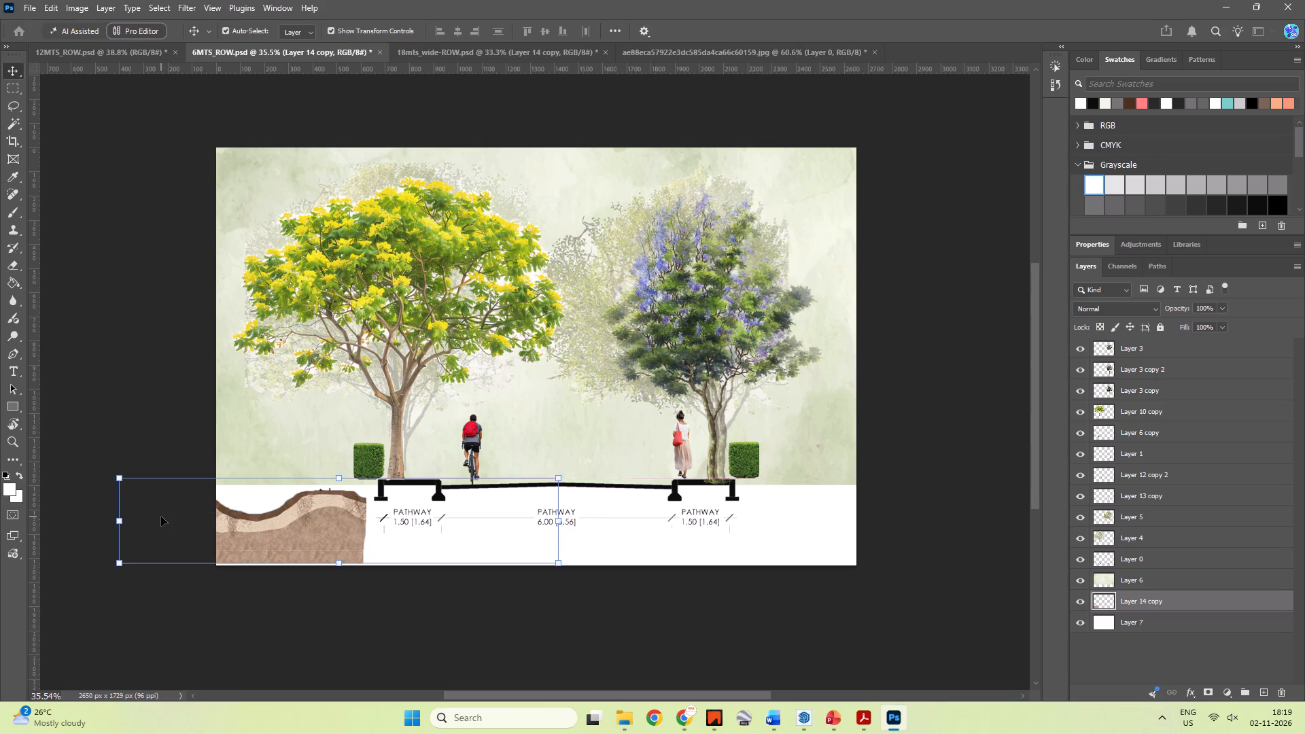
key(alt+Tab)
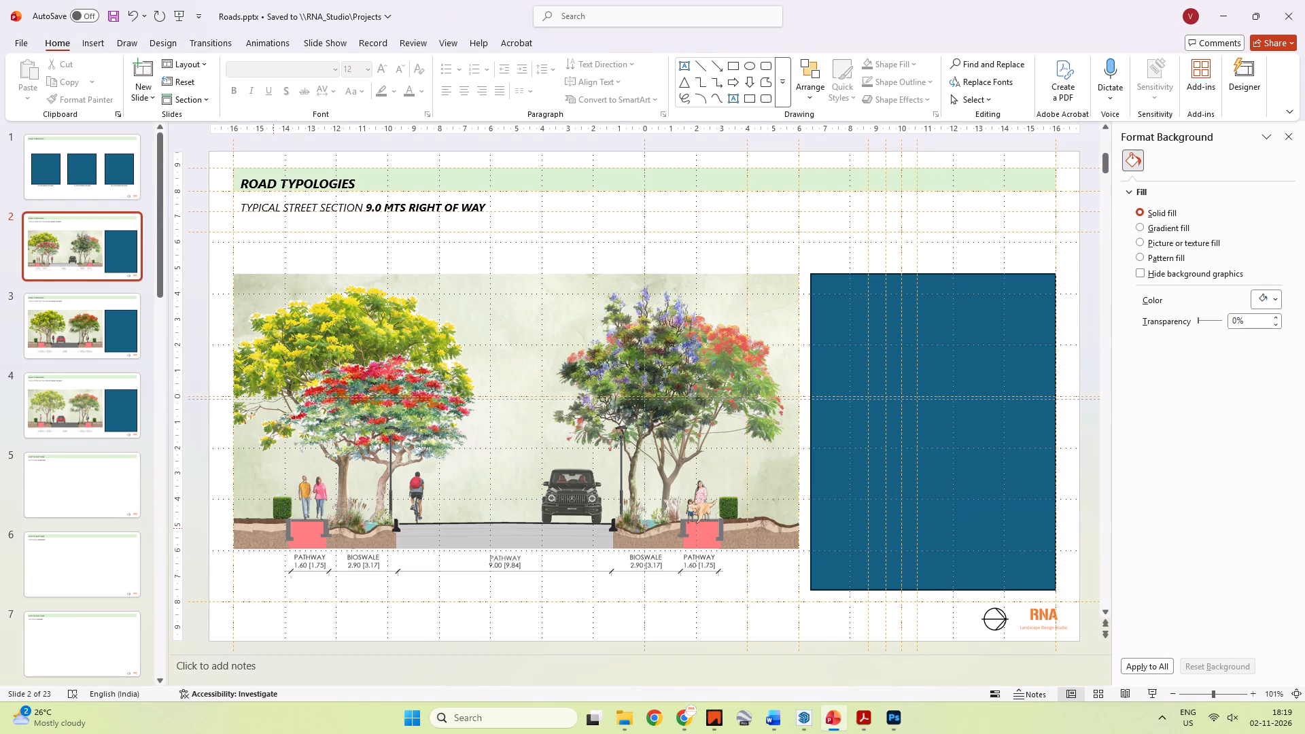
key(alt+Tab)
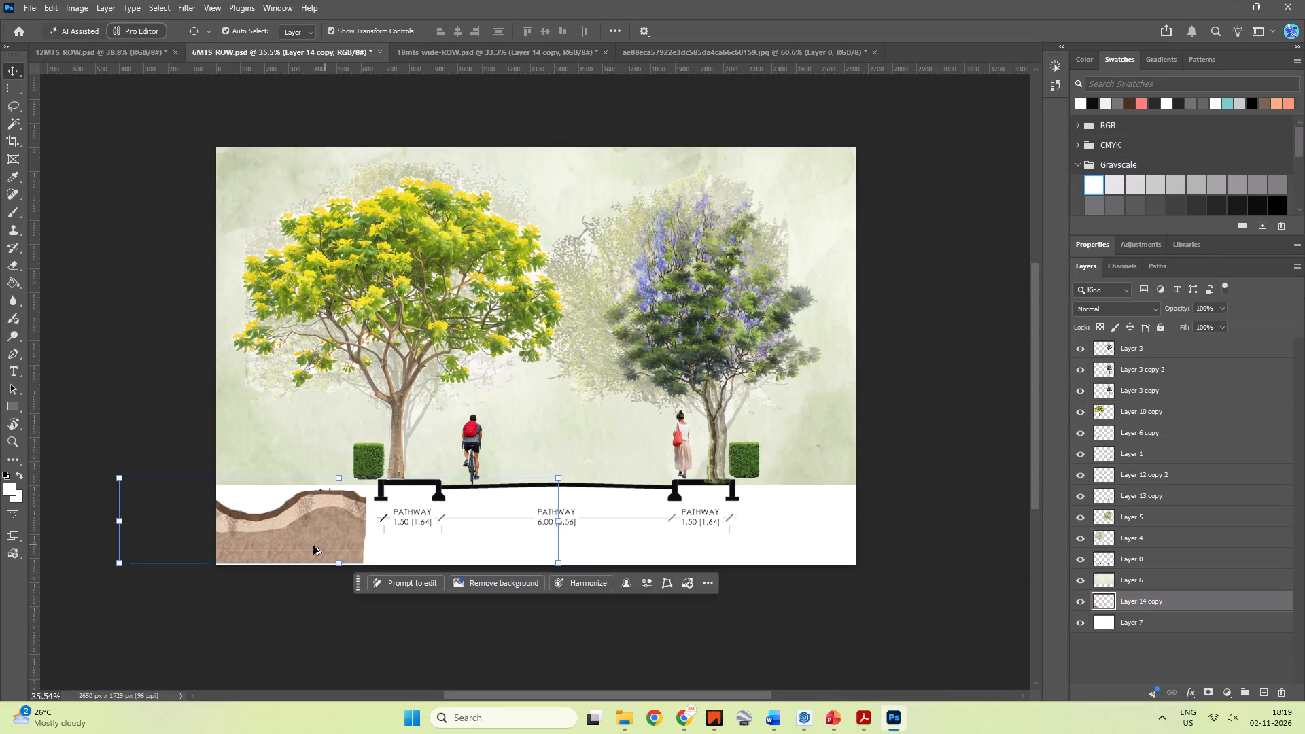
Scale the earth piece down to about 63% and place it against the outer footing of the yellow tree's pathway.
alt+scroll(281, 546, up, 6)
key(space)
key(space)
key(space)
key(space)
key(space)
key(space)
key(space)
key(space)
key(space)
key(space)
key(space)
key(space)
key(space)
key(space)
key(space)
key(space)
key(space)
key(space)
key(space)
key(space)
drag(697, 539, 624, 534)
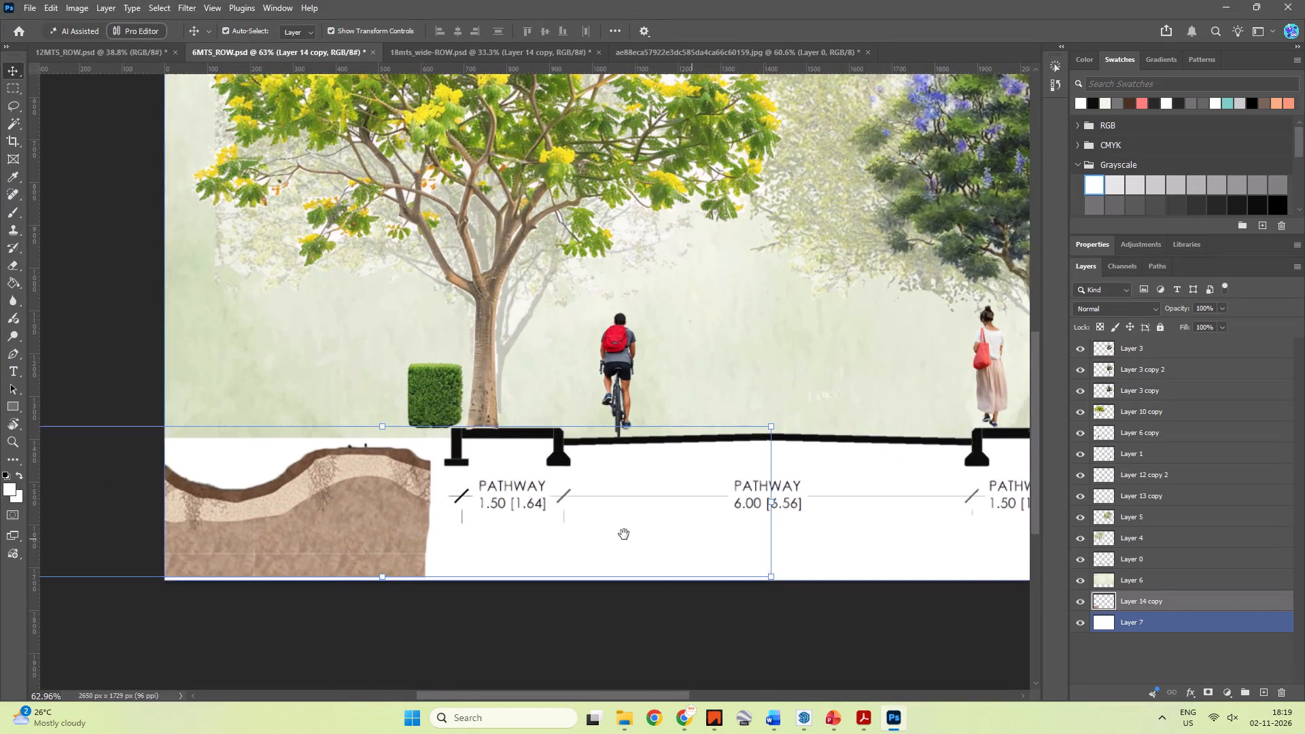
drag(624, 534, 653, 518)
click(271, 508)
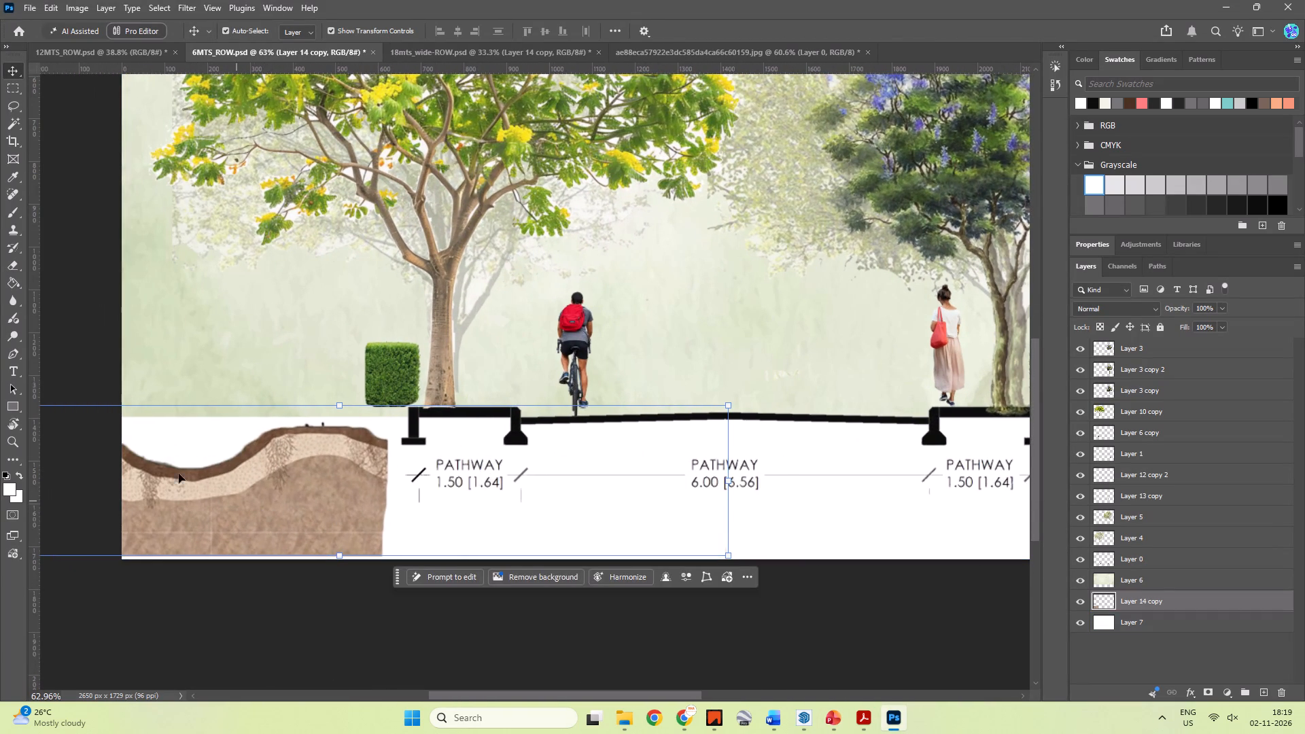
key(space)
key(space)
key(space)
key(space)
key(space)
key(space)
key(space)
key(space)
key(space)
drag(190, 472, 366, 467)
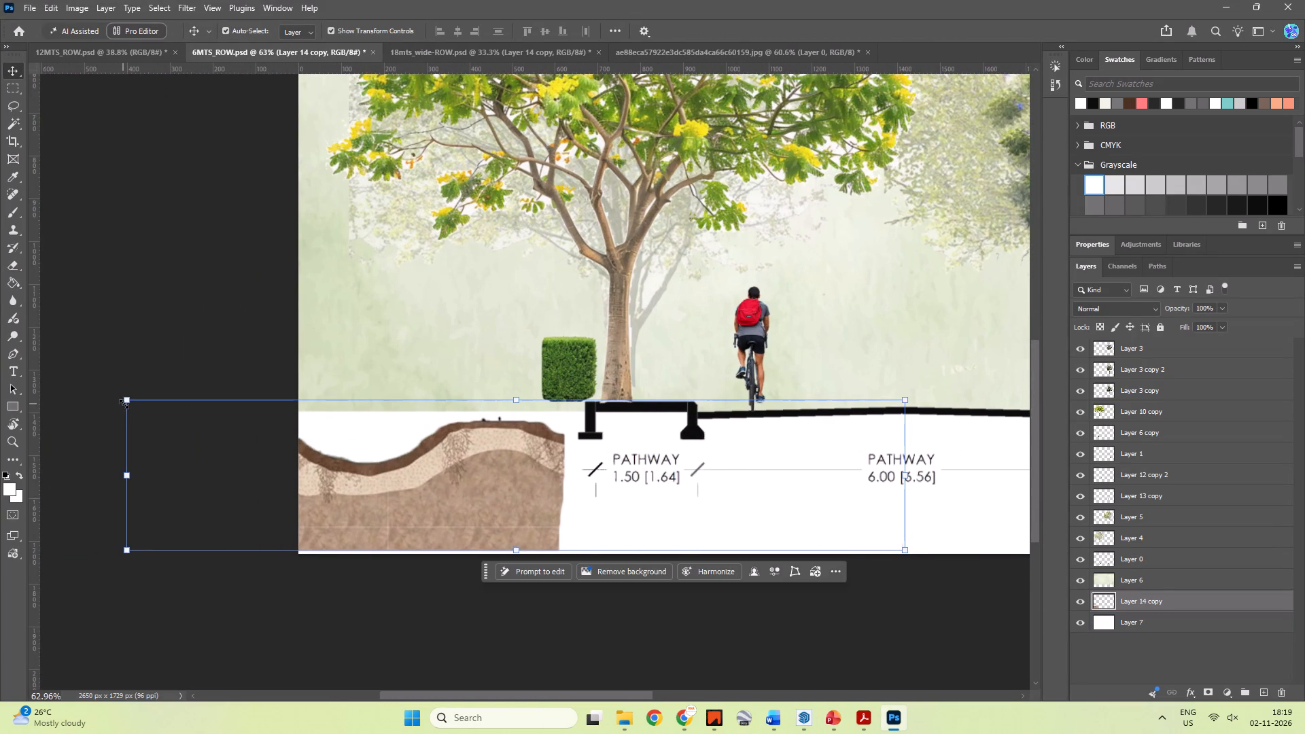
shift+drag(124, 404, 291, 472)
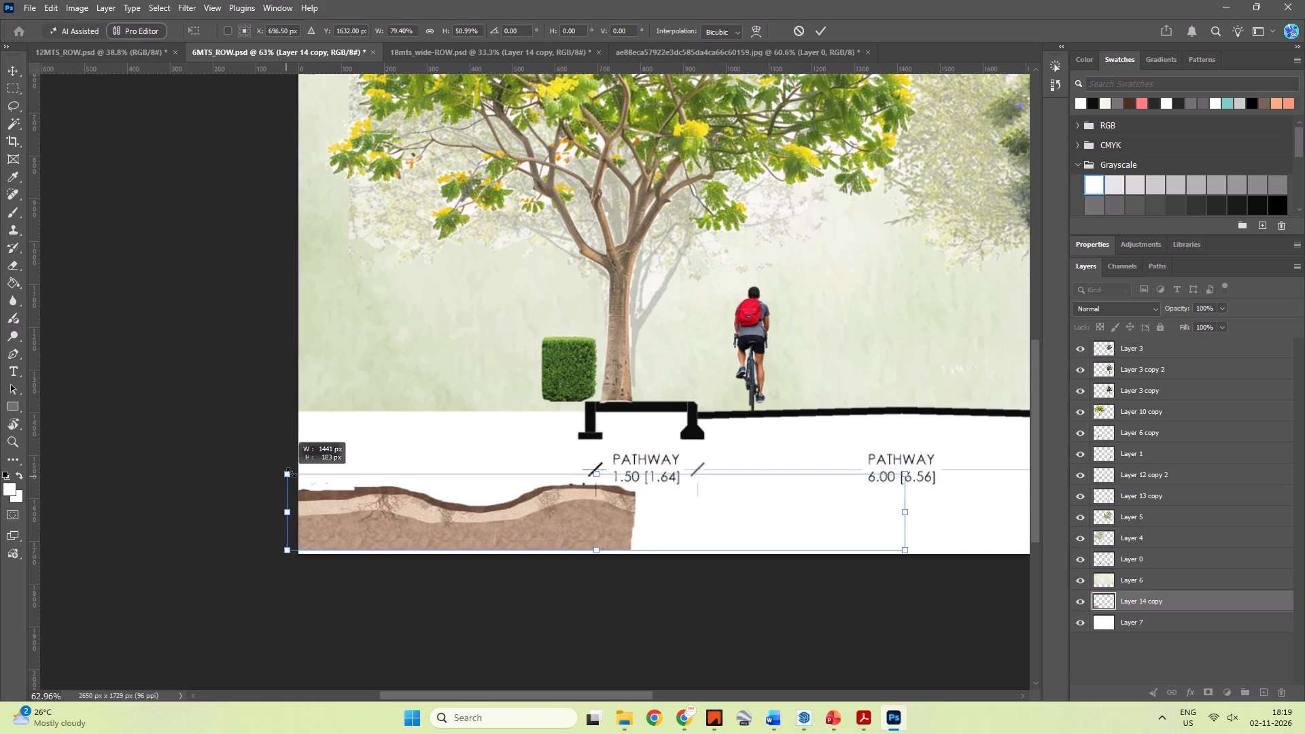
shift+drag(291, 472, 398, 527)
drag(513, 536, 360, 491)
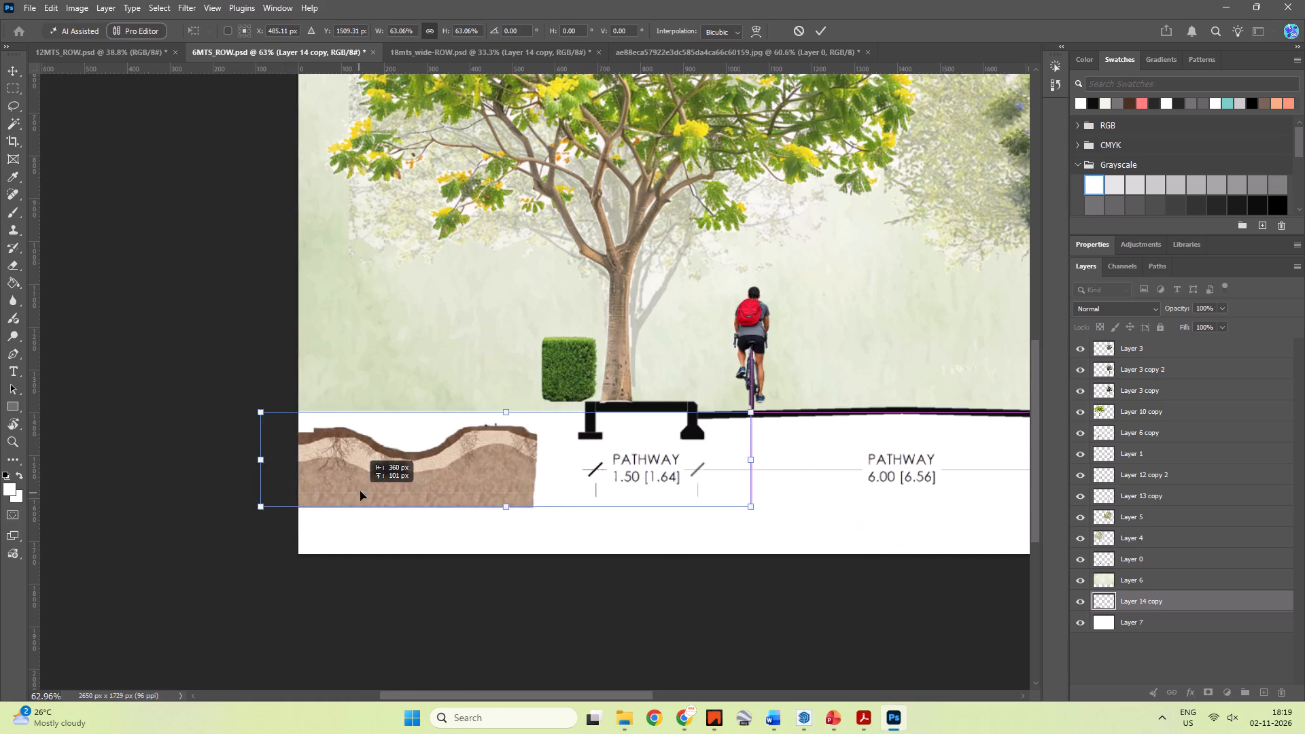
drag(360, 491, 410, 474)
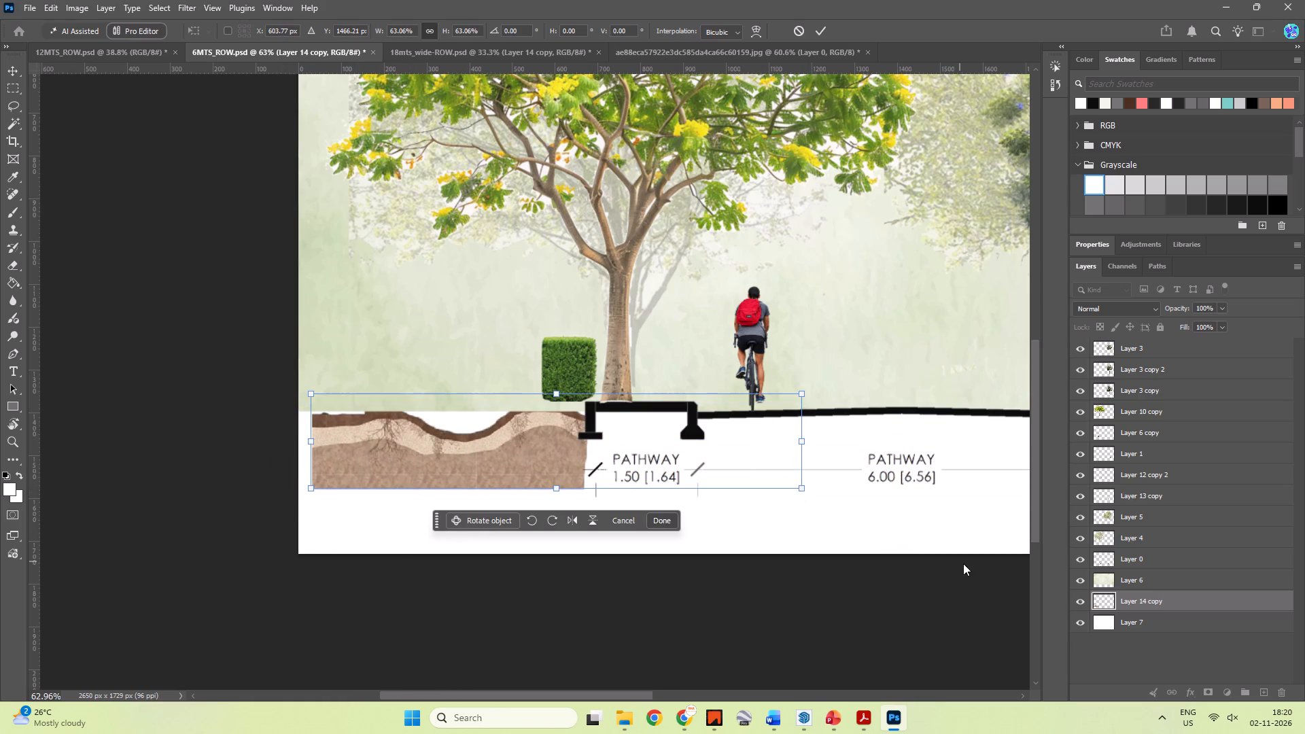
Move Layer 14 copy up the stack to just above Layer 6.
drag(1128, 597, 1133, 567)
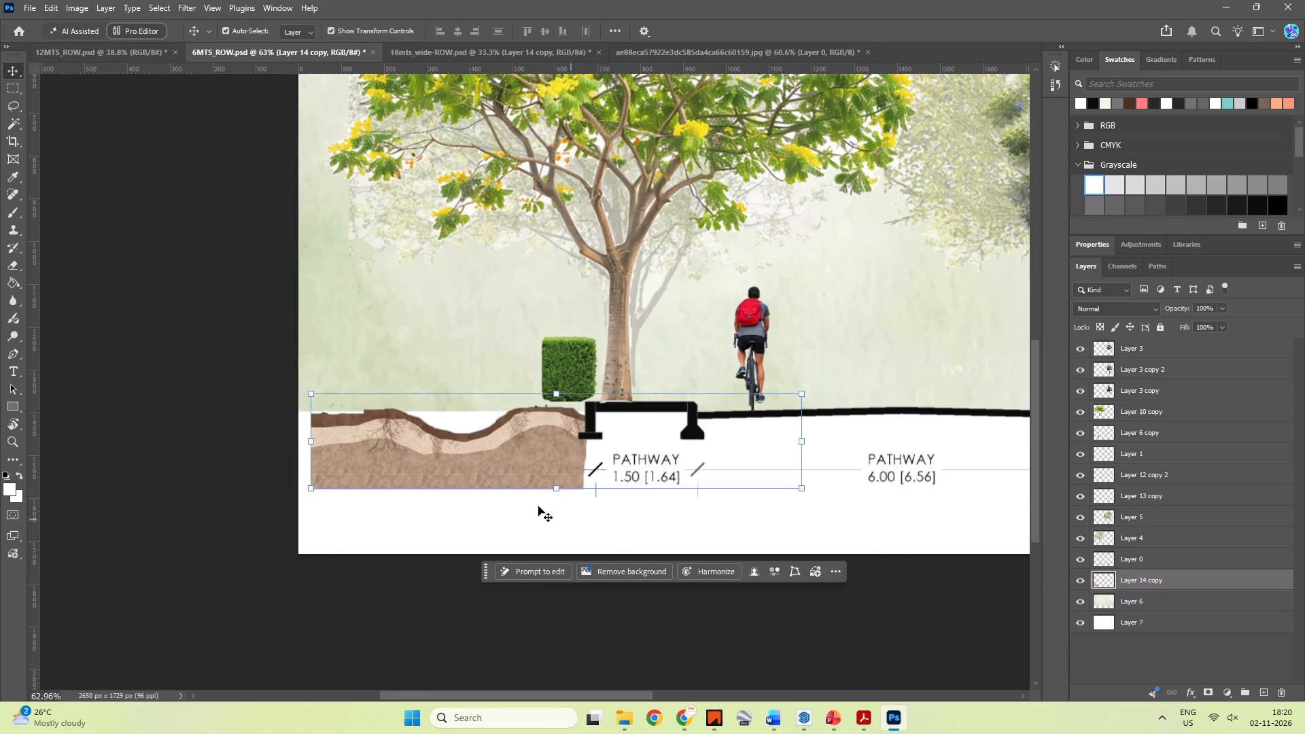
Raise the earth piece slightly at the pathway footing and enlarge it to about 105% so it reaches the canvas edge.
drag(523, 472, 527, 468)
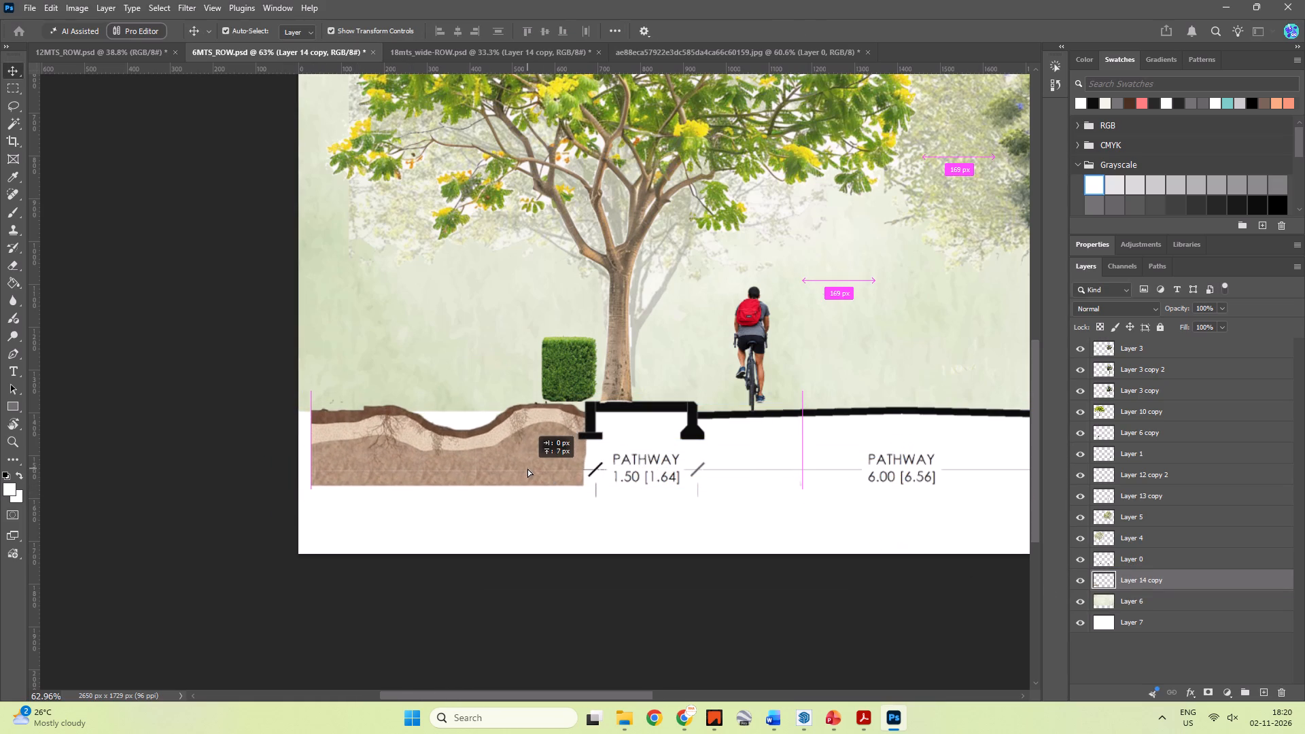
drag(527, 468, 534, 466)
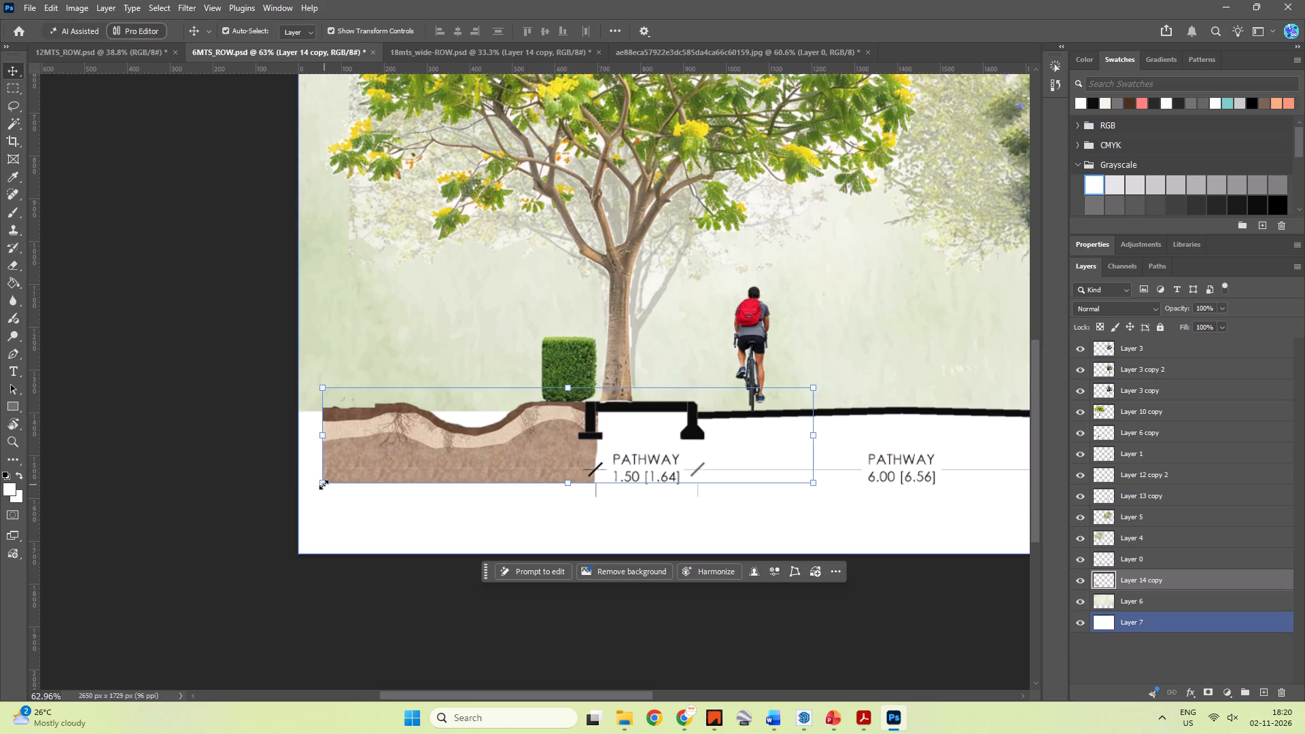
shift+drag(321, 485, 296, 490)
Flip the earth piece horizontally and move it back beside the outer footing of the yellow tree's pathway.
right_click(348, 467)
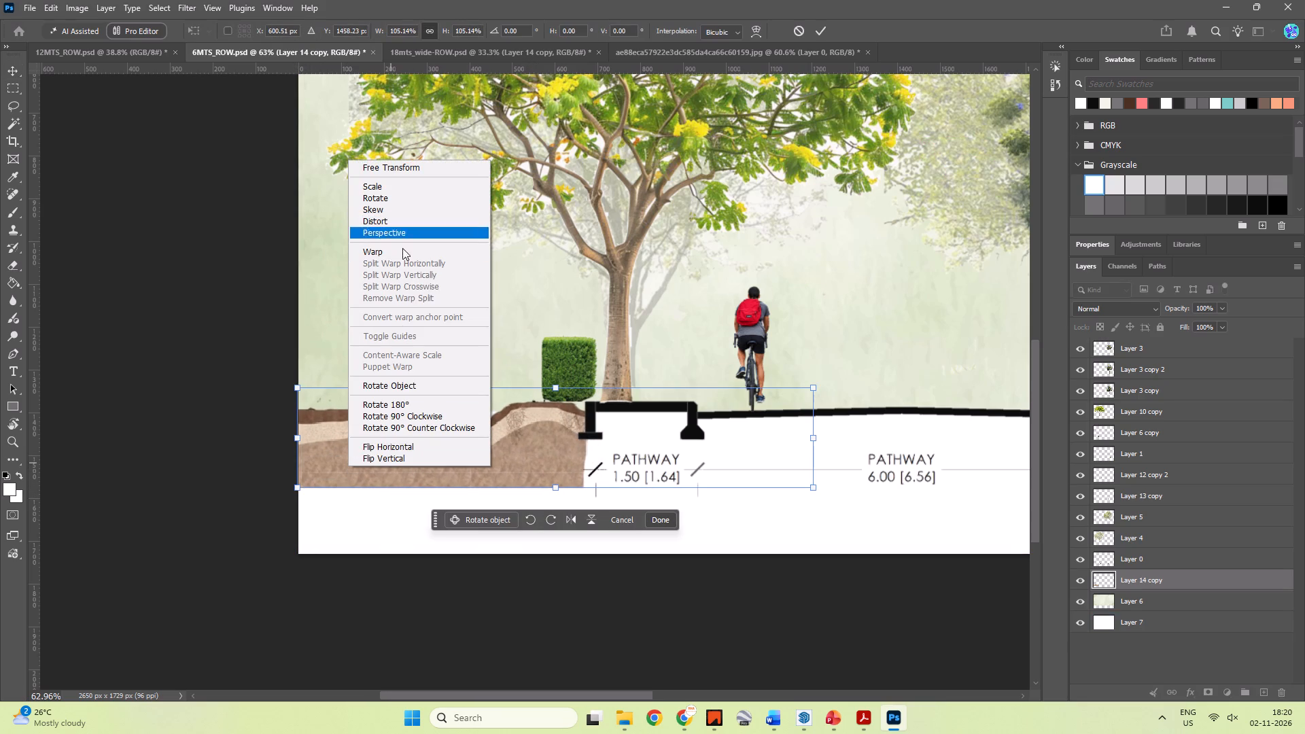
click(411, 448)
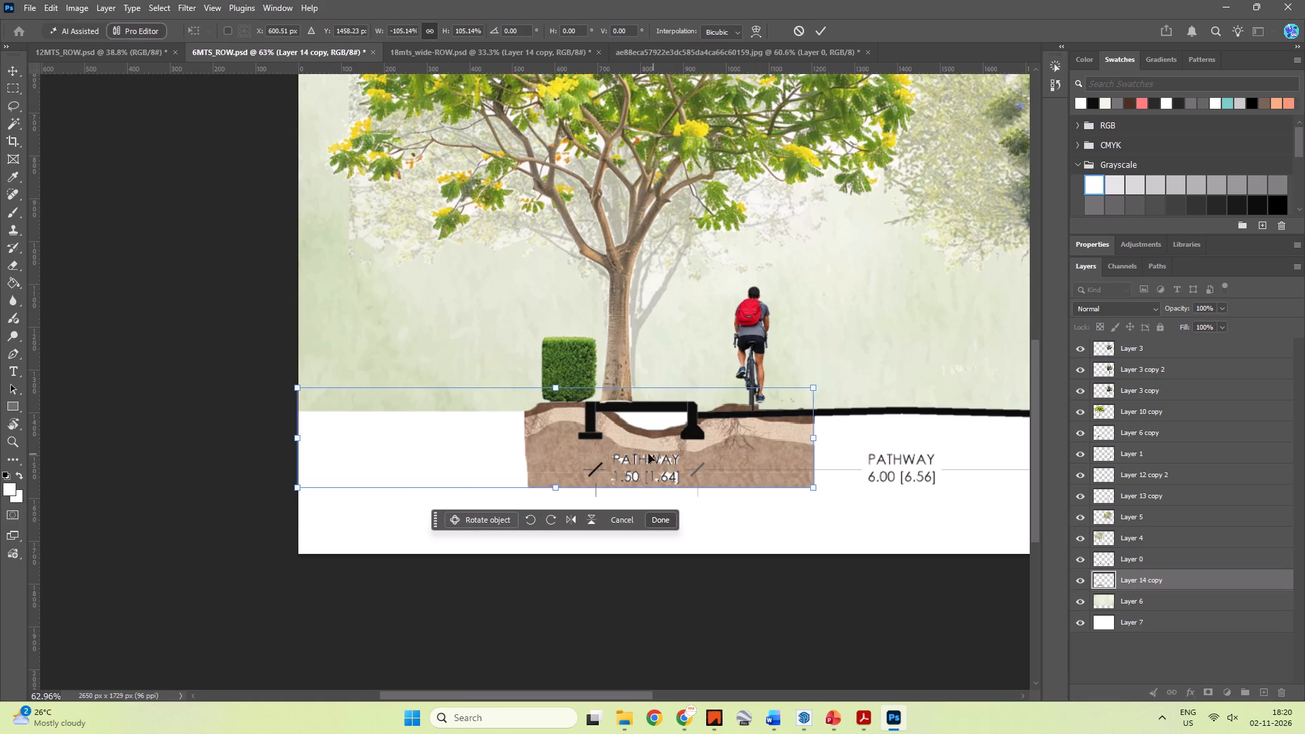
drag(773, 451, 552, 440)
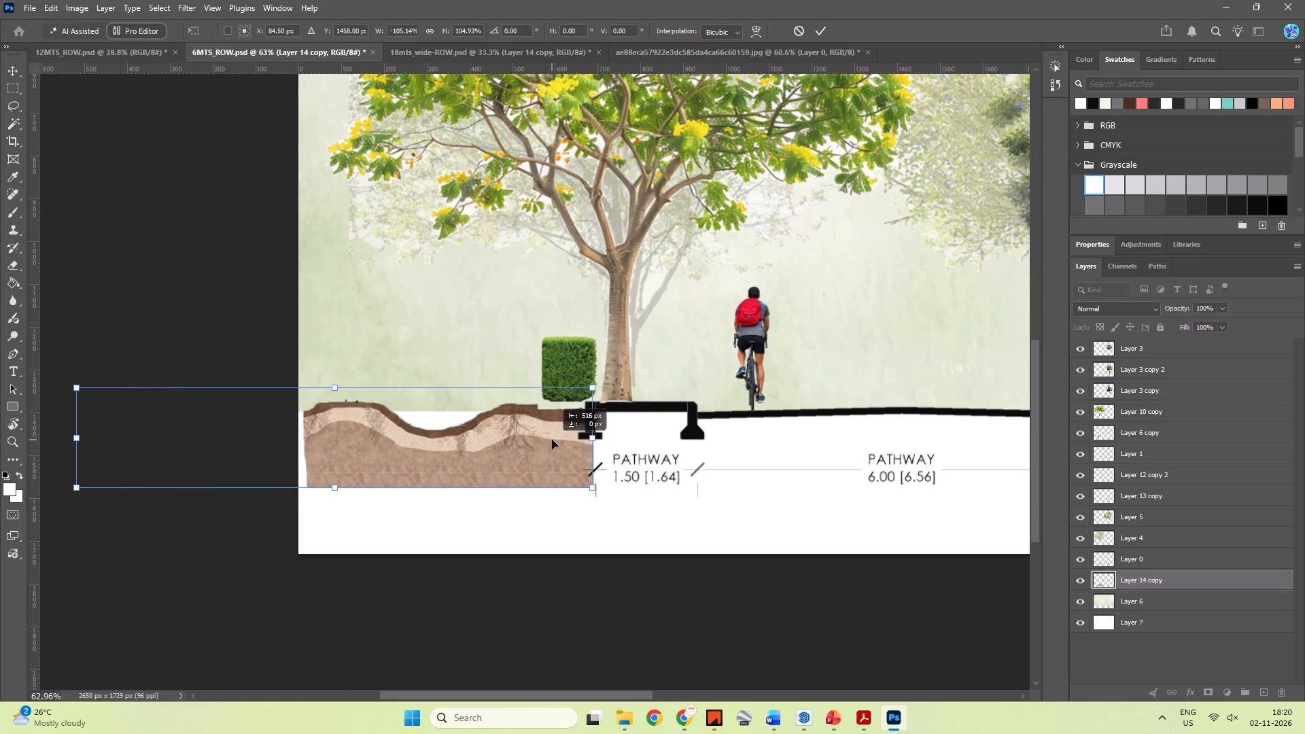
drag(552, 440, 552, 439)
drag(551, 446, 545, 446)
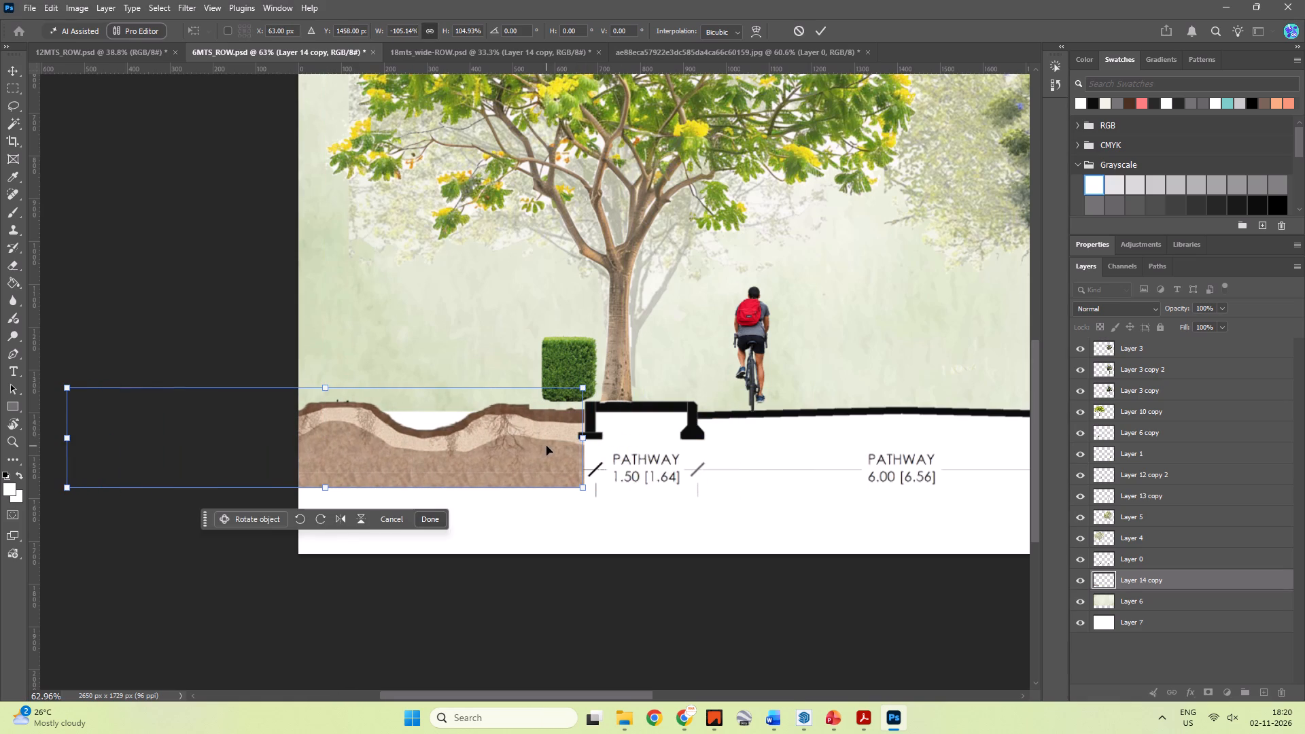
Raise the earth piece about 14 px and shift it about 32 px toward the canvas centre to meet the pathway's outer footing.
key(Up)
key(Up)
key(Up)
key(Up)
key(Up)
key(Up)
key(Up)
key(Up)
key(Up)
key(Right)
key(Right)
key(Right)
key(Right)
key(Right)
key(Right)
key(Right)
key(Right)
key(Right)
key(Right)
key(Right)
key(Right)
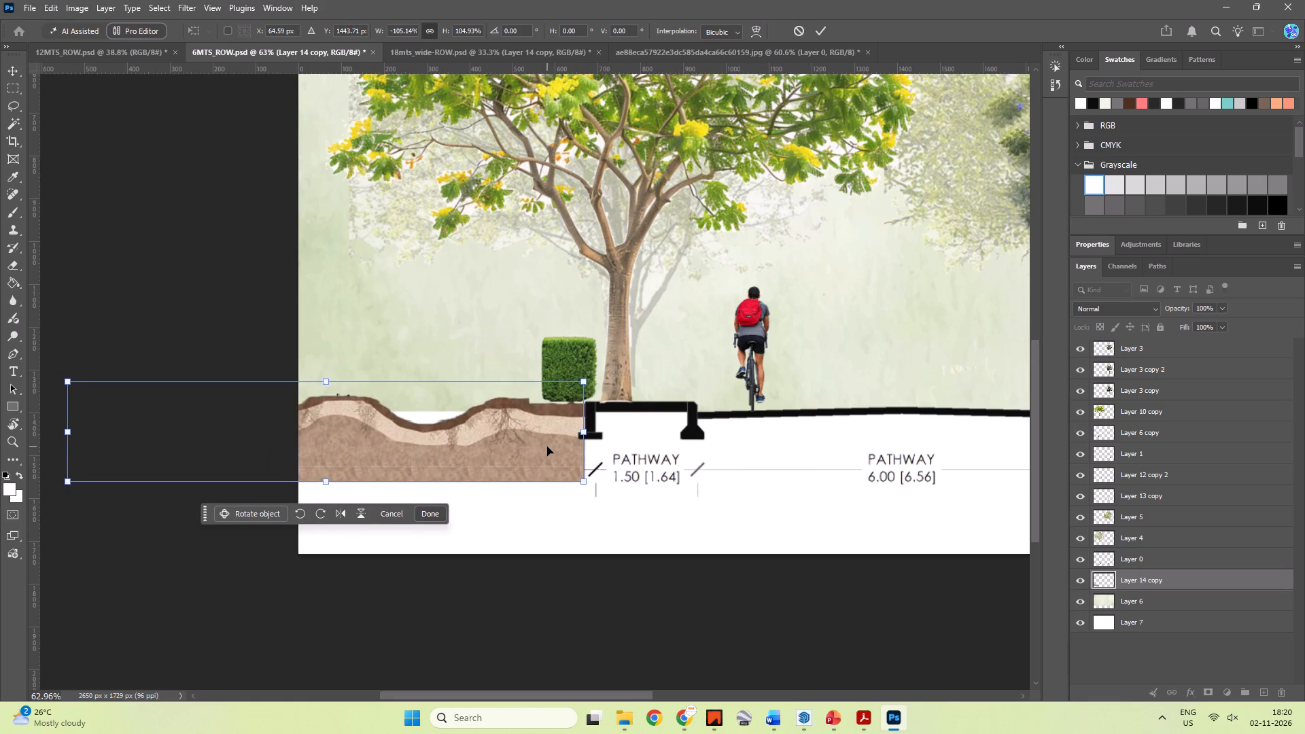
key(Right)
key(Right)
key(Right)
key(Right)
key(Right)
key(Right)
key(Right)
key(Right)
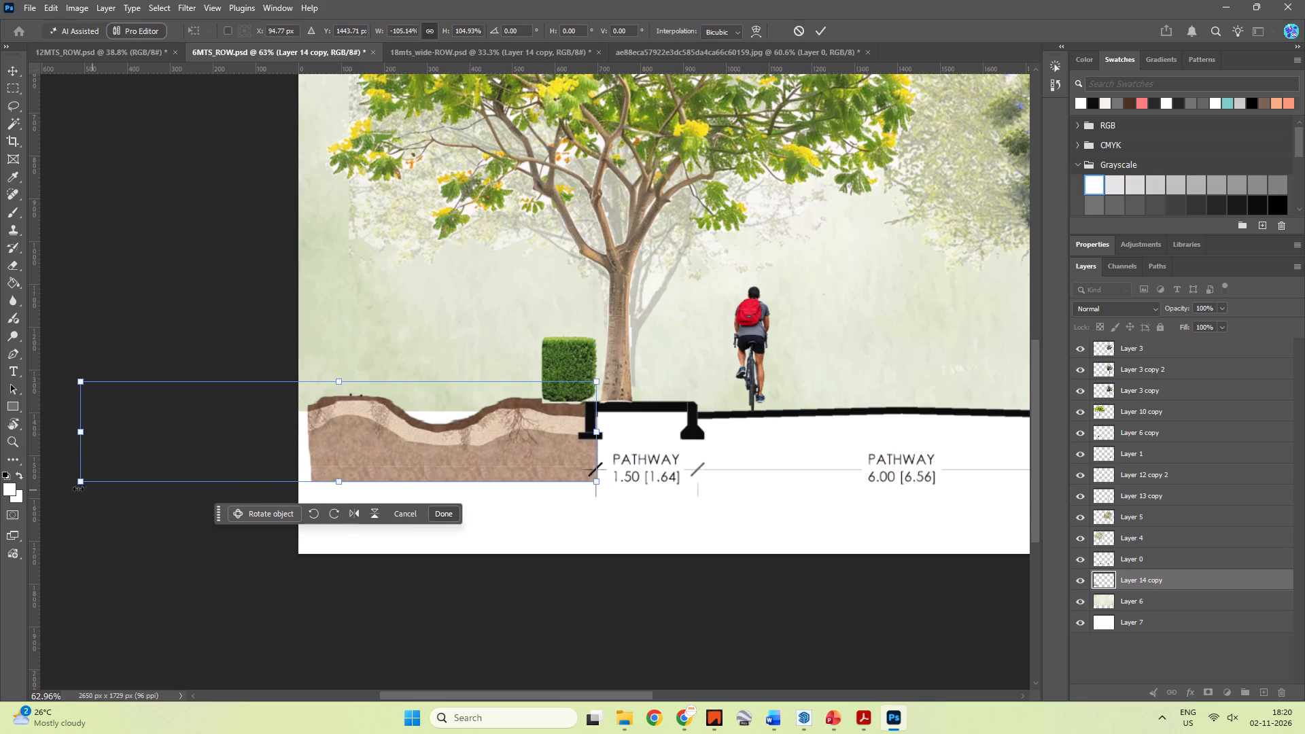
Enlarge the earth piece to about 109% so its outer side reaches the canvas edge, and apply the transform.
drag(77, 483, 66, 485)
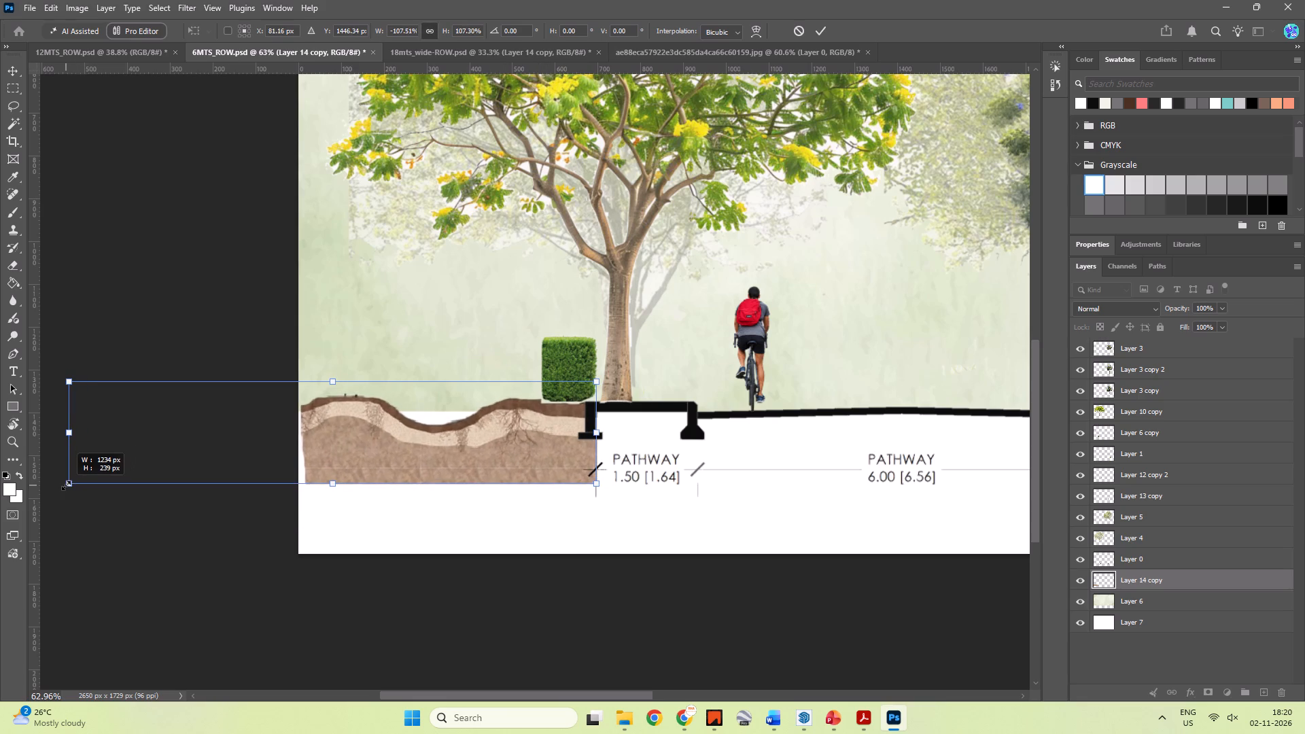
drag(66, 485, 56, 489)
click(822, 31)
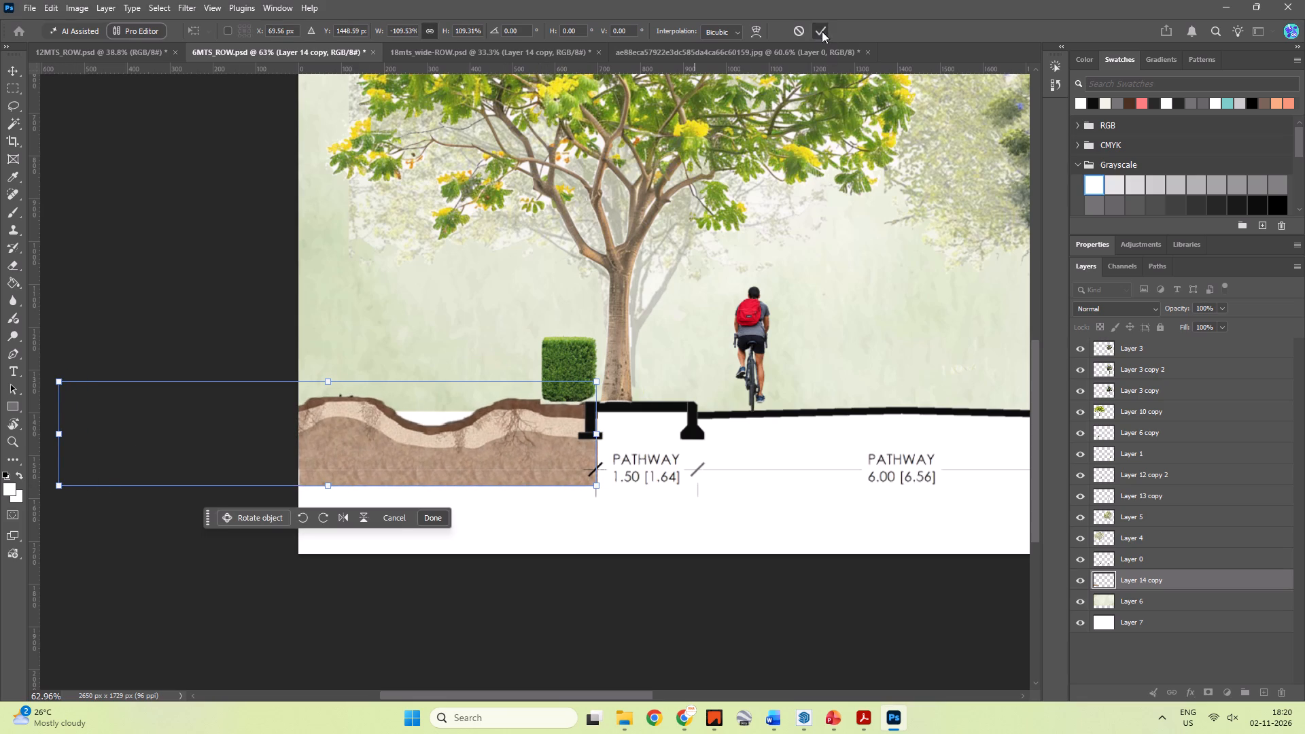
Duplicate the earth piece across the section to the purple tree's pathway, keeping it level with the original.
click(691, 642)
key(space)
key(space)
key(space)
key(space)
key(space)
key(space)
key(space)
key(space)
key(space)
key(space)
key(space)
drag(679, 523, 483, 531)
alt+scroll(500, 524, down, 6)
click(381, 477)
alt+drag(375, 476, 661, 475)
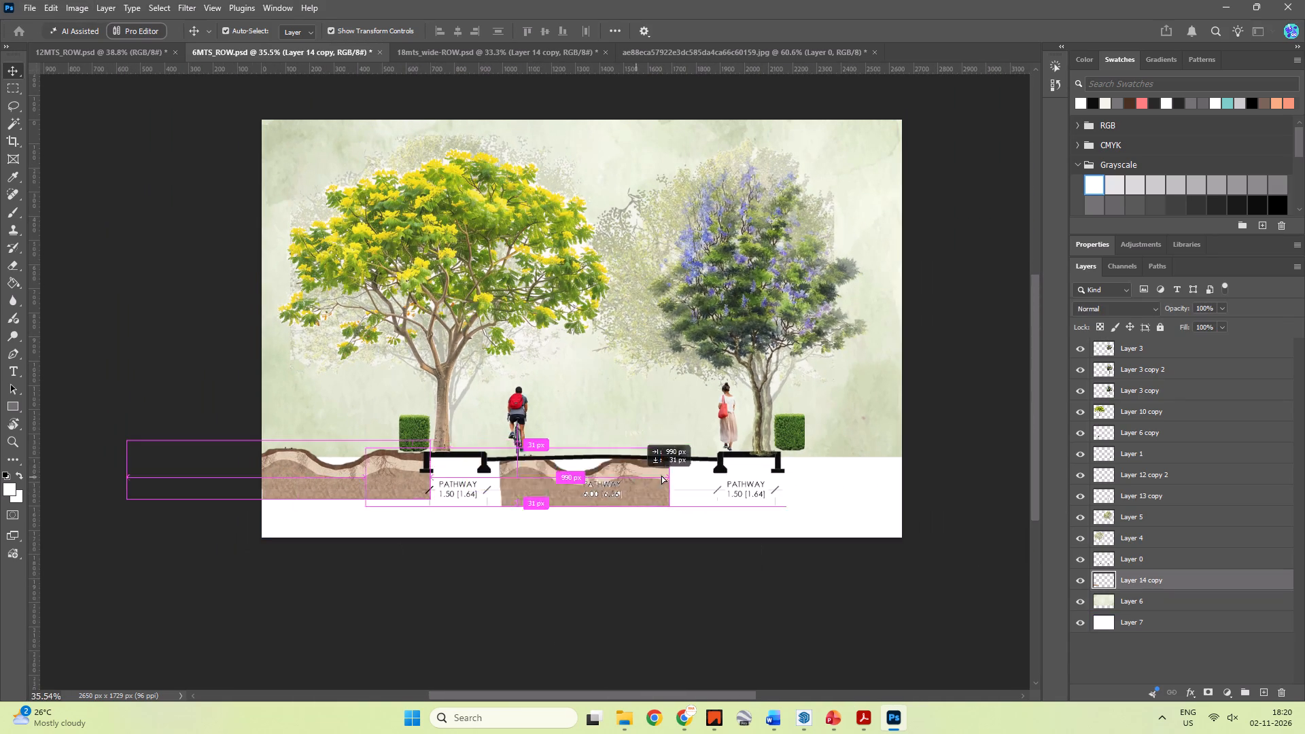
alt+drag(661, 475, 805, 469)
right_click(820, 470)
key(Escape)
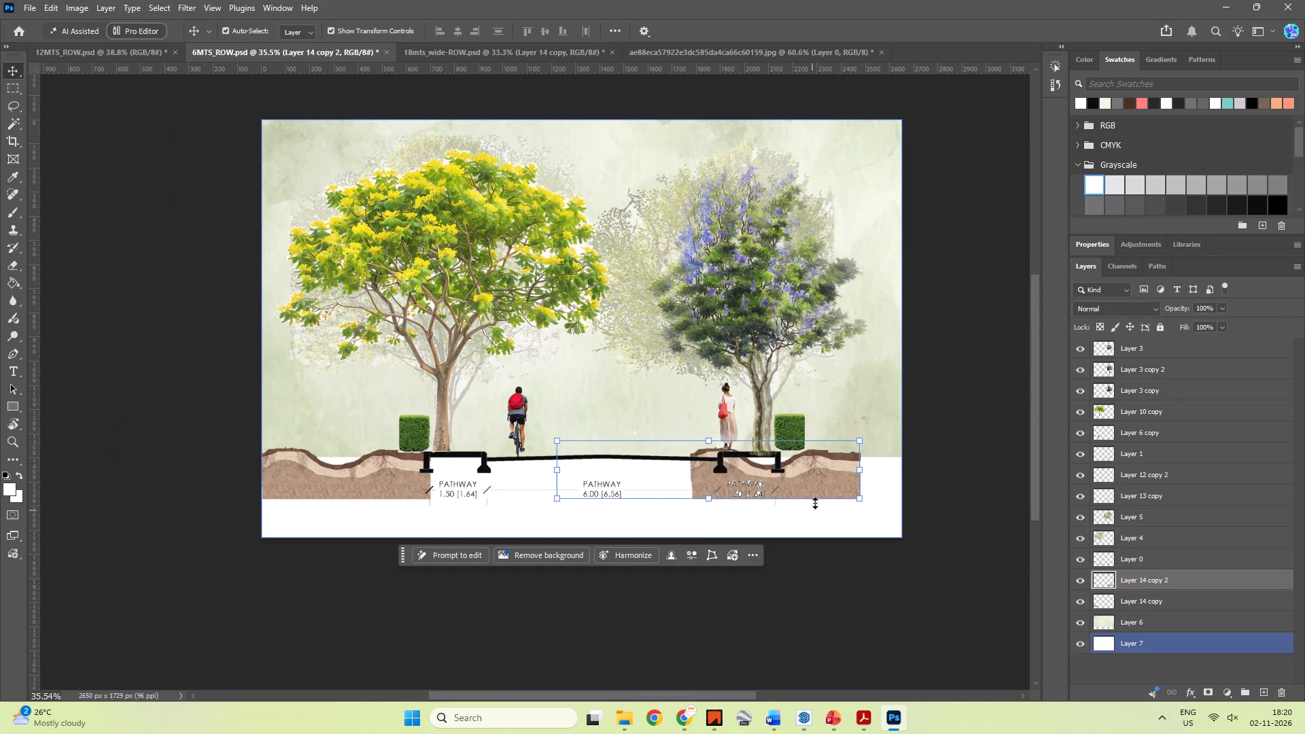
Flip the duplicated earth piece horizontally and place its straight edge against the outer footing of the purple tree's pathway.
key(ctrl+t)
right_click(806, 474)
click(836, 451)
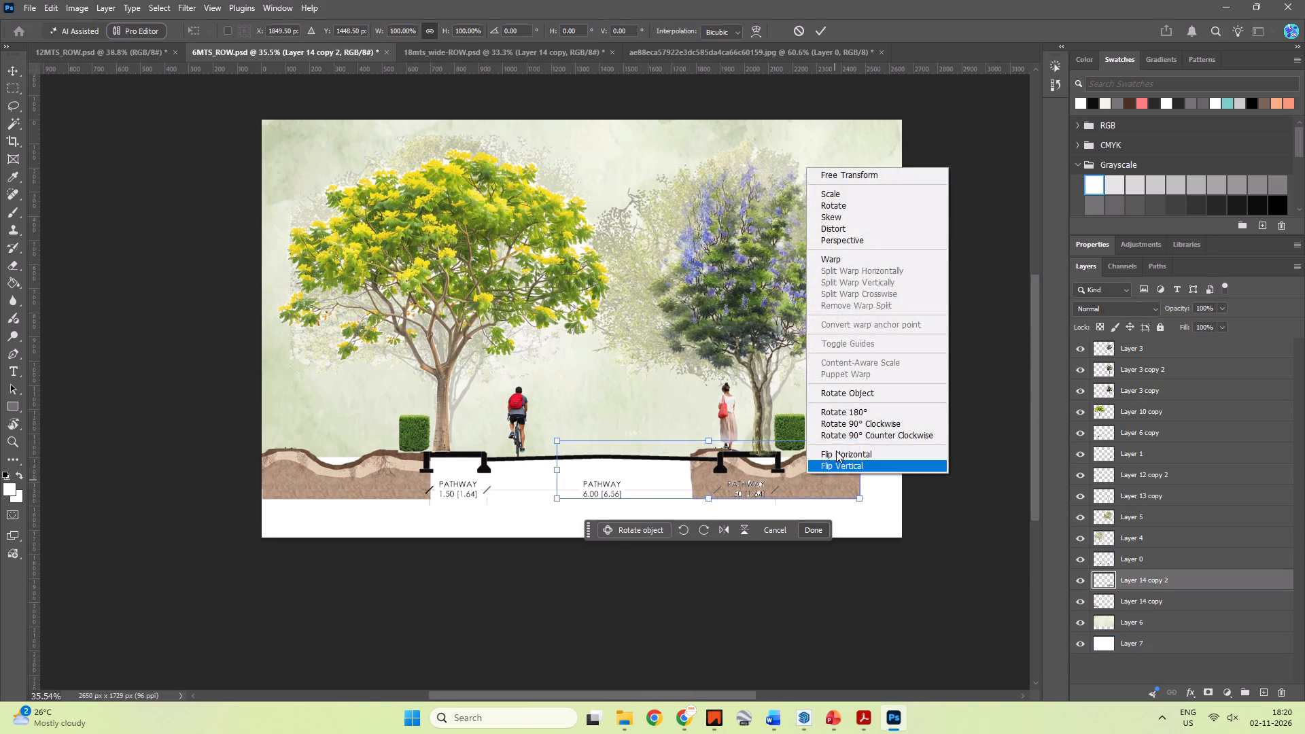
drag(657, 483, 878, 481)
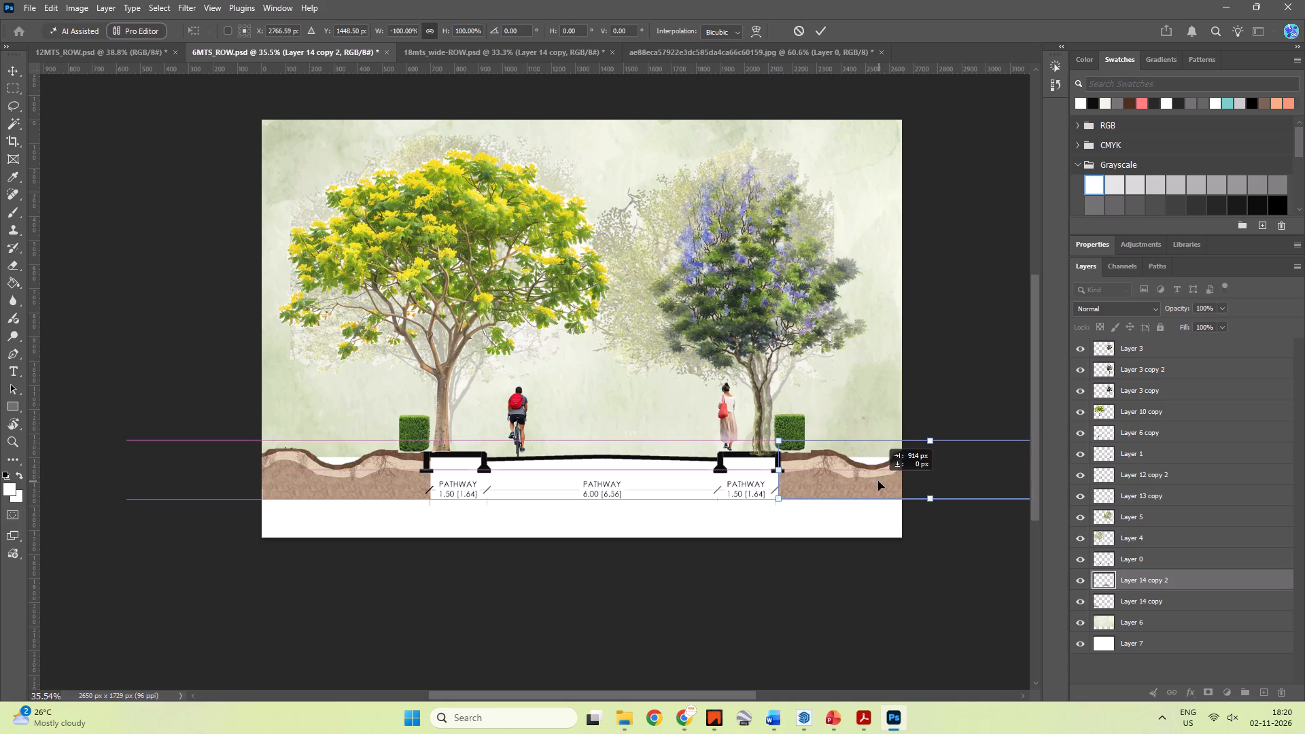
drag(878, 481, 881, 481)
click(943, 565)
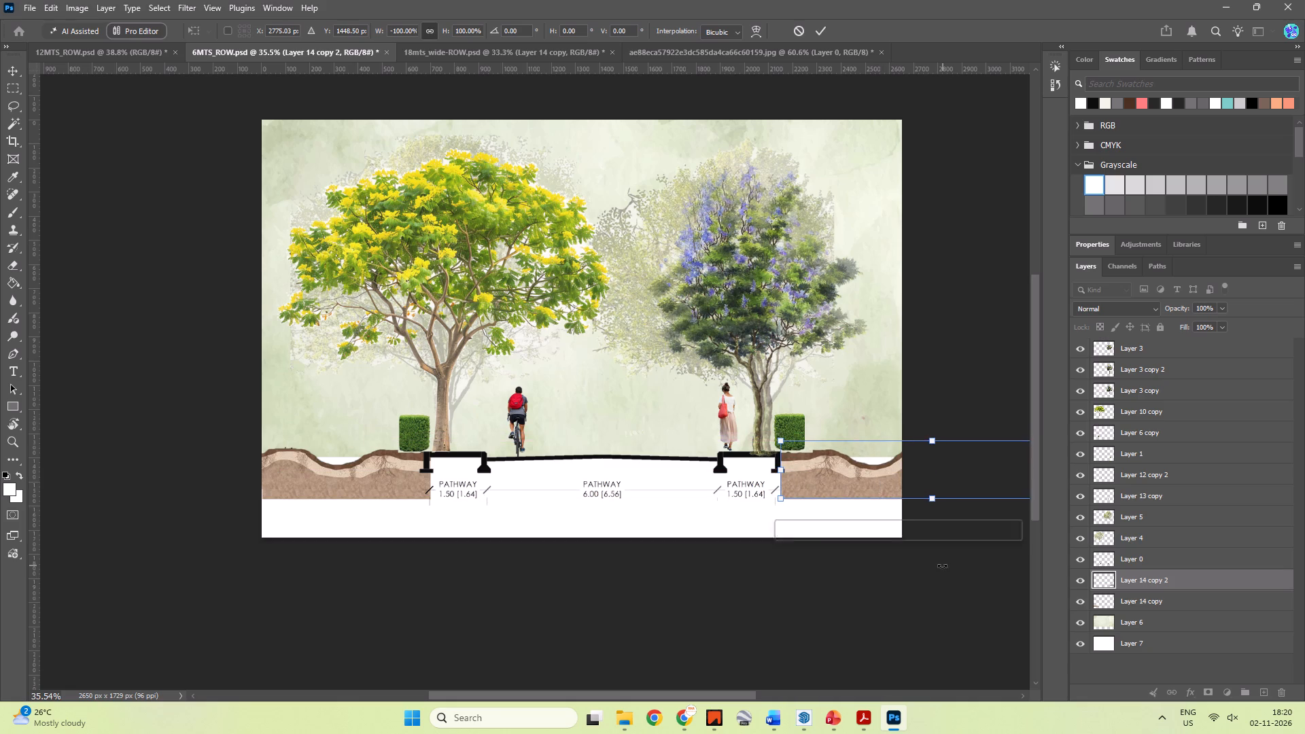
alt+scroll(904, 576, up, 3)
click(830, 650)
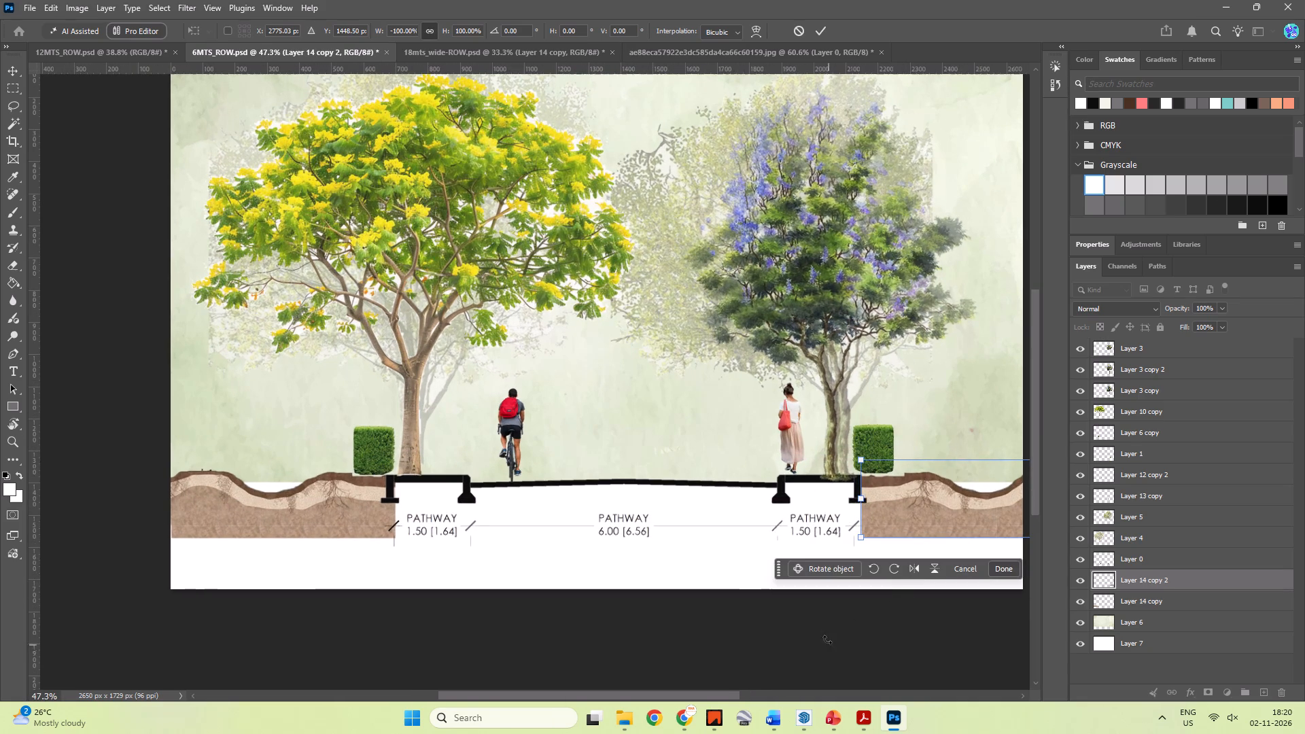
click(822, 31)
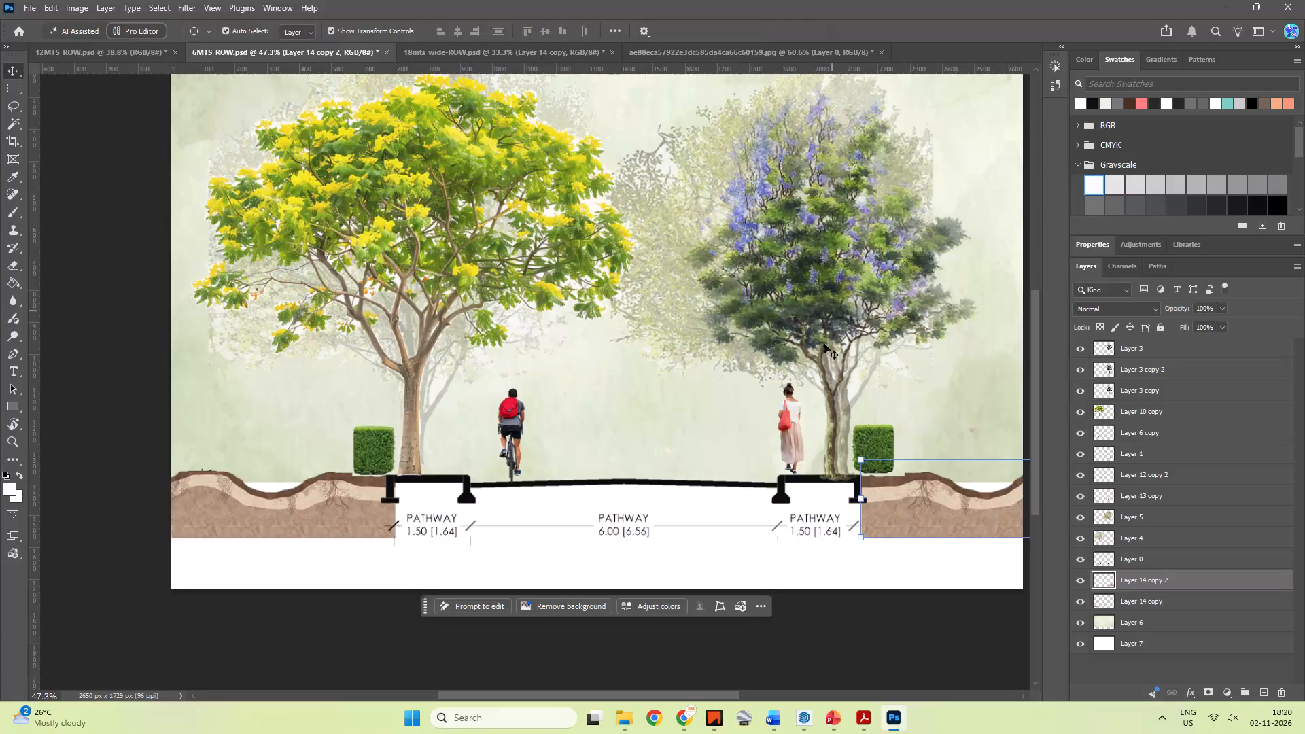
Nudge the earth piece beside the purple tree's pathway slightly upward, then deselect it.
key(space)
key(space)
key(space)
key(space)
key(space)
key(space)
key(space)
drag(807, 442, 623, 432)
click(737, 500)
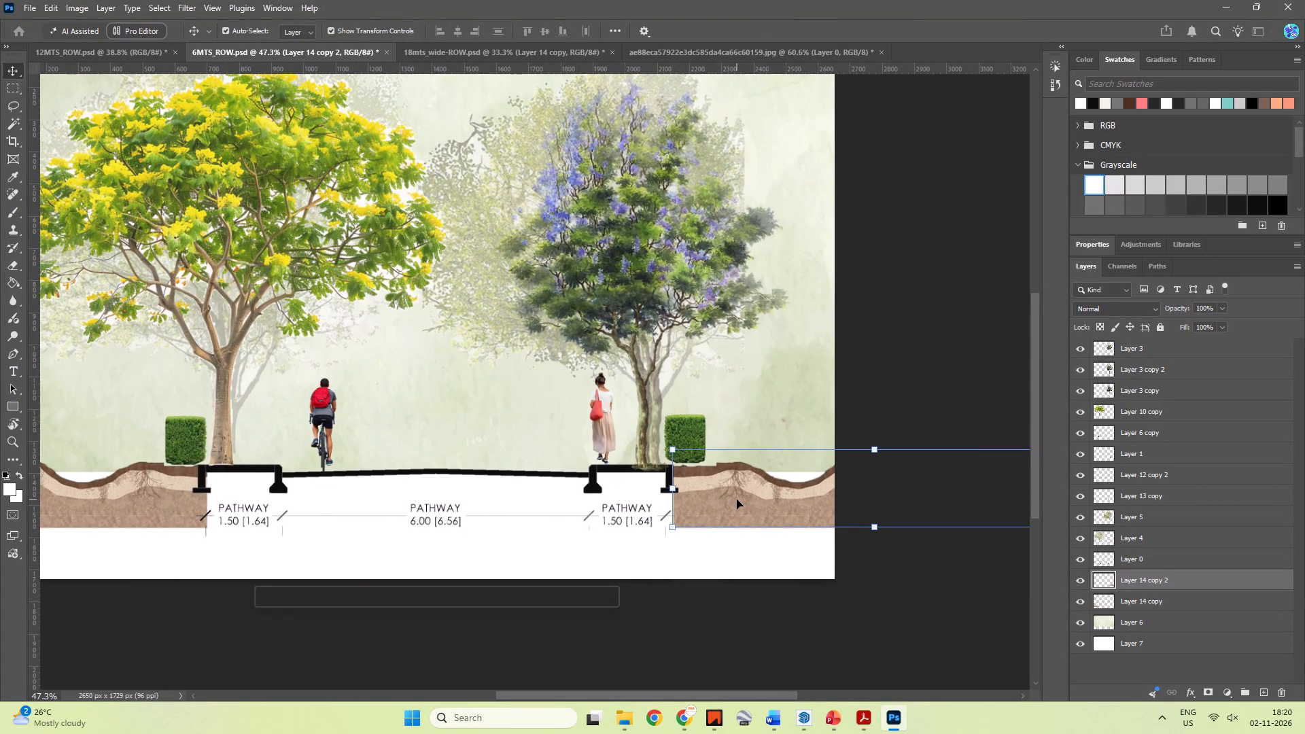
key(Up)
key(Up)
click(810, 634)
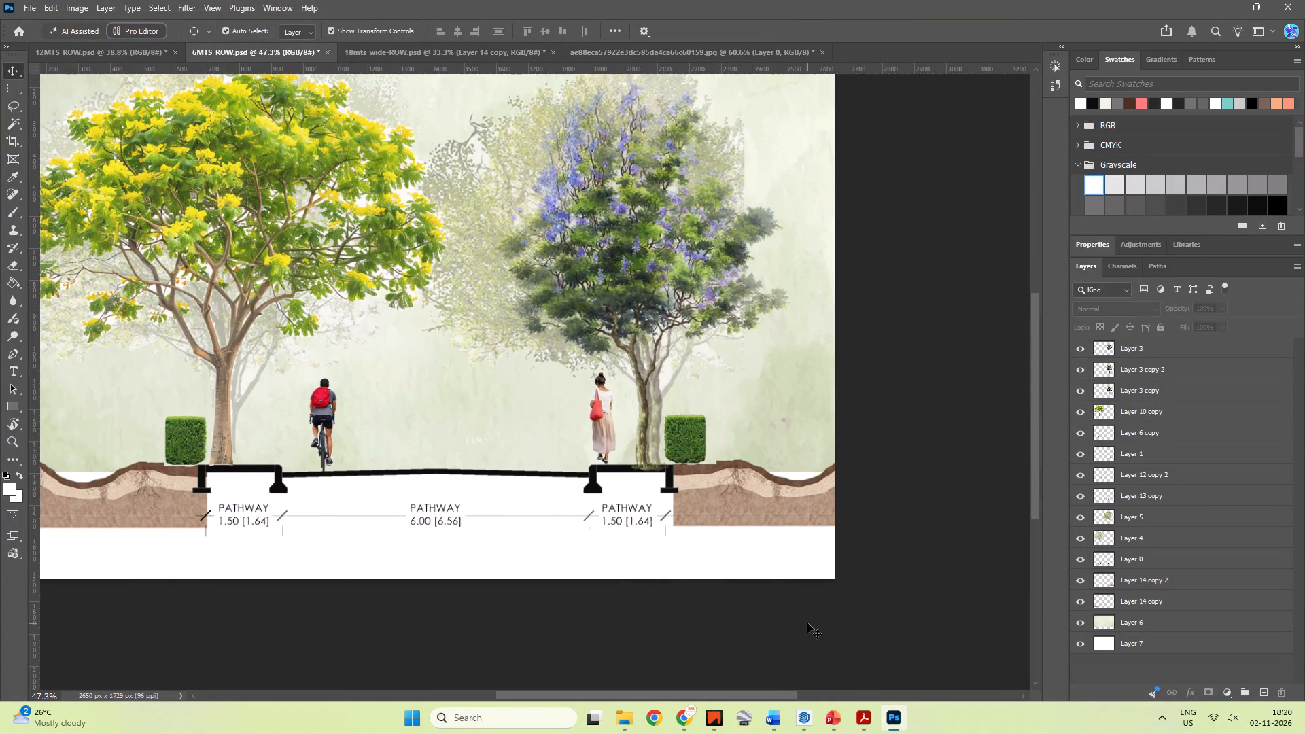
Enlarge the green background on Layer 6 to about 103% so it extends below the ground line behind the earth.
click(766, 365)
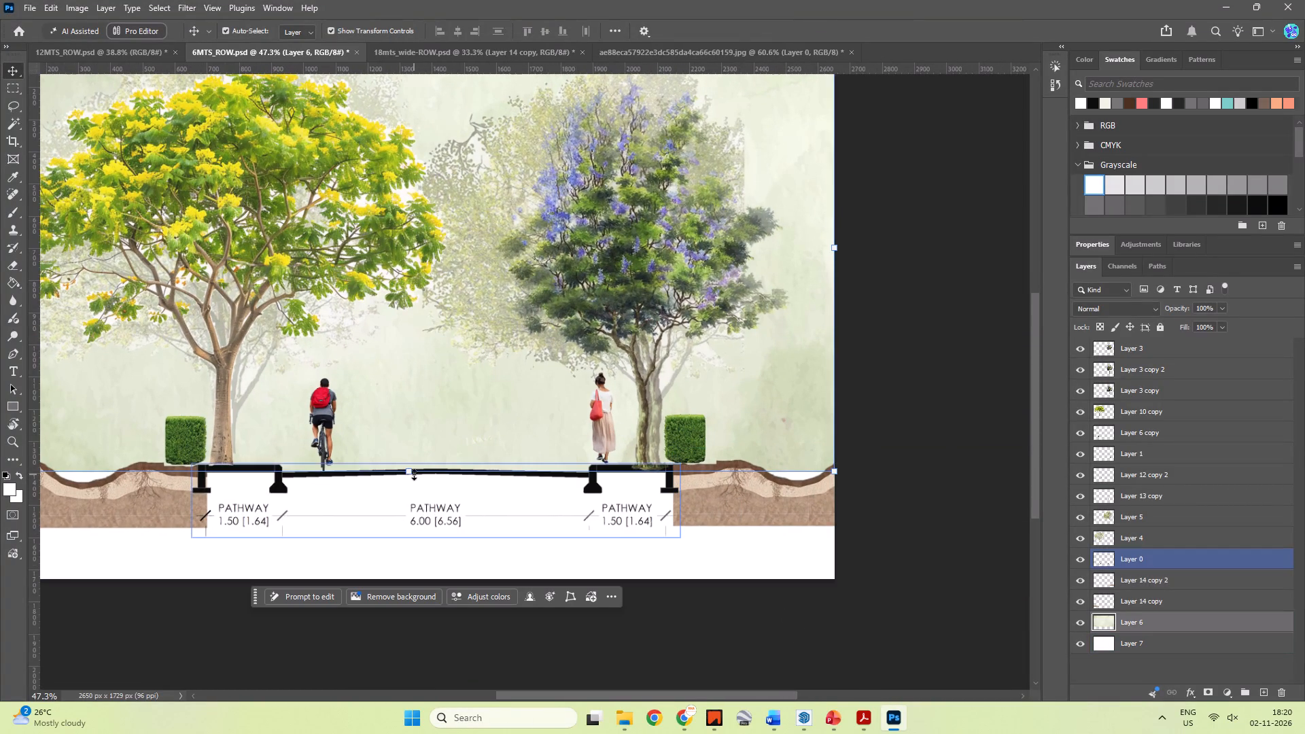
drag(408, 470, 408, 474)
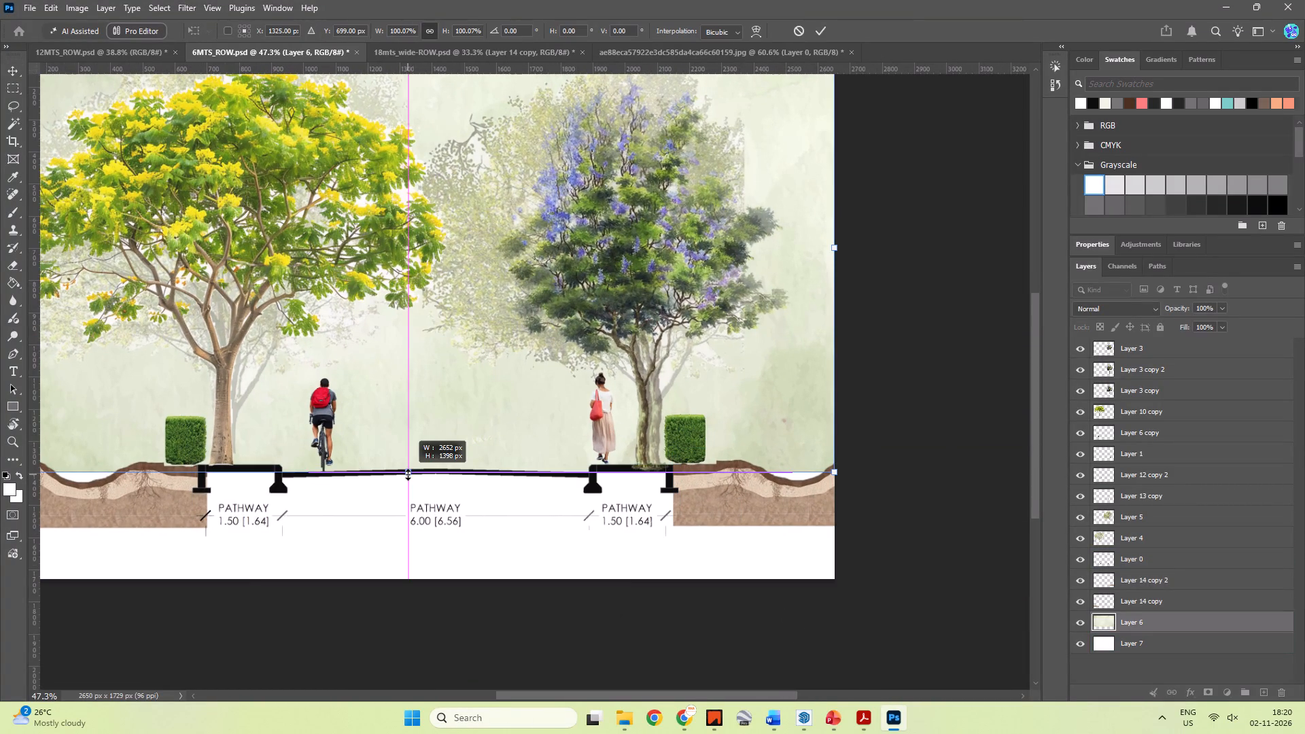
drag(408, 474, 407, 481)
click(703, 612)
key(space)
key(space)
key(space)
key(space)
key(space)
key(space)
key(space)
key(space)
key(space)
drag(718, 597, 808, 572)
click(888, 587)
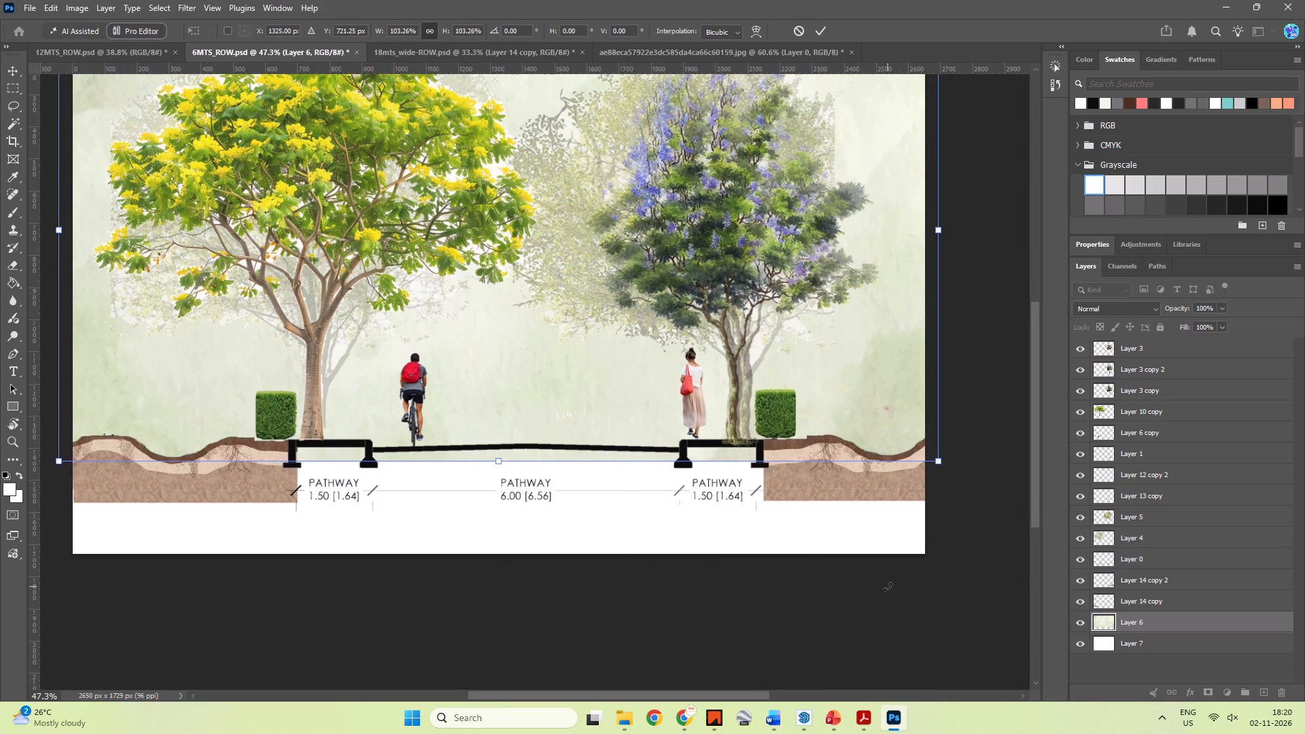
key(comma)
key(m)
click(891, 579)
click(775, 578)
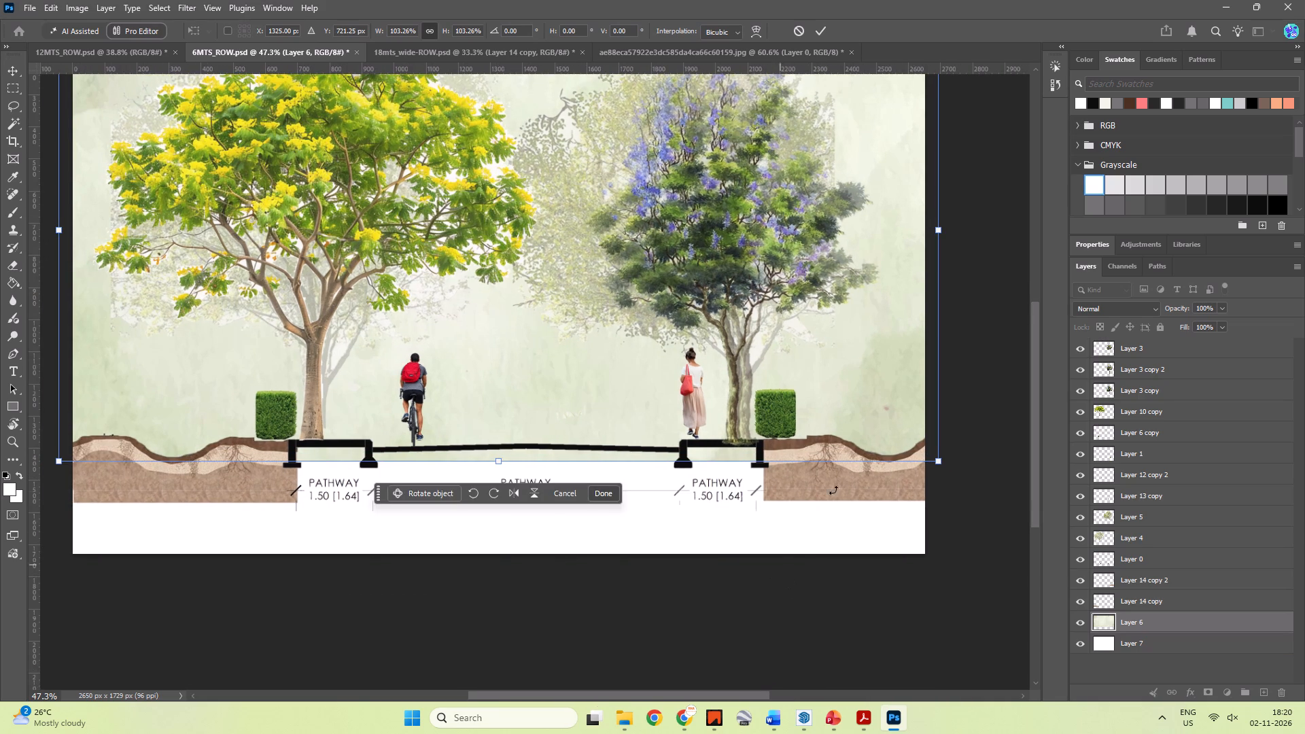
click(816, 33)
click(789, 647)
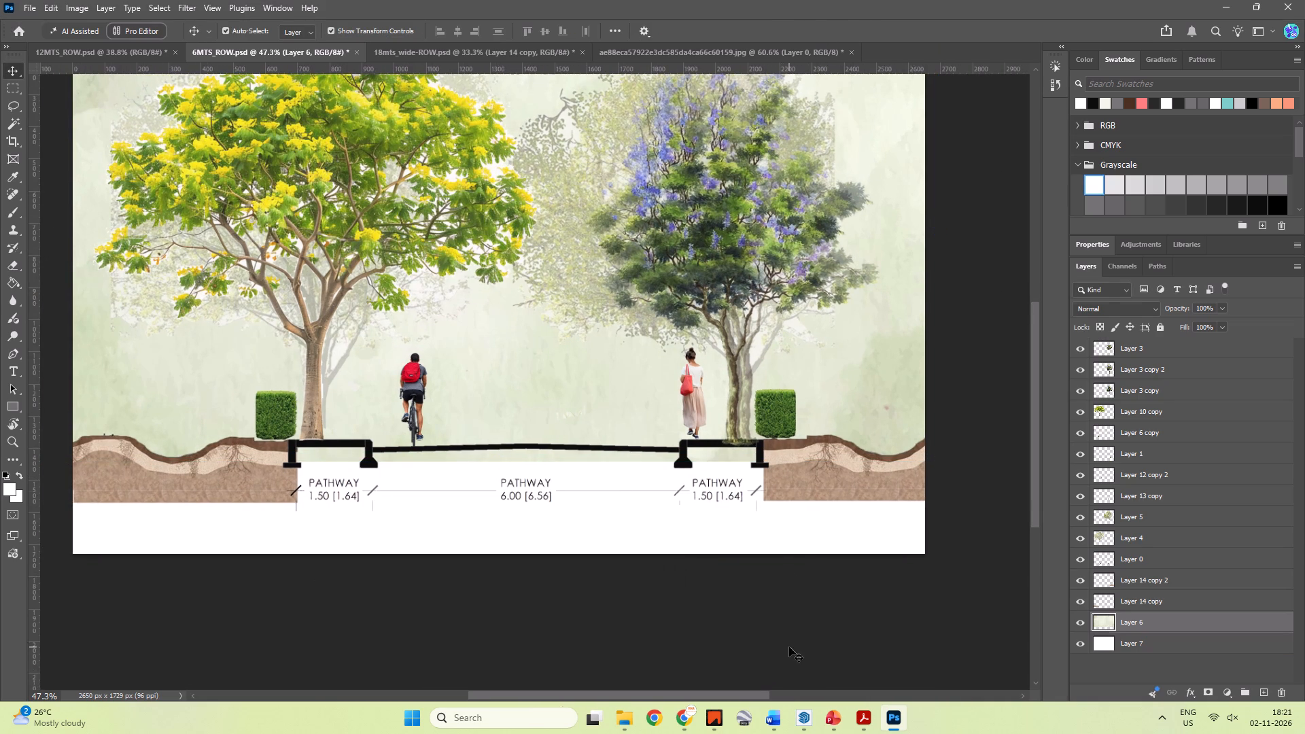
Inspect the section's underside and toggle Layer 14 copy 2, Layer 14 copy and Layer 0 to check what each contains.
alt+scroll(411, 572, up, 4)
key(space)
key(space)
key(space)
key(space)
drag(472, 578, 424, 580)
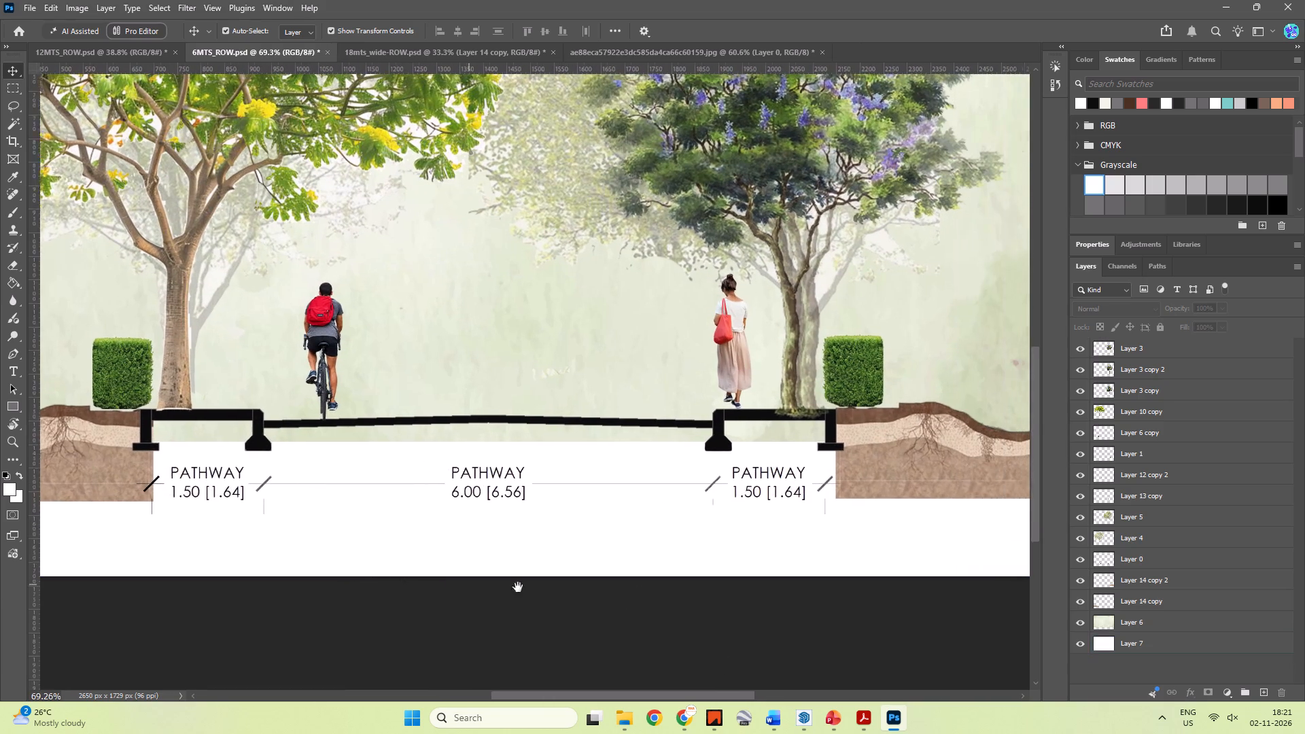
key(space)
key(space)
key(space)
key(space)
key(space)
key(space)
key(space)
key(space)
key(space)
key(space)
key(space)
key(space)
key(space)
key(space)
key(space)
key(space)
key(space)
key(space)
key(space)
key(space)
drag(636, 605, 780, 601)
click(1063, 586)
click(1081, 583)
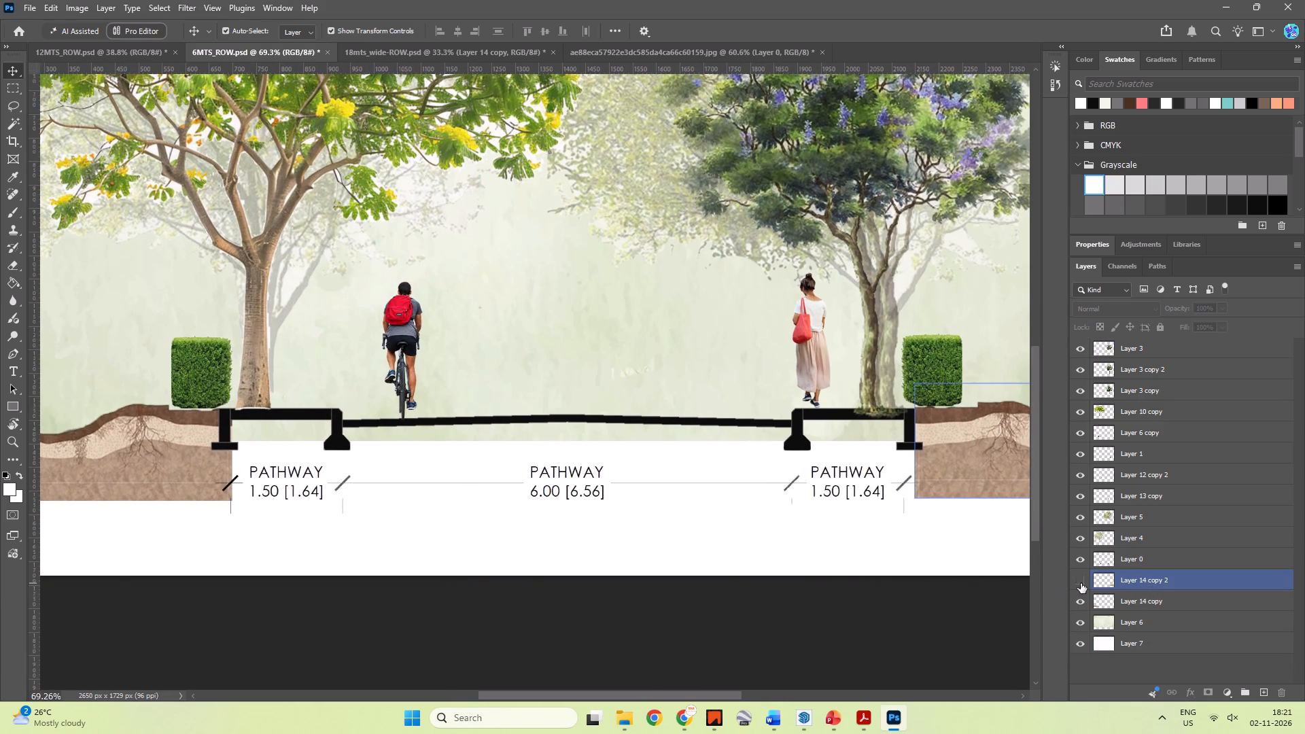
click(1081, 583)
click(1083, 600)
click(1082, 601)
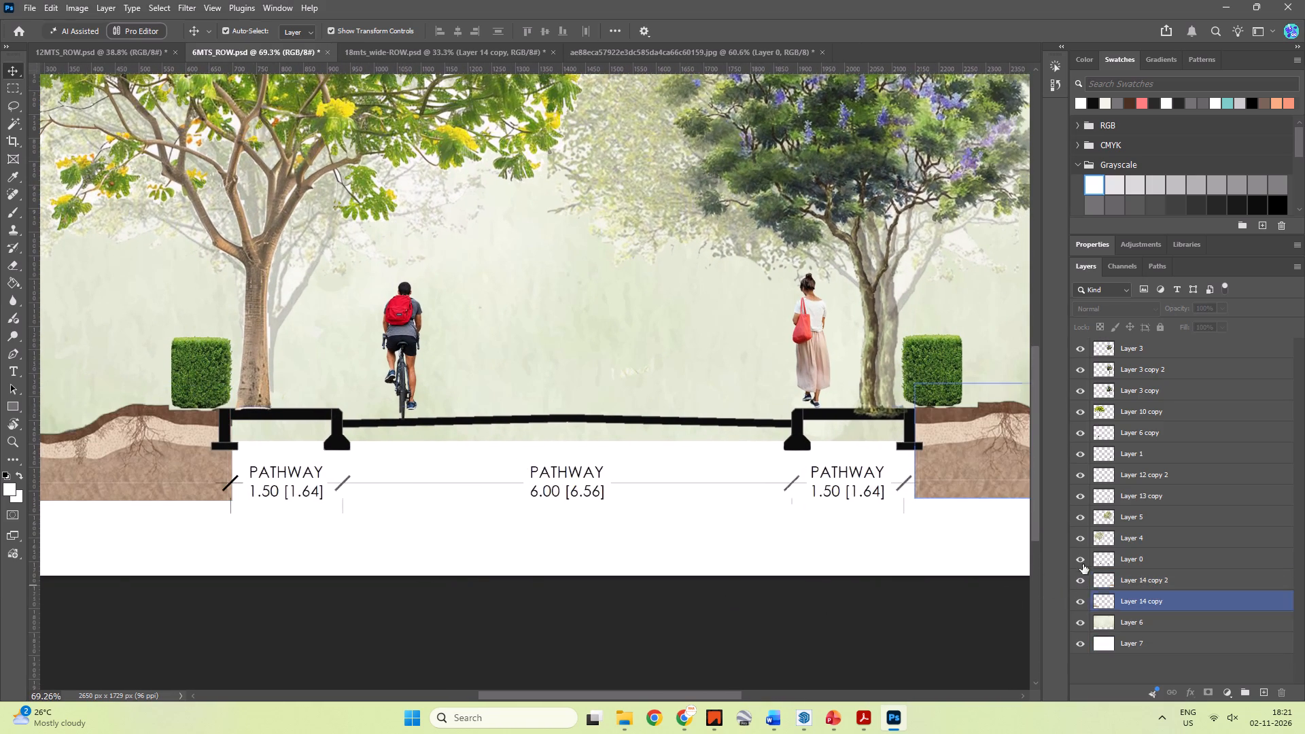
click(1083, 560)
click(1082, 560)
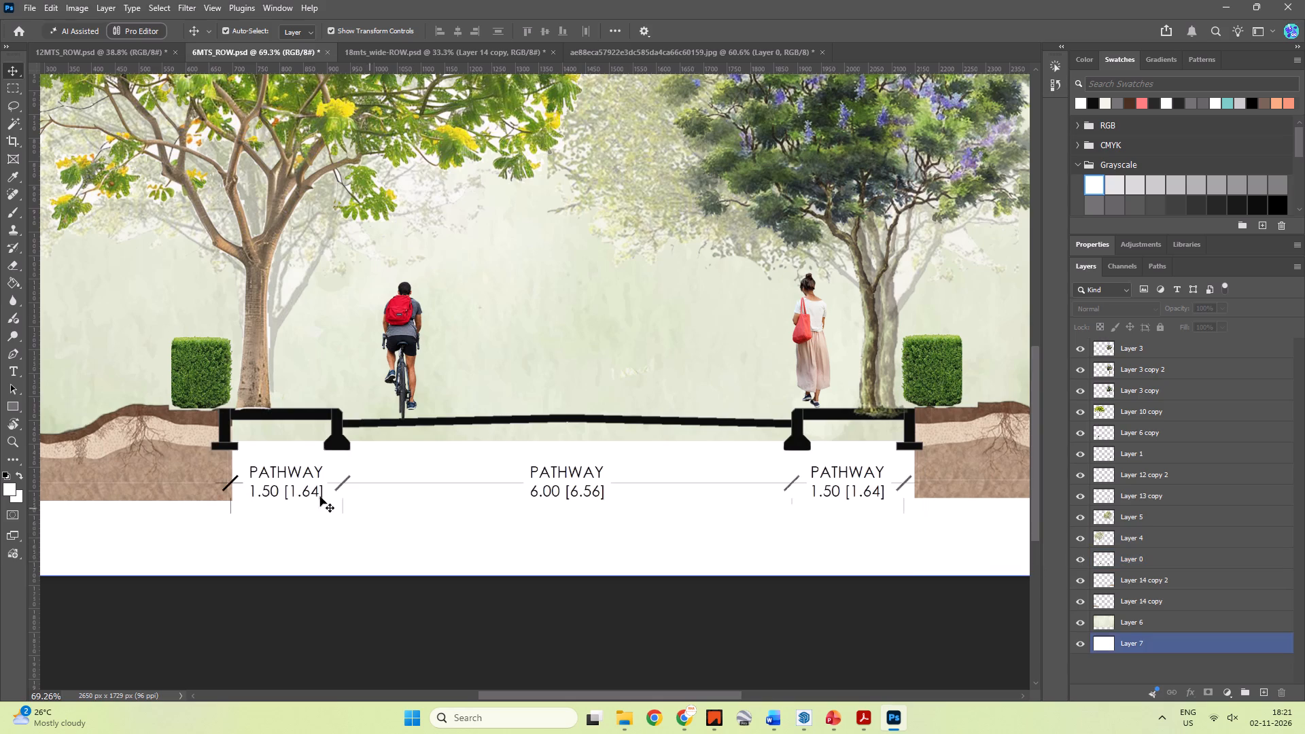
Select the whole row of PATHWAY dimensions under the section with a rectangular marquee.
key(m)
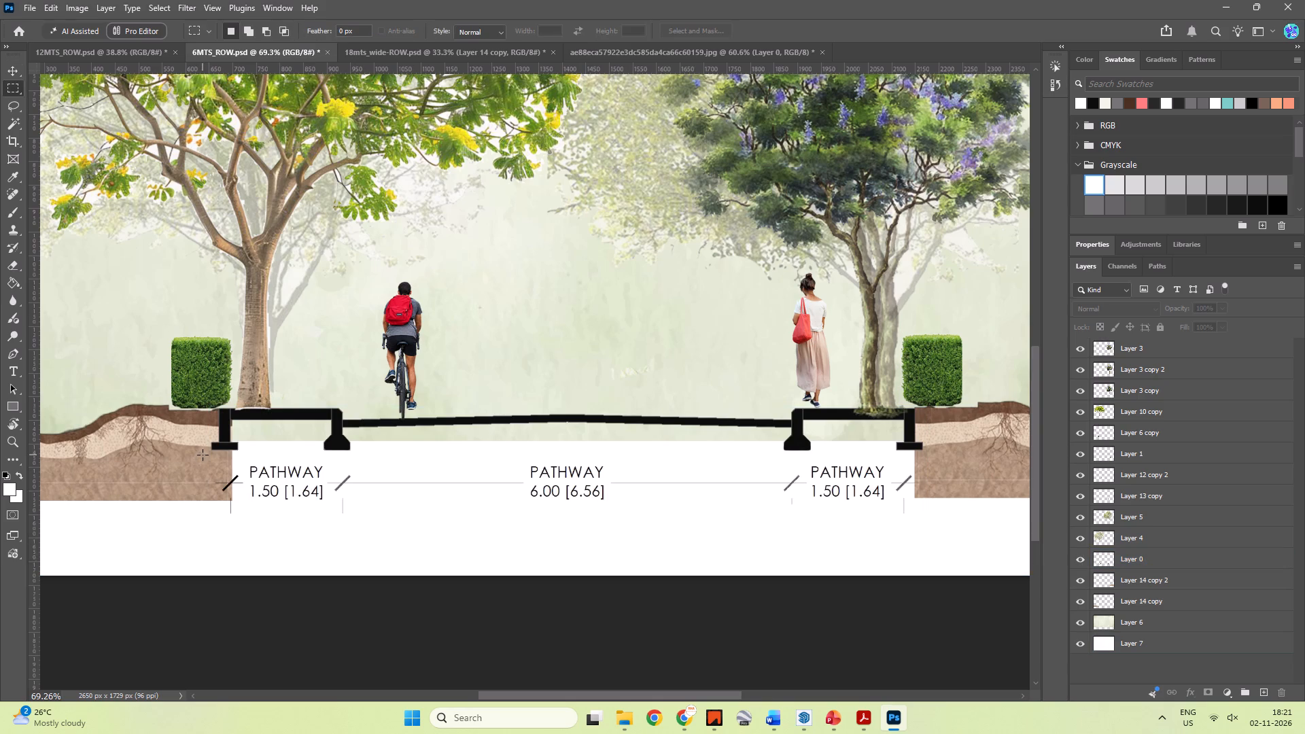
drag(203, 455, 930, 517)
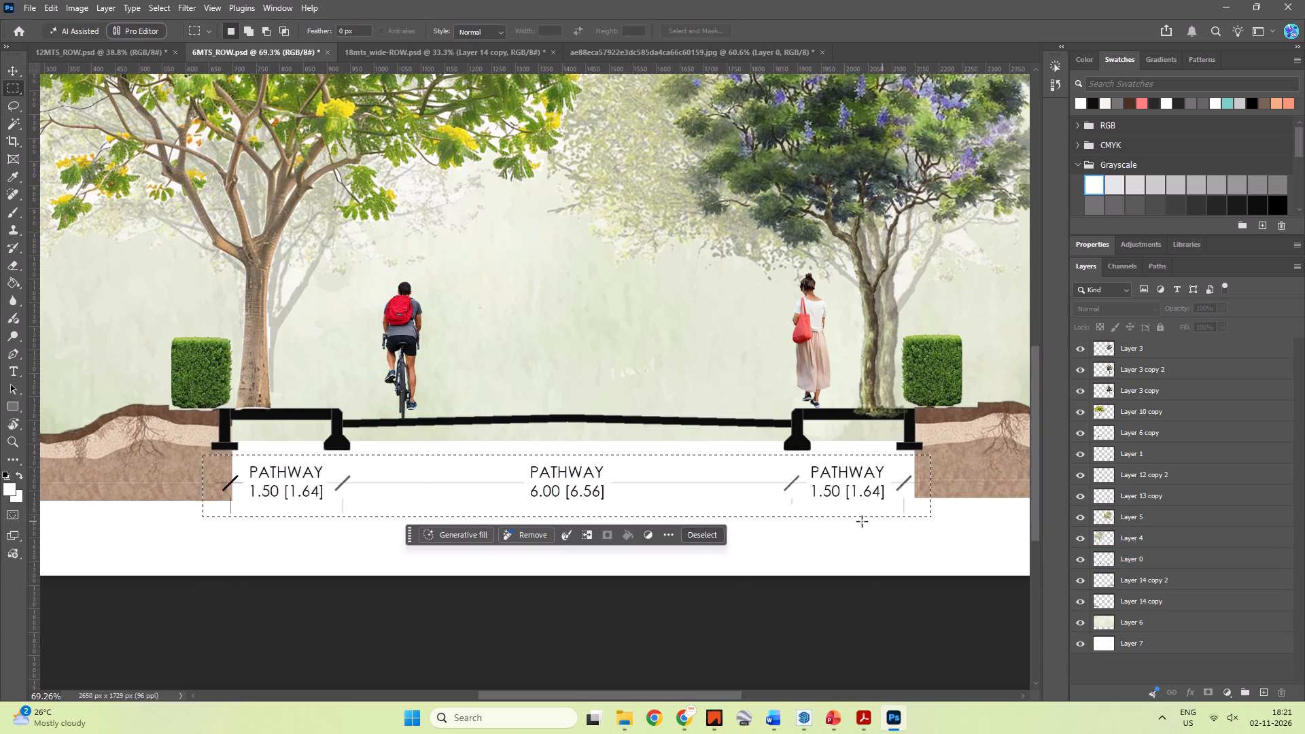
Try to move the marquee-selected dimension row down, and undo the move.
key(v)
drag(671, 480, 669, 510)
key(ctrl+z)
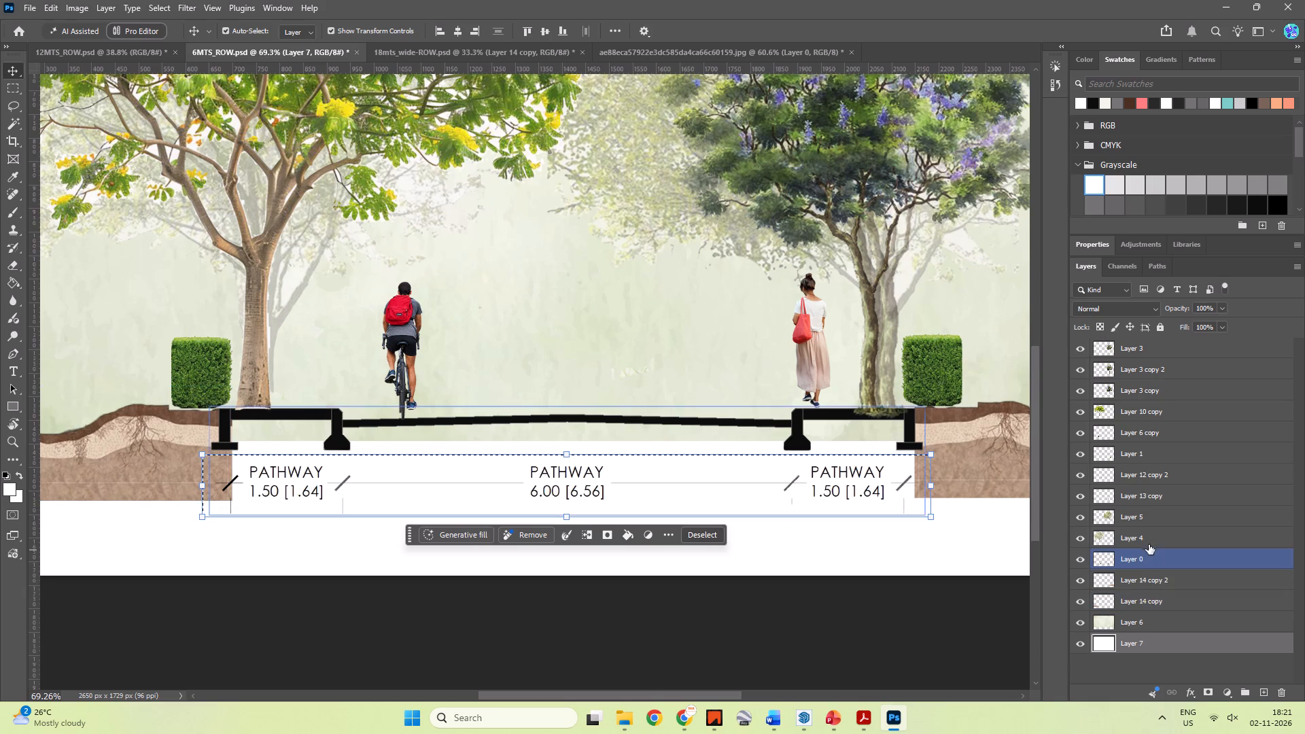
Identify Layer 0 as the dimensions' layer by toggling visibility, and move the selected dimension row down just below the earth's bottom edge.
click(1079, 578)
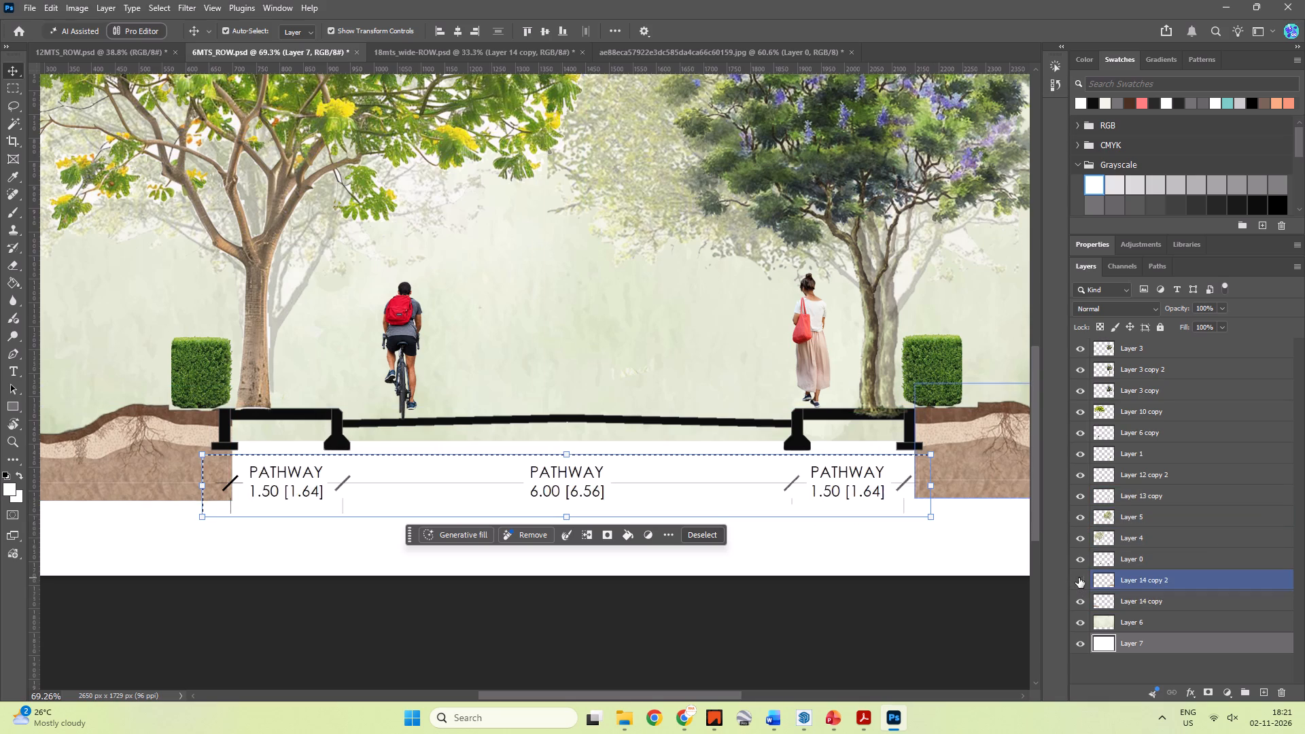
click(1079, 578)
click(1081, 559)
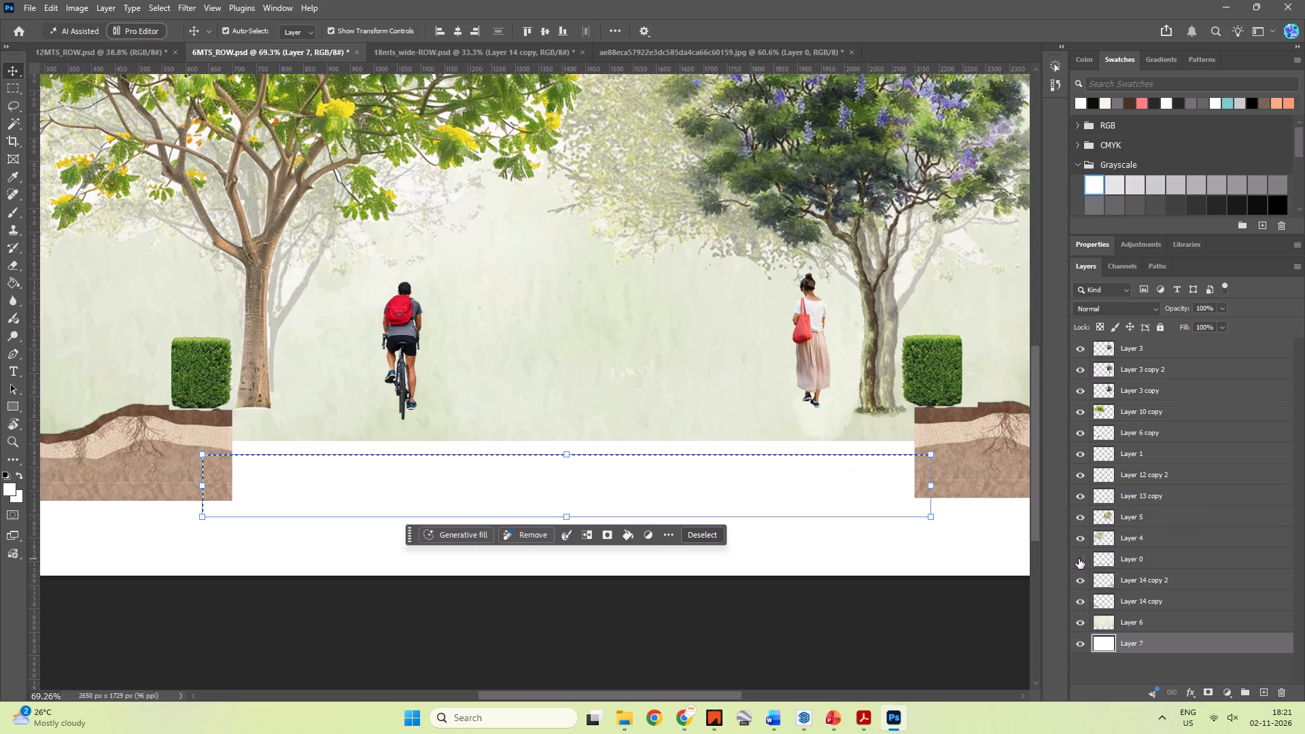
click(1079, 559)
click(1134, 563)
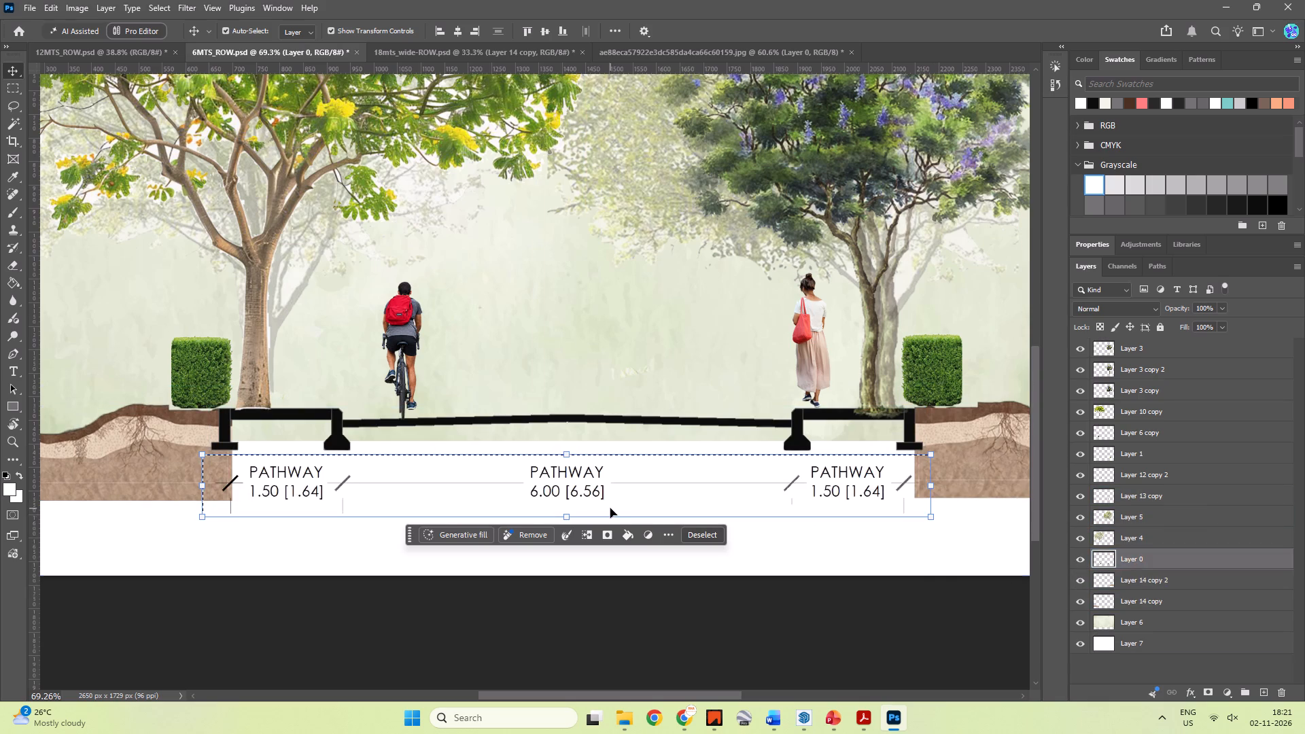
drag(607, 493, 607, 527)
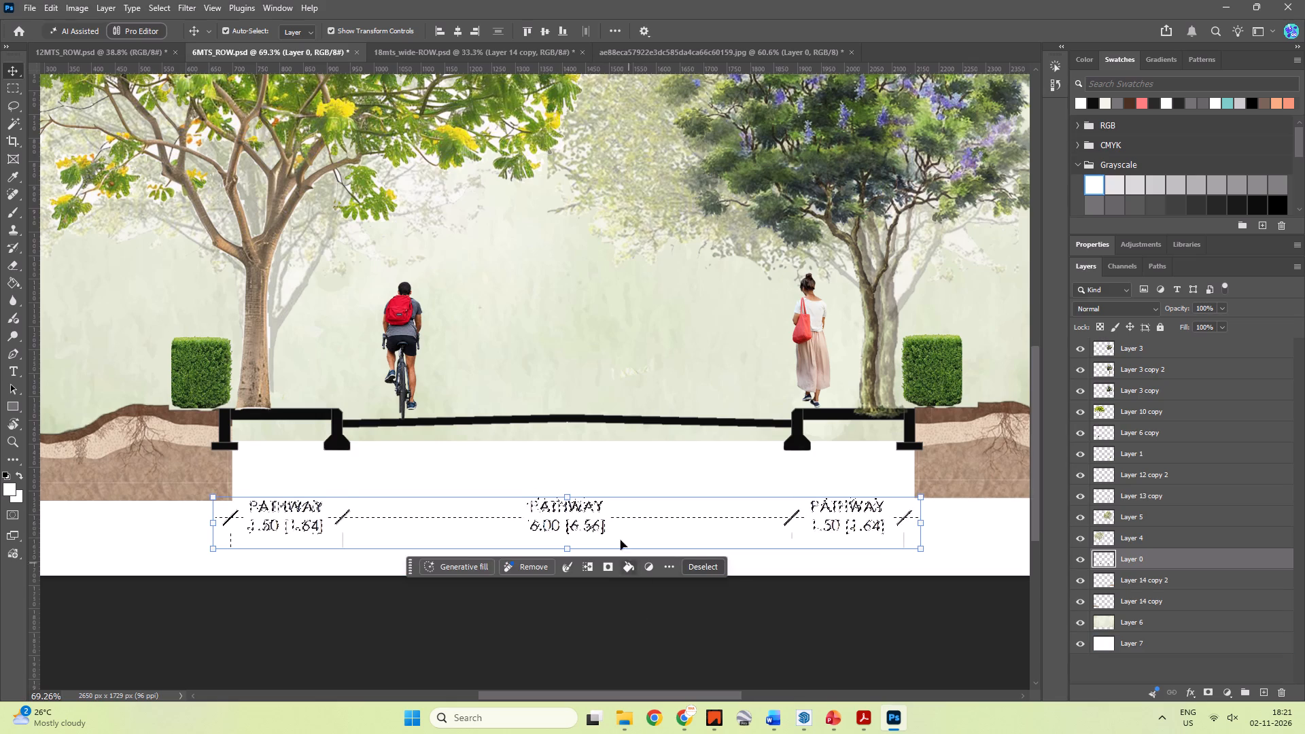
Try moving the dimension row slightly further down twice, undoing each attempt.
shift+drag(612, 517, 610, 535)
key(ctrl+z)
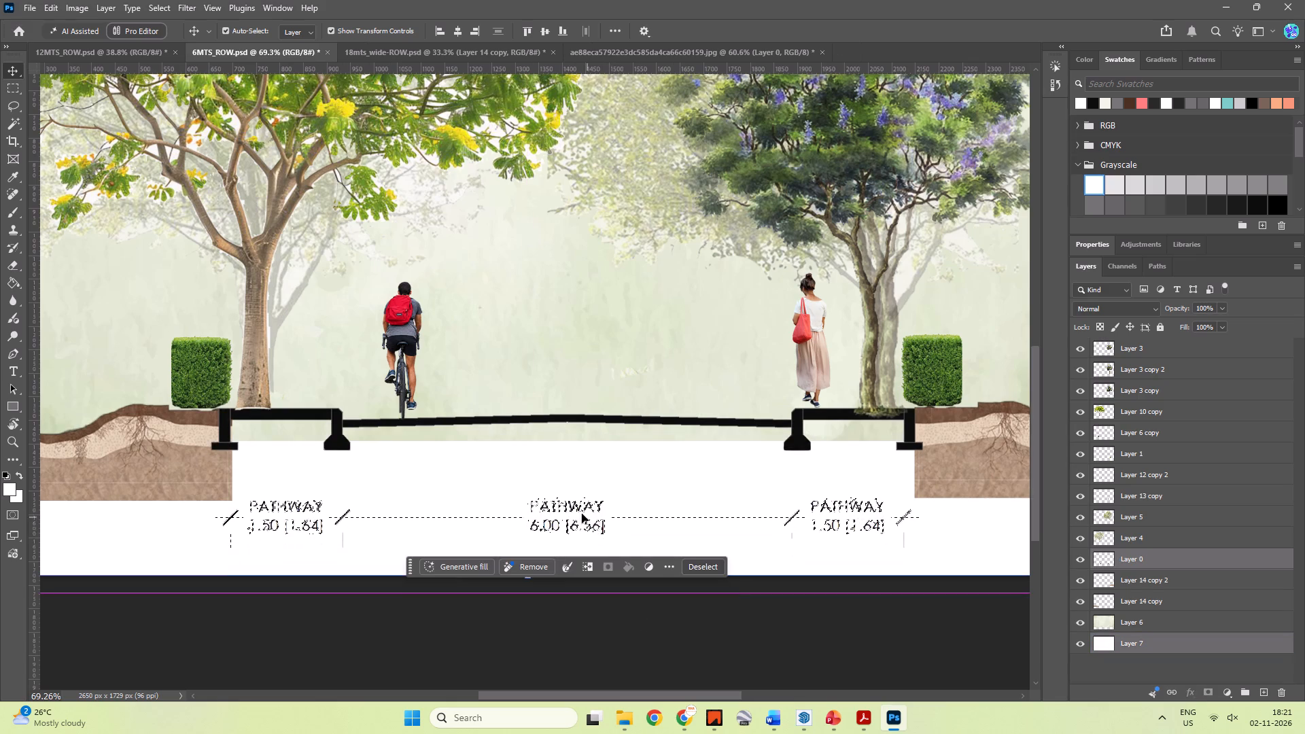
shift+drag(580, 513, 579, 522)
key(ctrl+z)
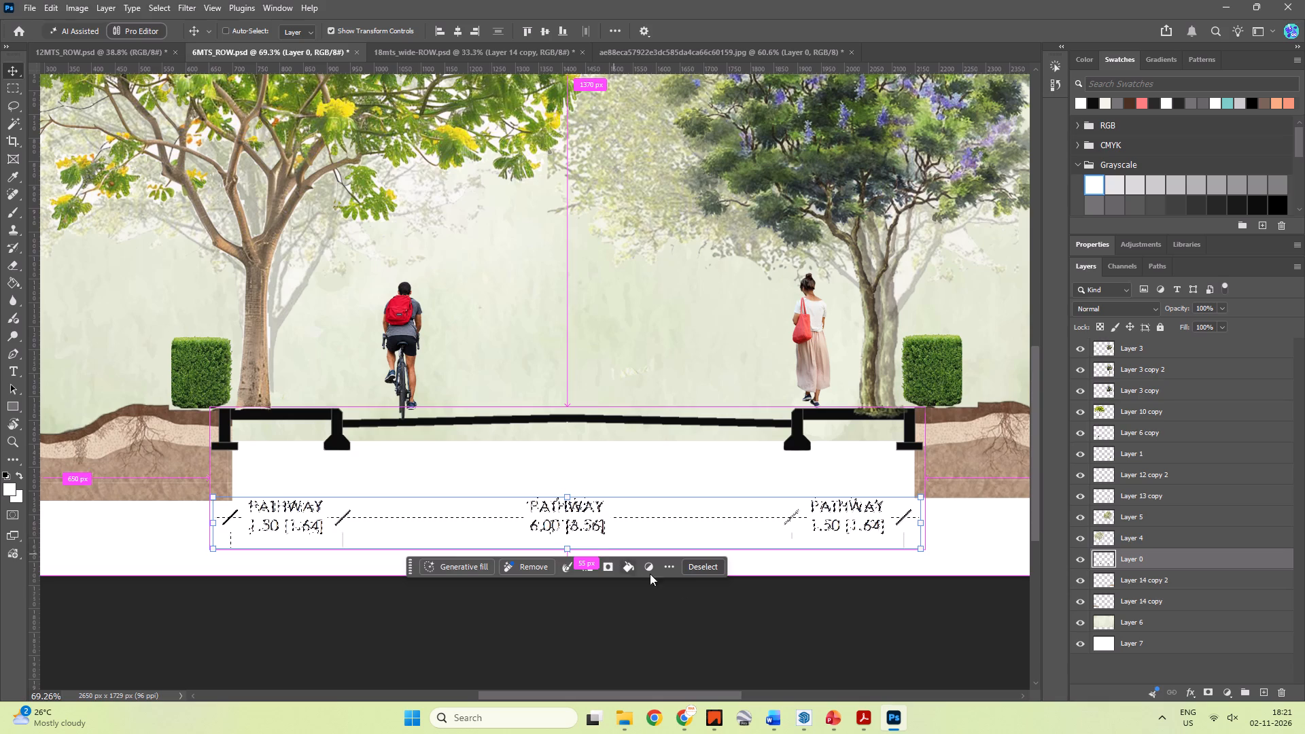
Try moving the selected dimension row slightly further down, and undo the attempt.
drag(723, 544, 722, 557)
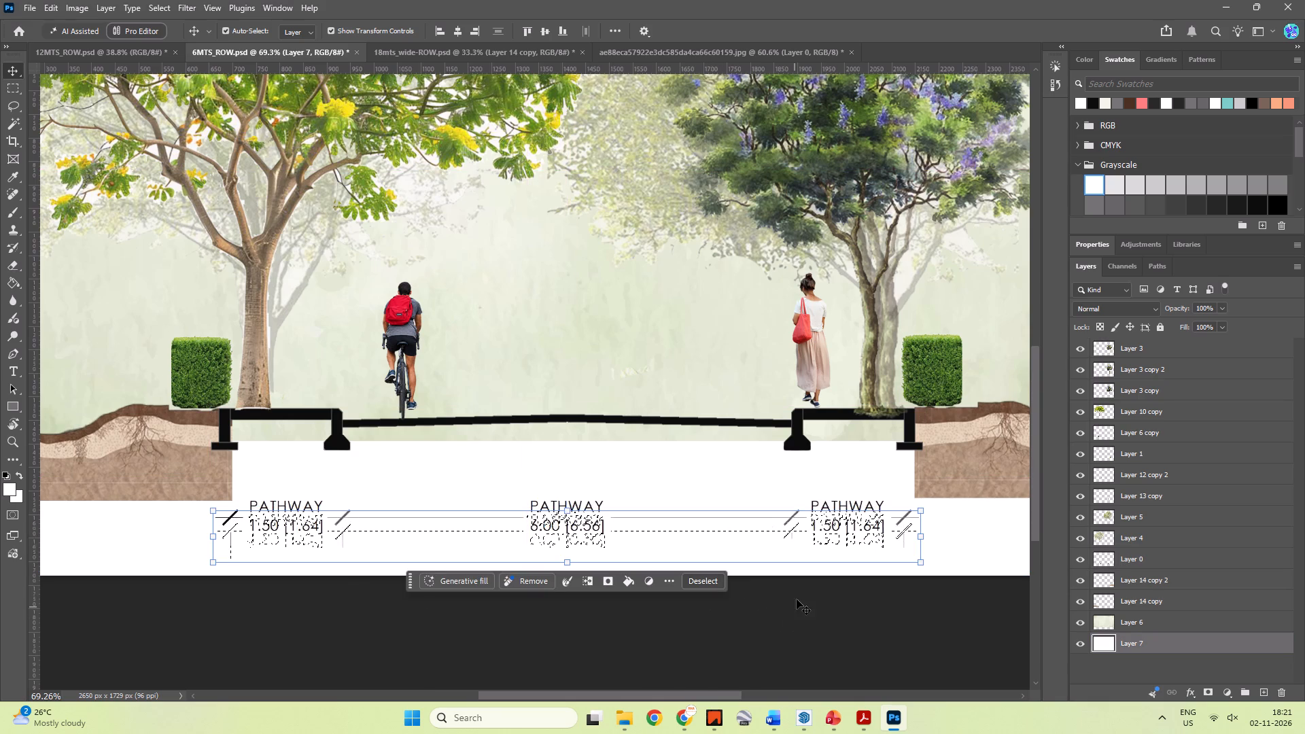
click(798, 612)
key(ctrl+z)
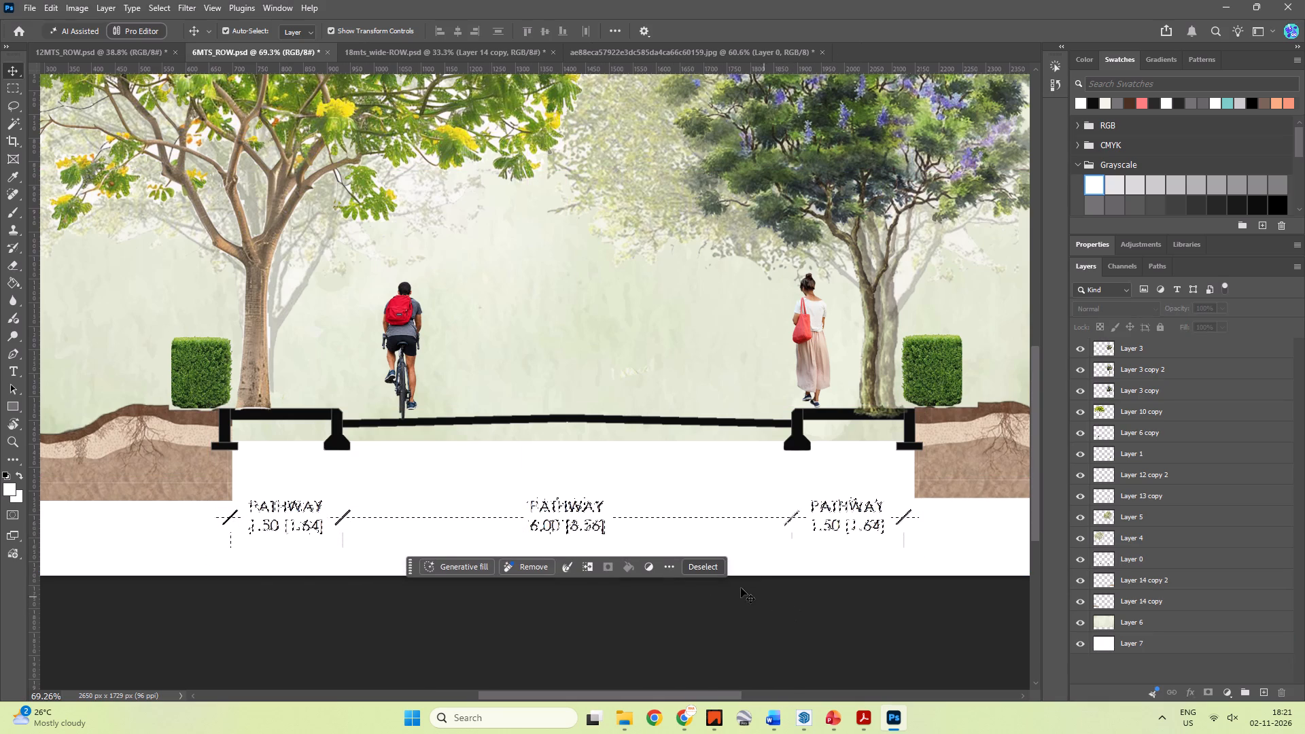
Move the selected dimension row on Layer 0 straight down about 30 px, and drop the selection.
click(1178, 559)
drag(602, 522, 601, 533)
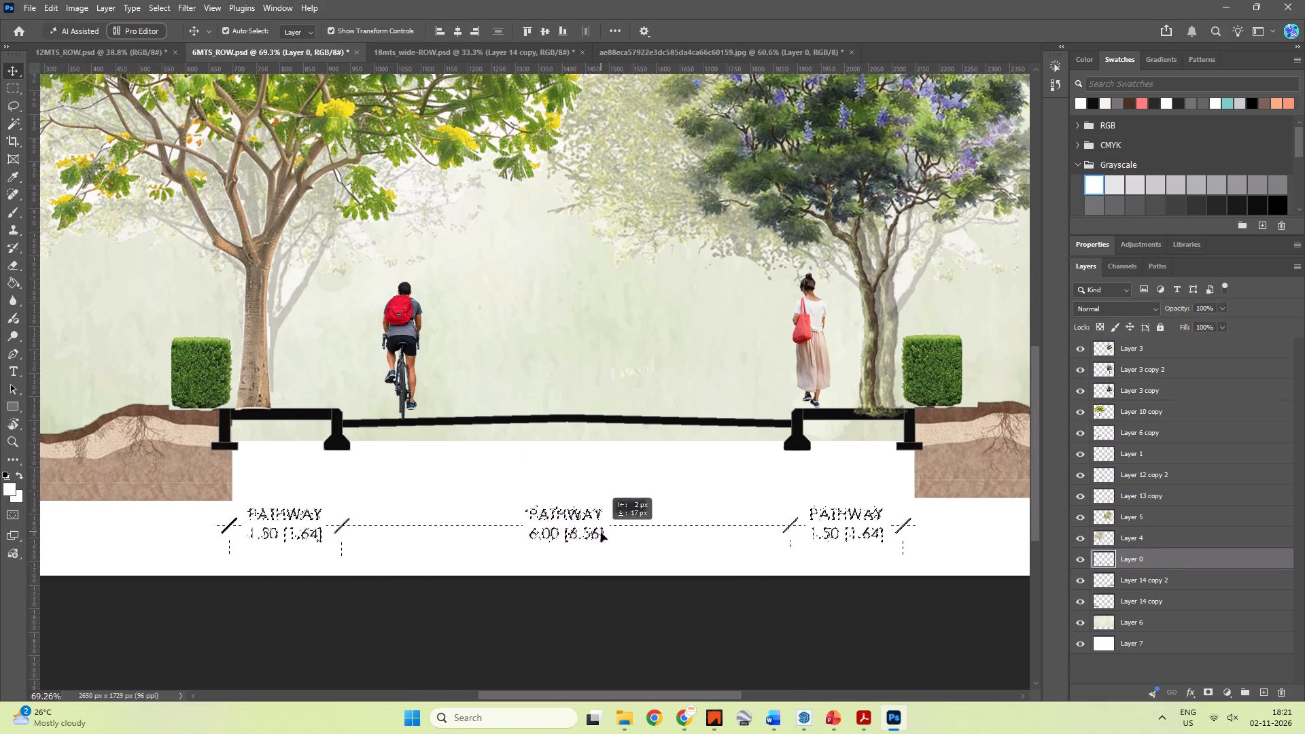
drag(601, 533, 604, 537)
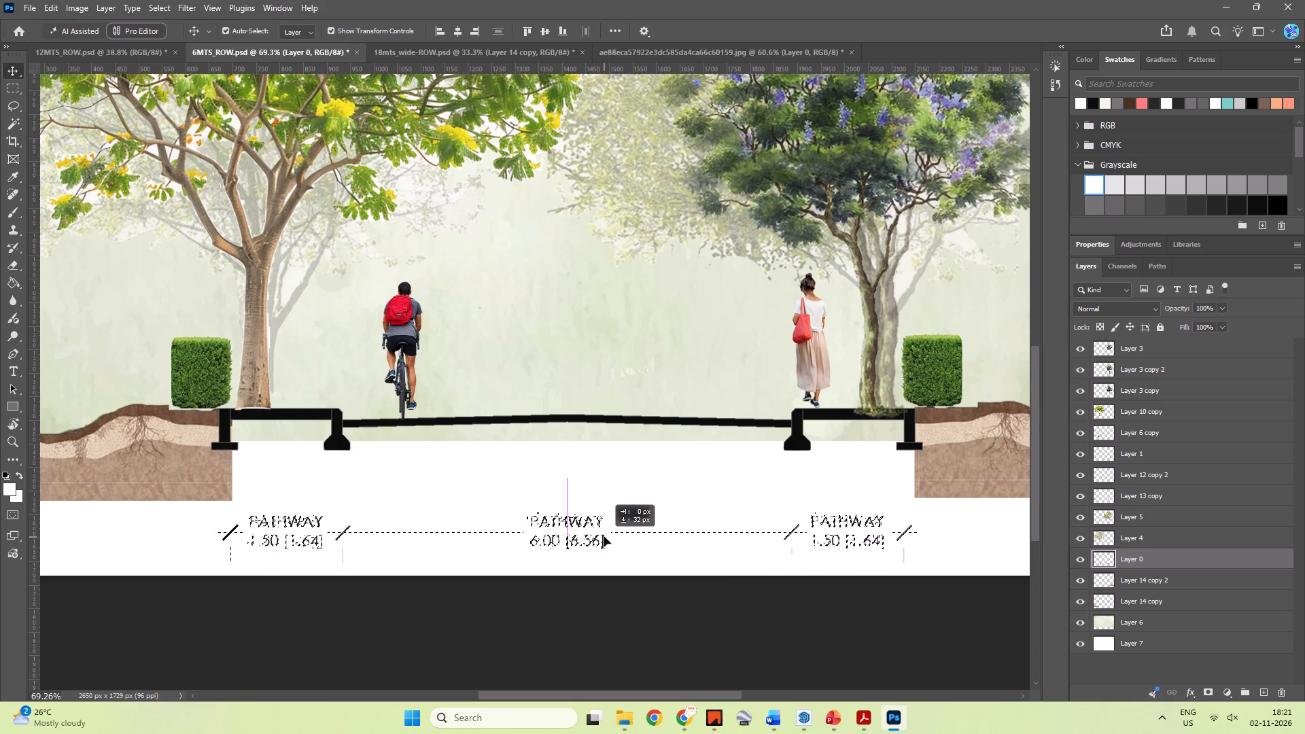
drag(604, 537, 604, 536)
click(807, 628)
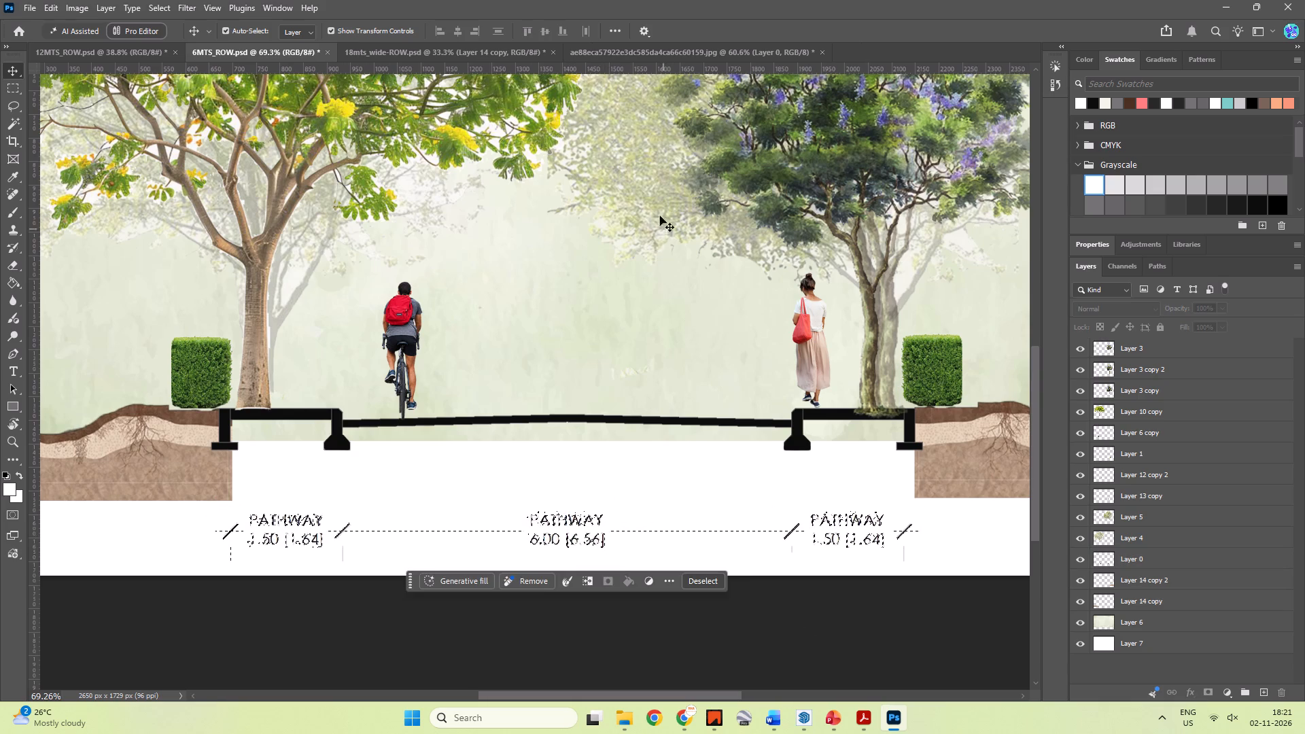
click(811, 650)
key(m)
click(796, 630)
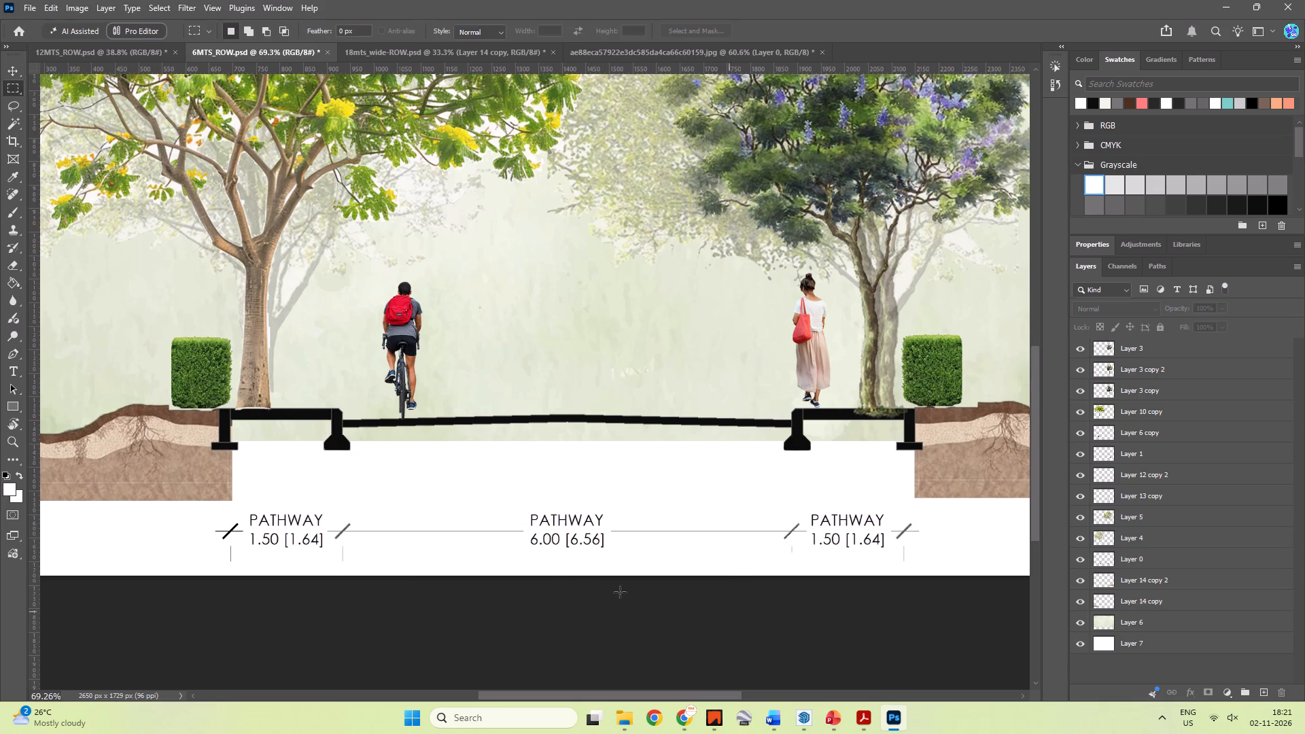
On Layer 14 copy, sample the dark brown topsoil and brush over the stepped notch at the left hedge's outer base corner.
alt+scroll(511, 554, down, 5)
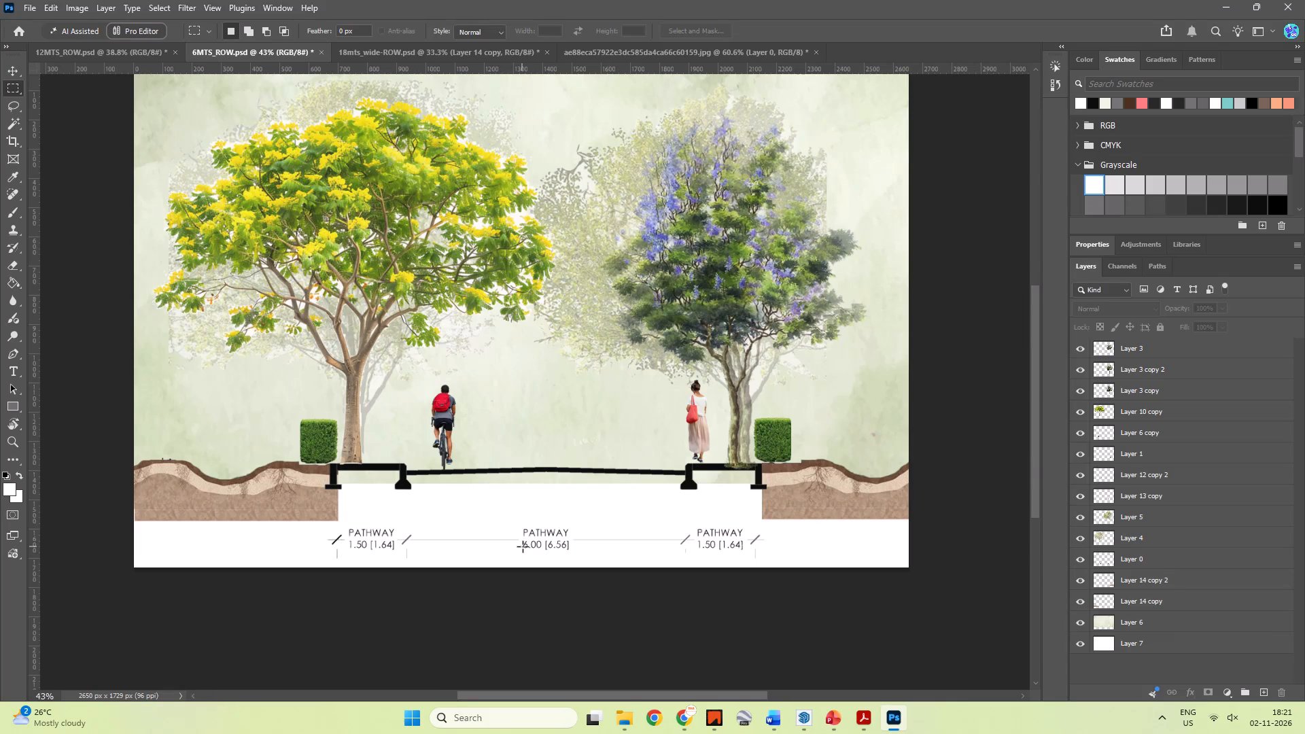
alt+scroll(300, 489, up, 4)
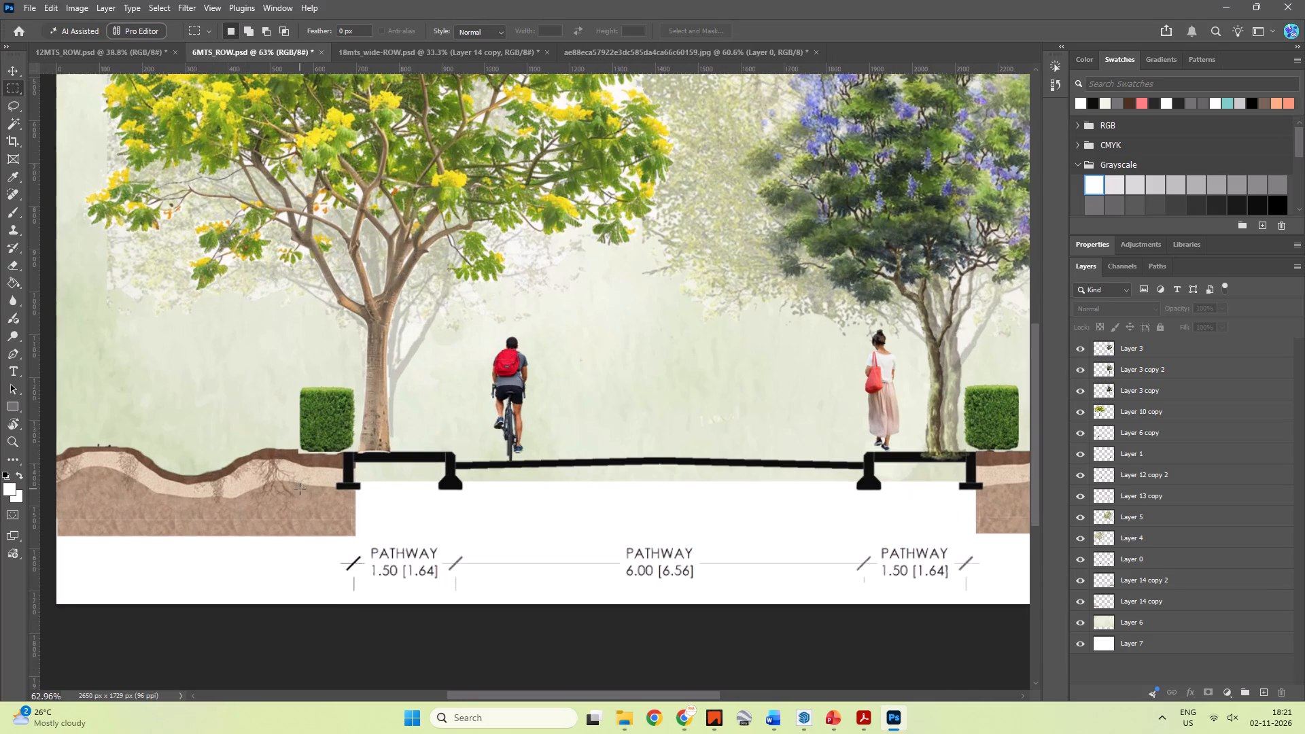
alt+scroll(418, 453, down, 2)
alt+scroll(313, 465, up, 7)
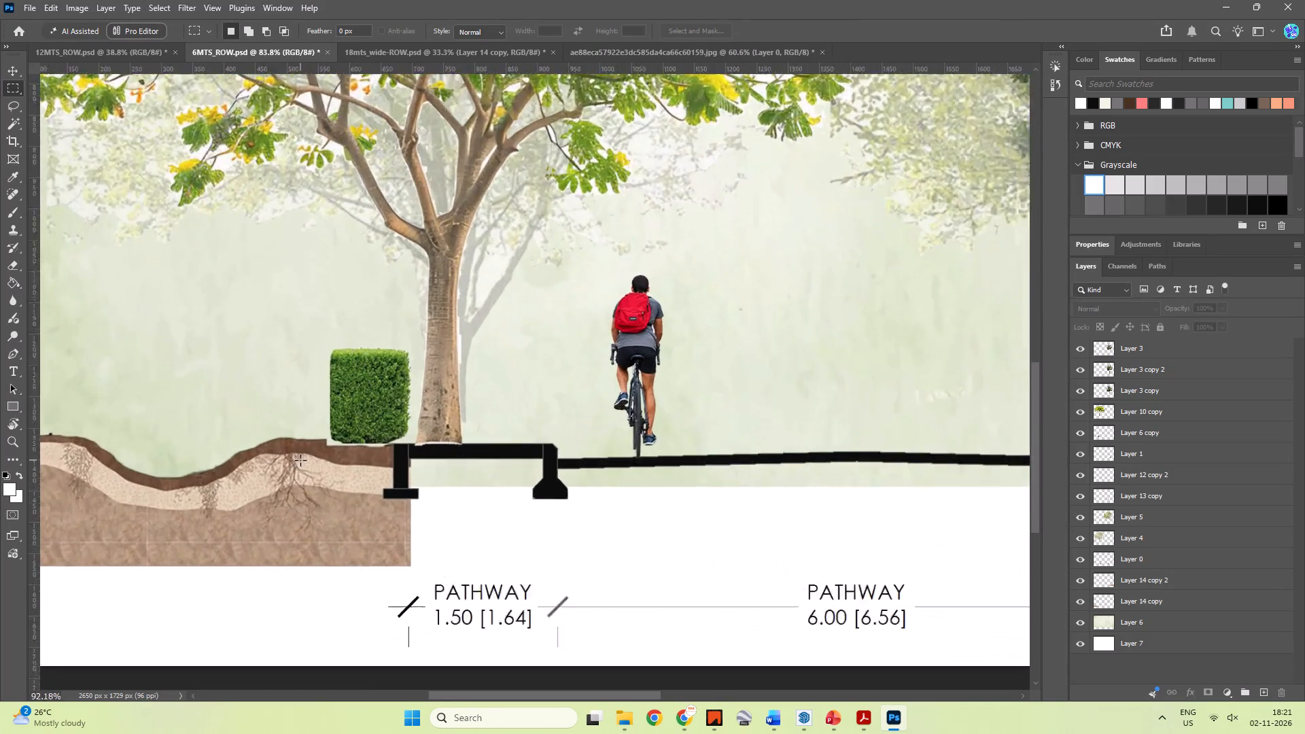
alt+scroll(328, 466, up, 5)
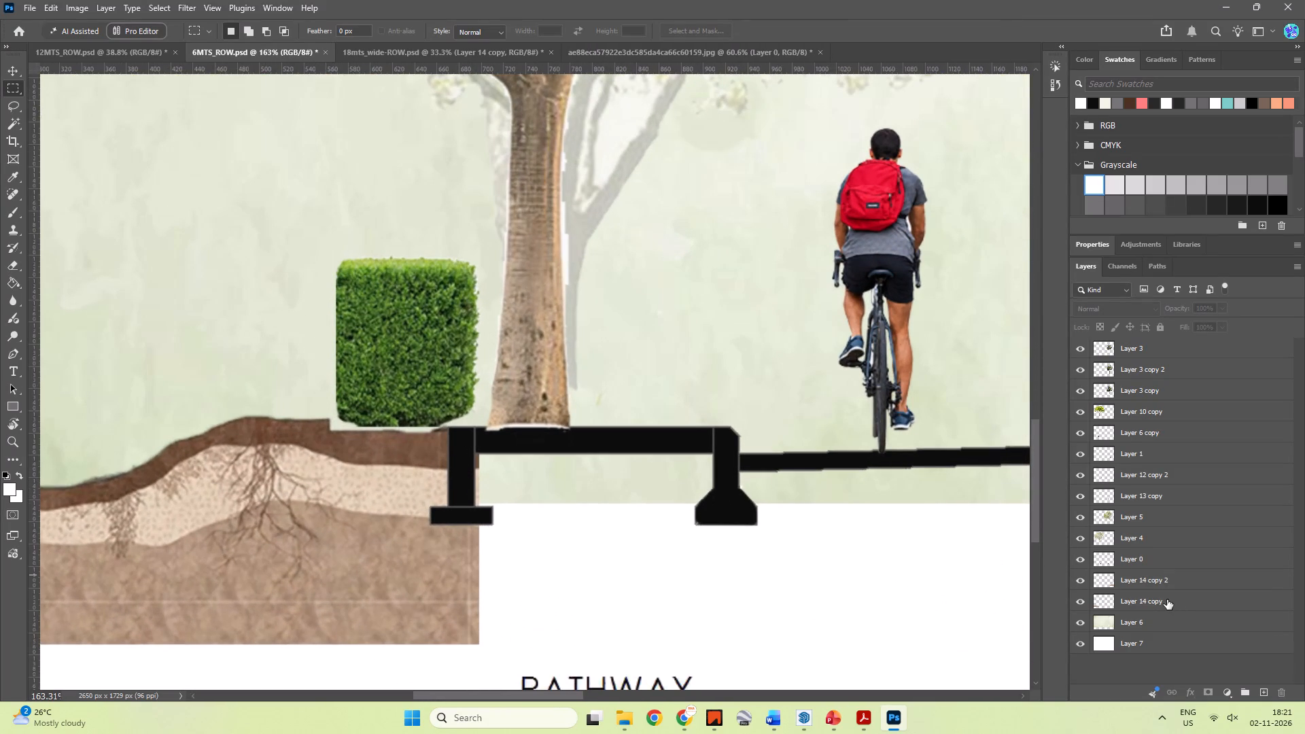
click(1077, 580)
click(1077, 580)
double_click(1085, 604)
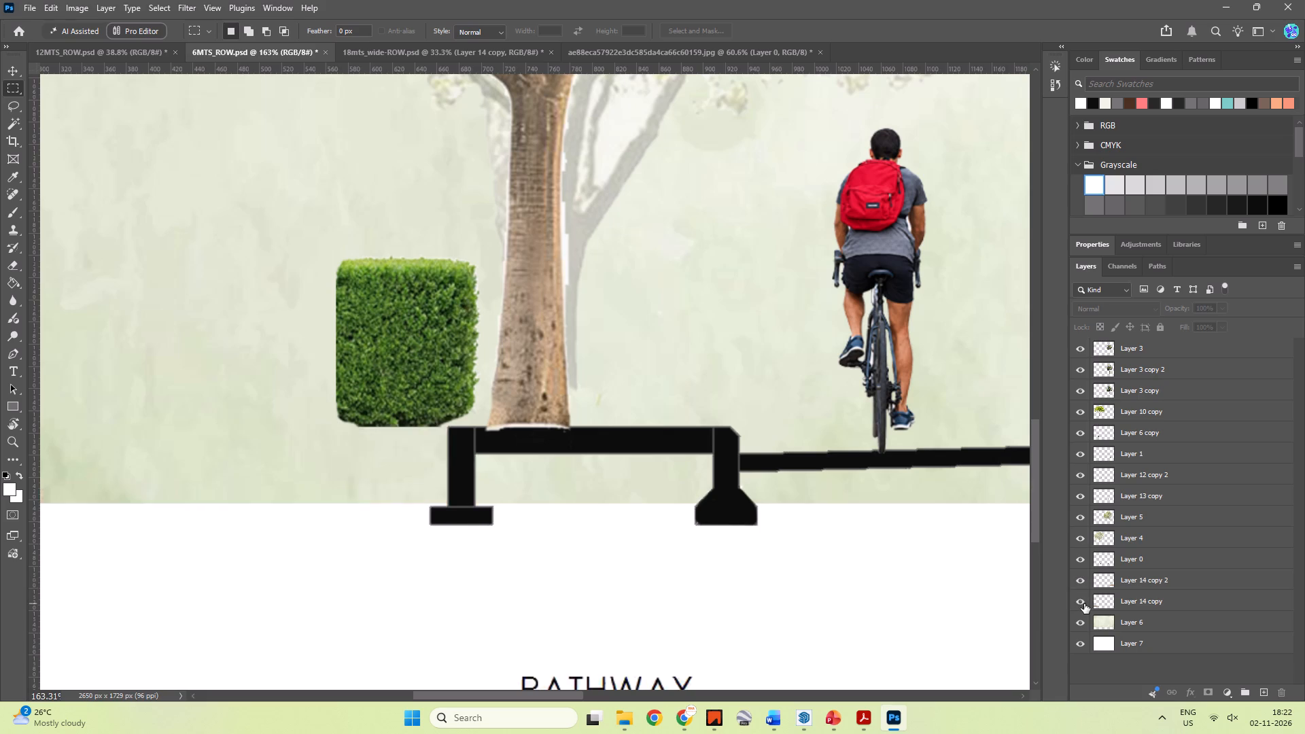
key(b)
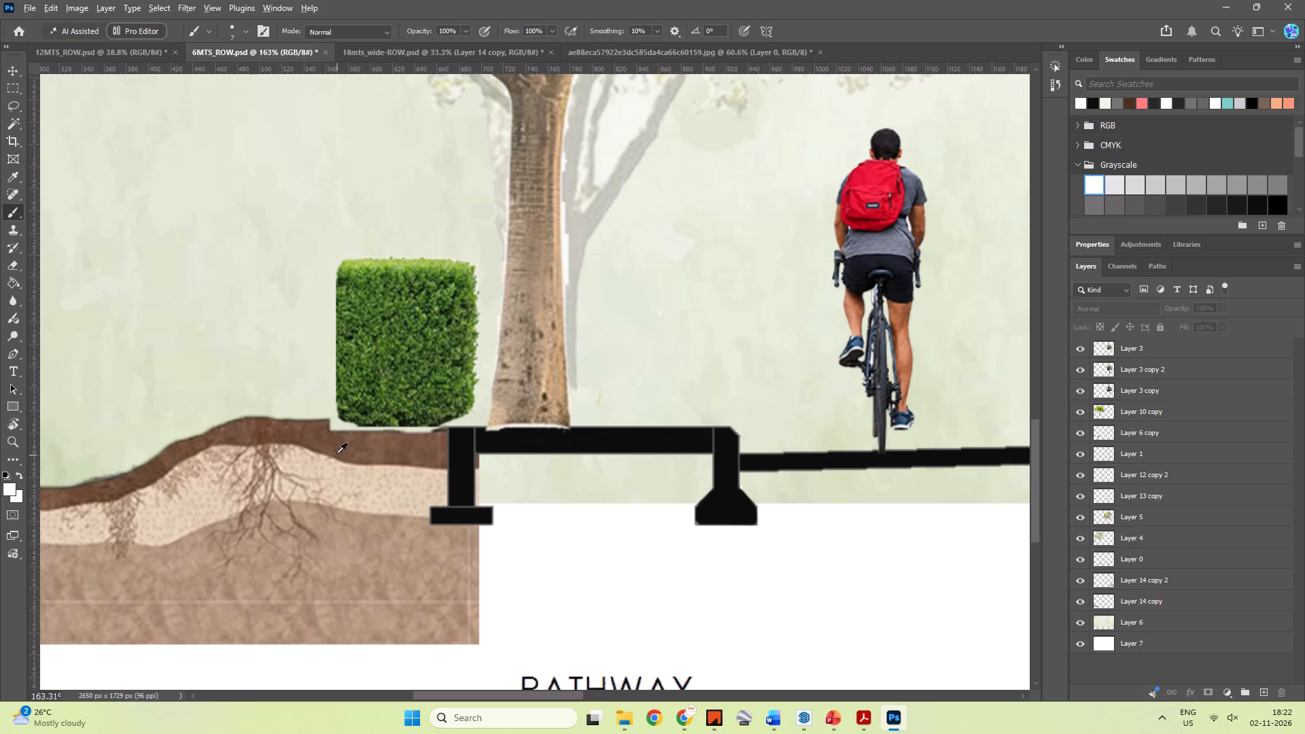
click(1143, 603)
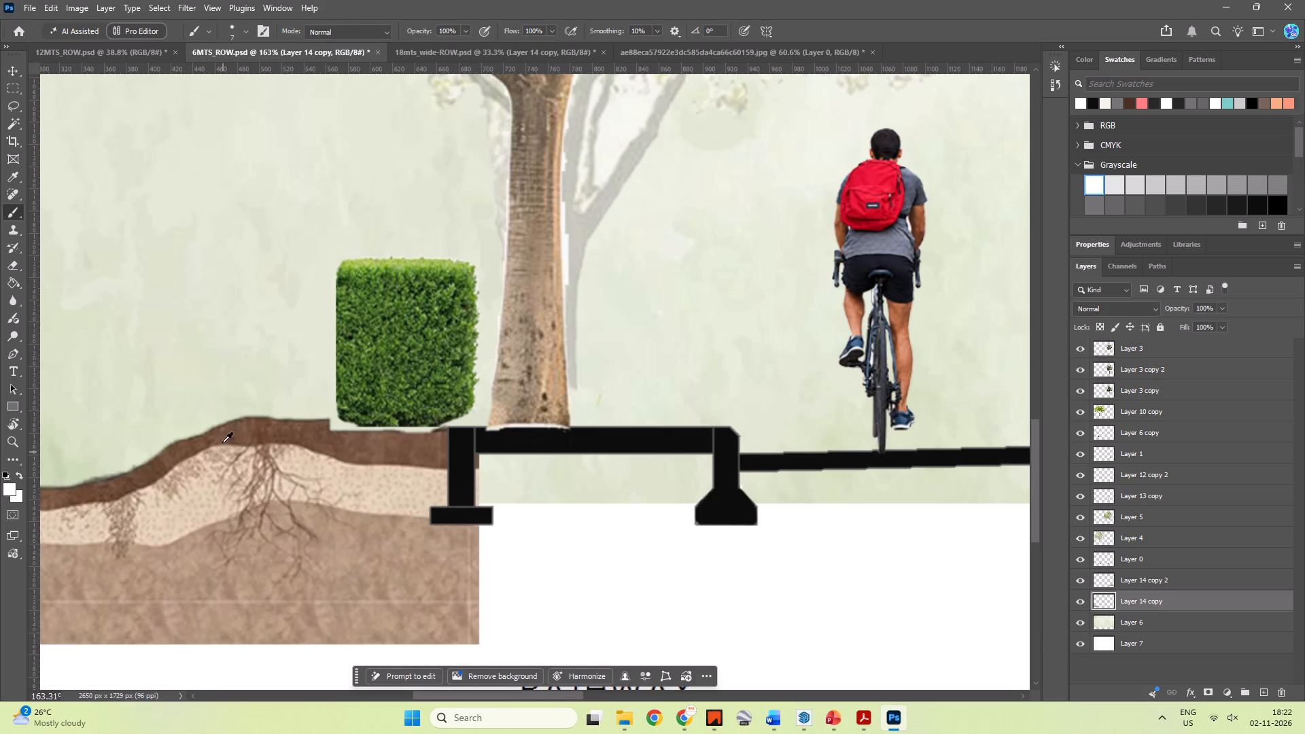
alt+click(316, 430)
click(328, 425)
double_click(335, 427)
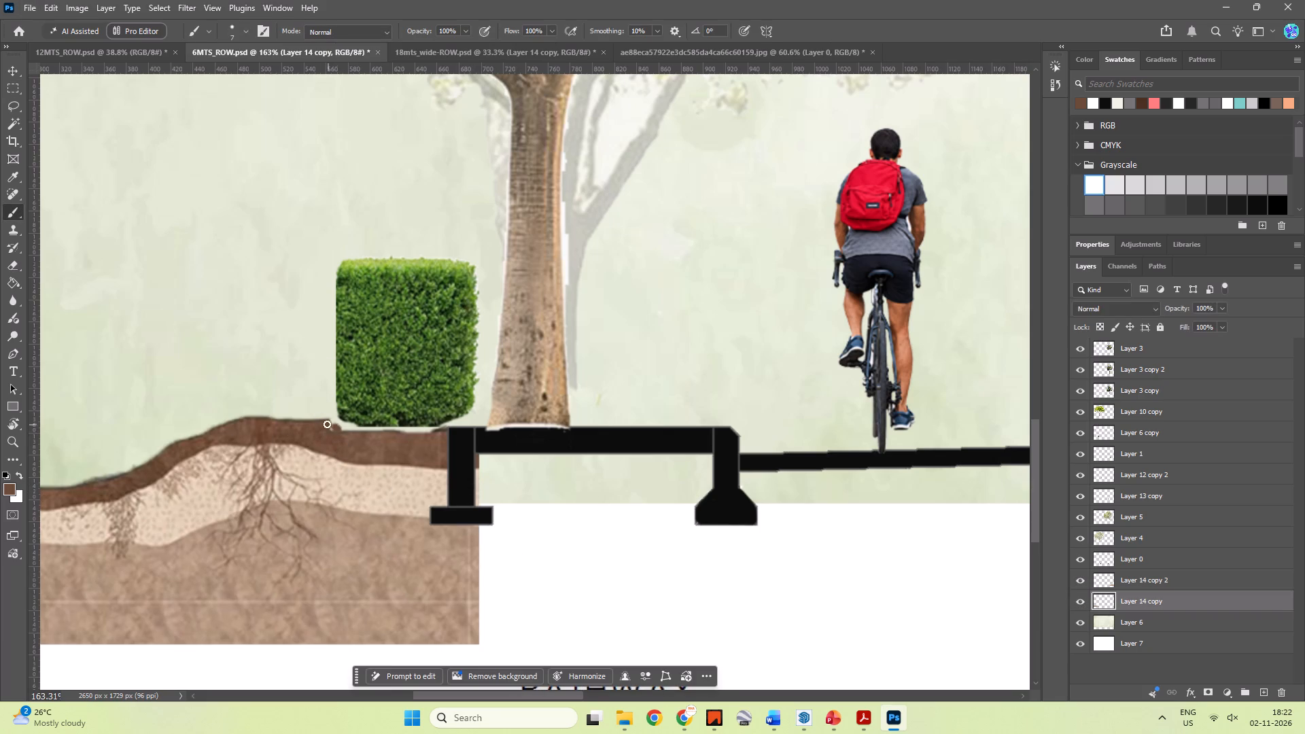
click(327, 424)
click(335, 423)
click(342, 426)
click(347, 427)
click(334, 423)
click(325, 425)
click(330, 428)
click(334, 422)
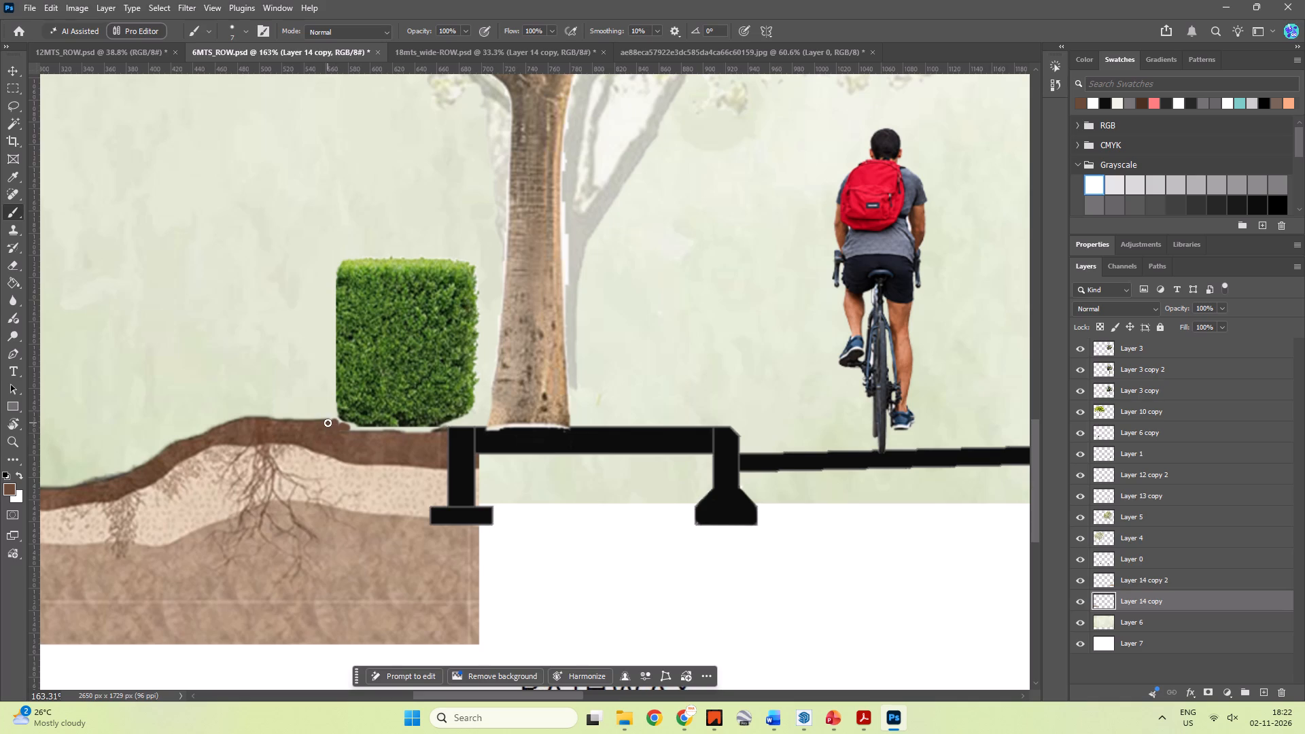
Extend the brown brushwork along the left hedge's base to the kerb wall, covering the pale gap above the topsoil.
click(328, 423)
click(345, 432)
drag(345, 430, 334, 425)
drag(326, 422, 332, 422)
click(341, 422)
drag(349, 428, 355, 430)
click(360, 430)
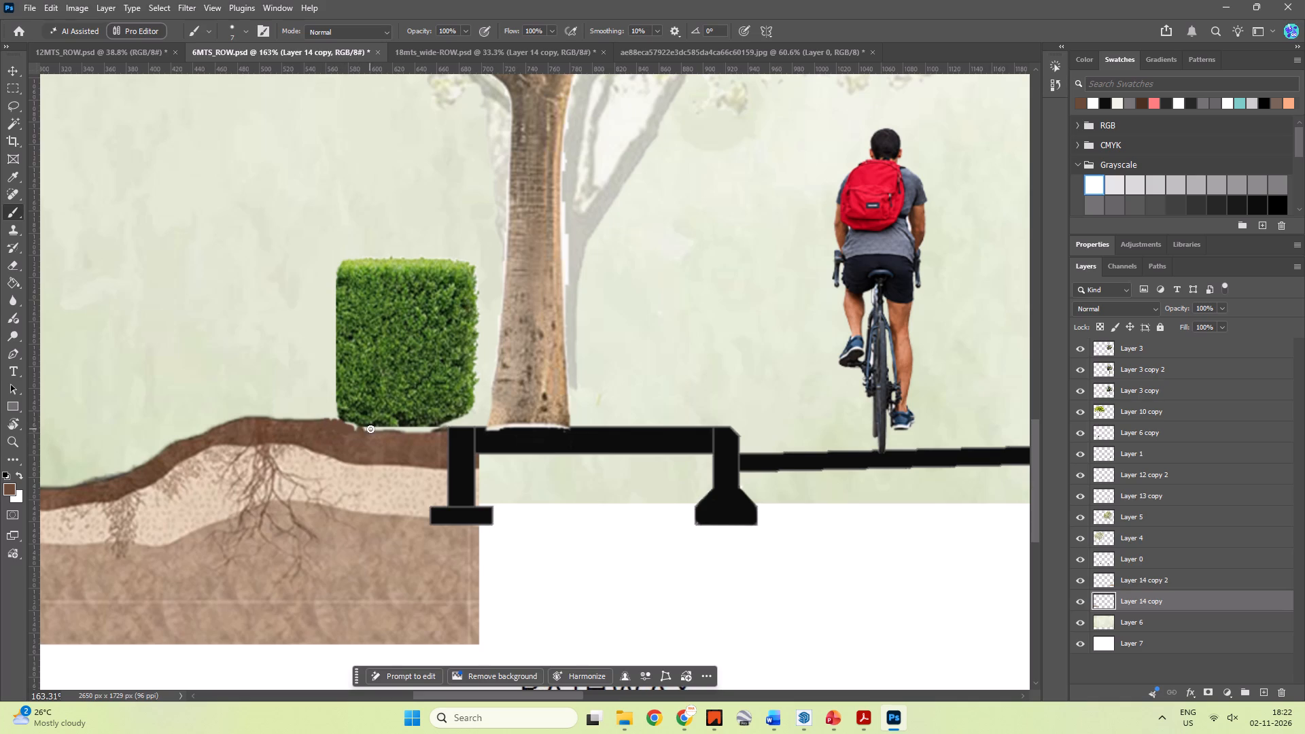
drag(370, 429, 379, 429)
click(379, 428)
click(345, 427)
drag(345, 423, 394, 430)
drag(389, 429, 441, 430)
On Layer 14 copy 2, brush the same brown along the right hedge's base and slope it up into the higher topsoil.
alt+scroll(379, 457, down, 9)
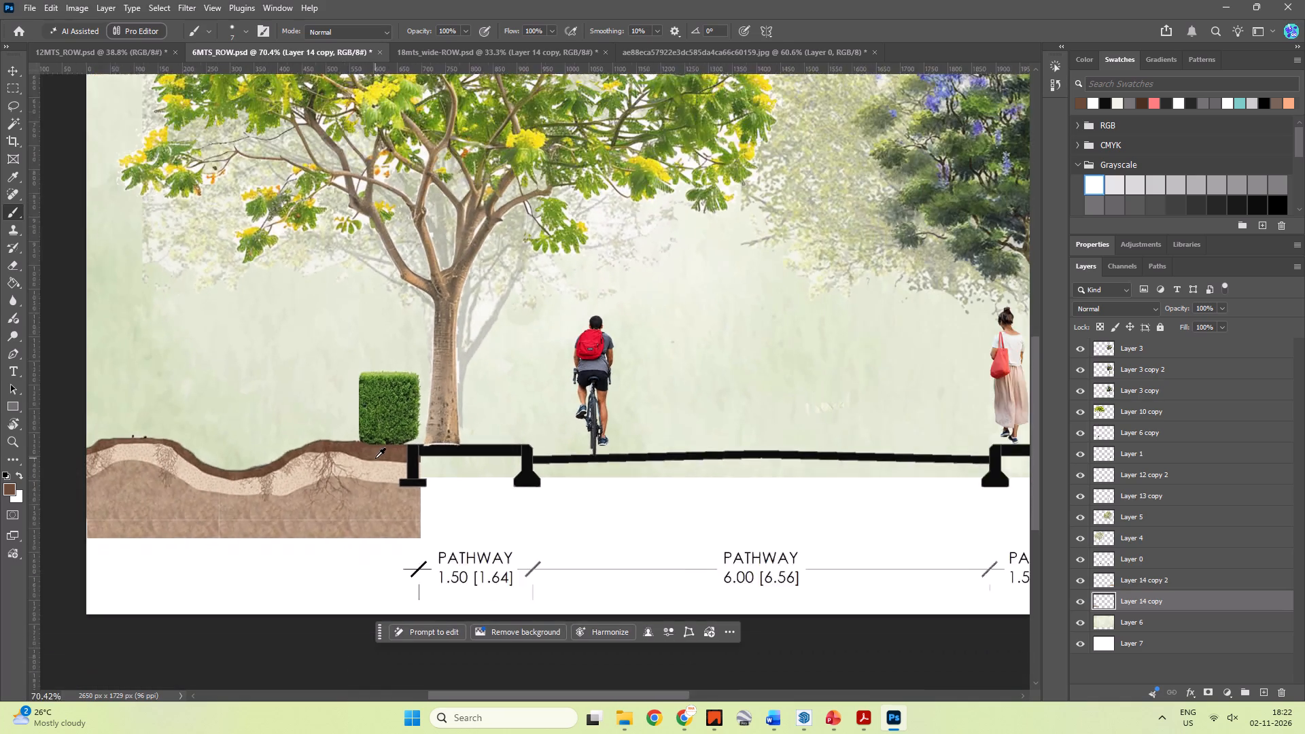
alt+scroll(375, 458, down, 4)
key(space)
key(space)
key(space)
key(space)
key(space)
key(space)
key(space)
key(space)
key(space)
key(space)
key(space)
key(space)
key(space)
key(space)
drag(684, 537, 451, 539)
alt+scroll(657, 468, up, 7)
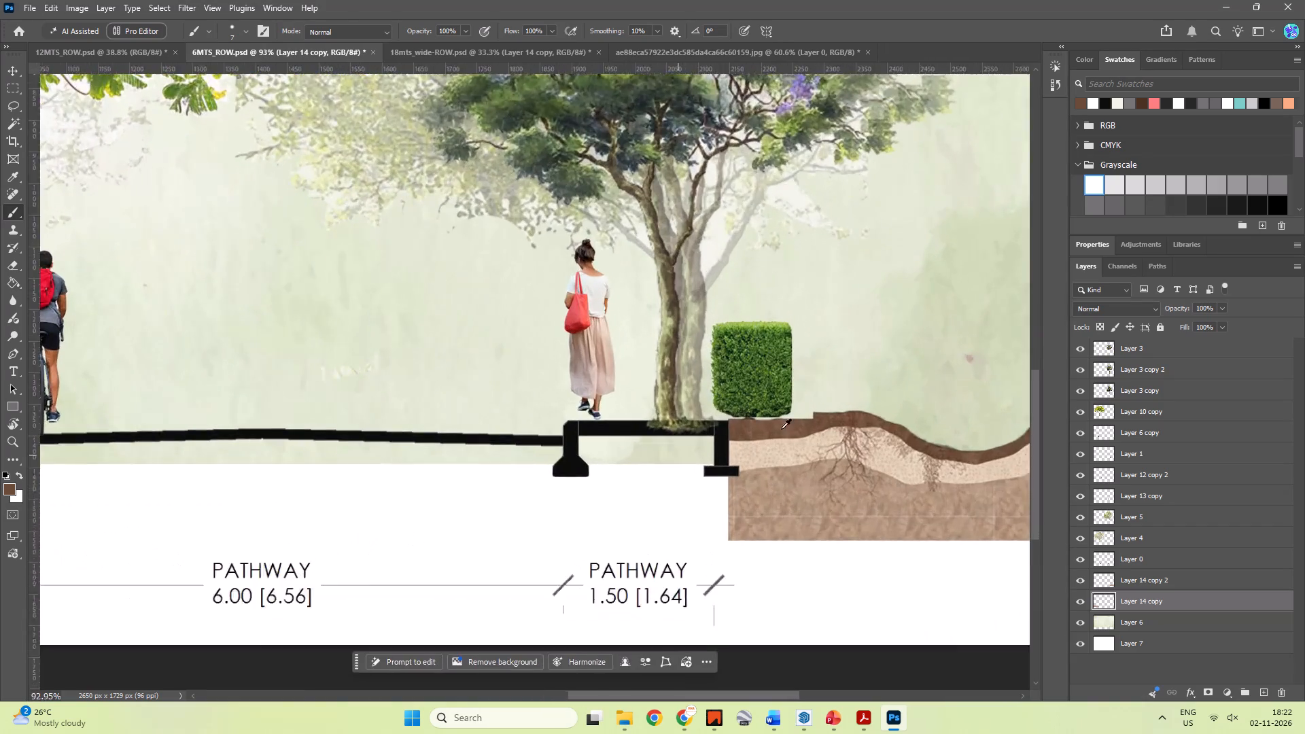
alt+scroll(781, 429, up, 11)
drag(579, 417, 780, 413)
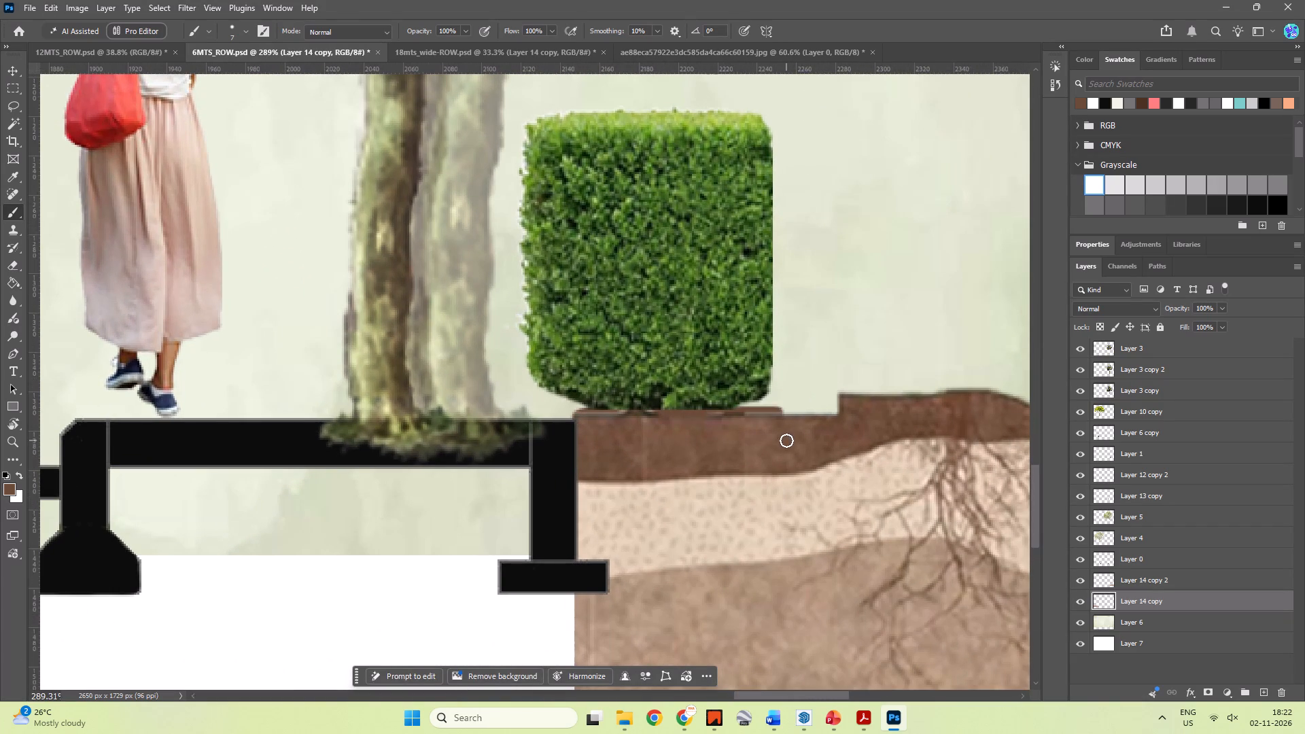
key(ctrl+z)
click(1134, 579)
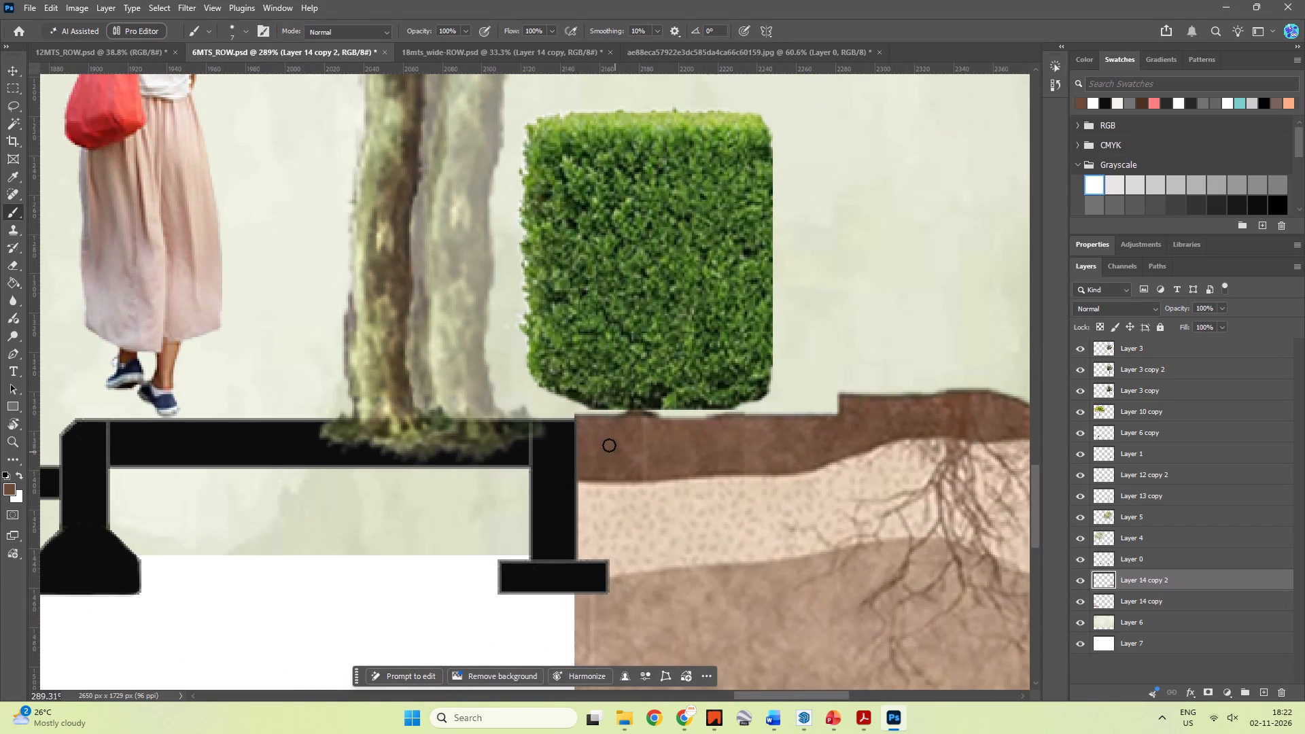
drag(580, 418, 768, 414)
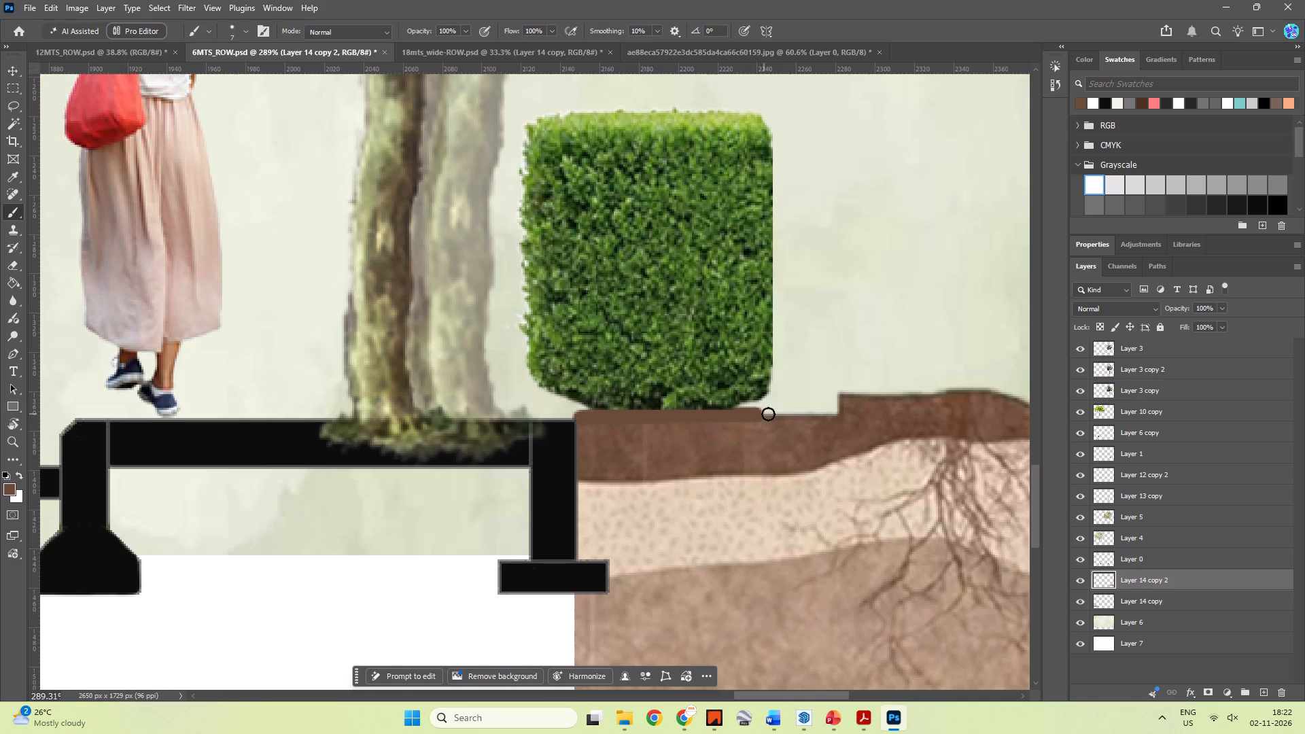
drag(768, 414, 799, 420)
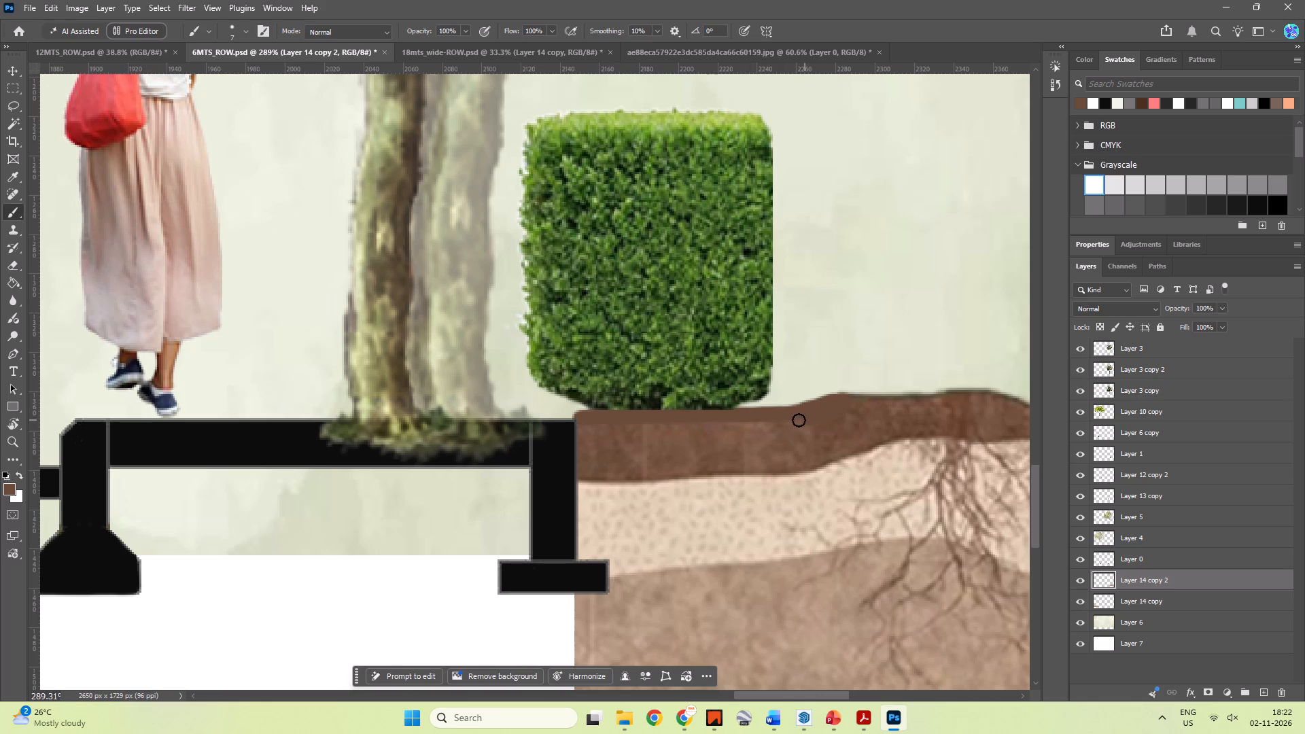
drag(799, 420, 795, 420)
Nudge the faded tree behind the purple-flowering tree, Layer 3 copy 2, first left and back, settling it slightly right of its original position.
alt+scroll(714, 444, down, 20)
key(space)
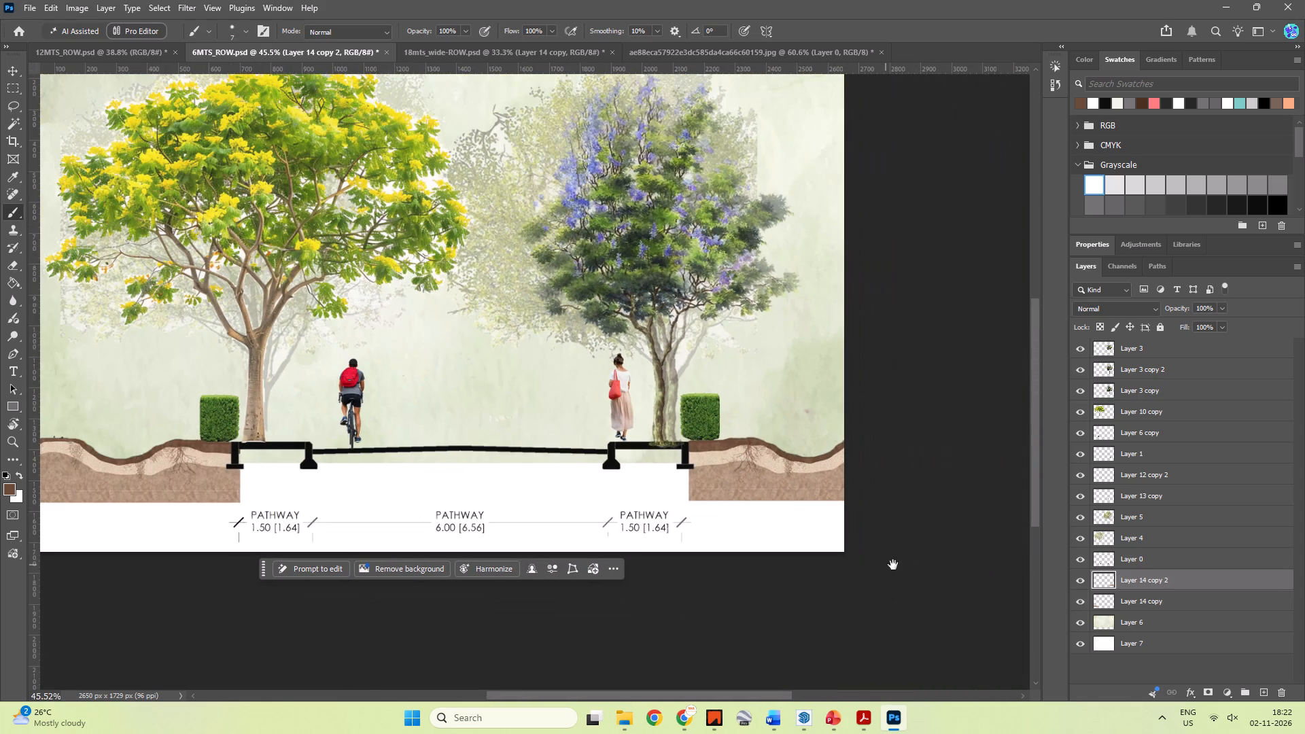
key(m)
click(893, 561)
key(space)
key(space)
key(space)
key(space)
key(space)
key(space)
key(space)
key(space)
key(space)
key(space)
key(space)
key(space)
key(space)
drag(665, 616, 790, 616)
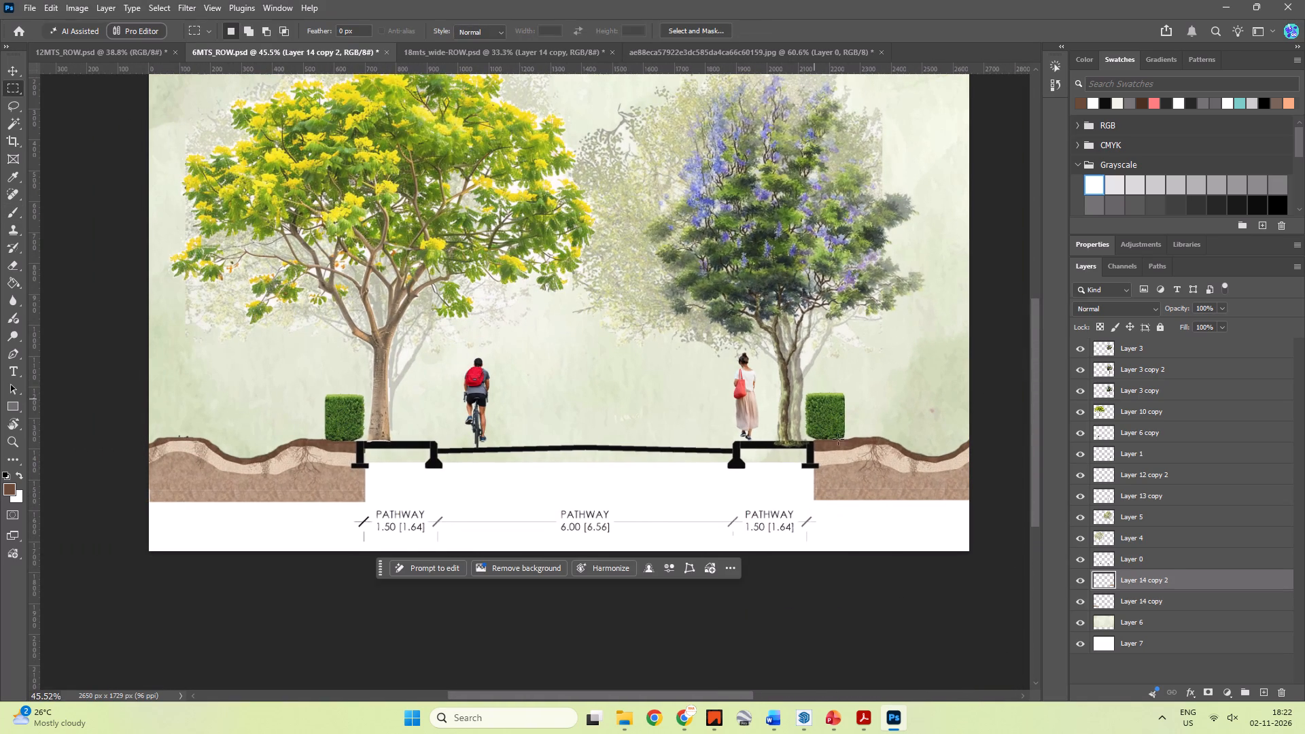
click(1153, 491)
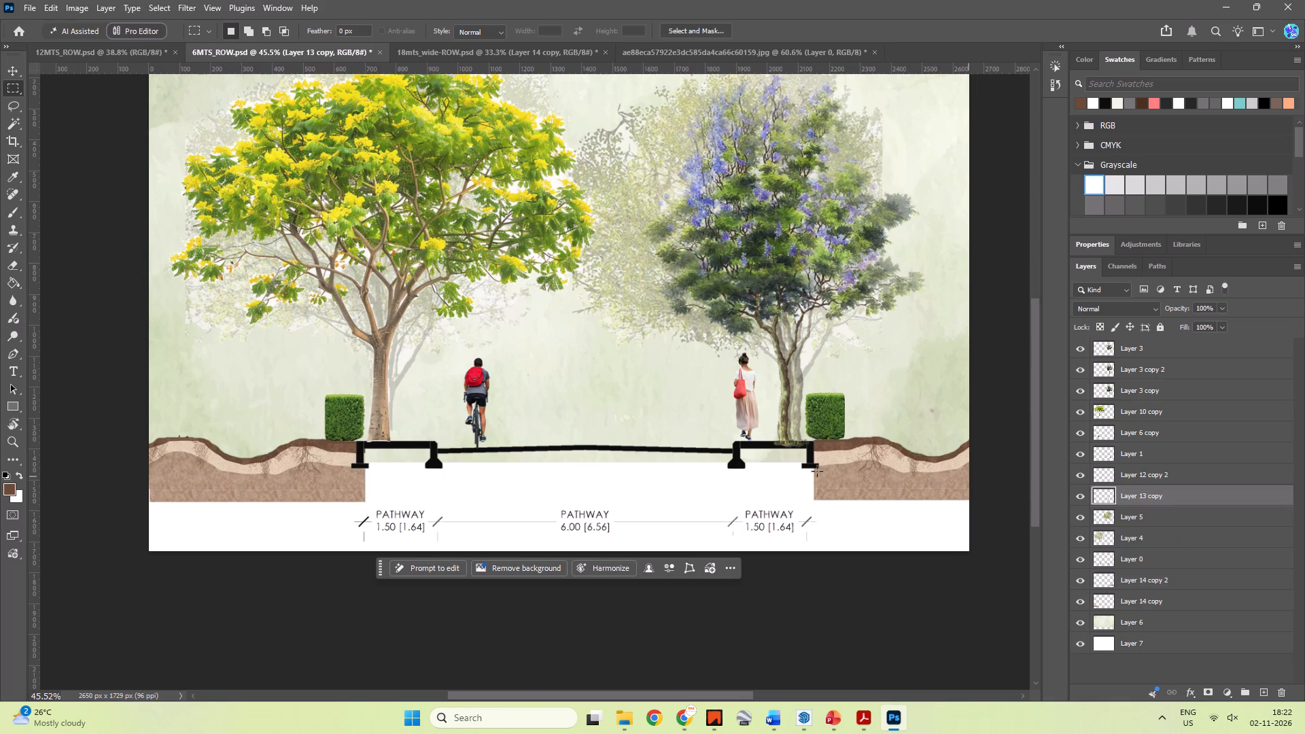
key(v)
click(794, 383)
click(797, 387)
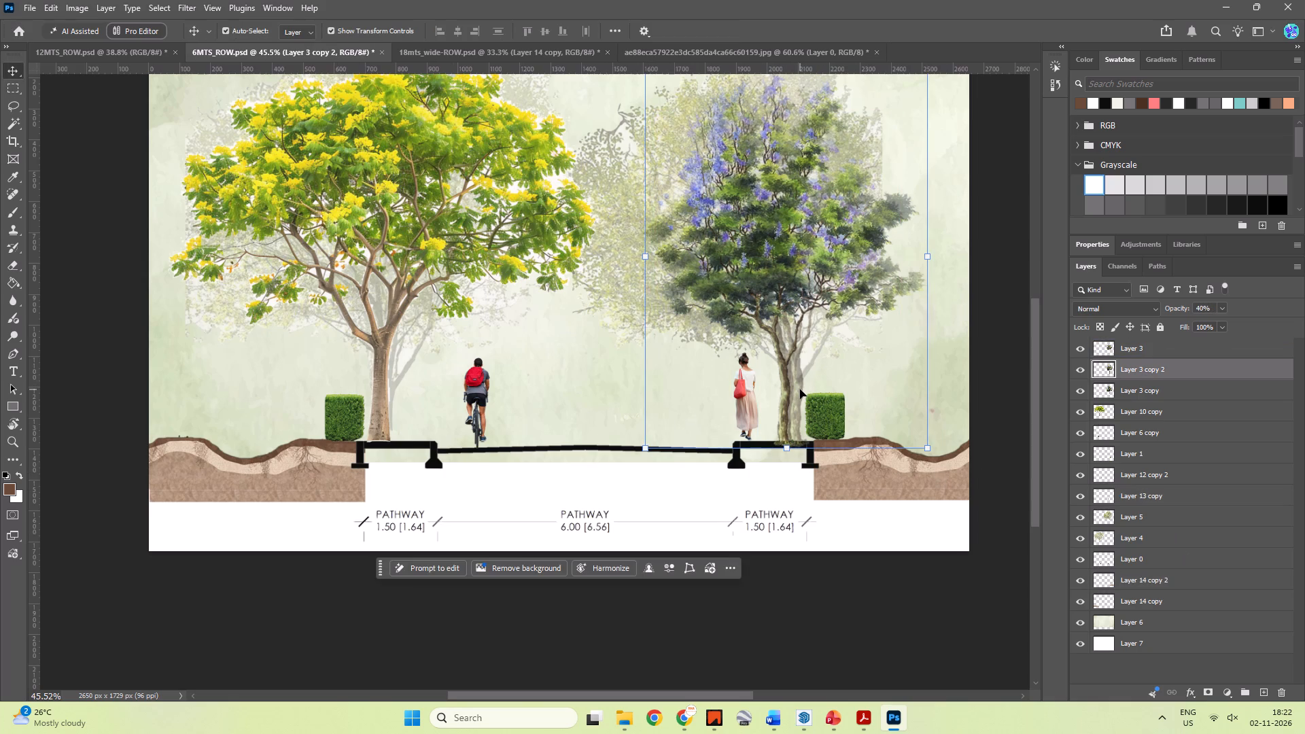
click(801, 389)
key(Left)
key(Left)
key(Left)
key(Left)
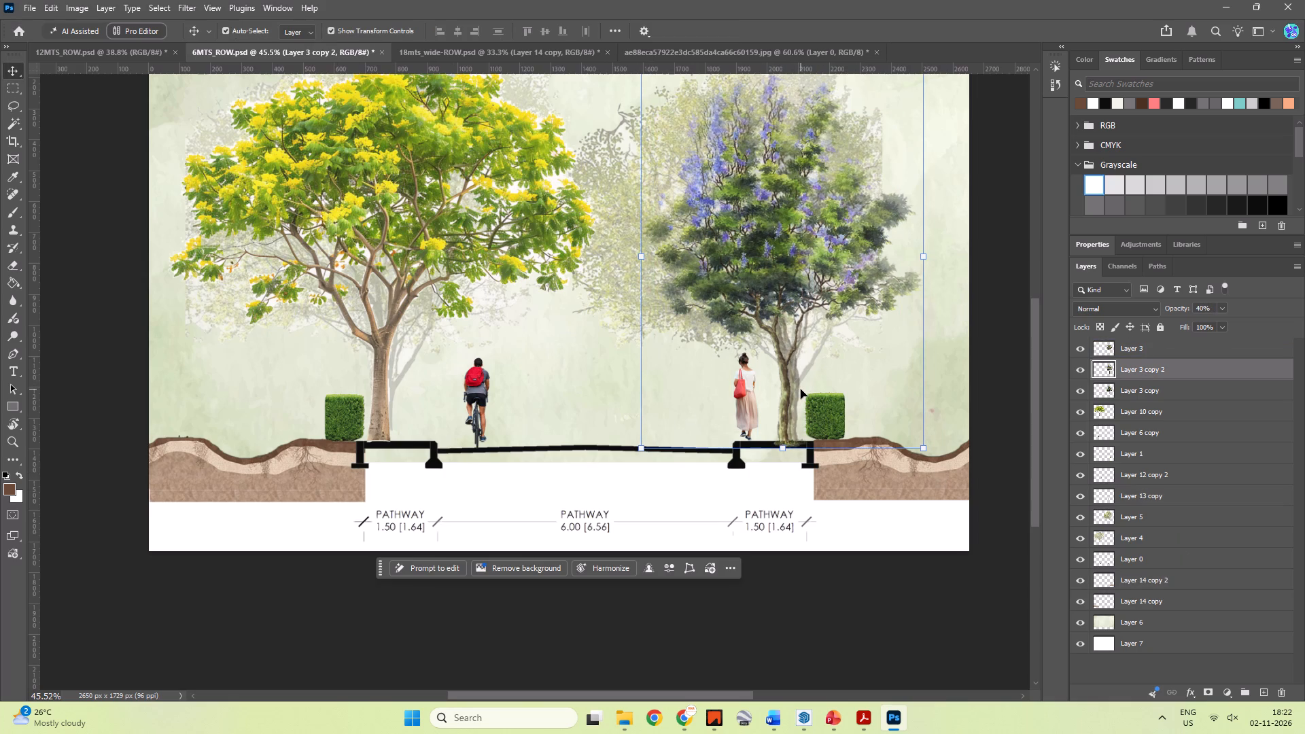
key(Left)
key(Left)
key(Left)
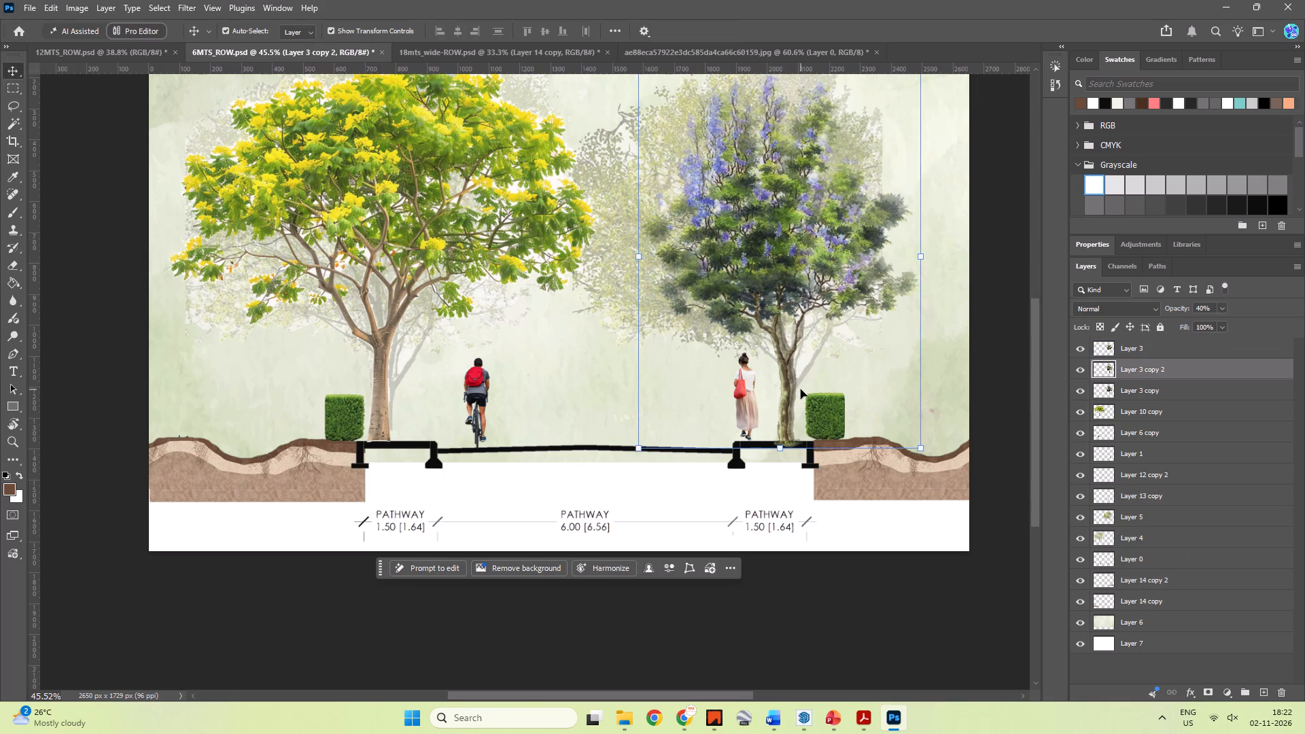
key(Right)
key(Right)
key(Right)
key(Right)
key(Right)
key(Right)
key(Right)
key(Right)
key(Right)
key(Right)
key(Right)
key(Right)
key(Right)
key(Right)
key(Right)
key(Right)
key(Right)
key(Right)
key(Right)
key(Right)
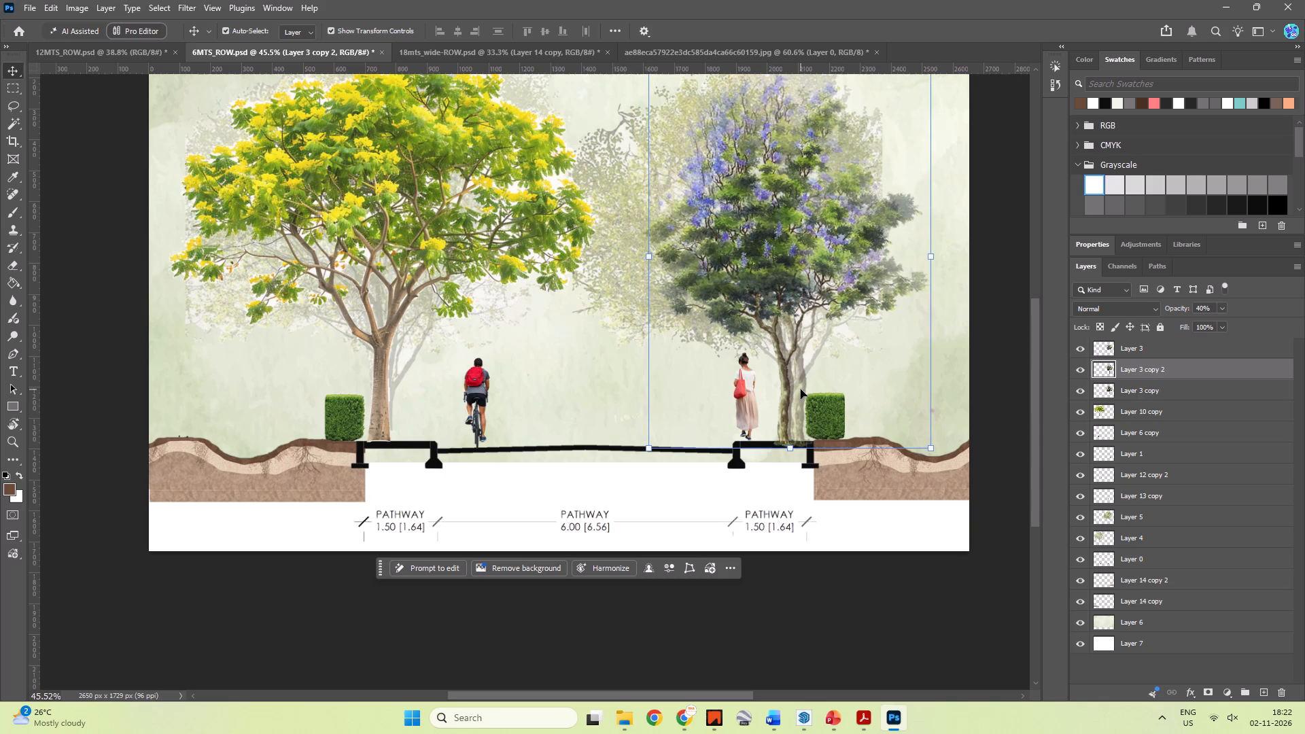
Stretch the faded tree on Layer 3 copy 2 leftward to about 122% width, keeping its height at 100%.
drag(648, 256, 619, 258)
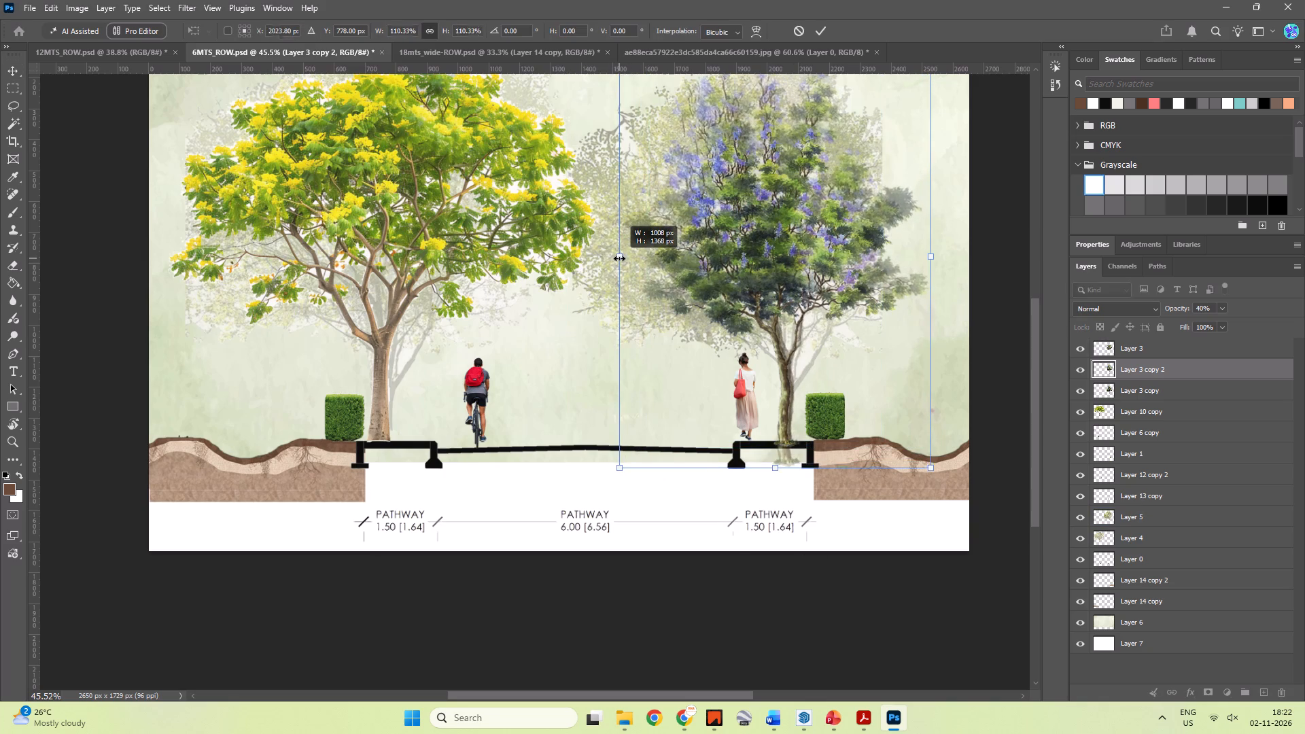
drag(619, 258, 604, 254)
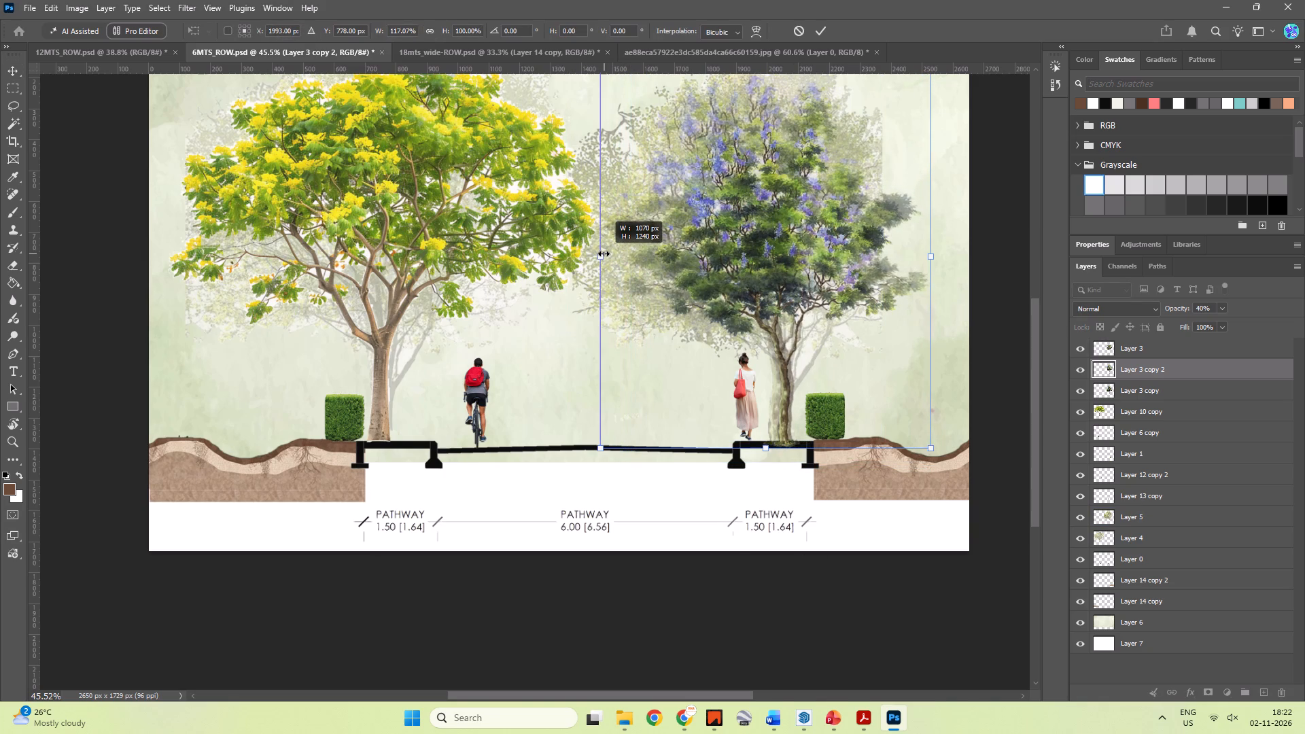
drag(604, 254, 589, 258)
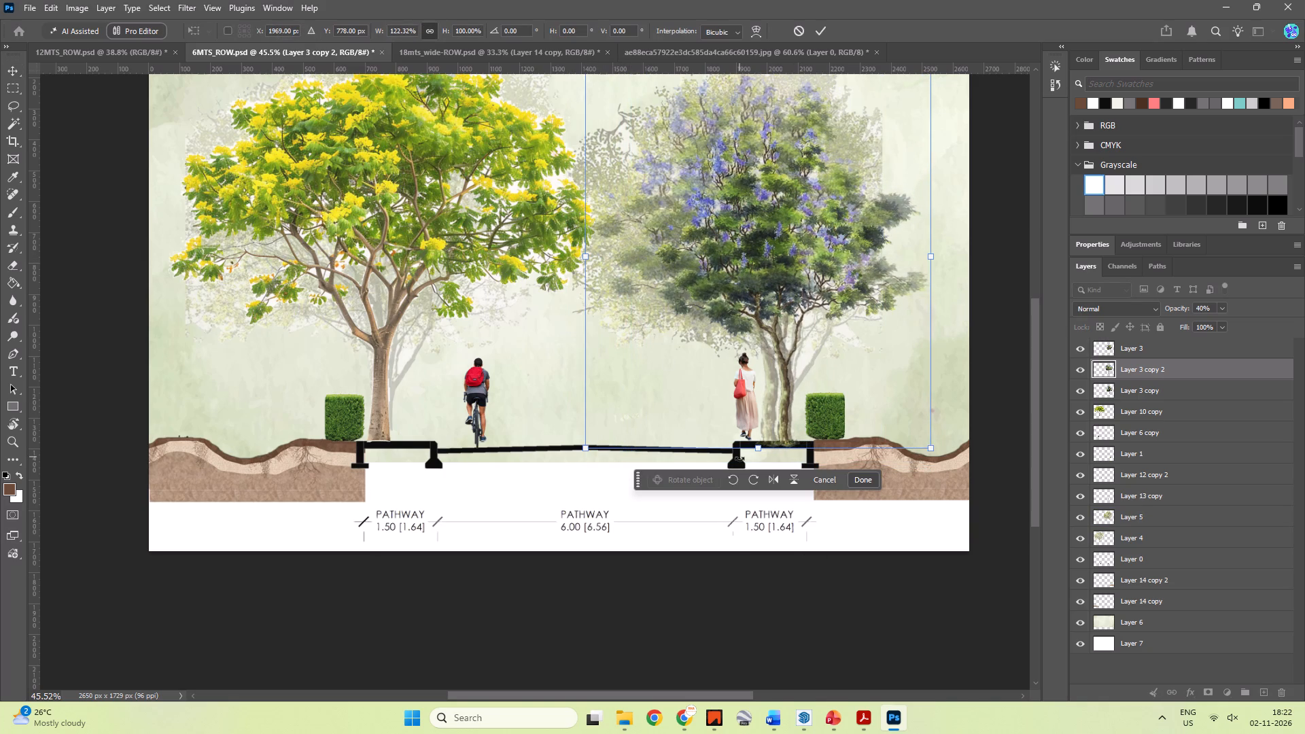
Shift the stretched faded tree about 46 px to the right, apply the transform, and deselect the layer.
key(Right)
key(Right)
key(Right)
key(Right)
key(Right)
key(Right)
key(Right)
key(Right)
key(Right)
key(Right)
key(Right)
key(Right)
key(Right)
key(Right)
key(Right)
key(Right)
key(Right)
key(Right)
key(Right)
key(Right)
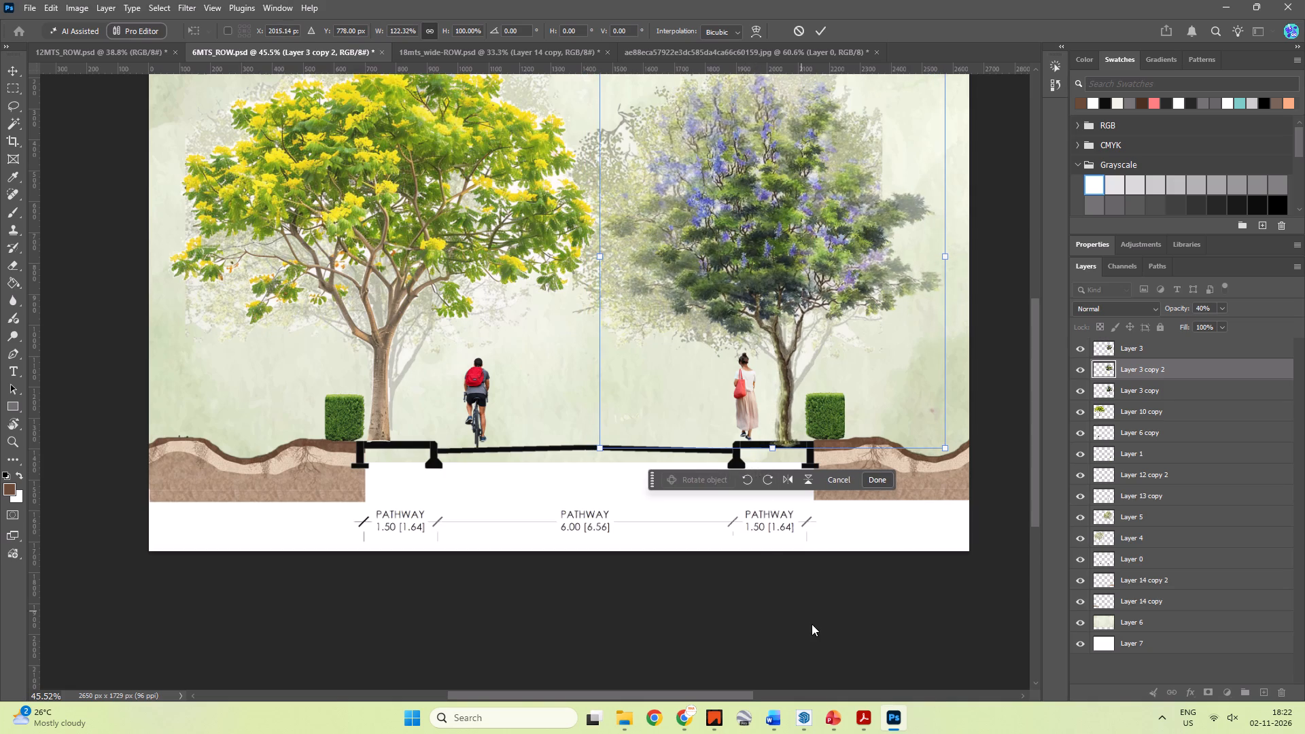
click(820, 637)
click(718, 639)
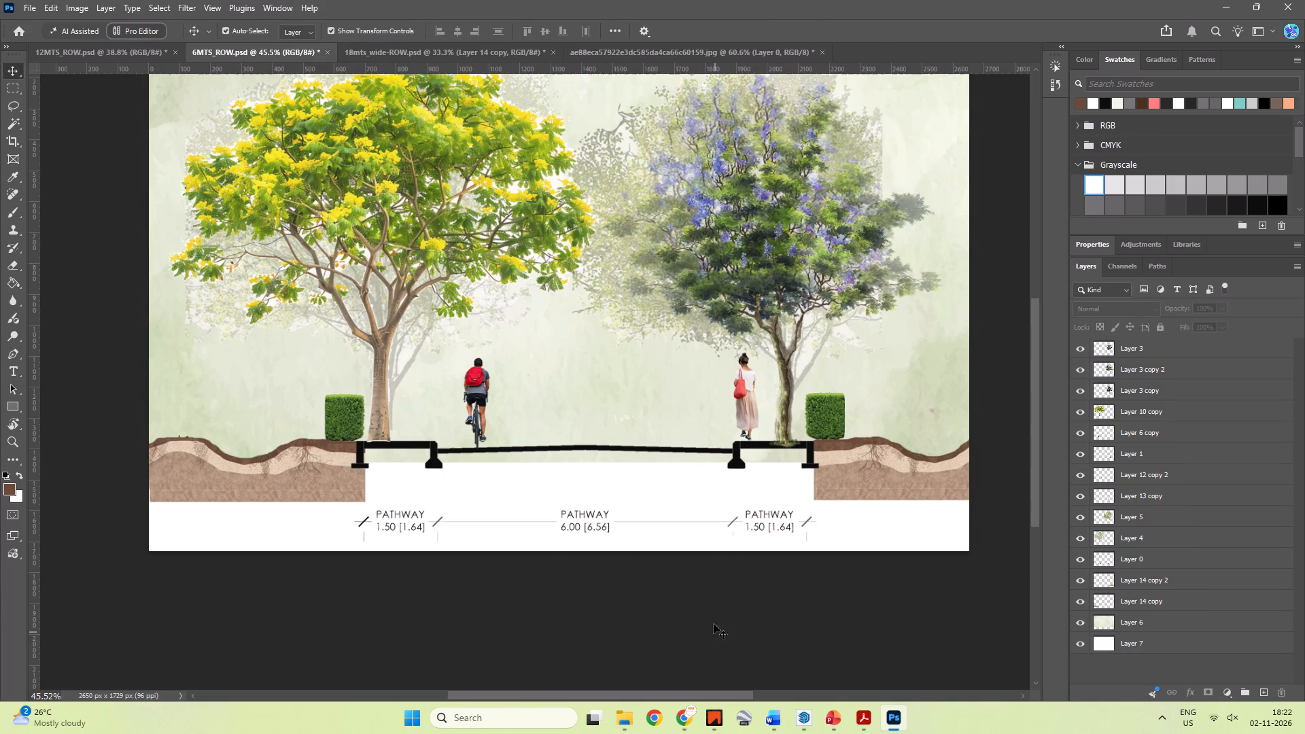
With Layer 7 active, marquee-select the area under the road slab between the two earth blocks, down to the earth's bottom edge.
alt+scroll(526, 308, down, 2)
click(592, 578)
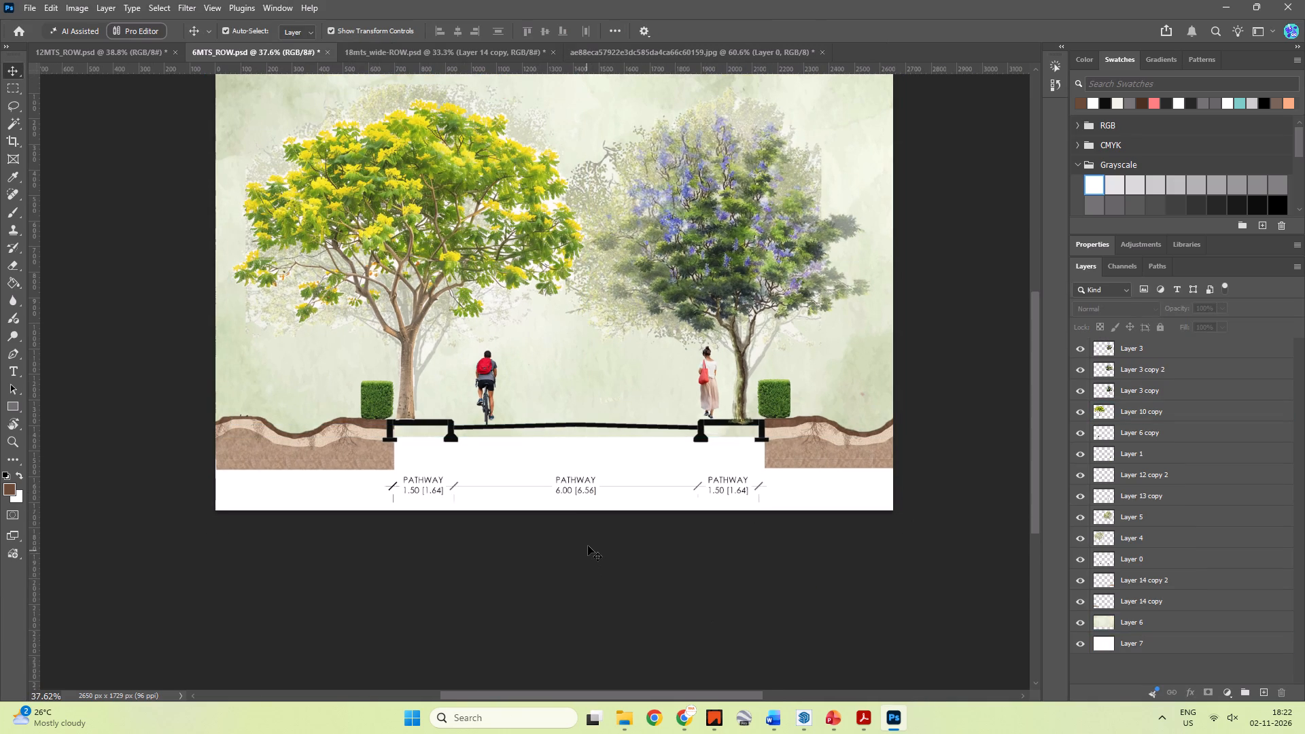
alt+scroll(701, 514, up, 4)
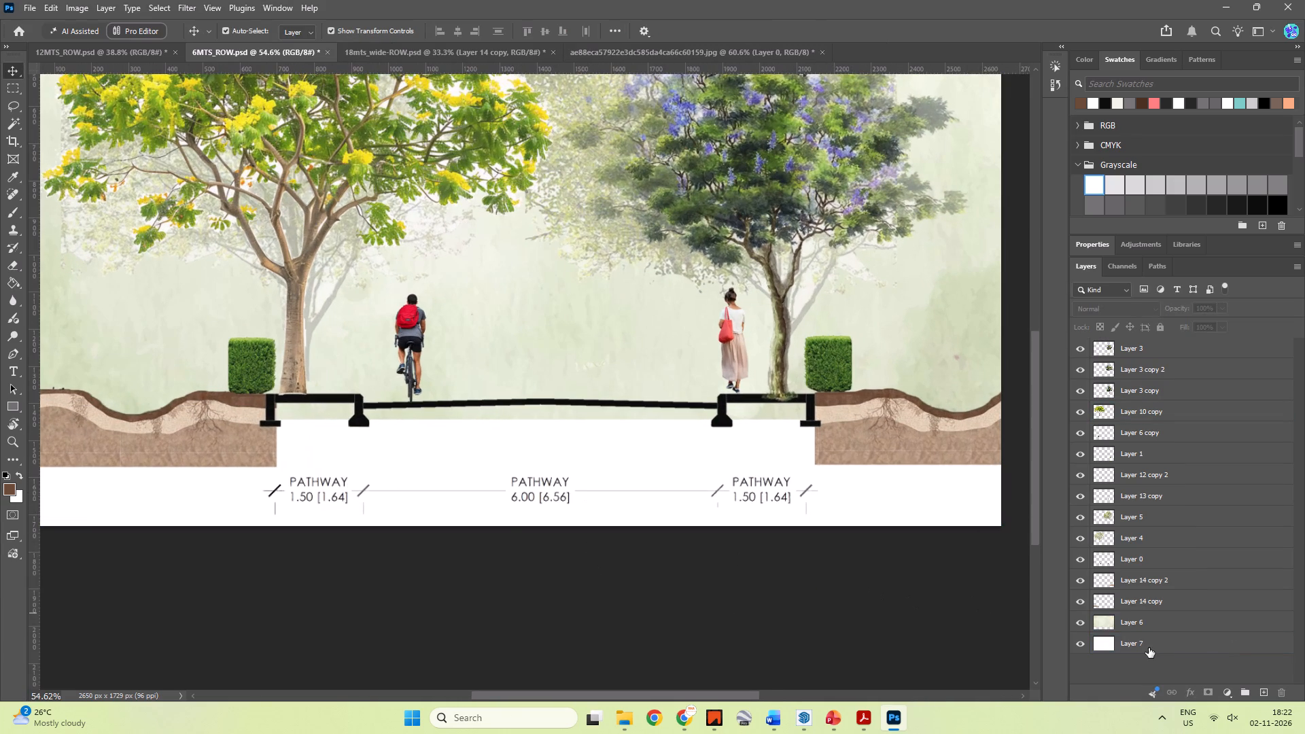
click(1149, 648)
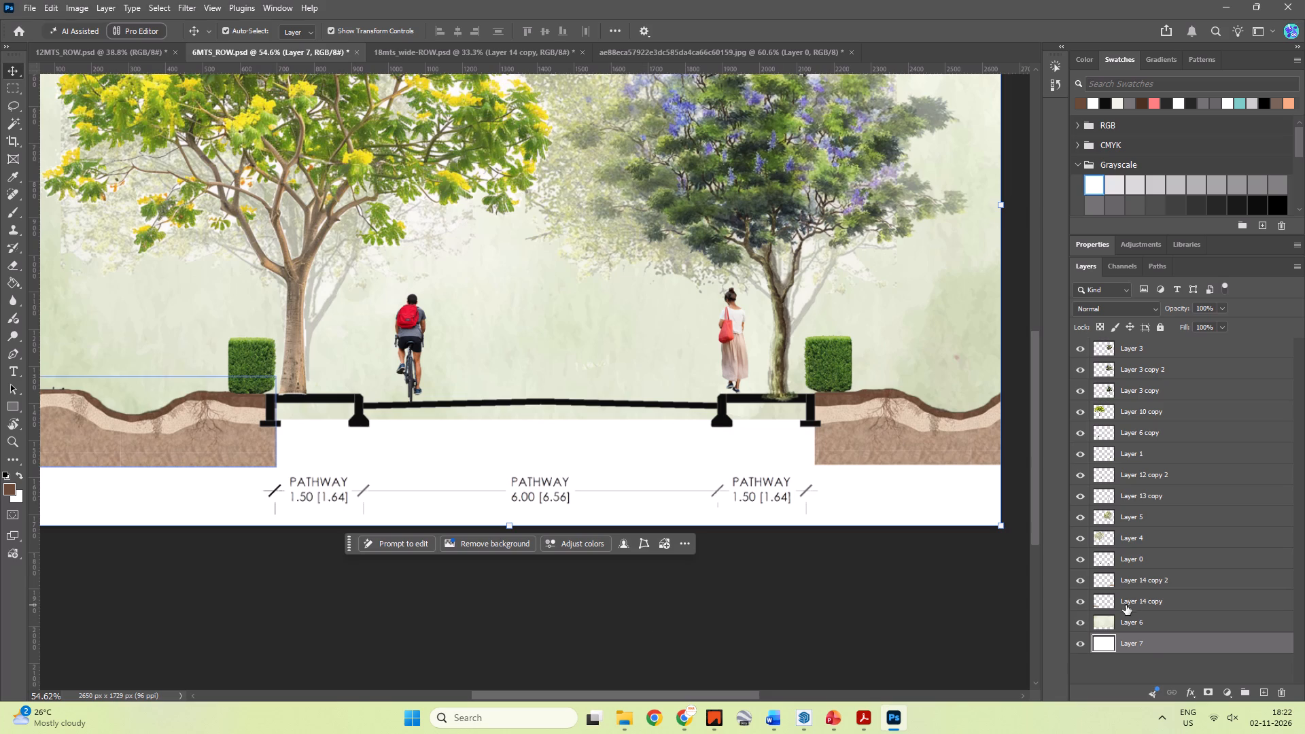
key(m)
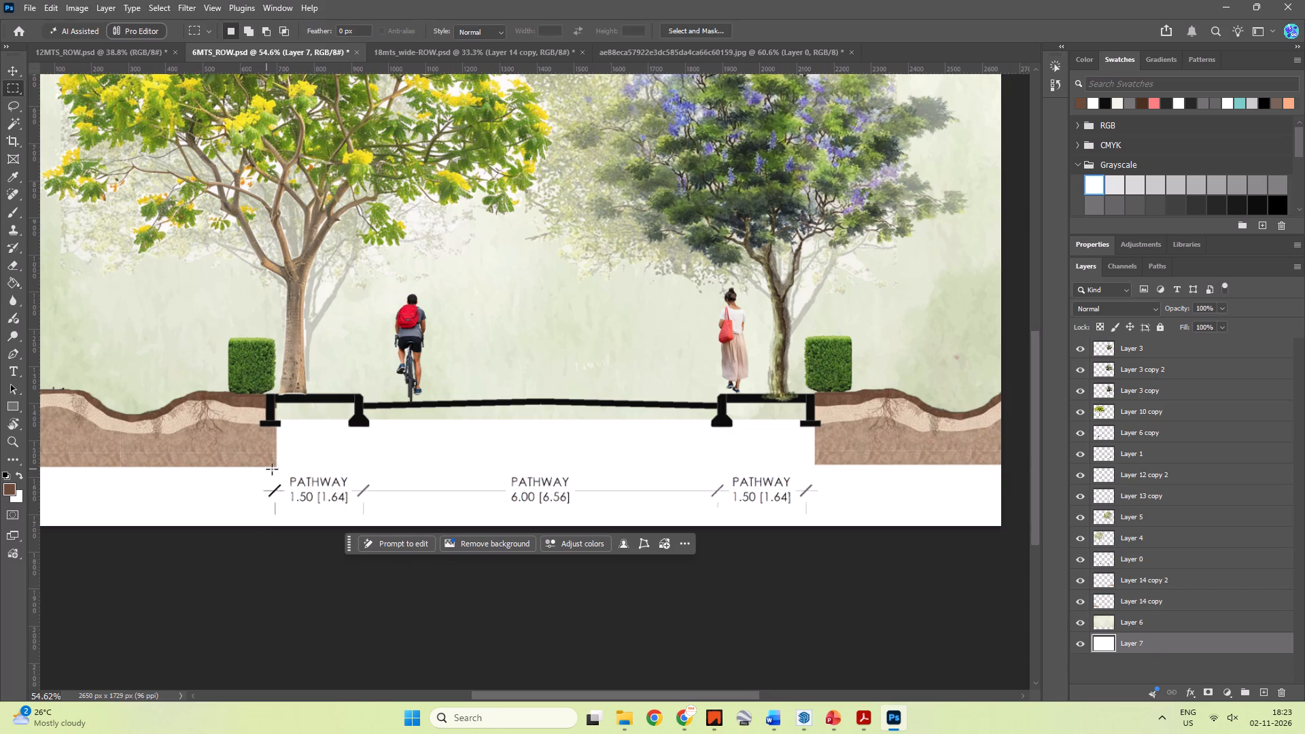
drag(275, 467, 824, 414)
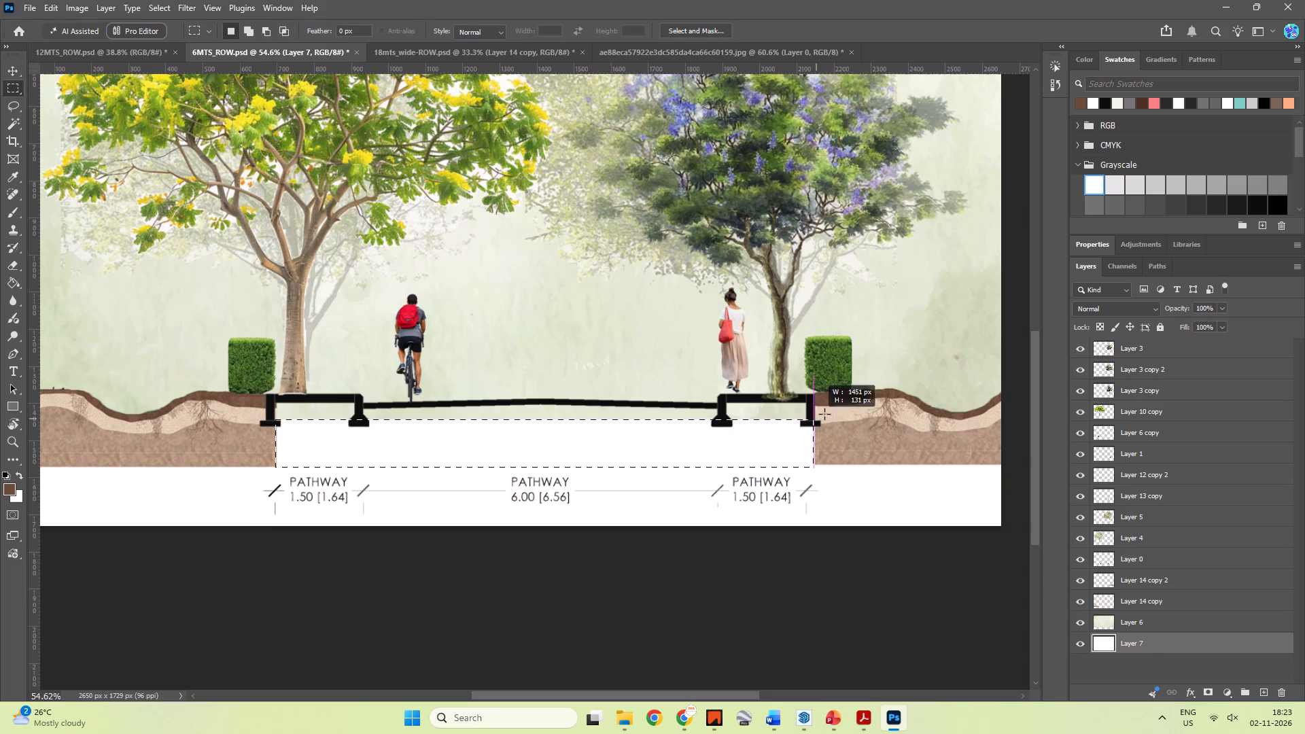
drag(824, 414, 807, 400)
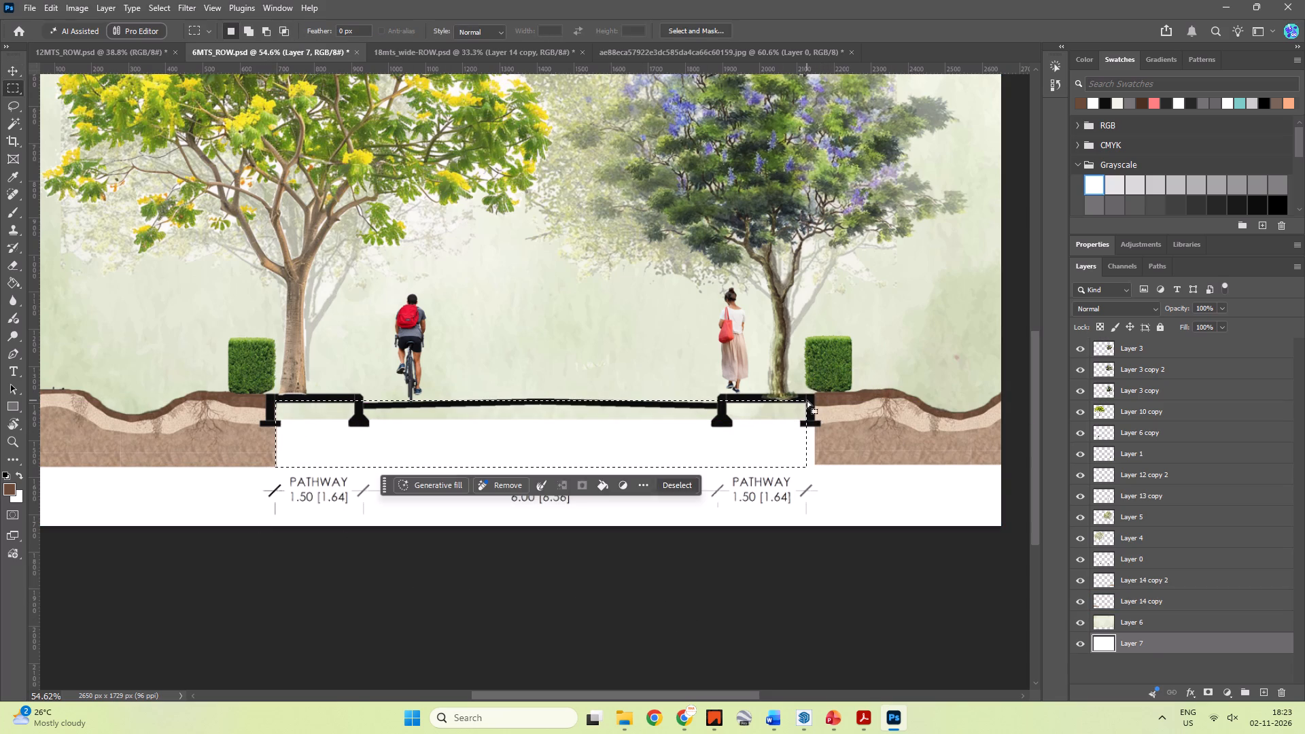
On a new layer above Layer 7, fill the selection with the current brown, and replace it with mid gray from the Grayscale swatches.
key(g)
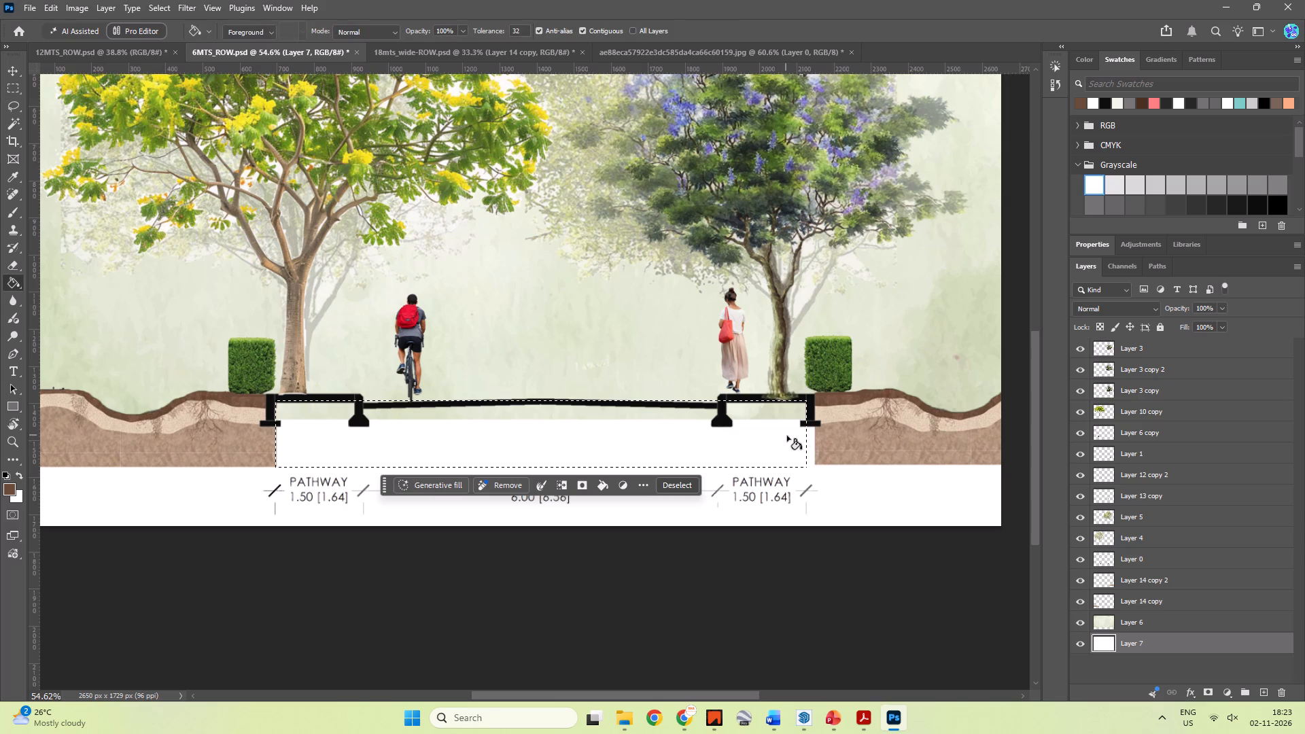
click(1261, 697)
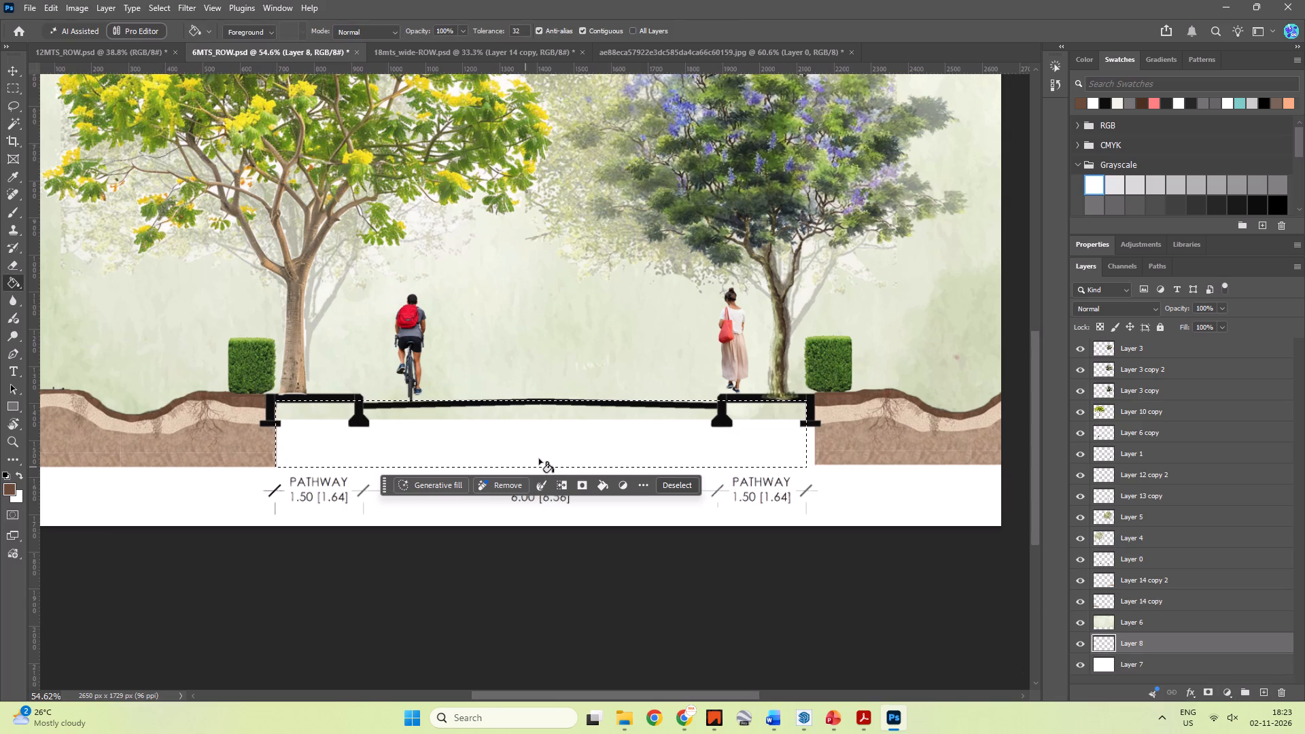
click(544, 453)
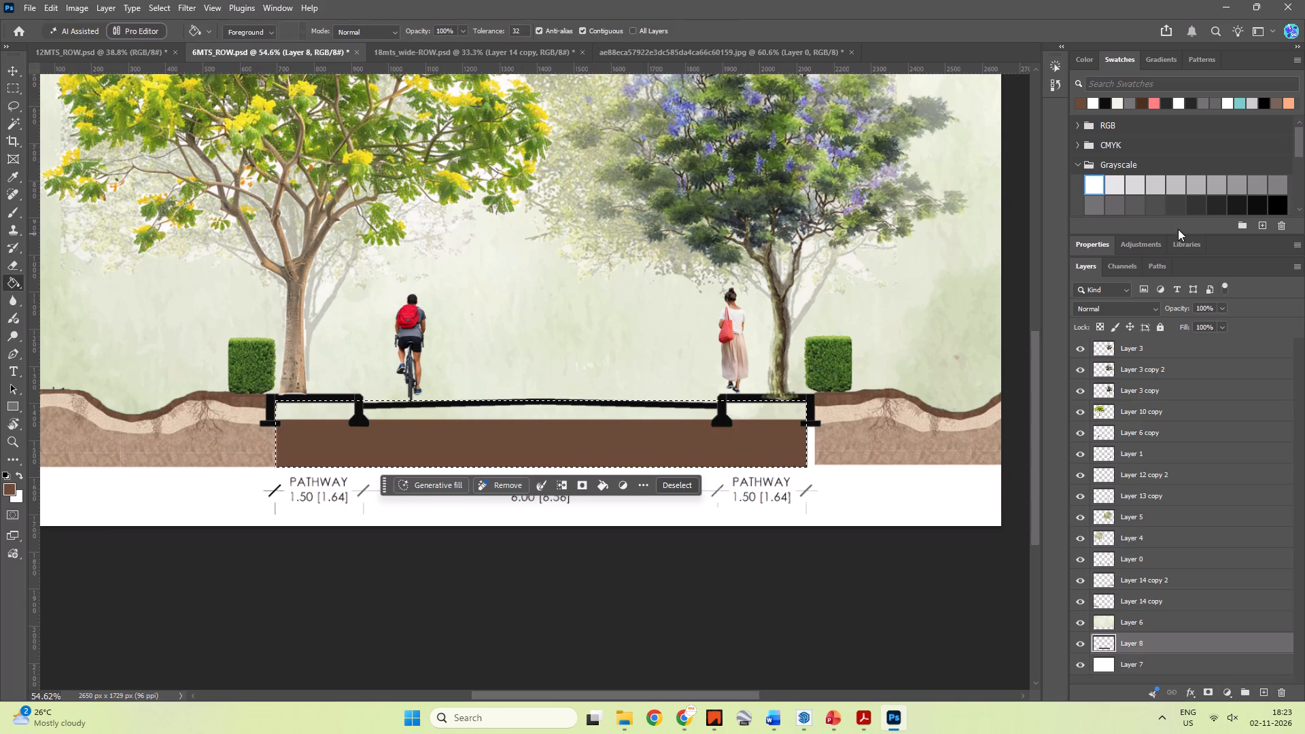
click(1272, 186)
click(520, 436)
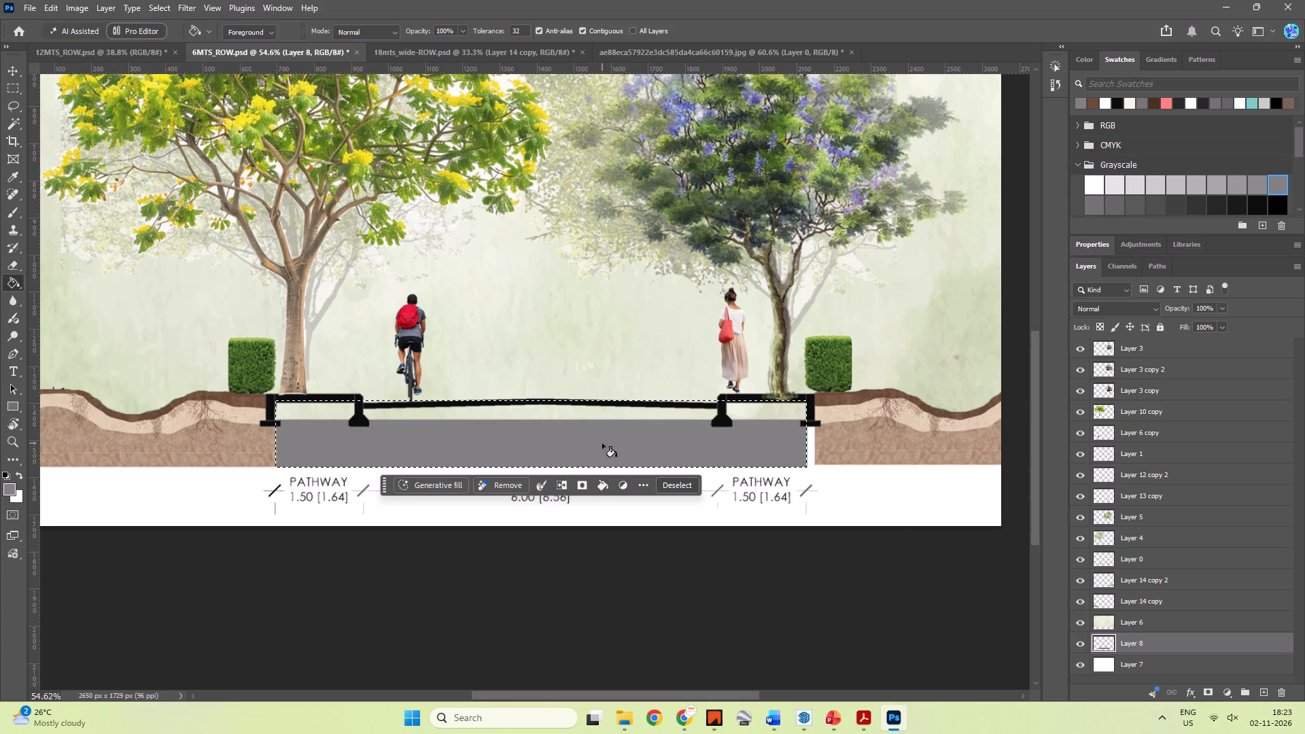
Move the gray fill layer above Layer 6.
drag(1141, 644, 1140, 620)
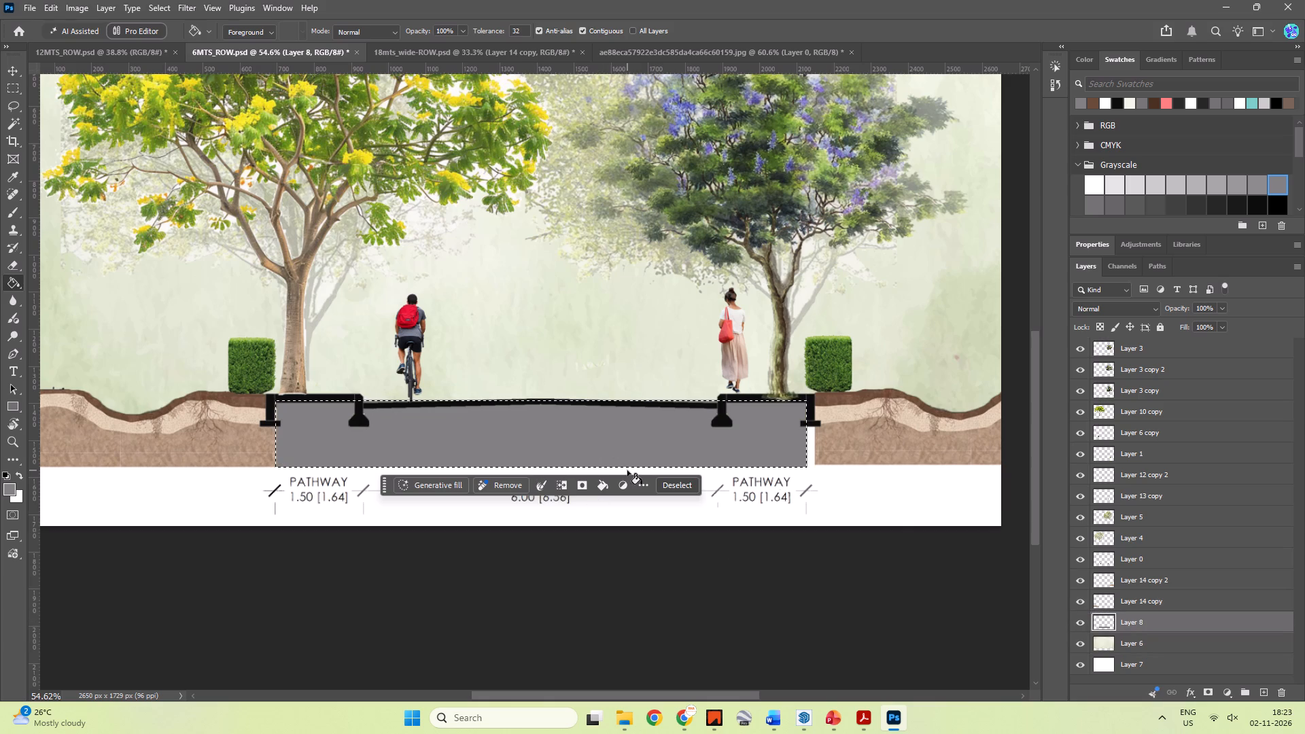
Stretch the gray fill on Layer 8 to about 101.2% to meet the right earth block, nudge it about 3 px right, apply, and deselect.
key(ctrl+t)
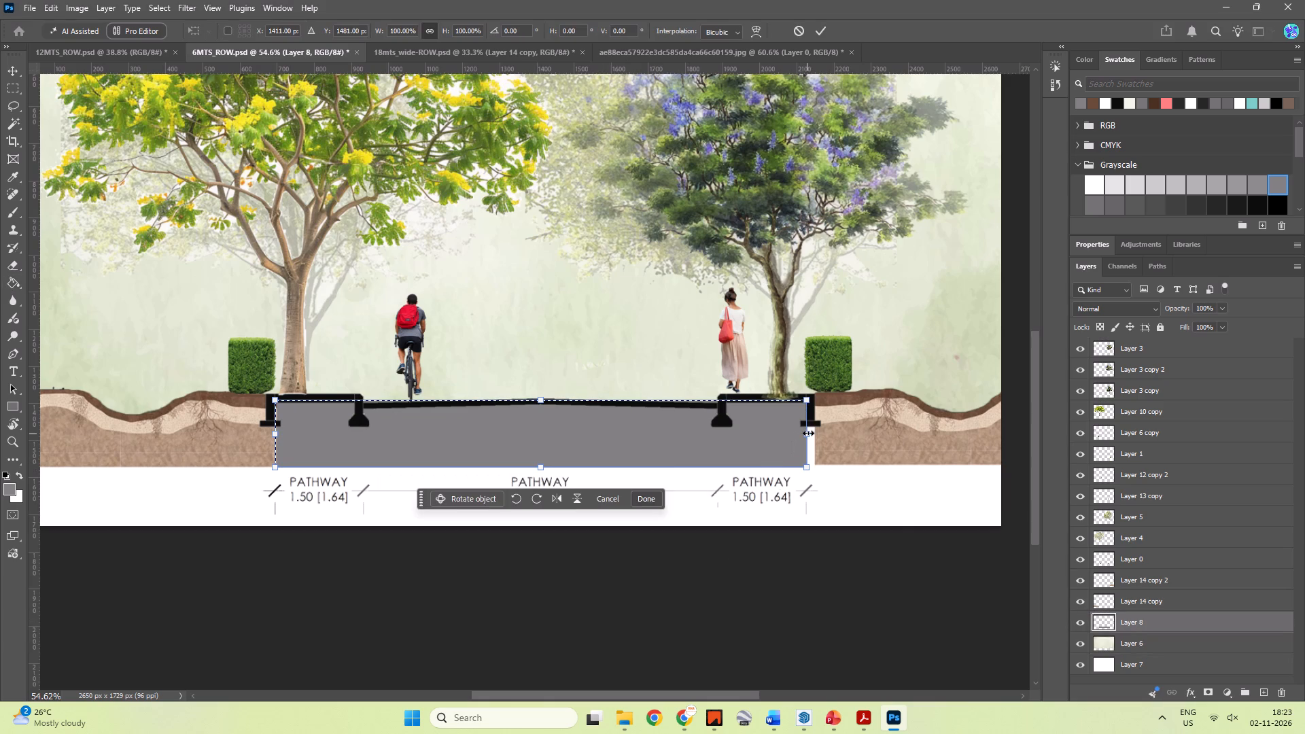
drag(808, 433, 820, 433)
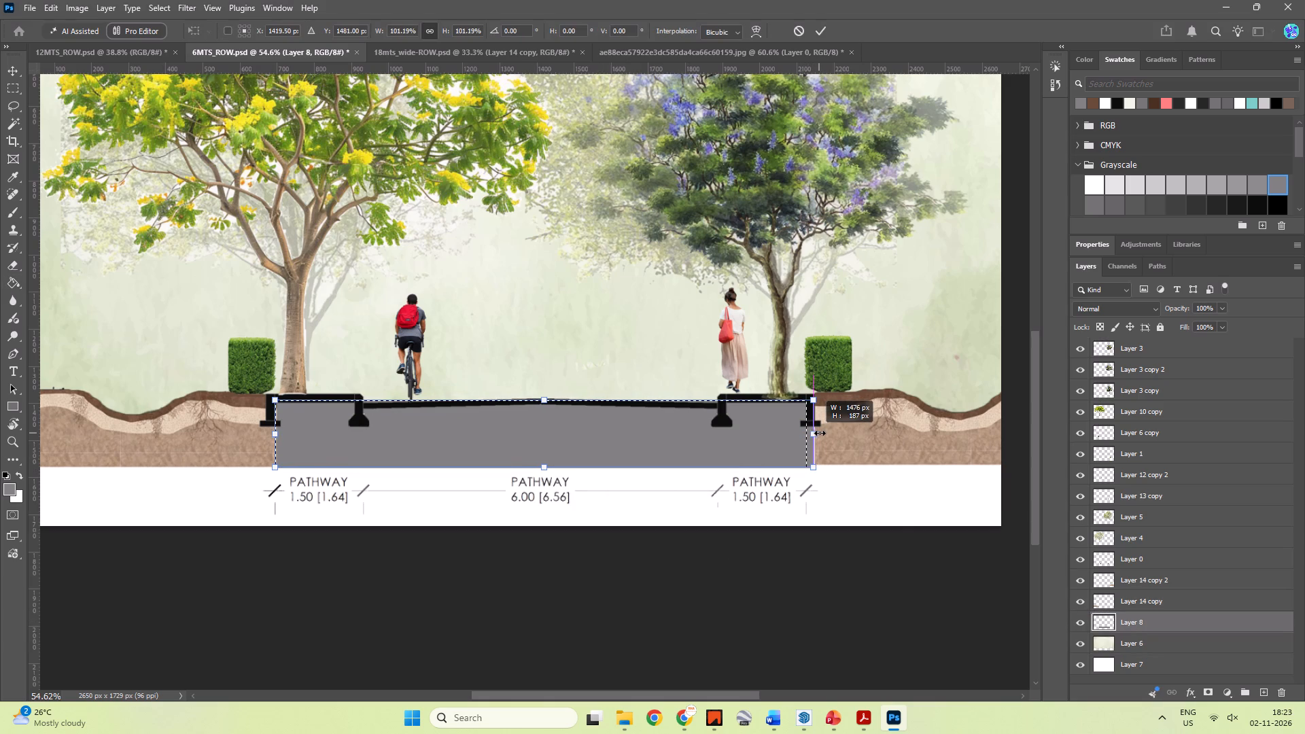
drag(820, 433, 817, 433)
click(820, 567)
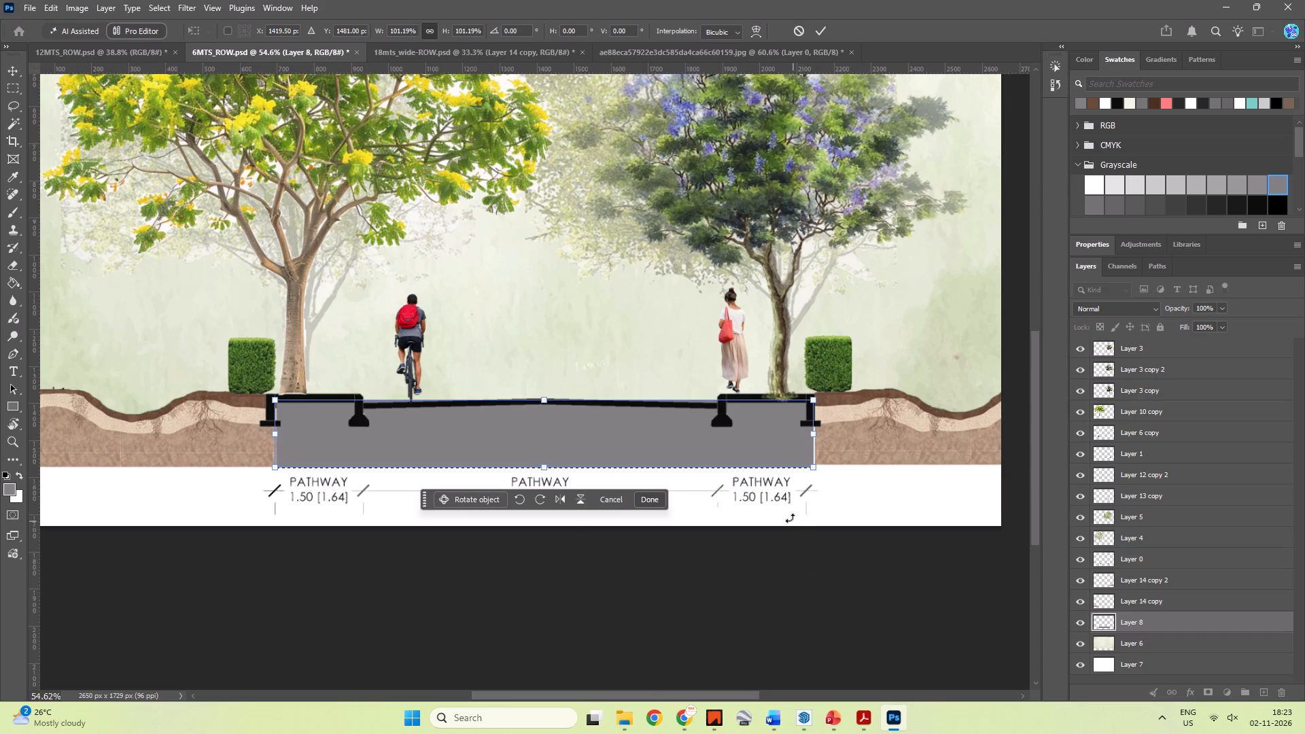
alt+scroll(801, 555, up, 2)
click(790, 601)
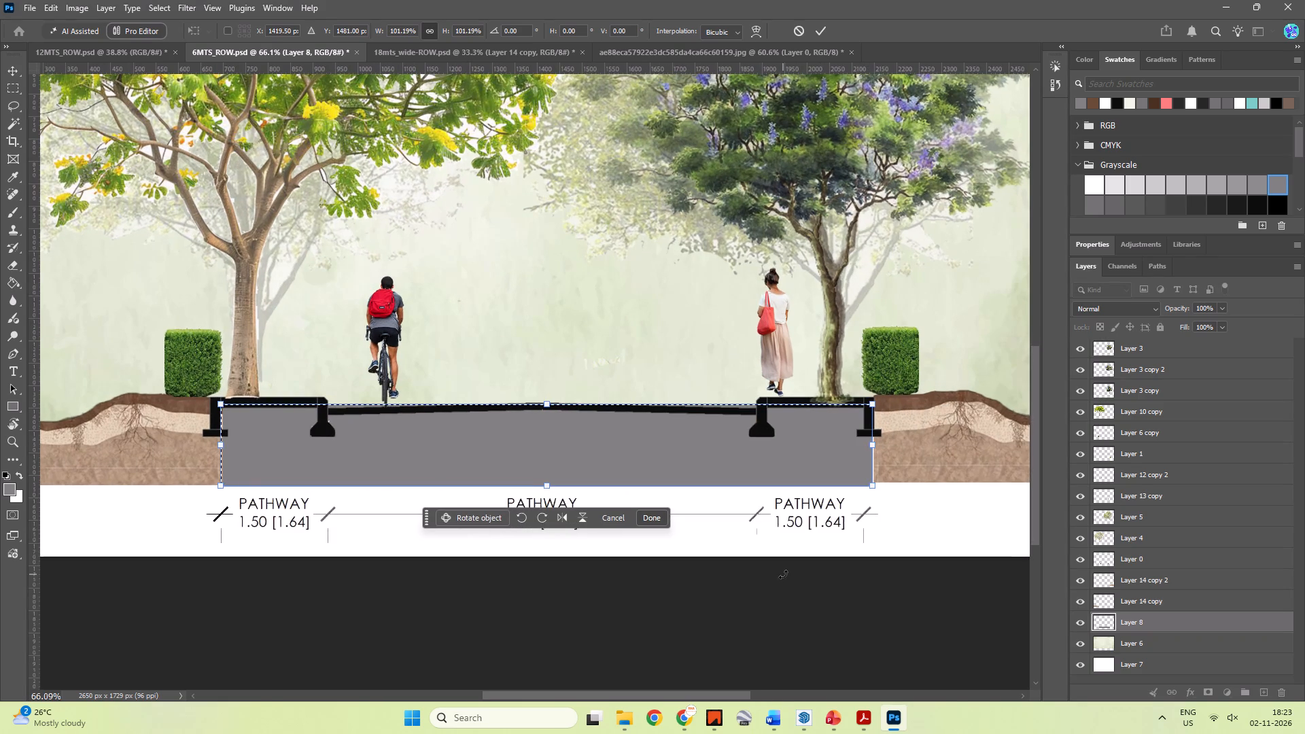
key(Right)
key(Right)
click(788, 616)
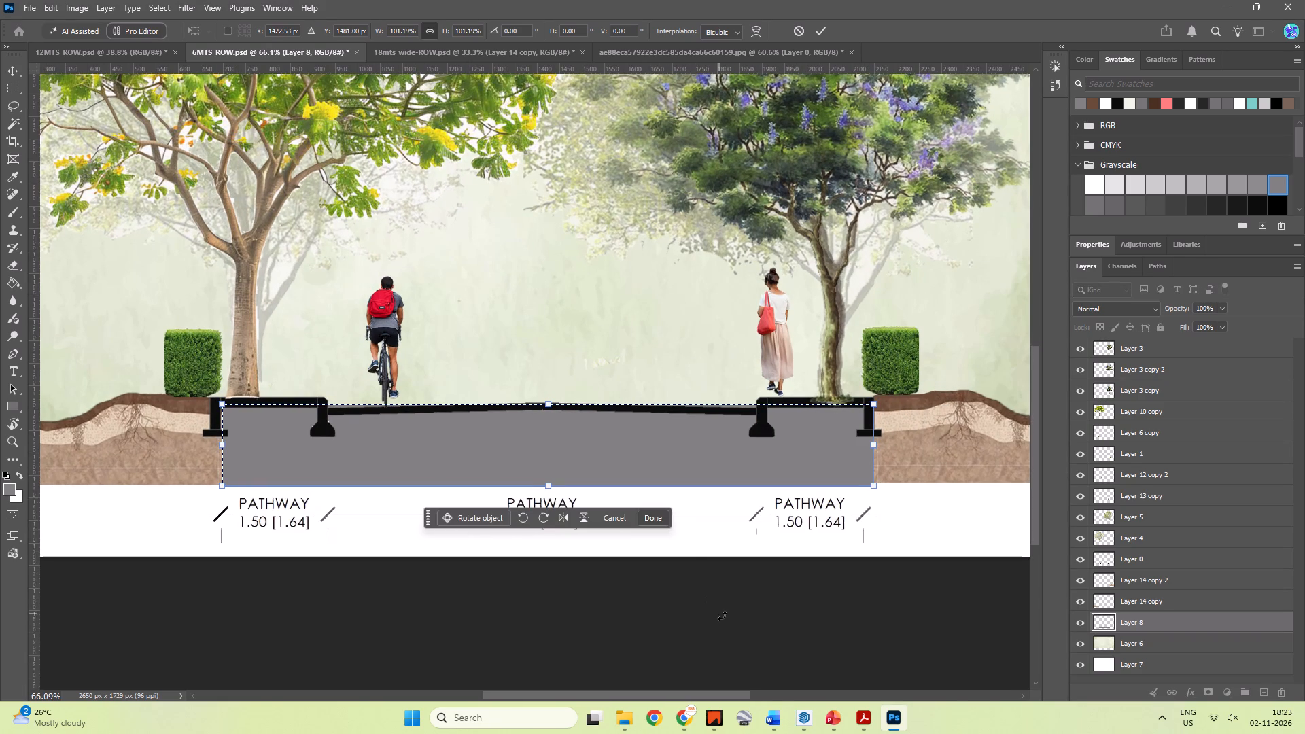
key(m)
click(724, 618)
alt+scroll(653, 529, down, 6)
alt+click(652, 579)
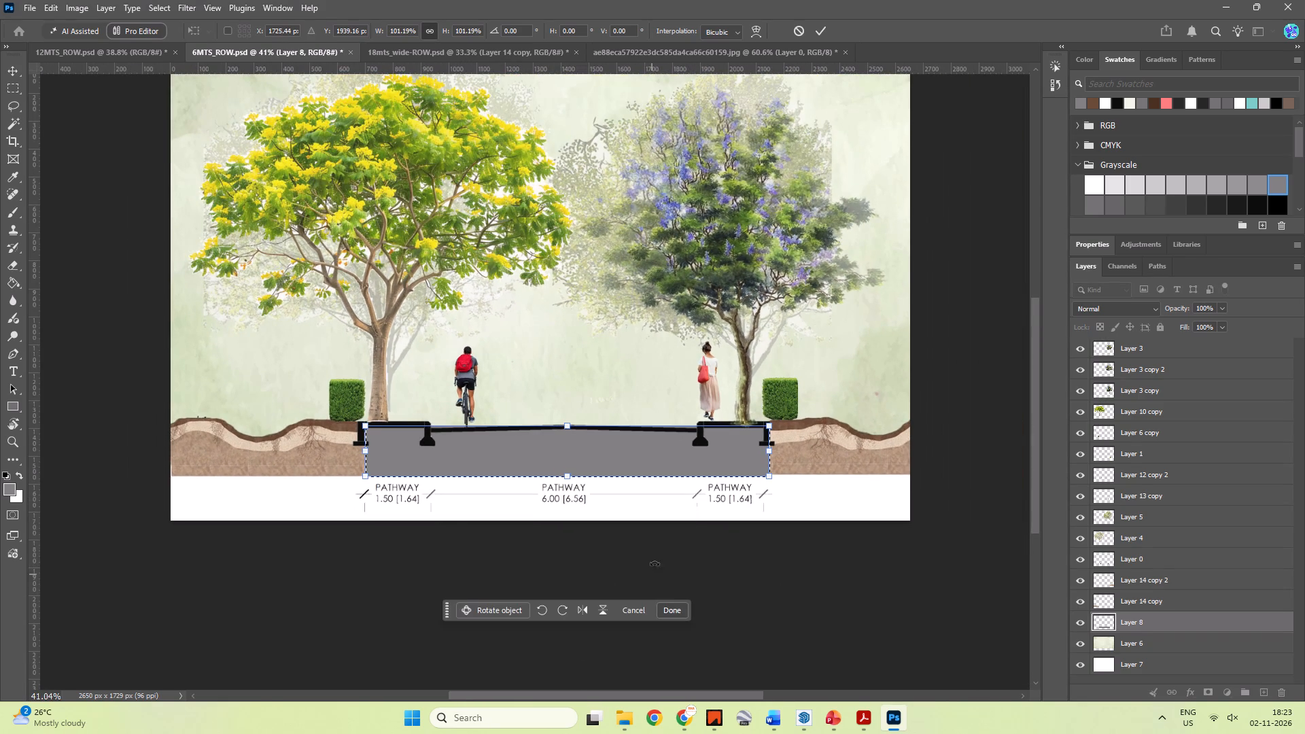
click(826, 24)
click(747, 650)
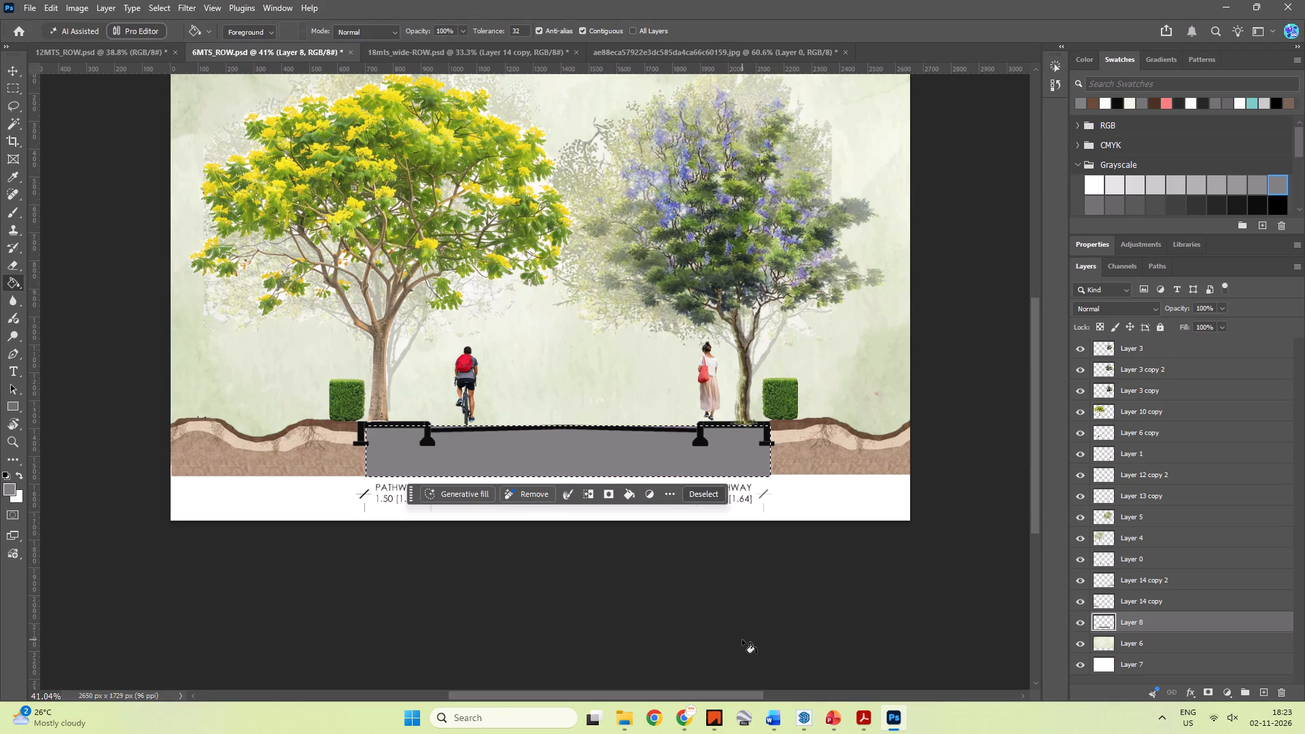
key(m)
click(705, 625)
On Layer 8, erase the thin gray strips showing above the black road surface on both sides of its crown, using a smaller eraser.
alt+scroll(520, 482, up, 6)
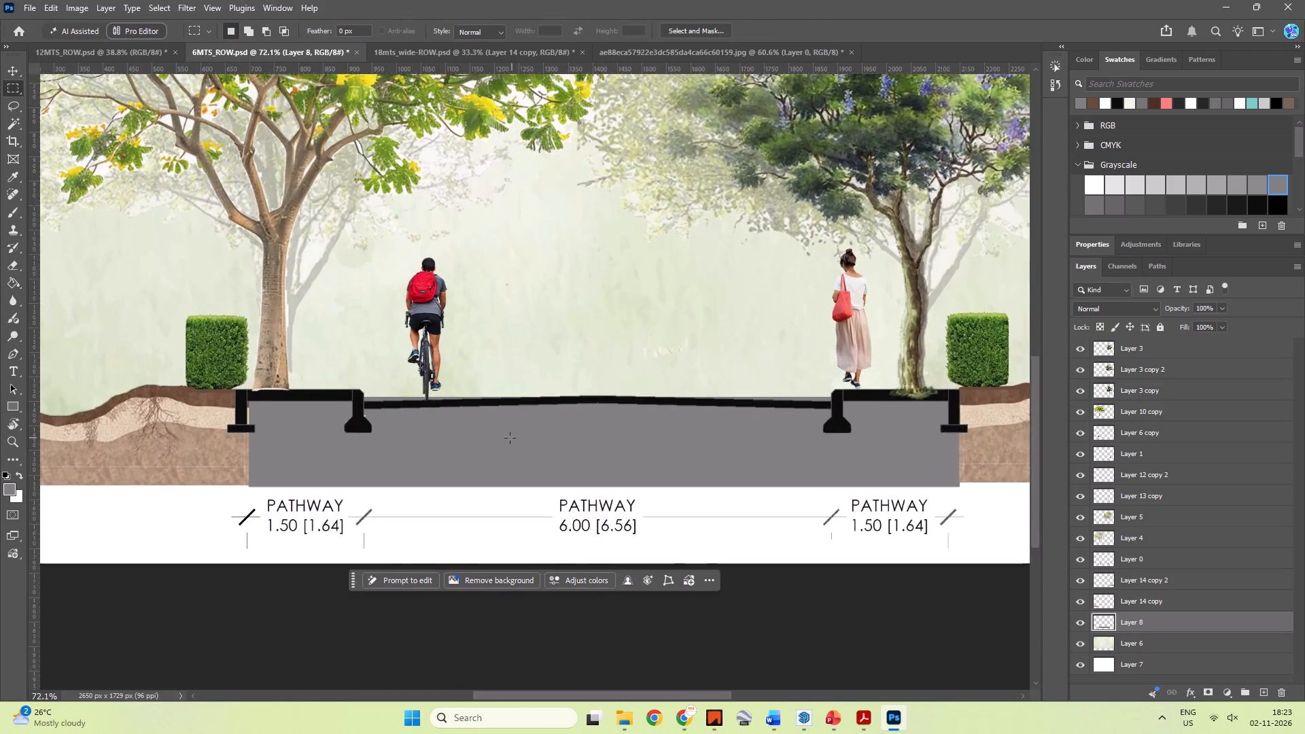
alt+scroll(509, 434, up, 5)
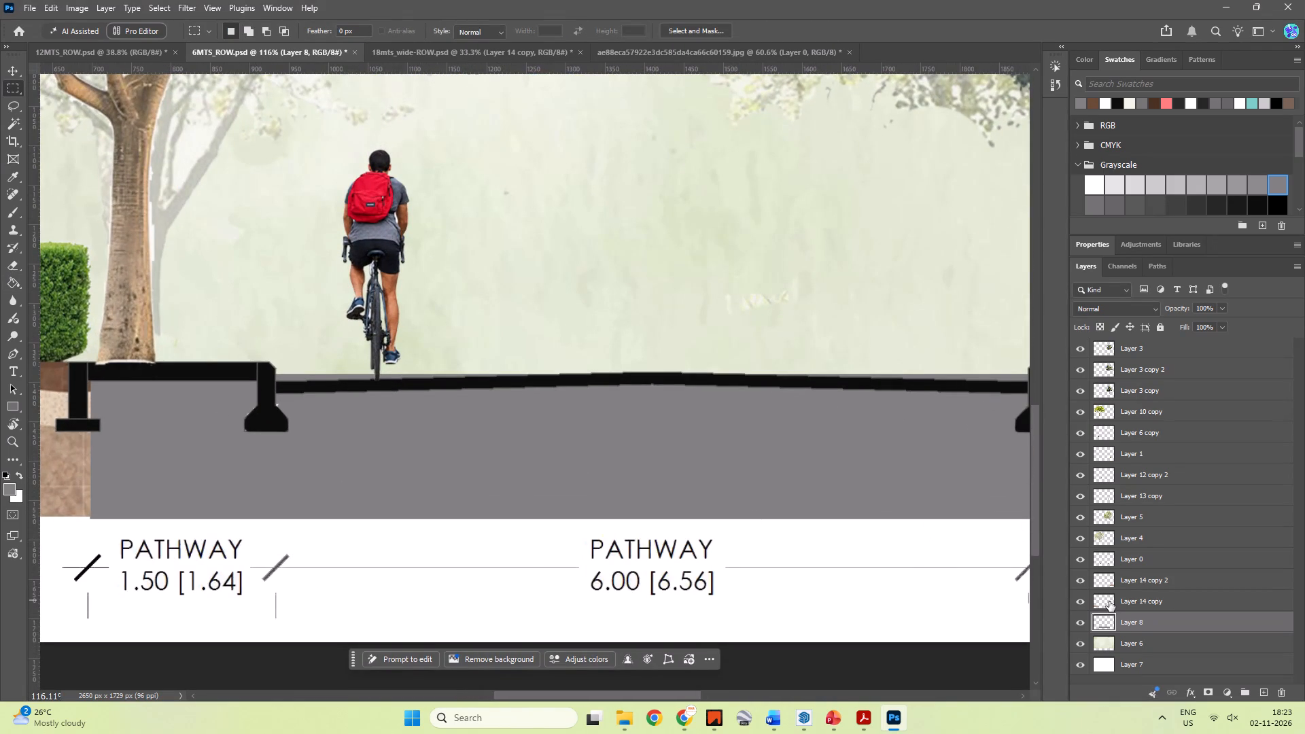
click(1128, 626)
key(e)
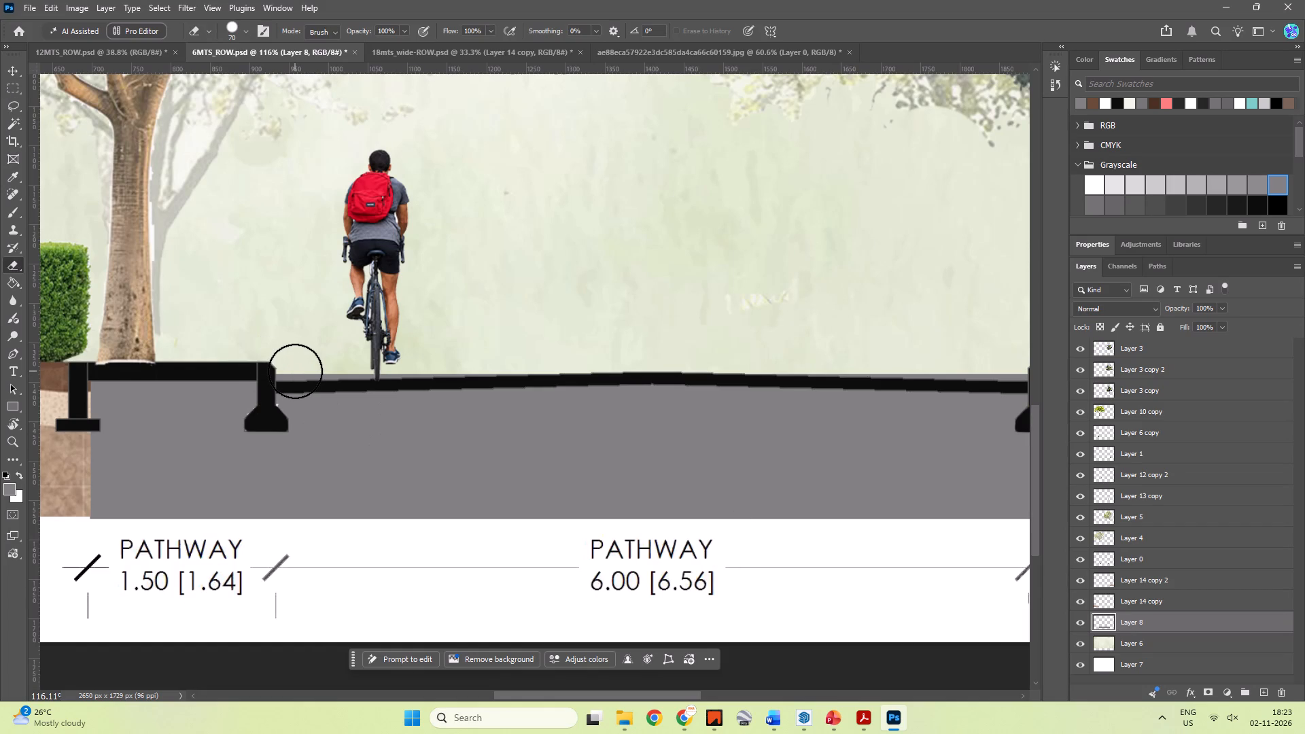
key(bracketleft)
key(bracketleft)
key(bracketleft)
key(bracketleft)
key(bracketleft)
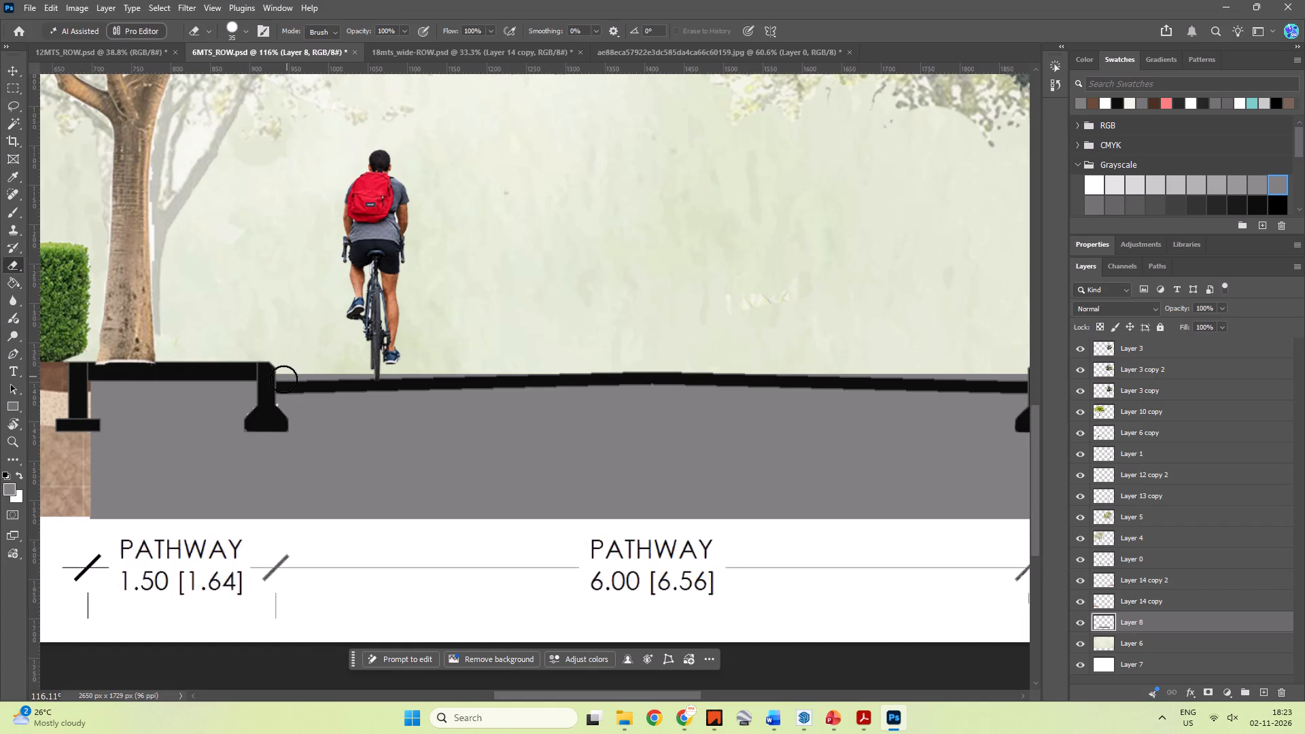
key(bracketleft)
click(283, 379)
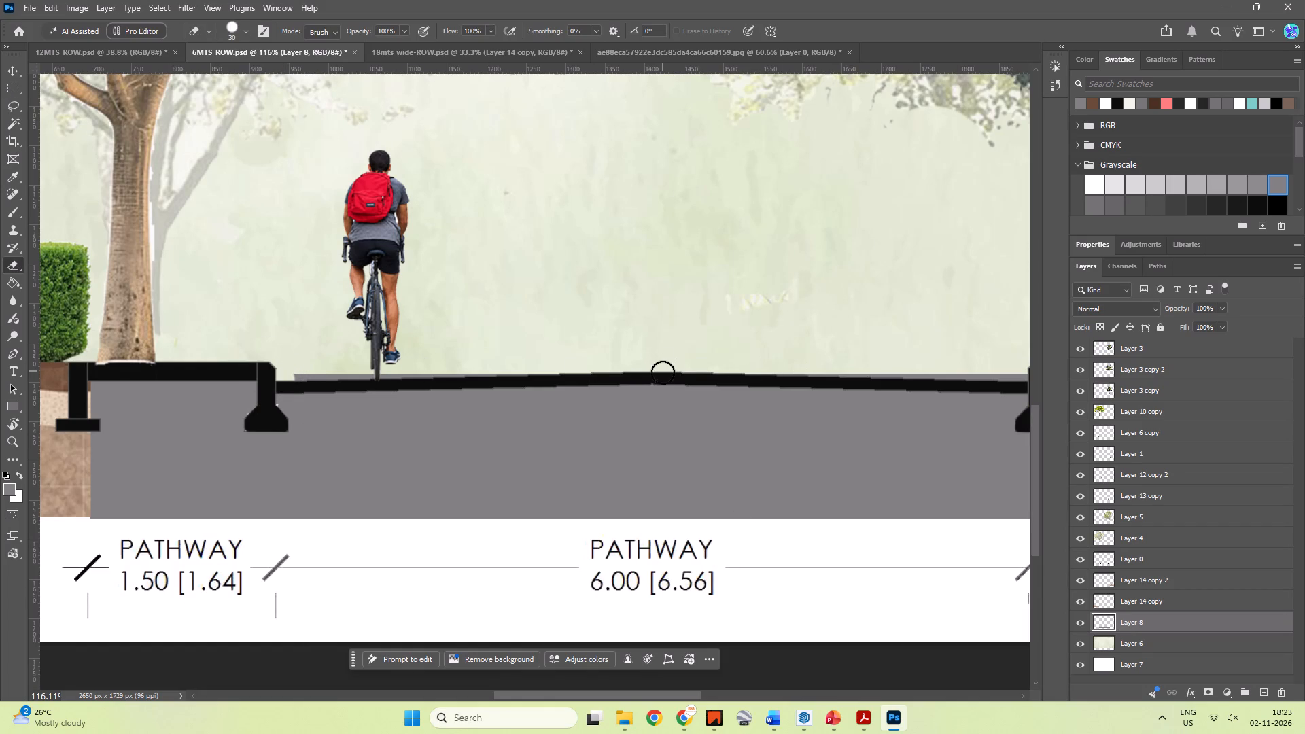
shift+click(663, 372)
key(space)
key(space)
key(space)
key(space)
key(space)
key(space)
key(space)
drag(765, 380, 459, 383)
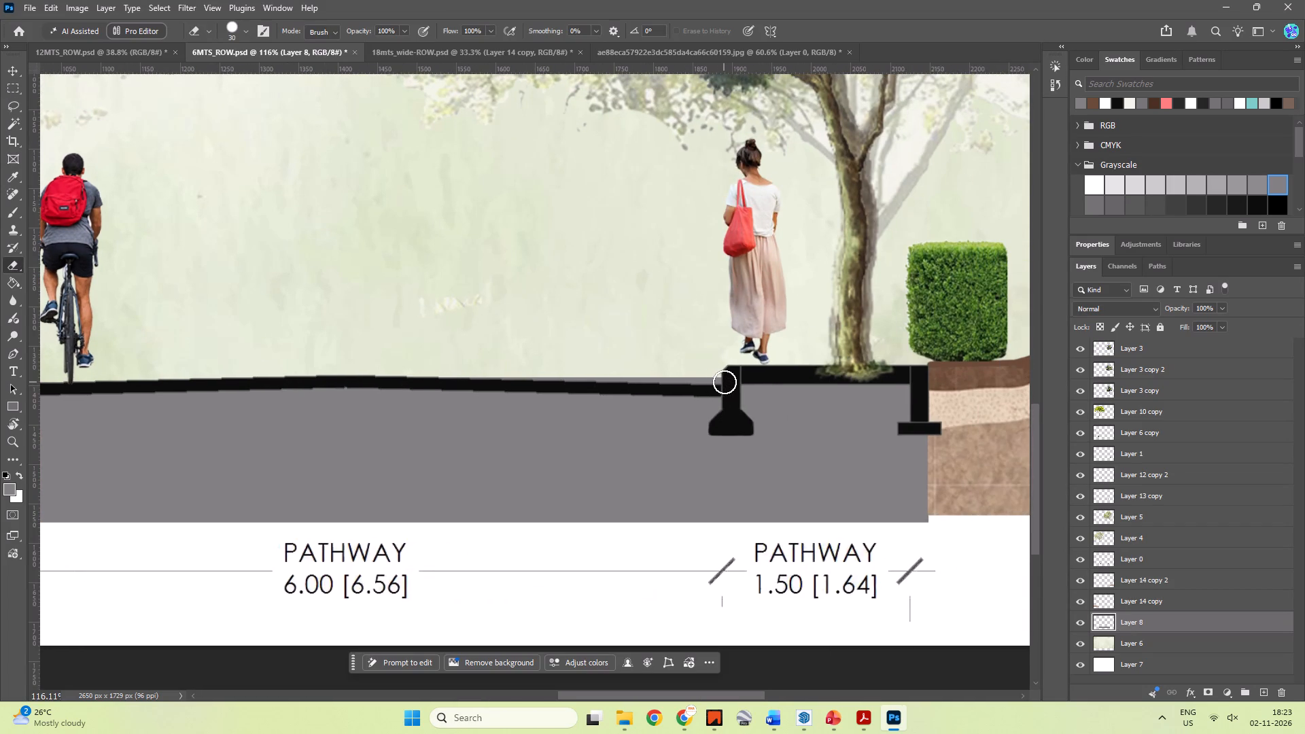
shift+click(725, 382)
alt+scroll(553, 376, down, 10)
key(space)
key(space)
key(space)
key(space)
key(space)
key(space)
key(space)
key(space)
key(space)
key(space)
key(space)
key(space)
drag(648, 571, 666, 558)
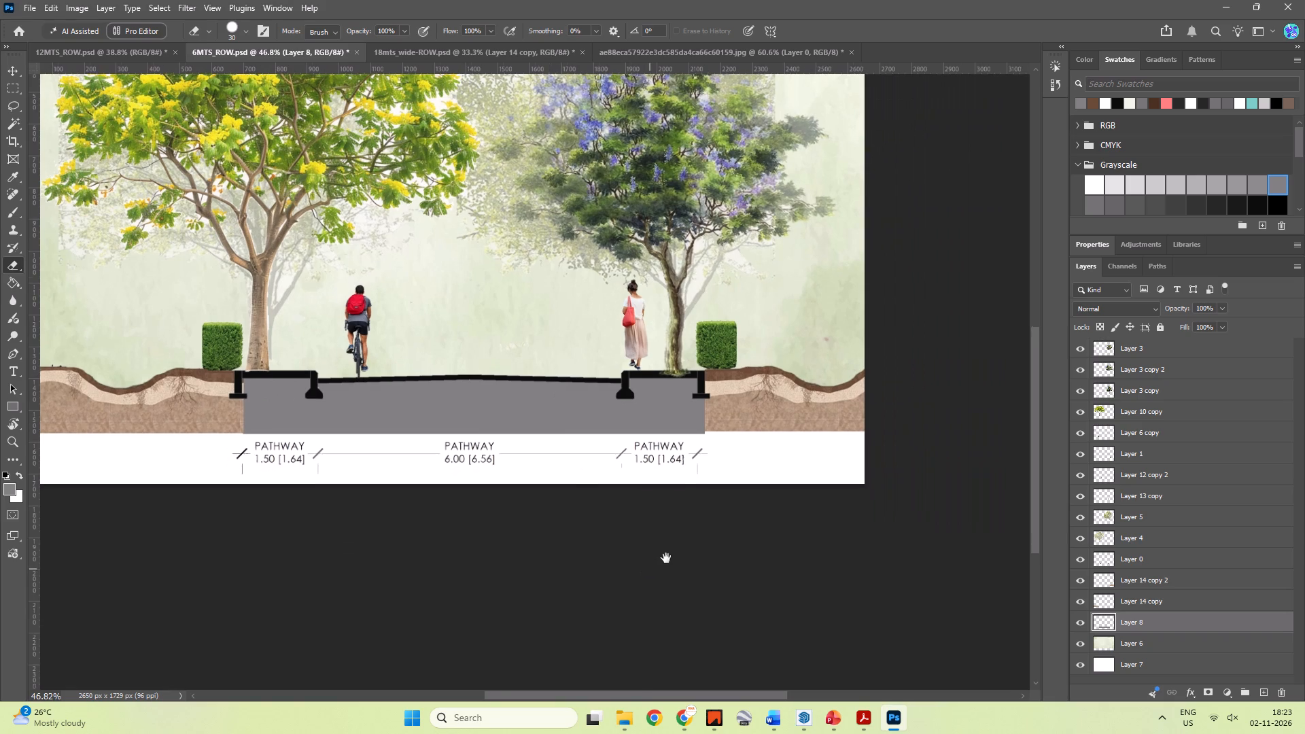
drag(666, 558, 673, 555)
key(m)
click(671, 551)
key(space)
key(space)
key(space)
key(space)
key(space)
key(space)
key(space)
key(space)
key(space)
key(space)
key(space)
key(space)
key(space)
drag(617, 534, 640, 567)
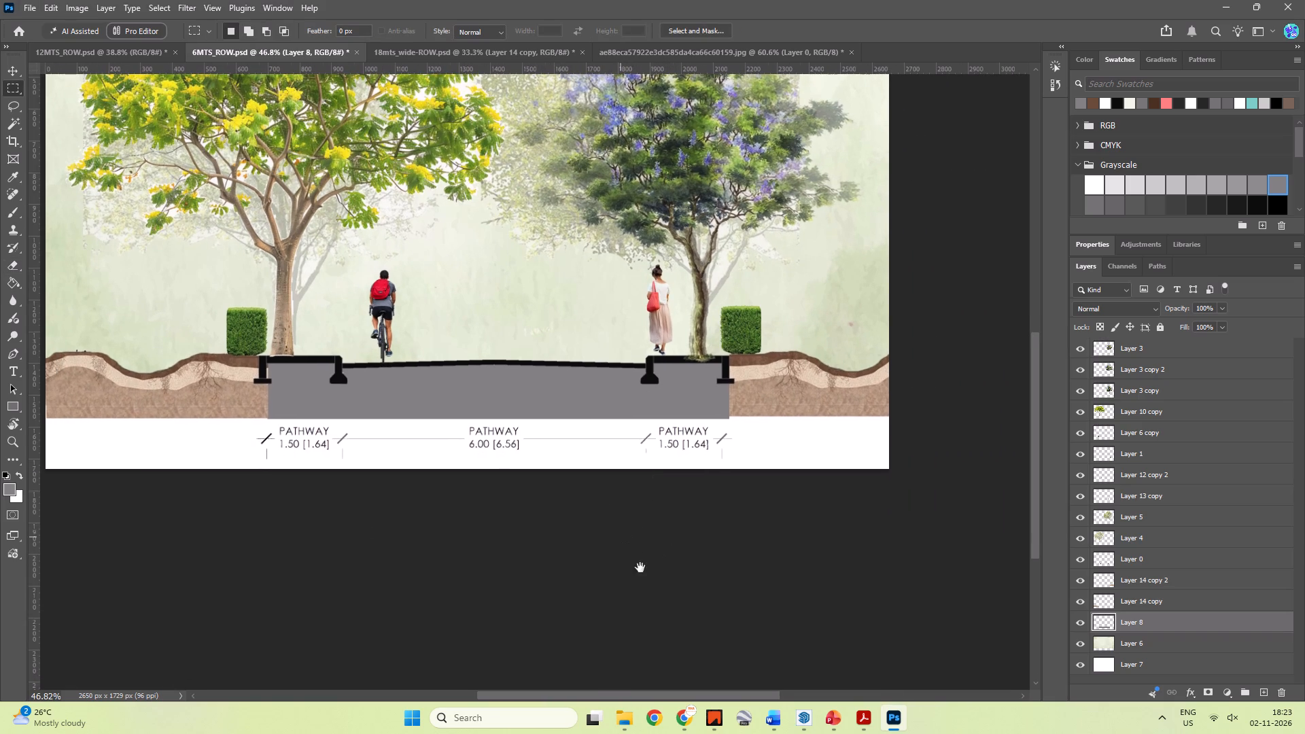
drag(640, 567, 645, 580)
Enlarge the right earth block, Layer 14 copy 2, to about 103.7% to match the gray fill's bottom edge, shift it about 11 px right, and apply.
alt+scroll(793, 468, up, 6)
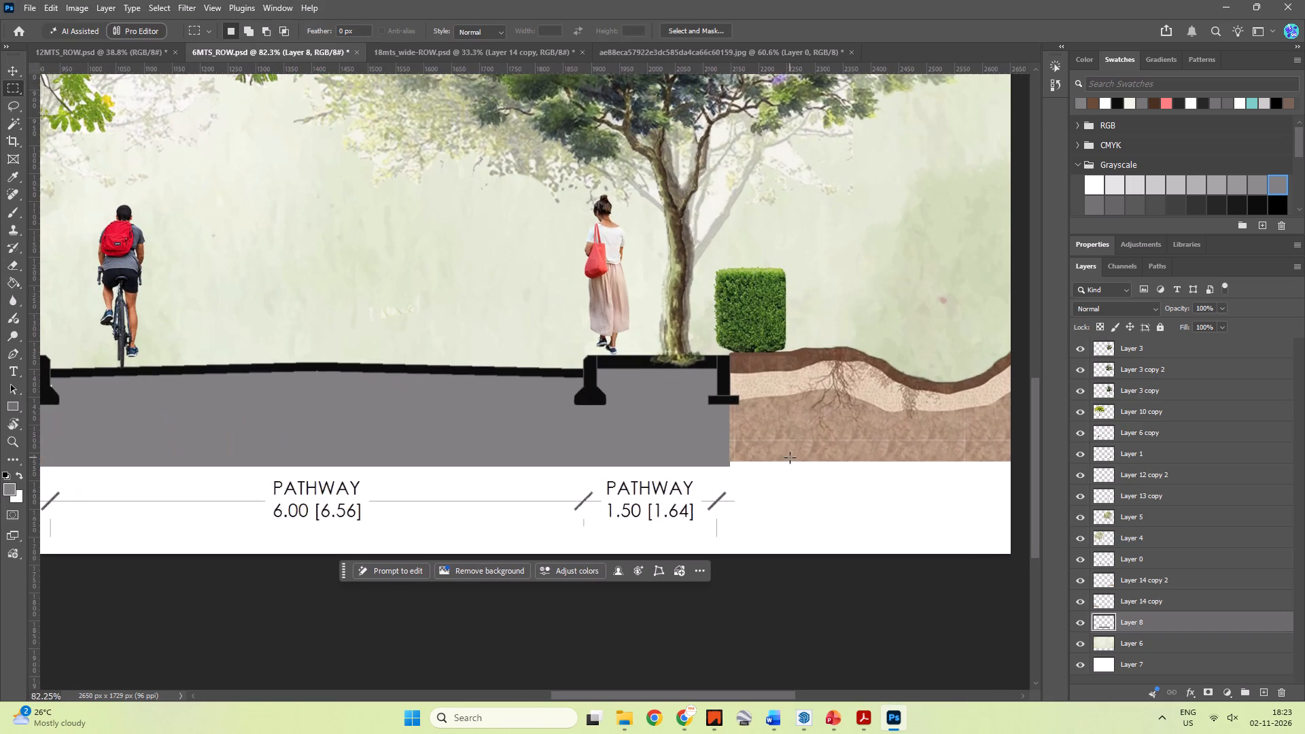
click(1146, 598)
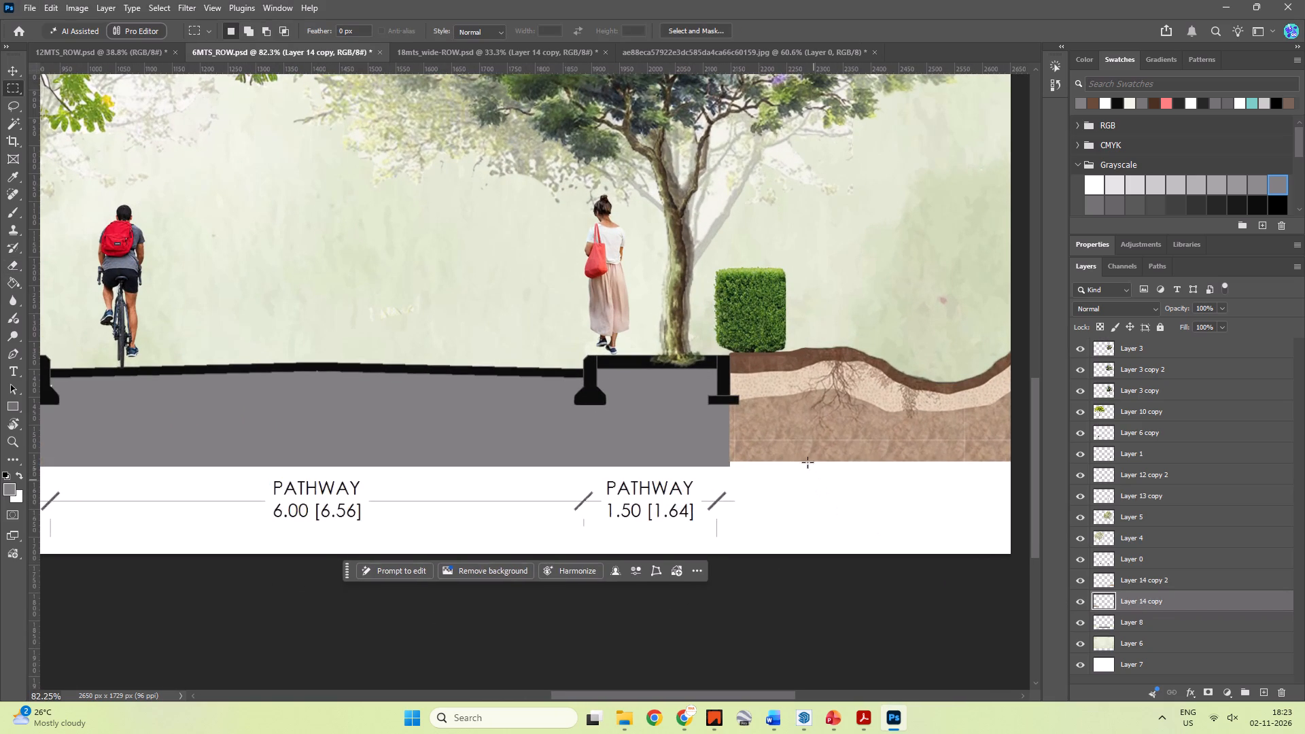
click(806, 437)
key(v)
click(826, 443)
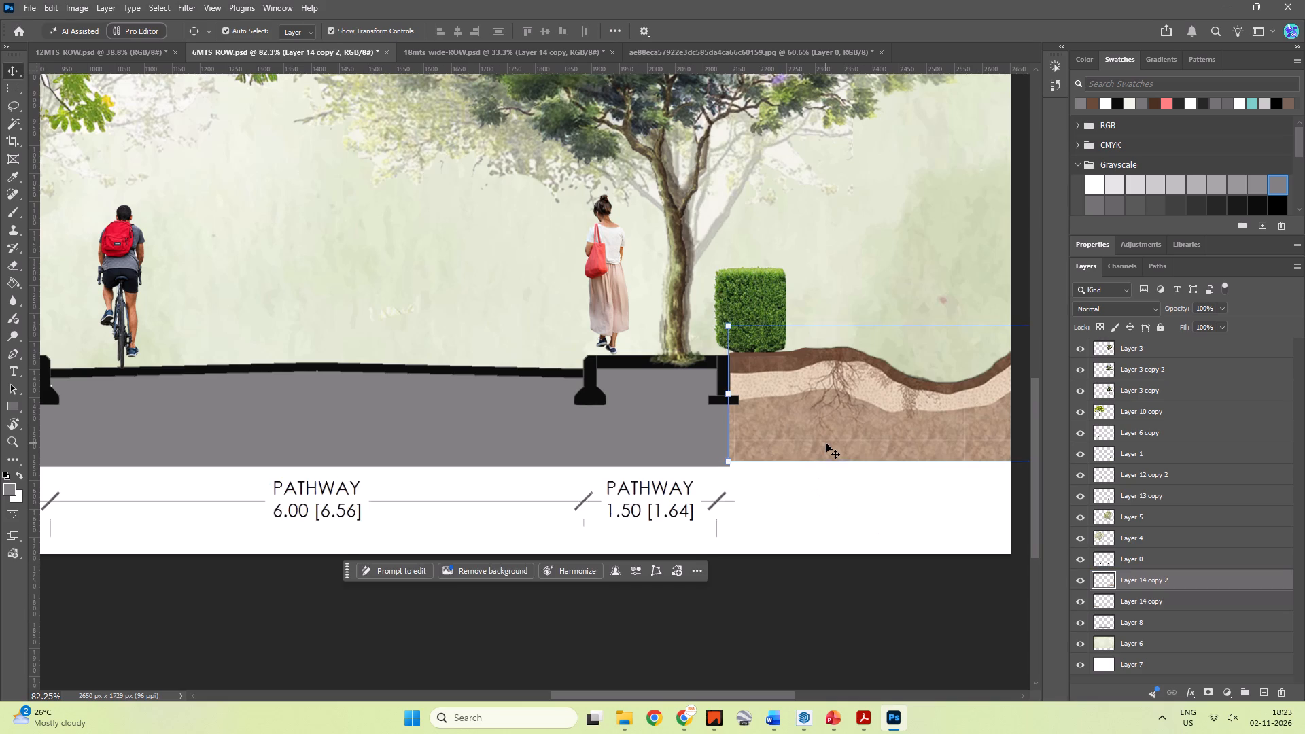
key(space)
key(space)
key(space)
key(space)
key(space)
key(space)
key(space)
key(space)
key(space)
drag(875, 448, 631, 478)
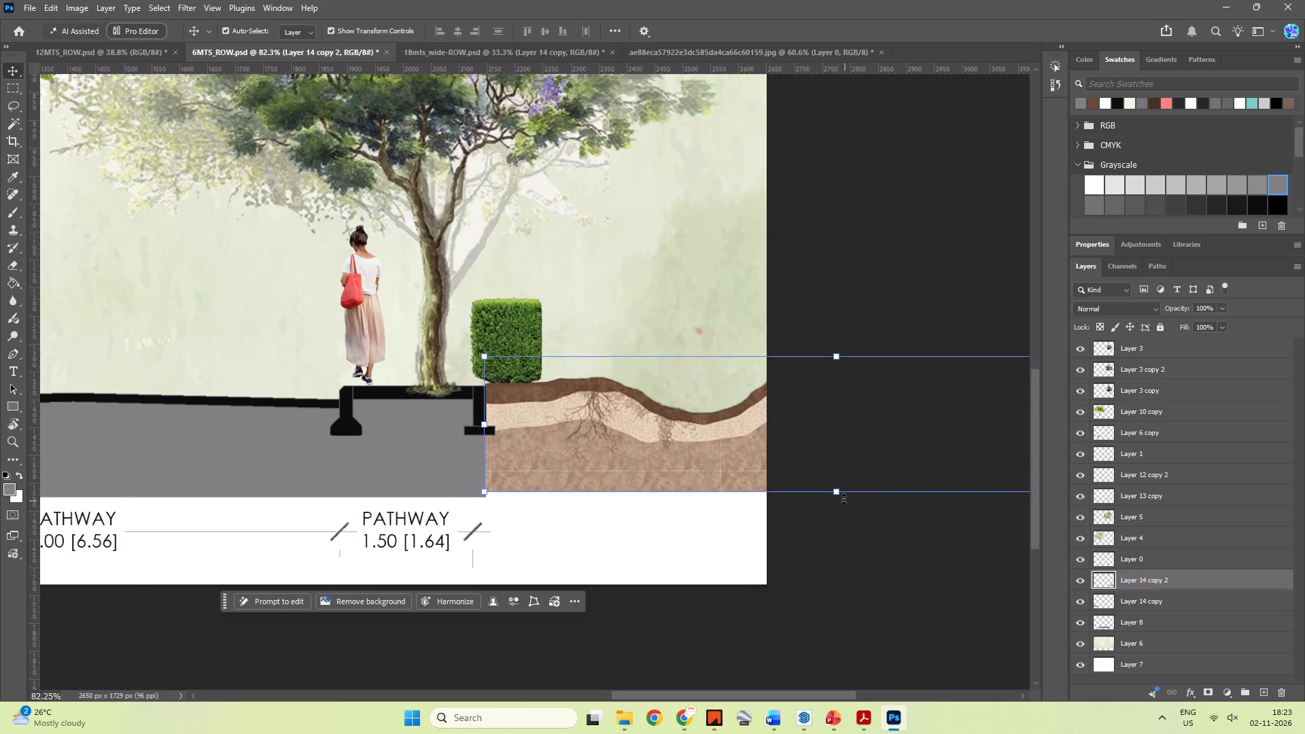
click(837, 495)
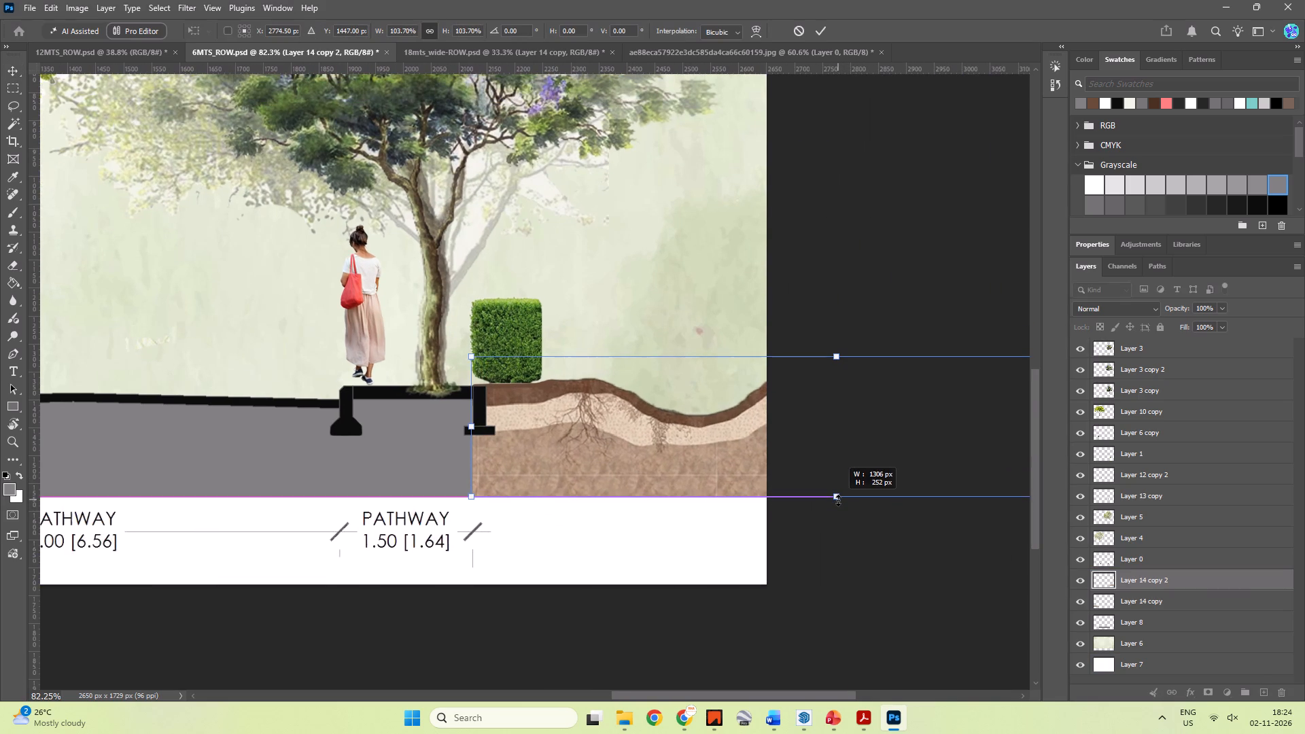
drag(602, 445, 606, 446)
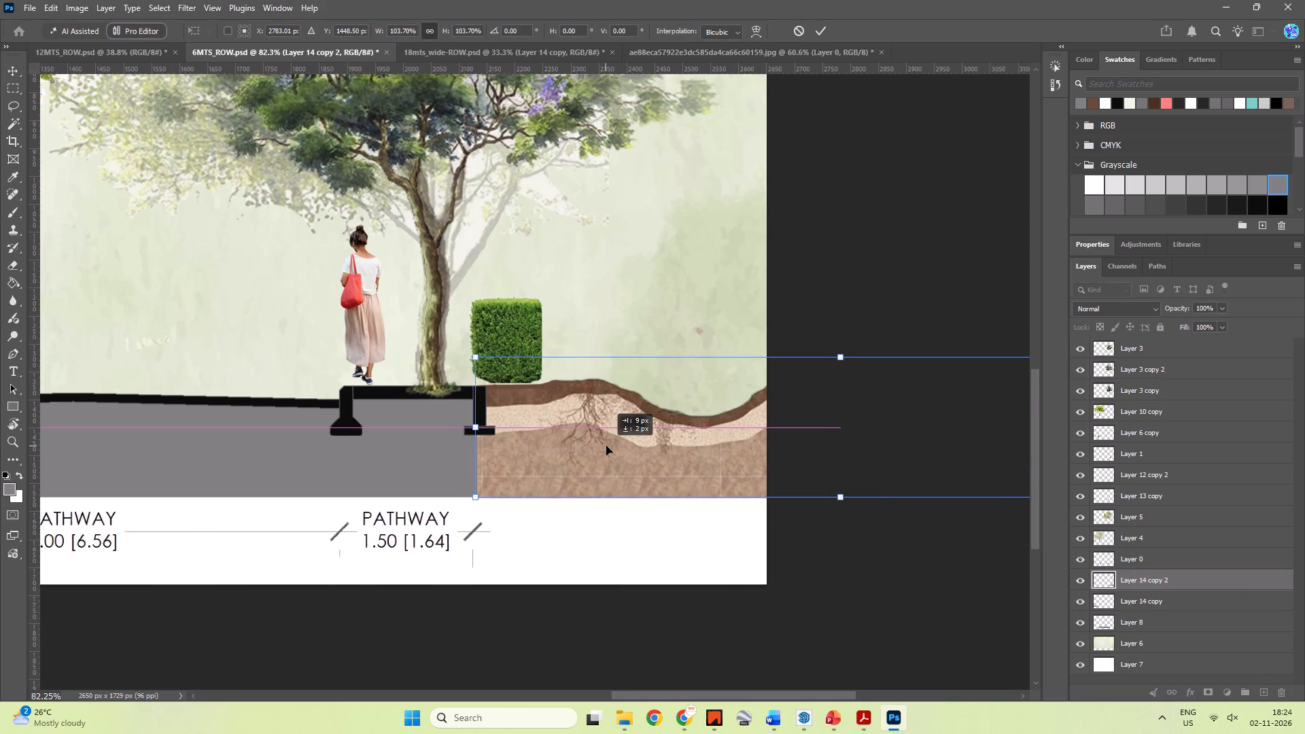
drag(606, 446, 608, 444)
click(829, 561)
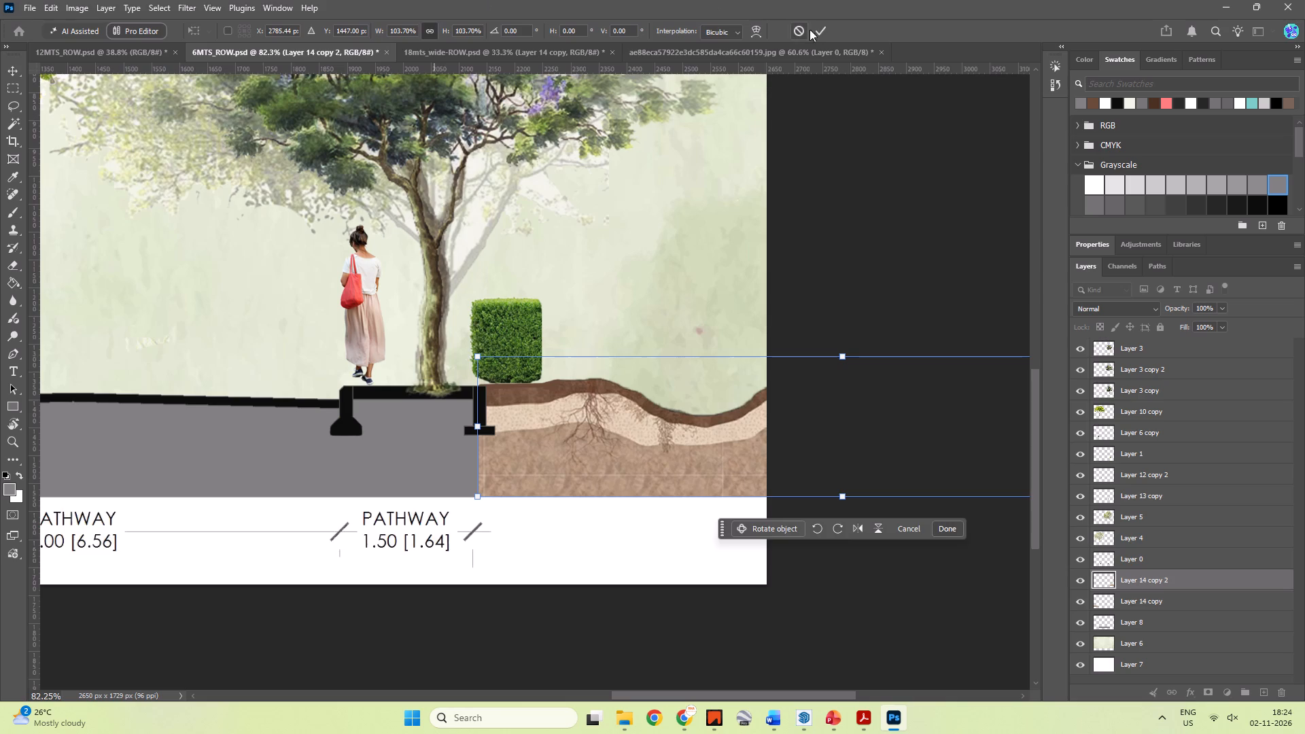
click(819, 29)
alt+scroll(862, 576, down, 8)
key(space)
key(space)
key(space)
key(space)
key(space)
key(space)
key(space)
key(space)
key(space)
drag(572, 553, 673, 615)
click(673, 615)
Export the finished 6 m section as a JPG to the Rendered Section folder, replacing the existing 6MTS_ROW.jpg.
key(space)
key(space)
key(space)
key(space)
key(space)
key(space)
key(space)
key(space)
key(space)
key(space)
key(space)
key(space)
key(space)
key(space)
key(space)
key(space)
key(space)
key(space)
drag(473, 553, 607, 593)
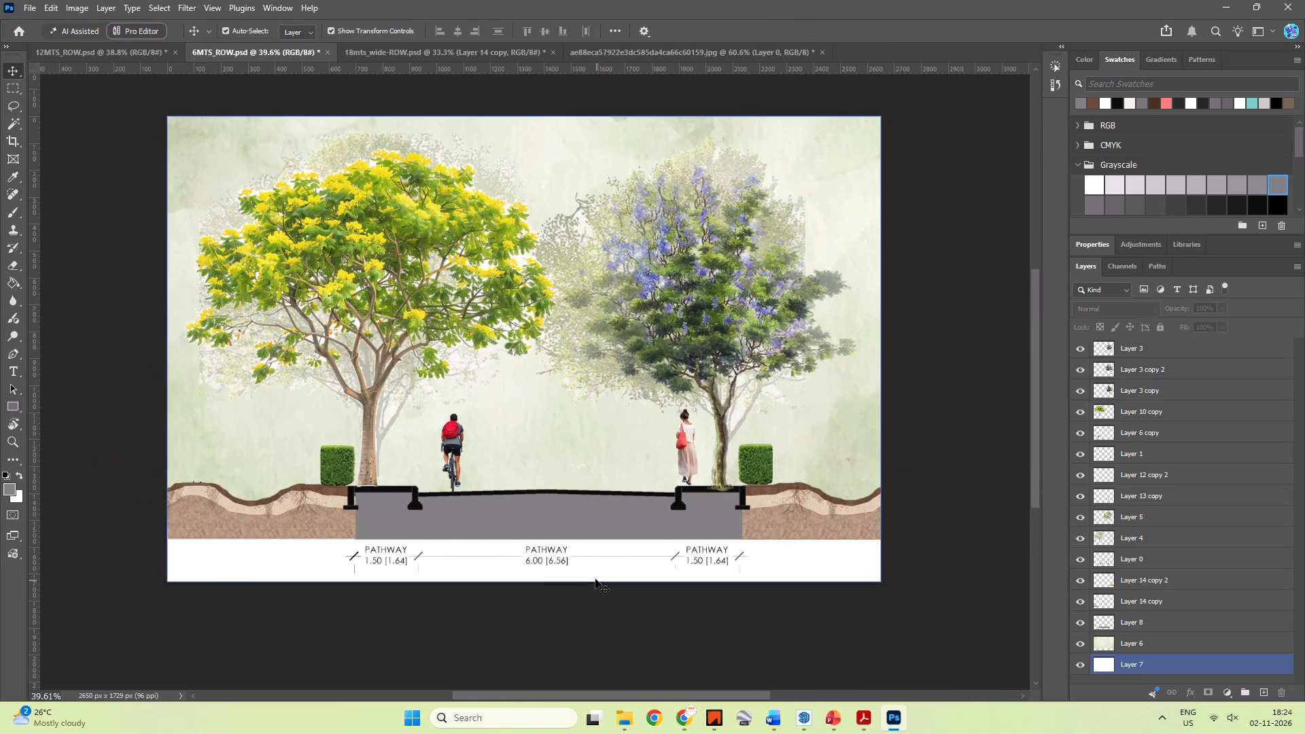
click(24, 12)
click(81, 245)
click(243, 262)
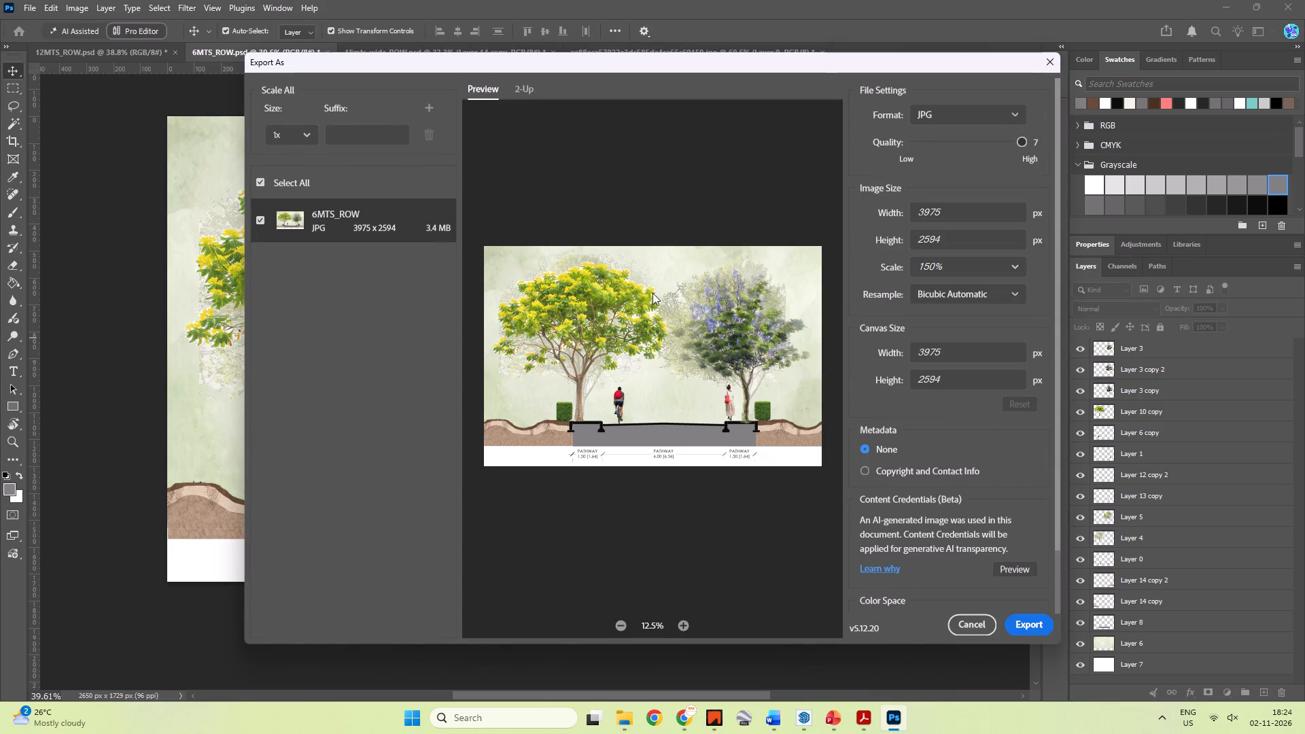
click(1023, 620)
click(464, 231)
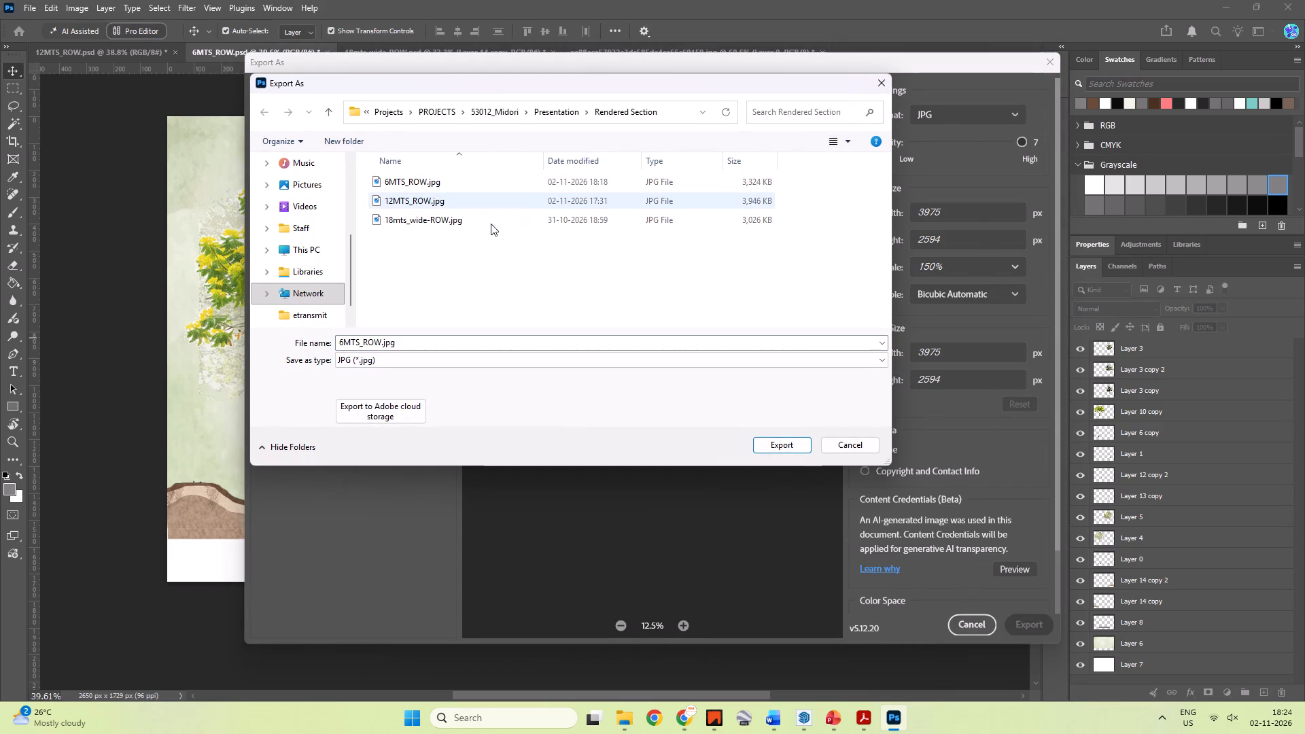
click(477, 183)
click(778, 442)
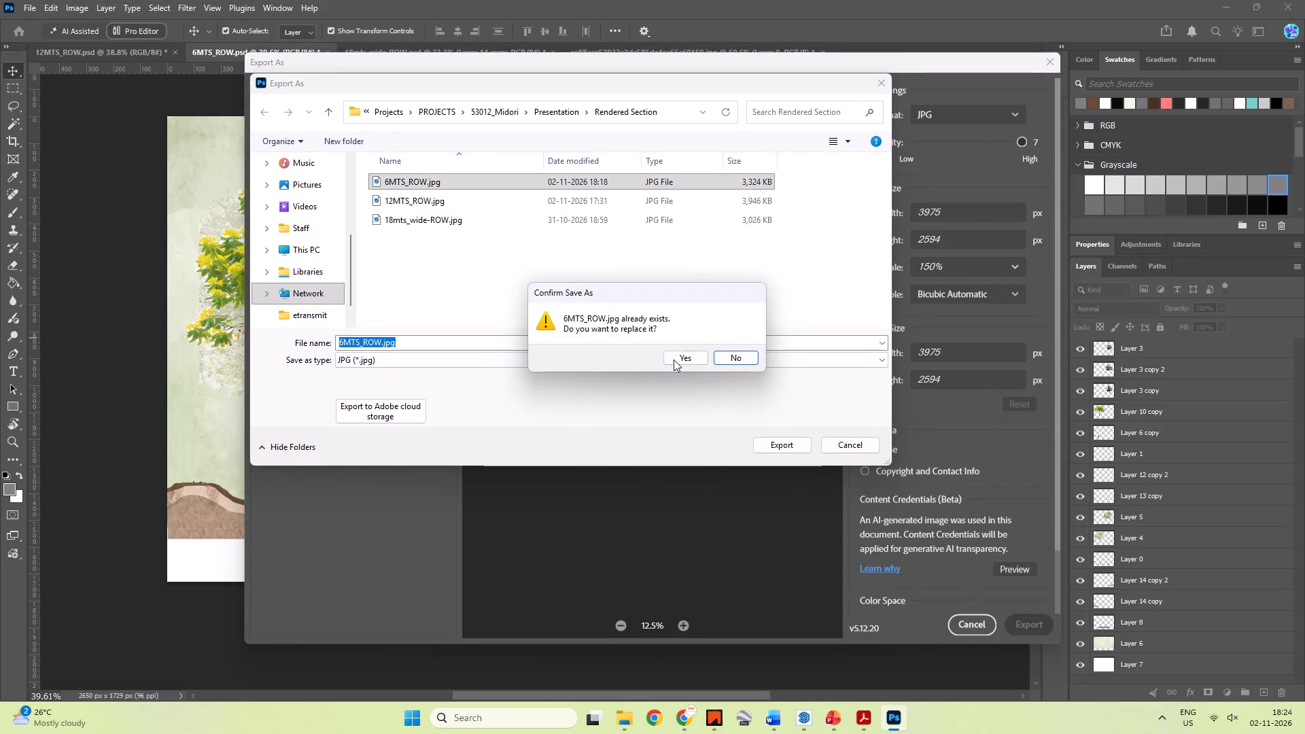
click(678, 357)
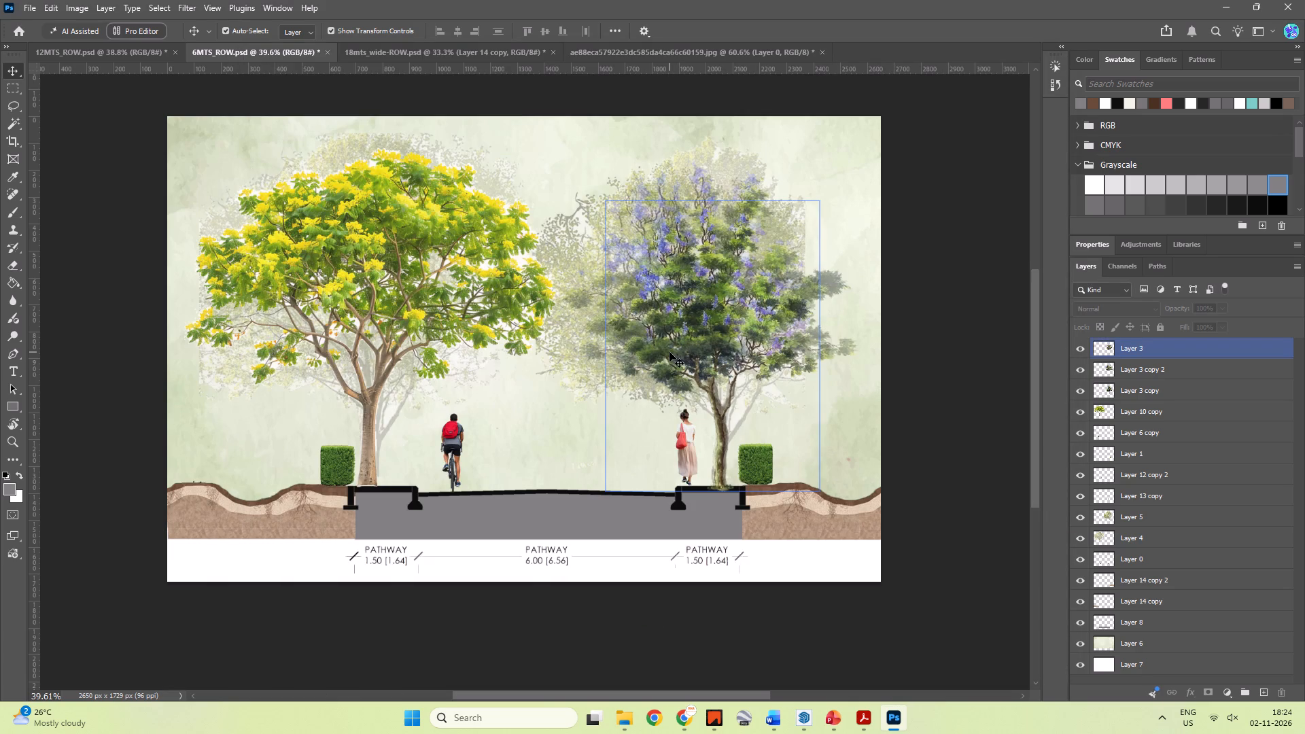
Switch to Roads.pptx in PowerPoint and delete the street section picture on slide 4.
key(alt+Tab)
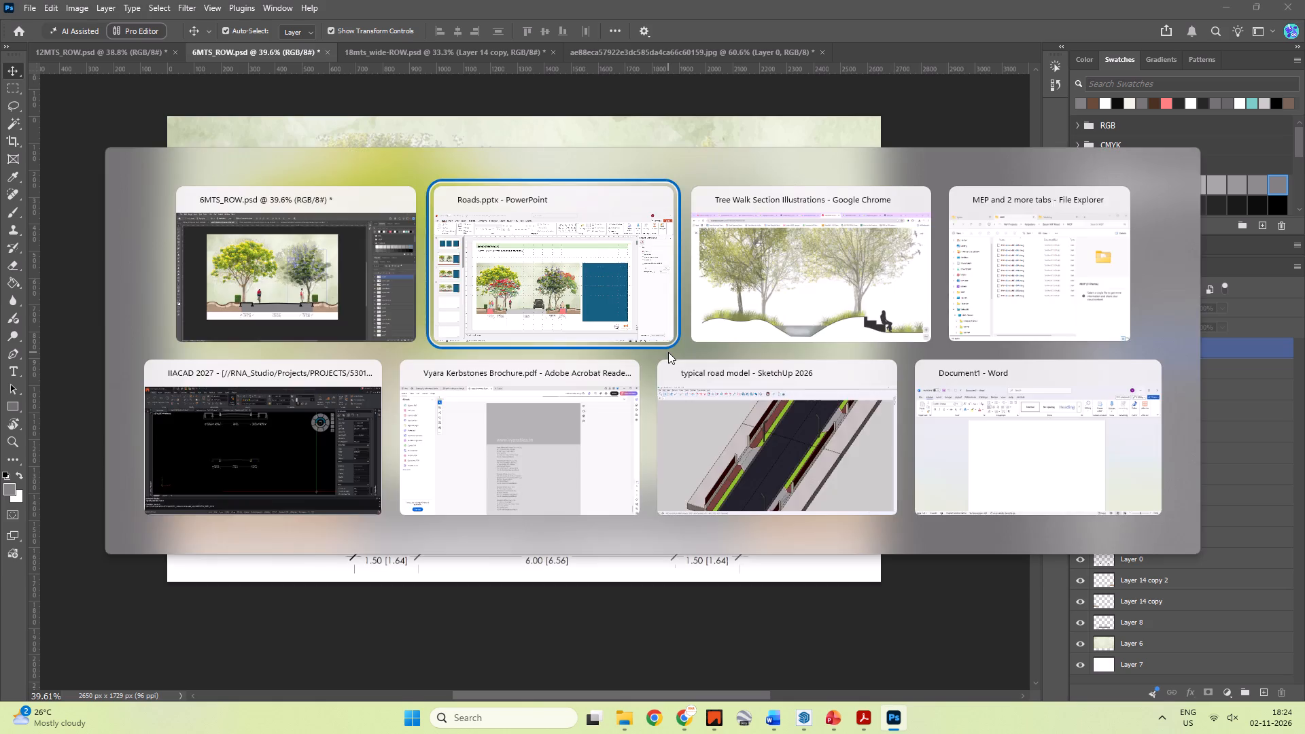
click(48, 421)
click(504, 404)
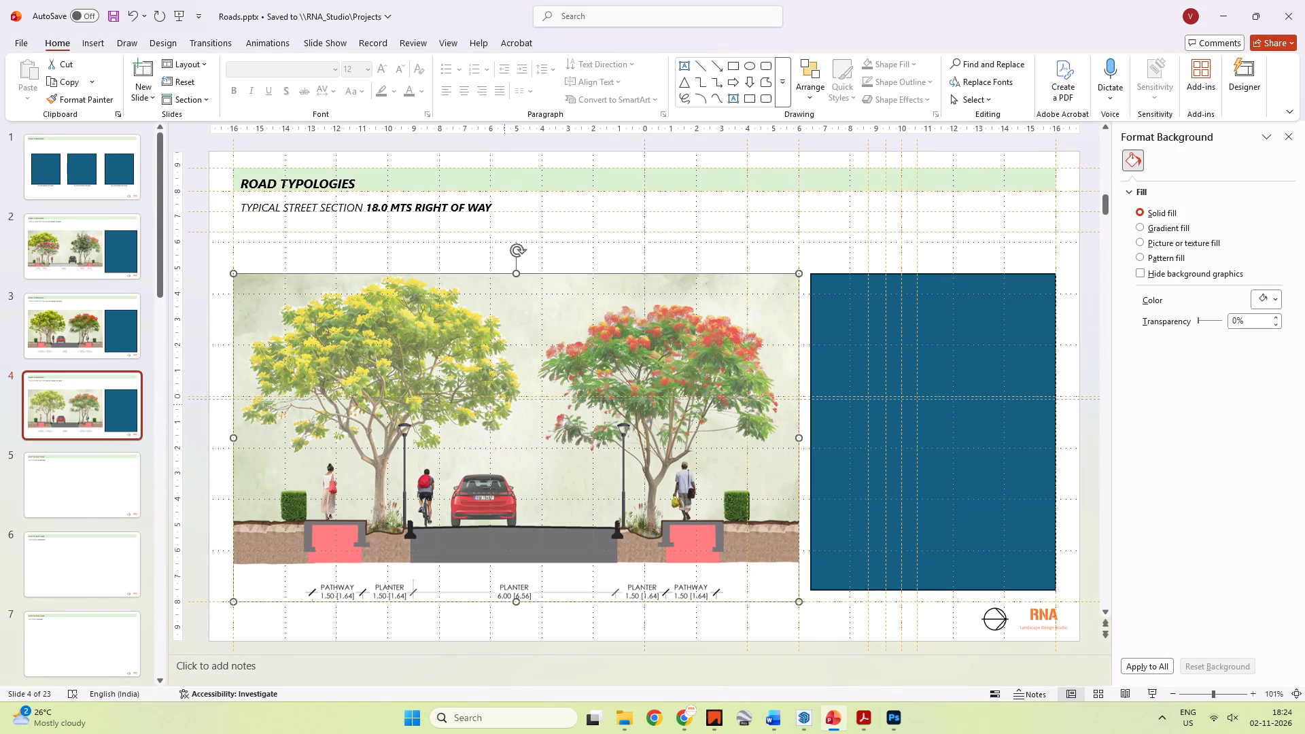
key(Delete)
In File Explorer, find 6MTS_ROW.jpg in the 53012_Midori project's Presentation > Rendered Section folder and insert it on slide 4.
key(alt+Tab)
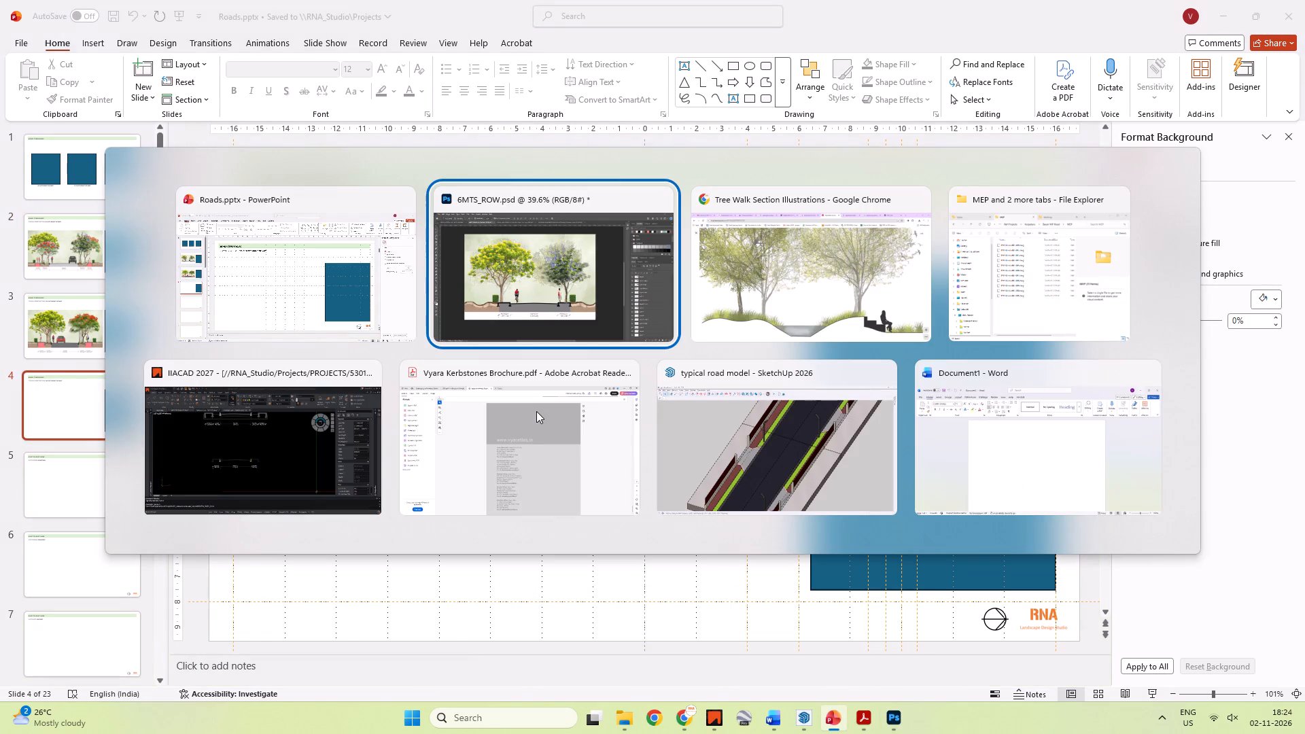
key(alt+Tab)
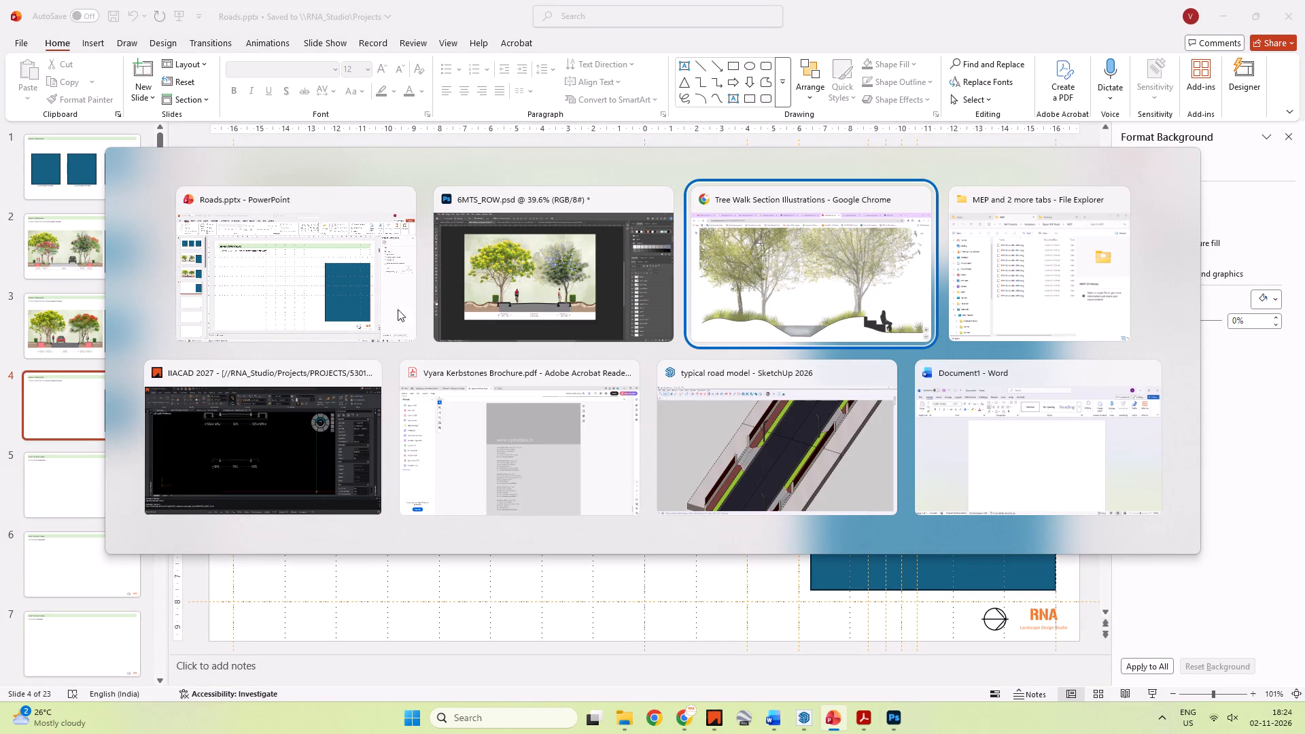
alt+click(976, 271)
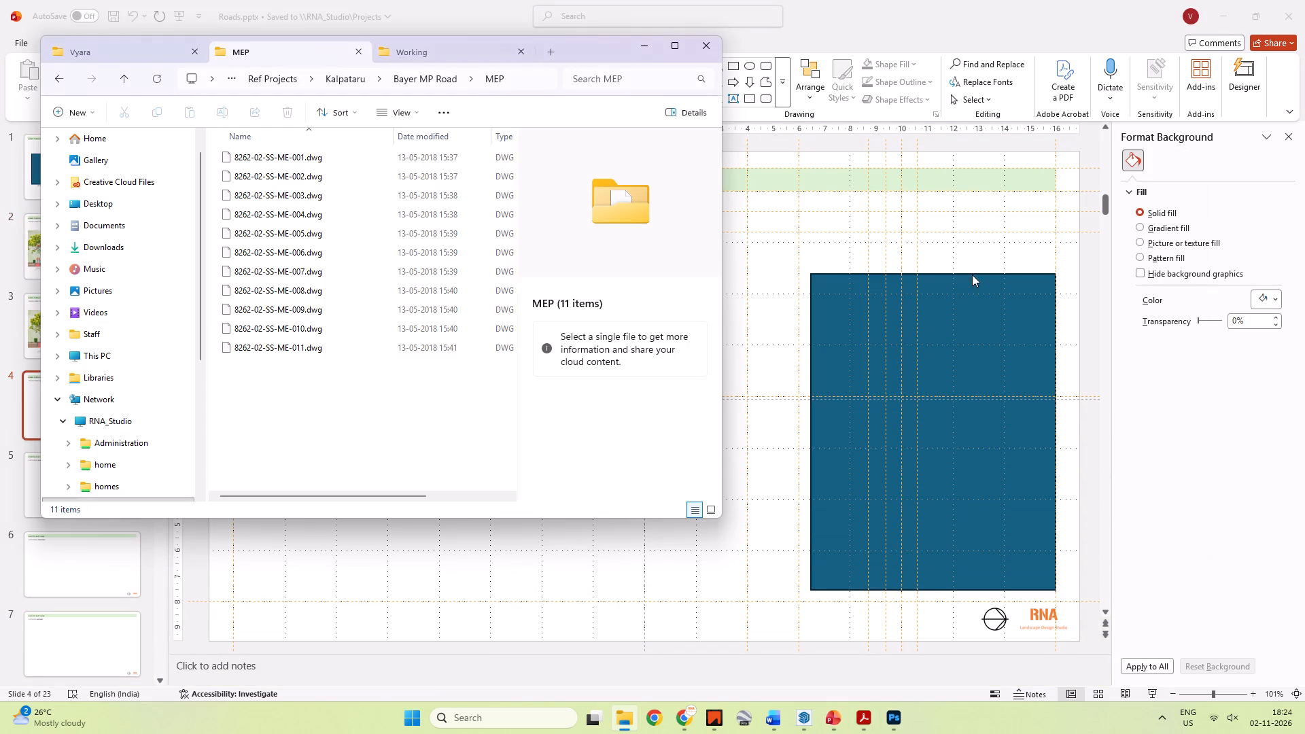
click(466, 48)
drag(584, 54, 926, 113)
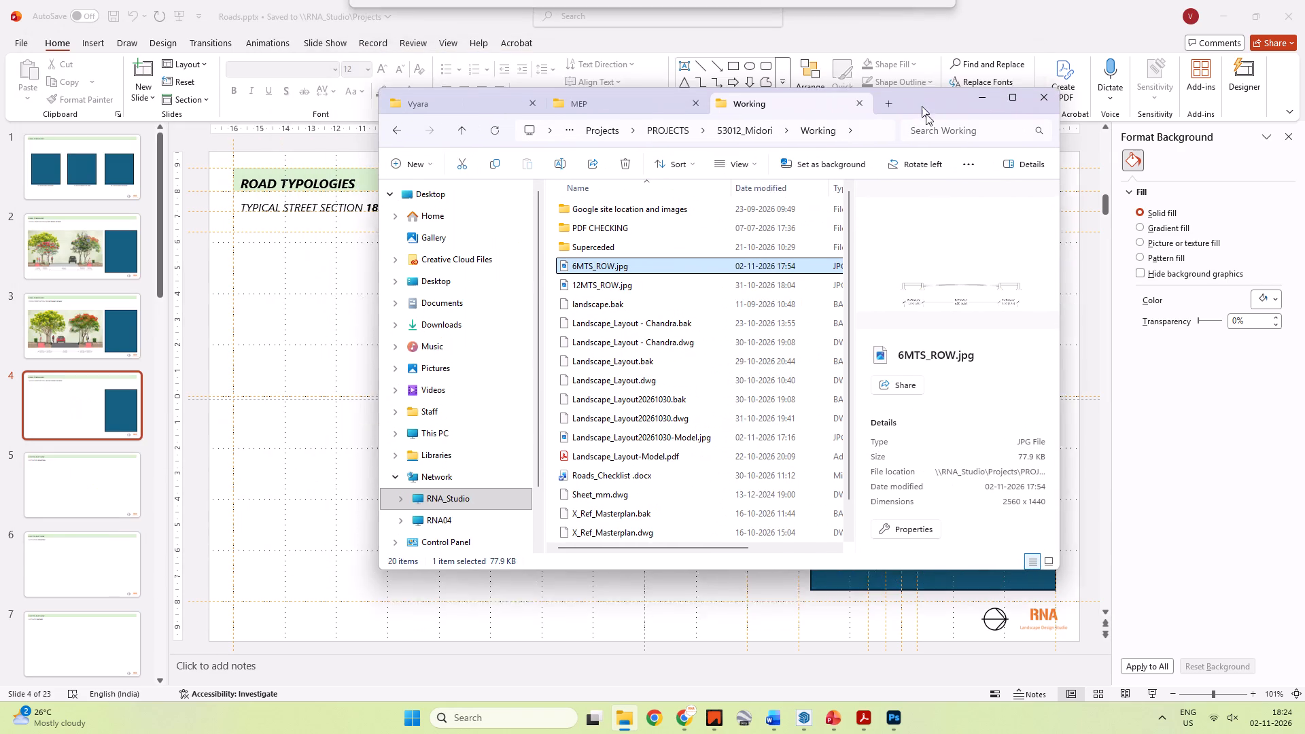
drag(926, 113, 925, 112)
click(756, 135)
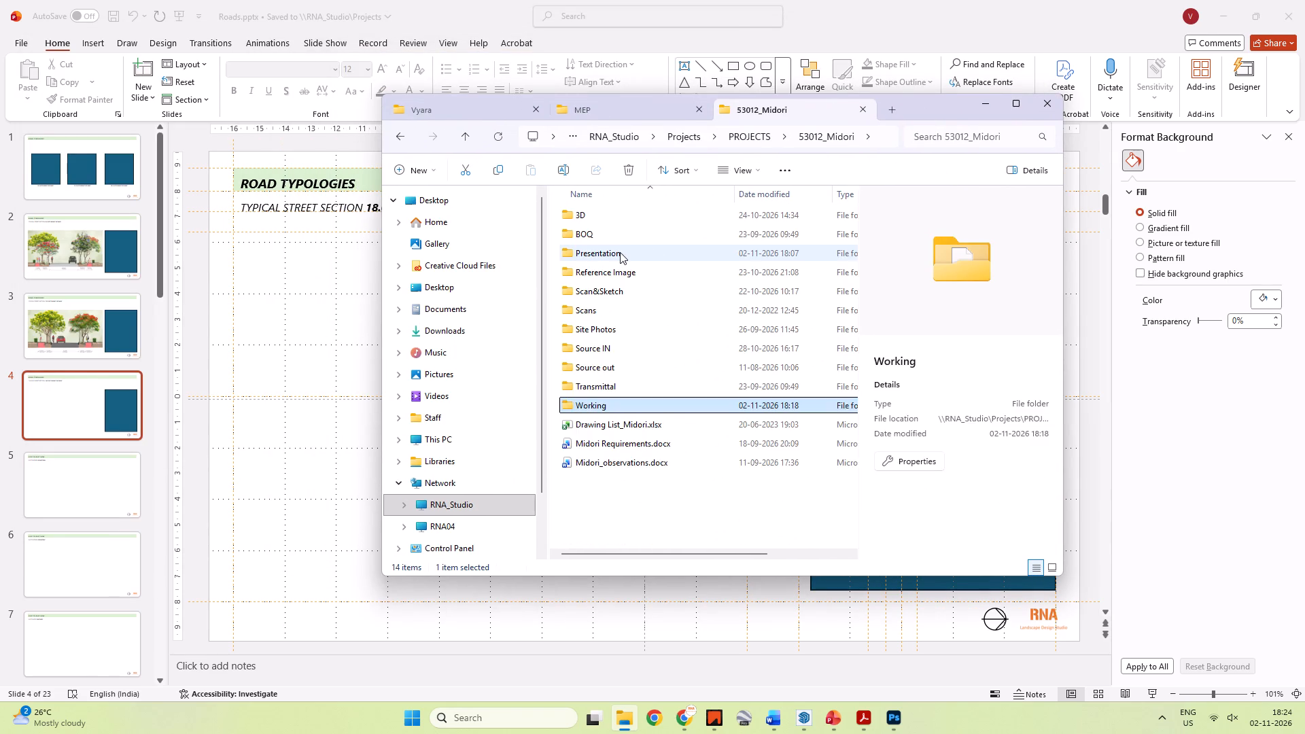
double_click(620, 252)
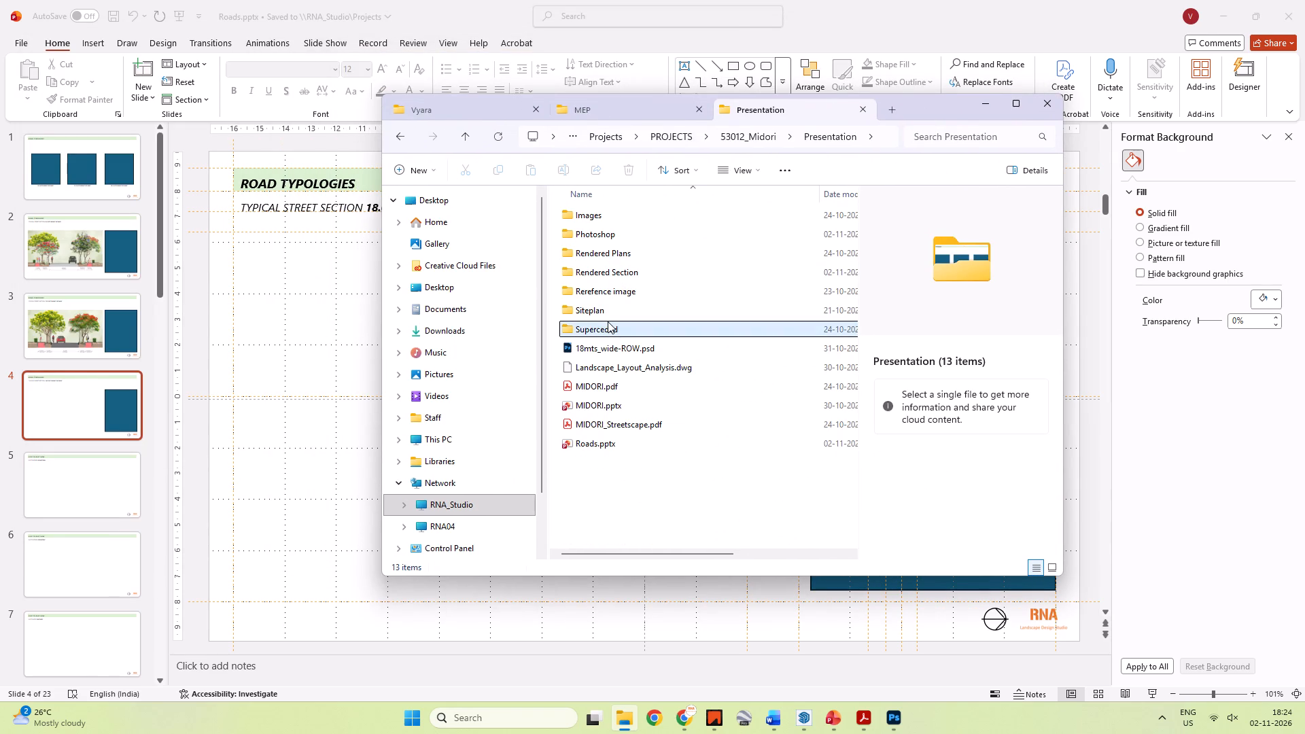
click(608, 321)
double_click(602, 256)
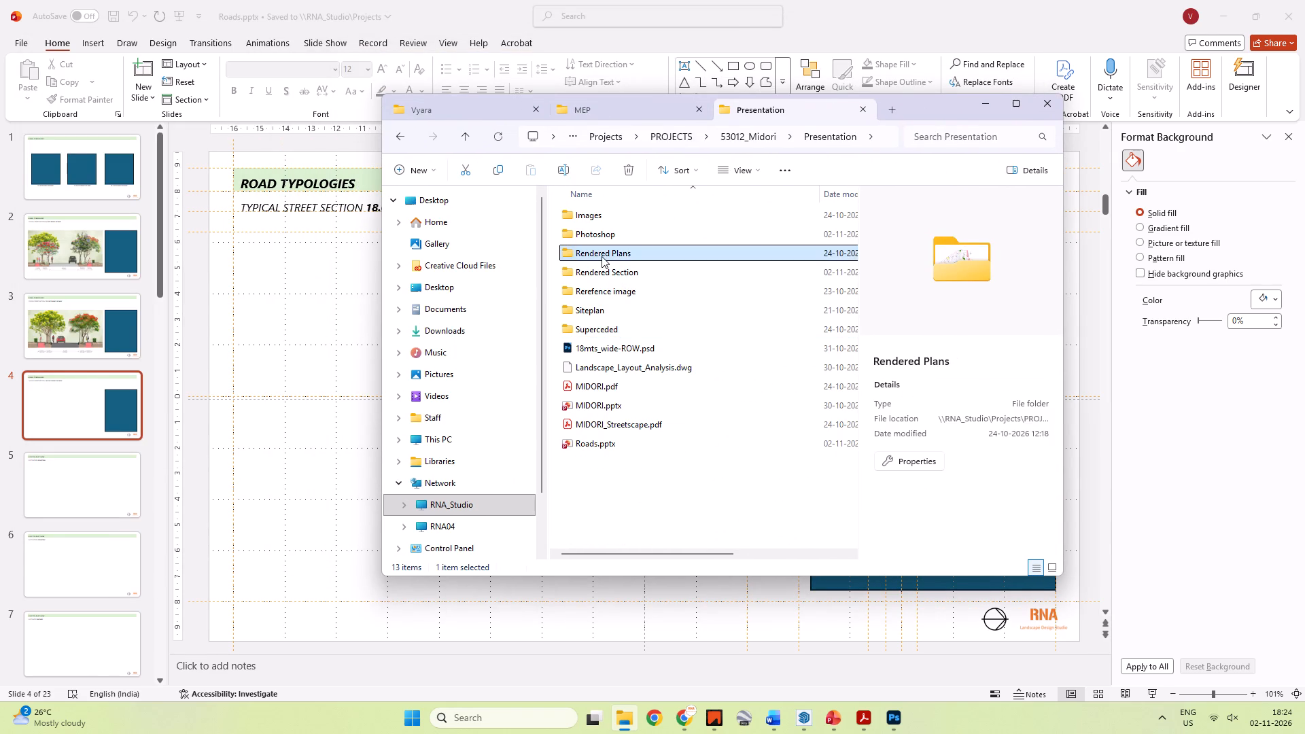
click(464, 133)
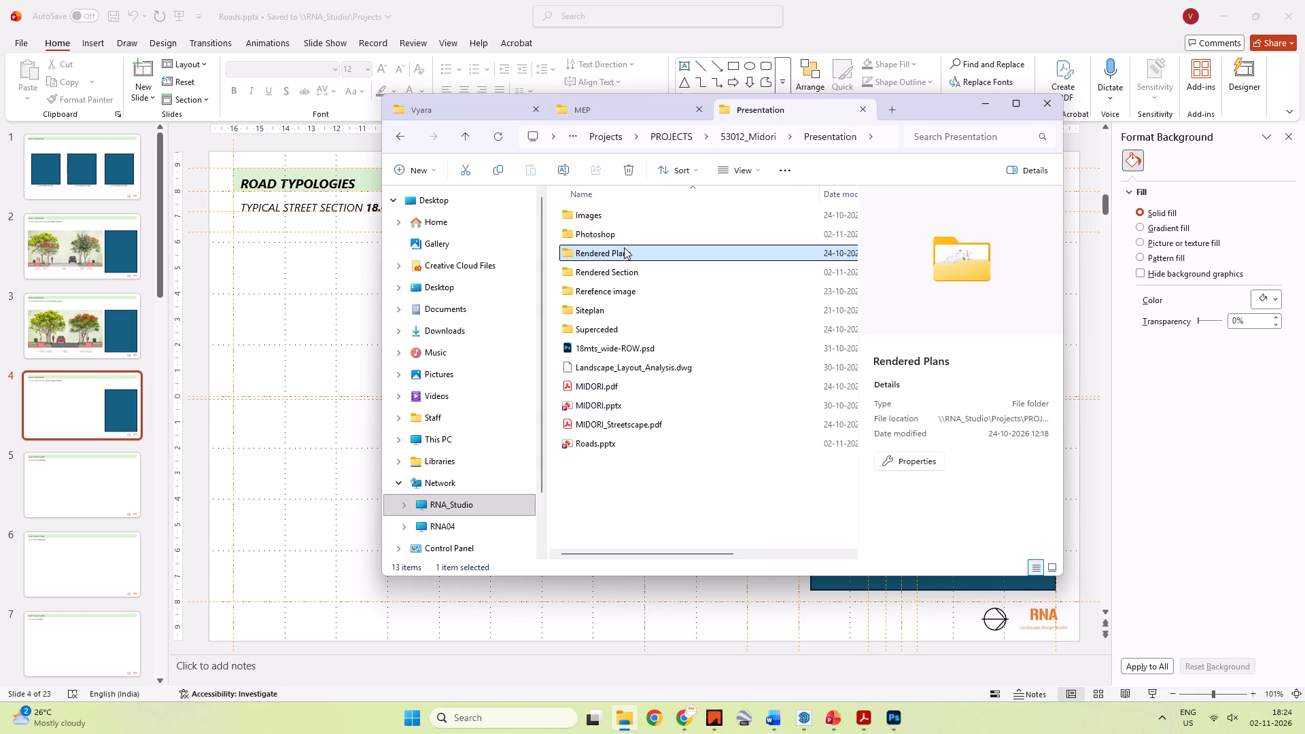
double_click(616, 239)
click(466, 144)
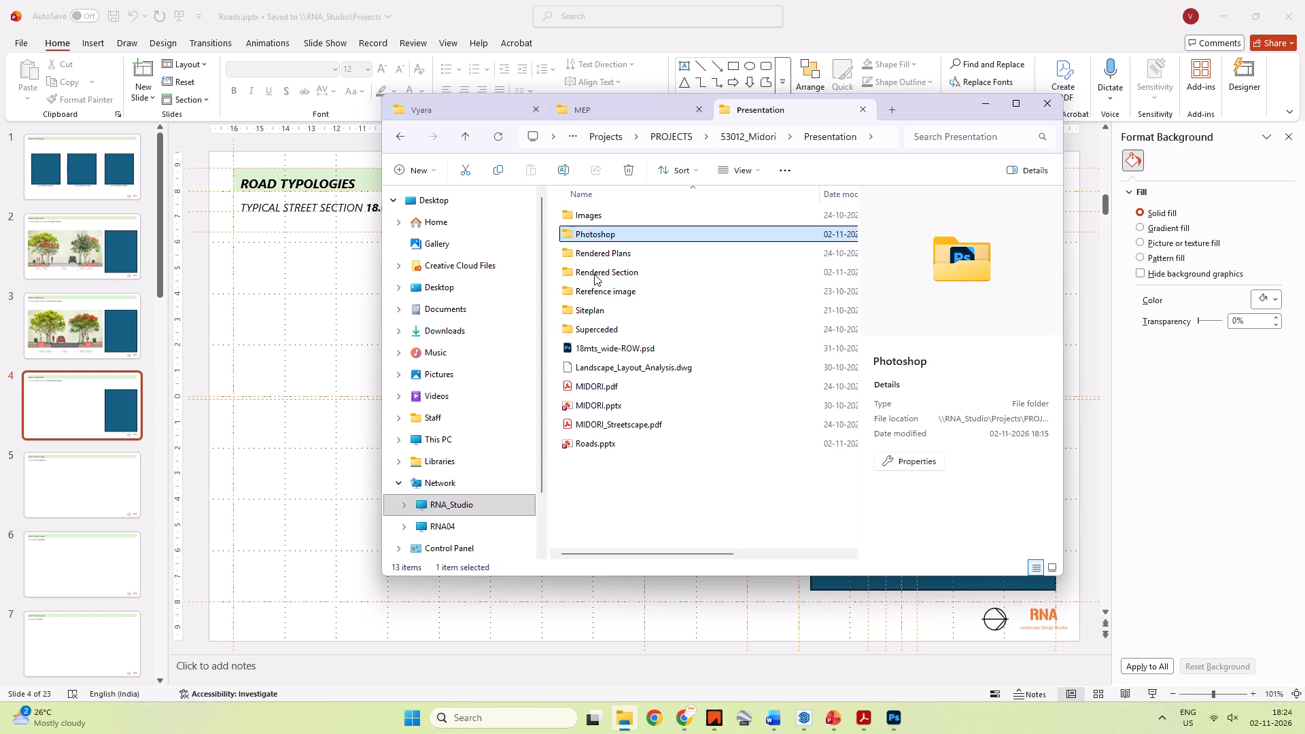
double_click(594, 274)
click(627, 213)
drag(649, 218, 319, 347)
Align the section picture to the slide's left margin guide and scale it down proportionally to about 14.36 by 22.01 cm.
drag(511, 387, 474, 381)
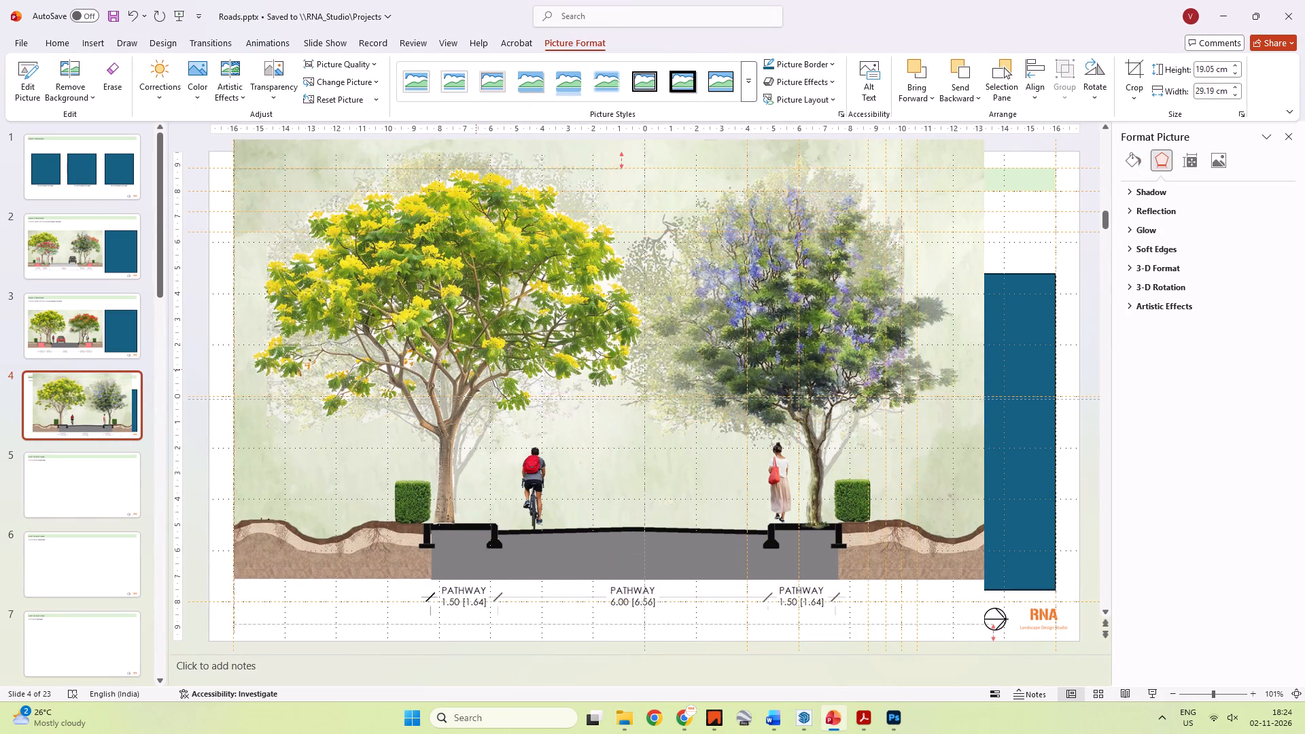
drag(474, 381, 474, 353)
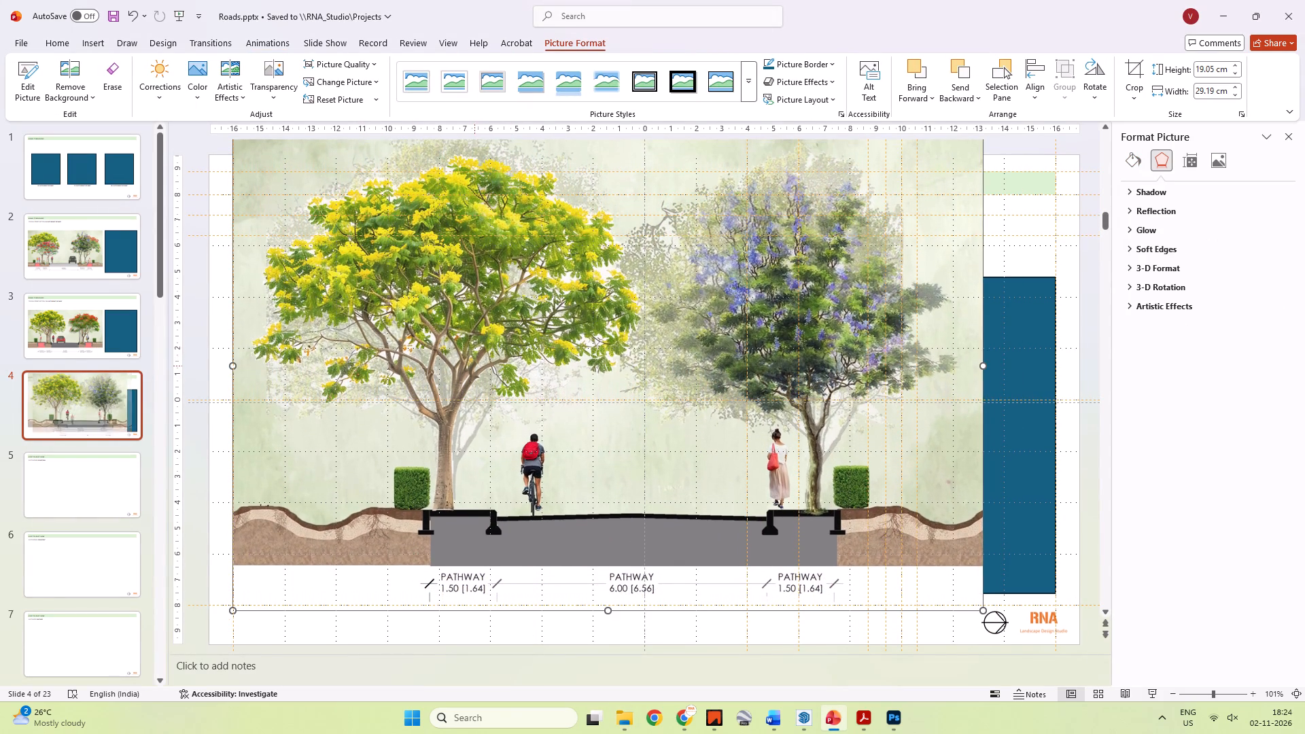
ctrl+scroll(489, 364, down, 2)
shift+drag(901, 184, 819, 290)
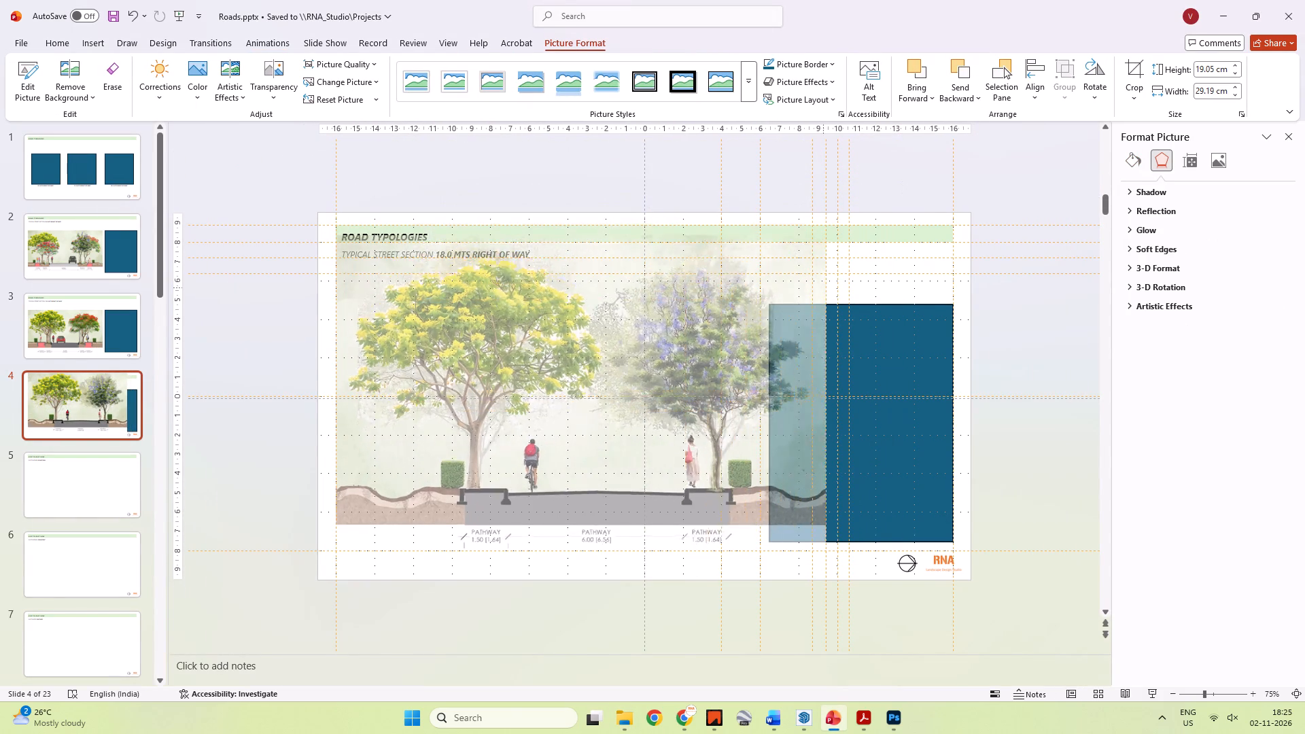
shift+drag(819, 290, 764, 334)
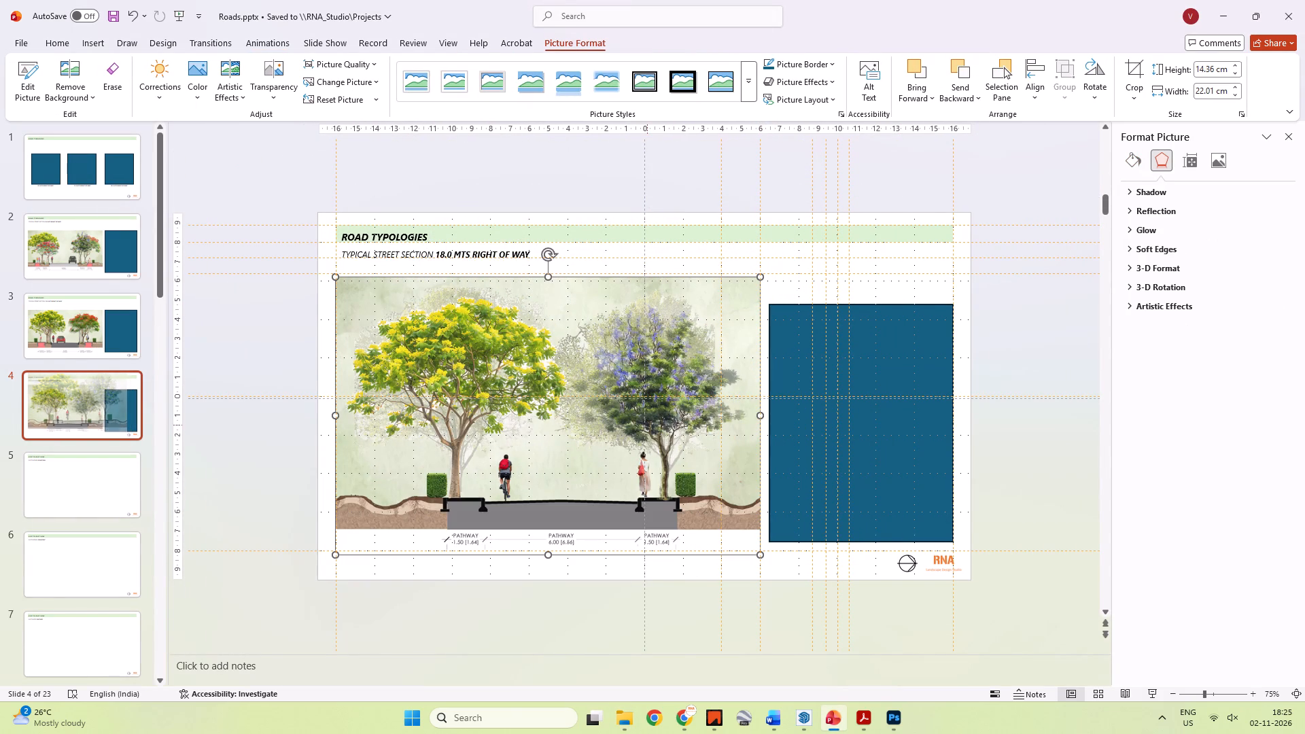
key(Escape)
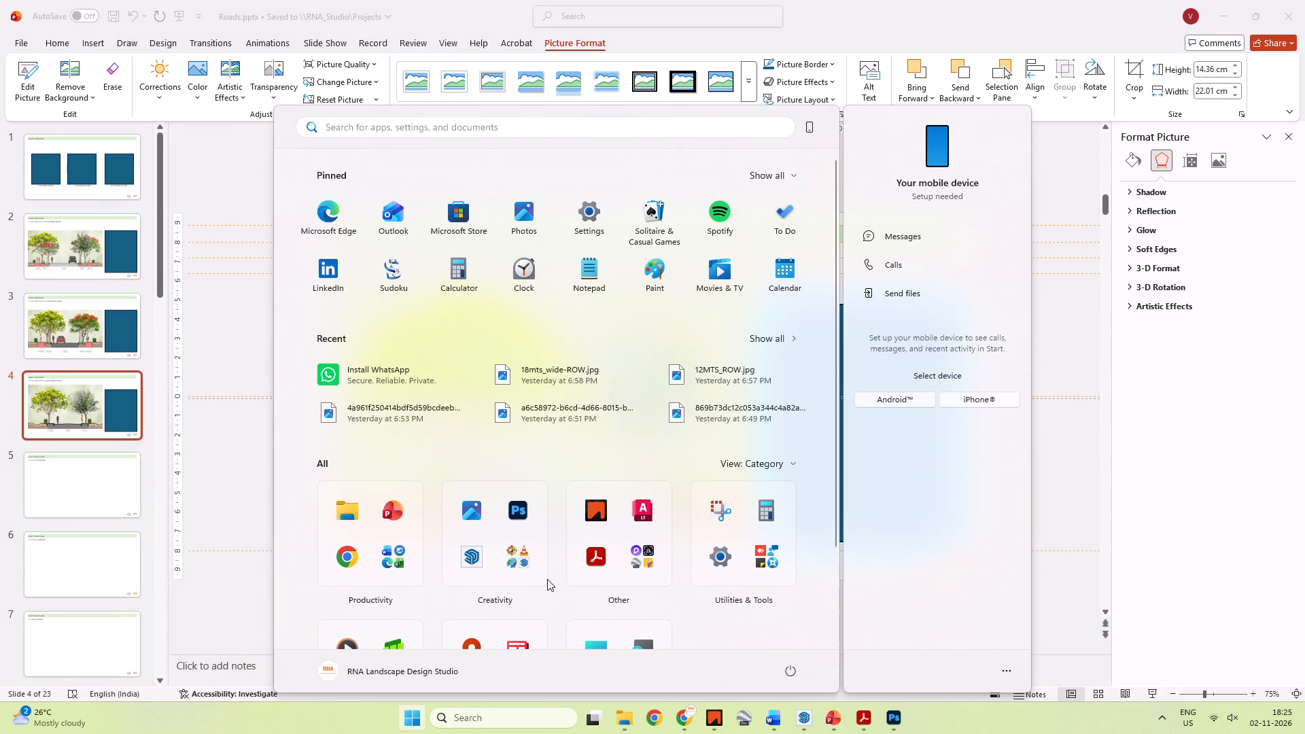
Crop narrow strips off the left and right sides of the section picture on slide 4.
right_click(402, 438)
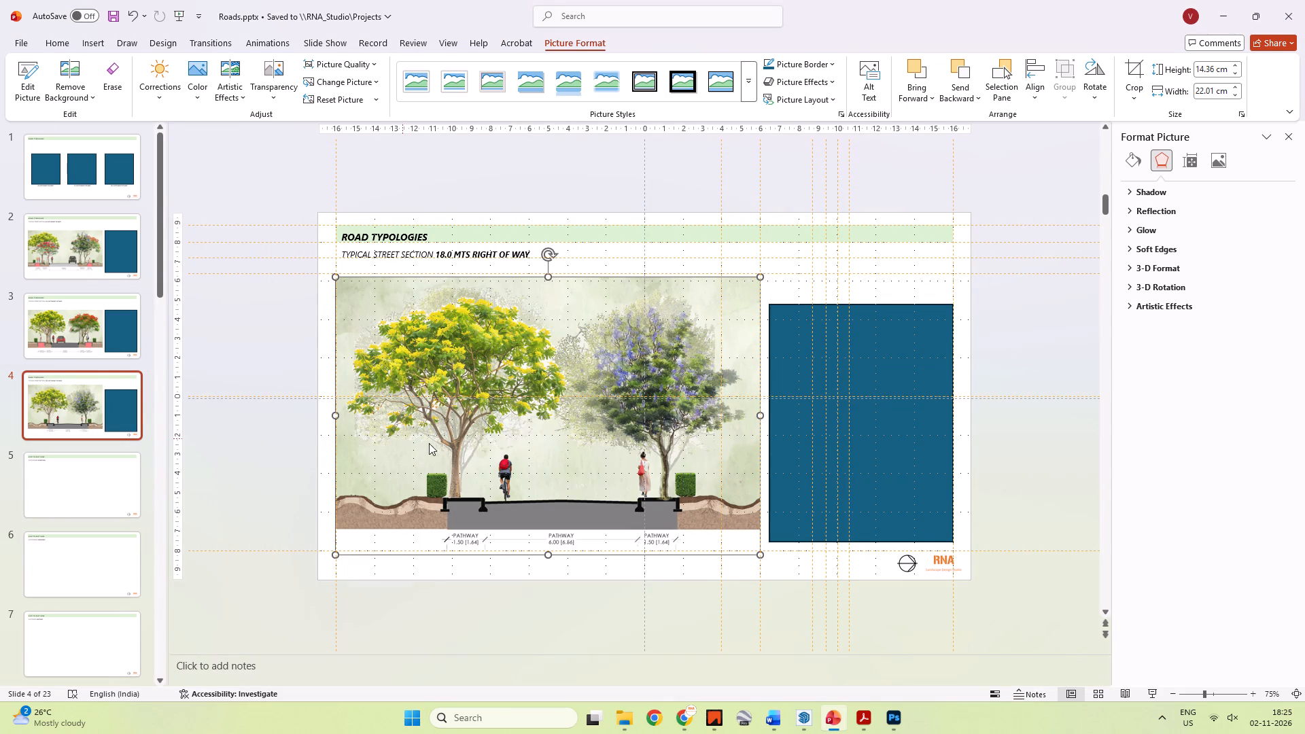
click(478, 461)
drag(339, 417, 356, 417)
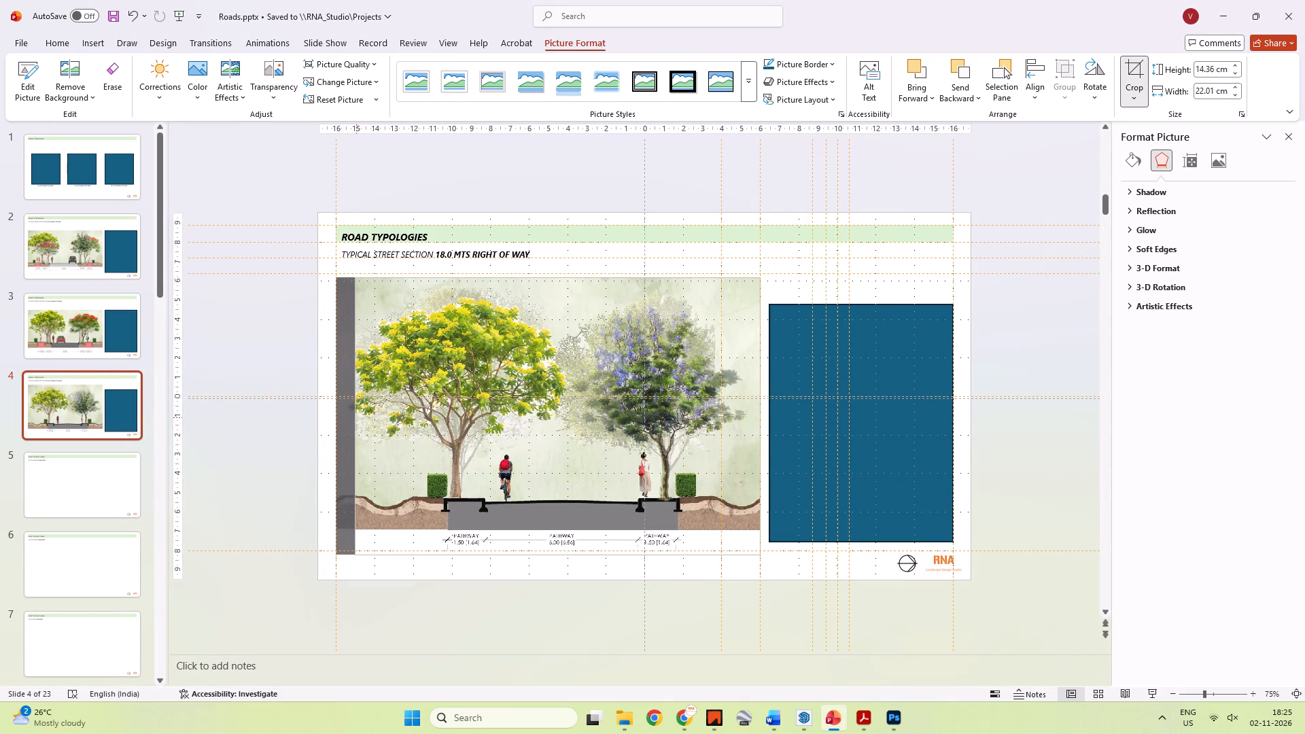
drag(356, 417, 353, 417)
drag(759, 415, 752, 415)
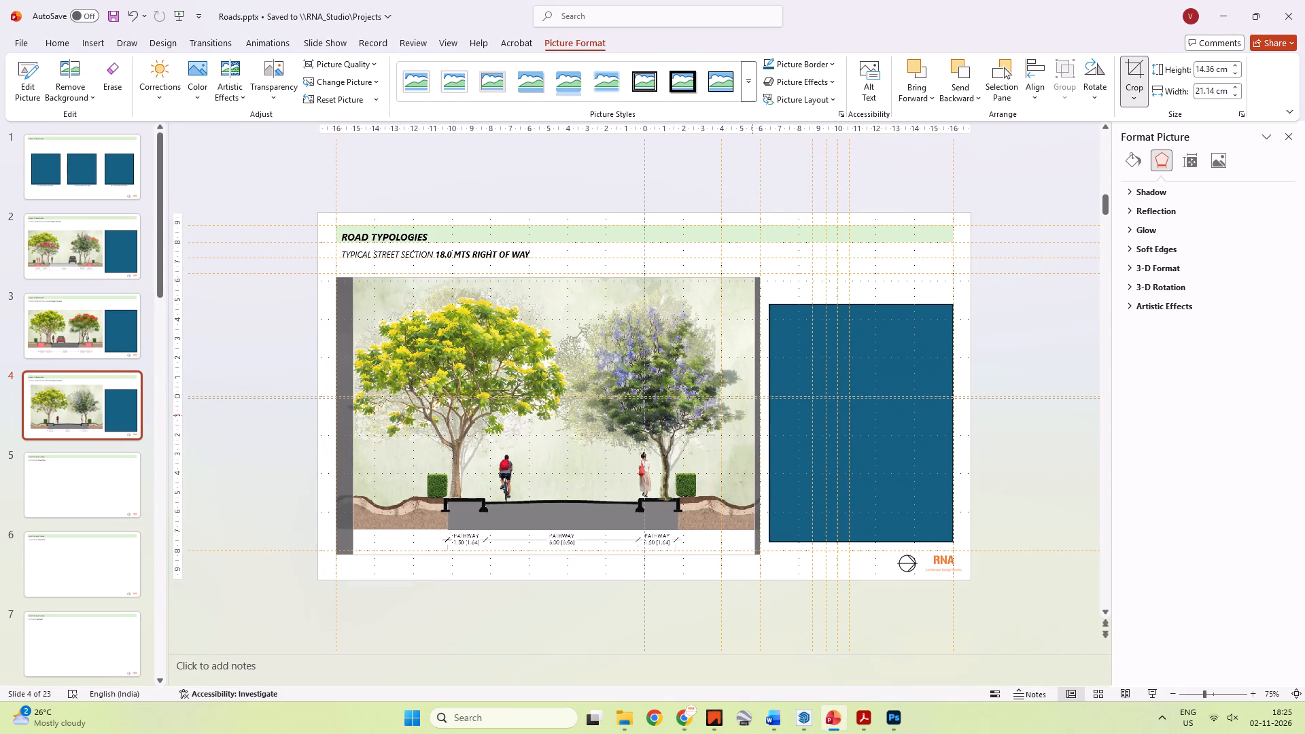
drag(752, 415, 748, 415)
click(251, 348)
Move the cropped section picture right and slightly down so its right edge sits just beside the blue rectangle.
ctrl+scroll(478, 455, up, 2)
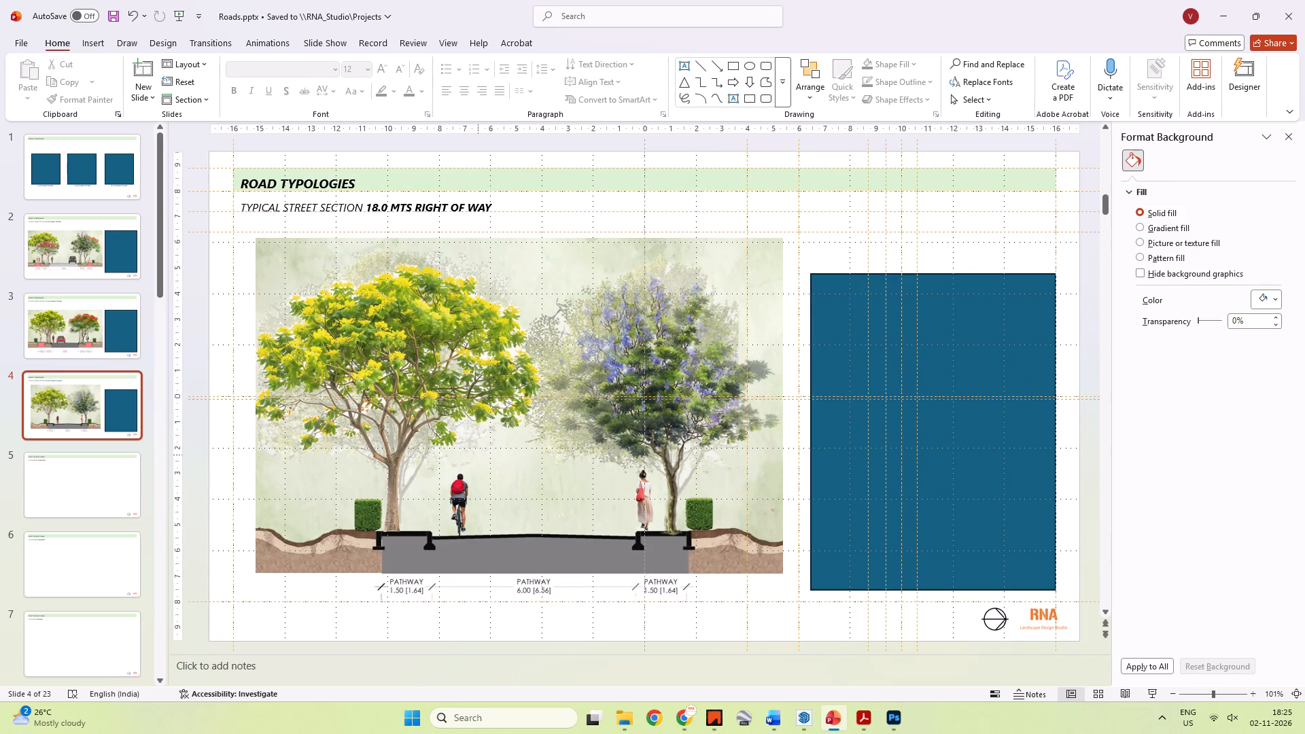
drag(513, 444, 534, 452)
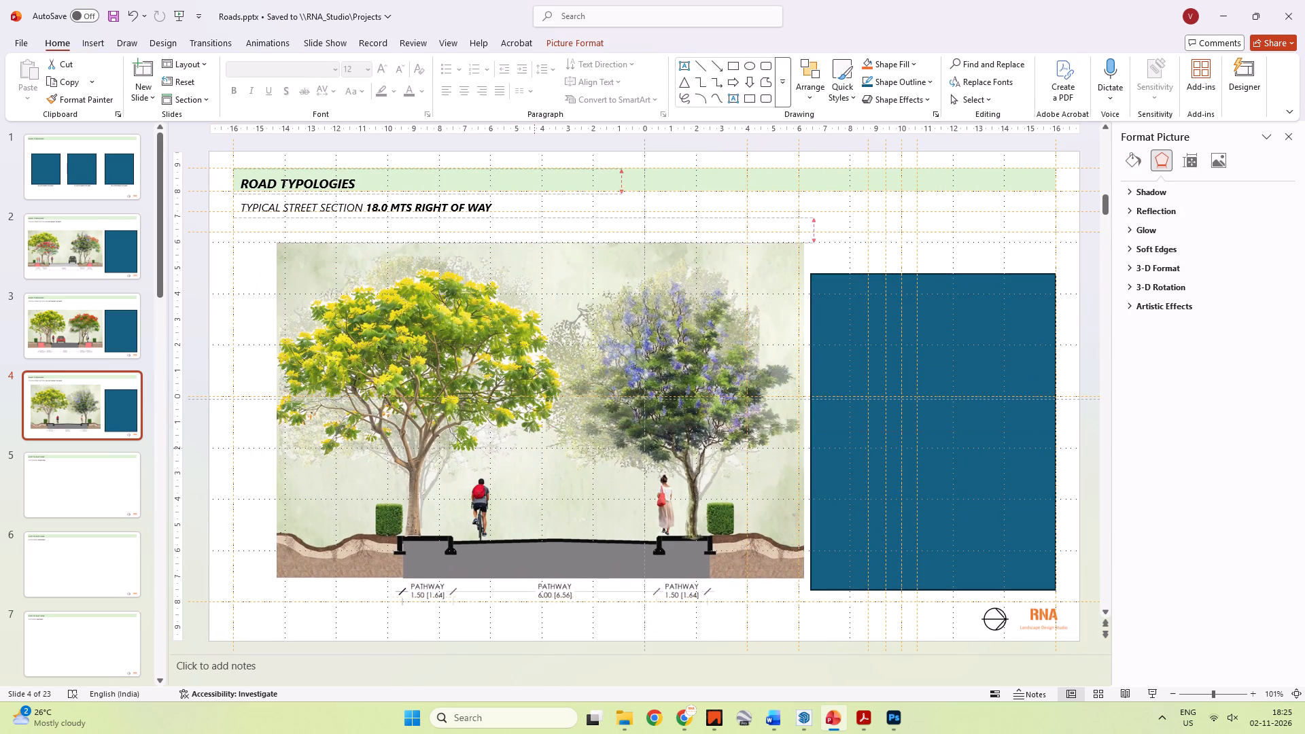
drag(534, 452, 534, 446)
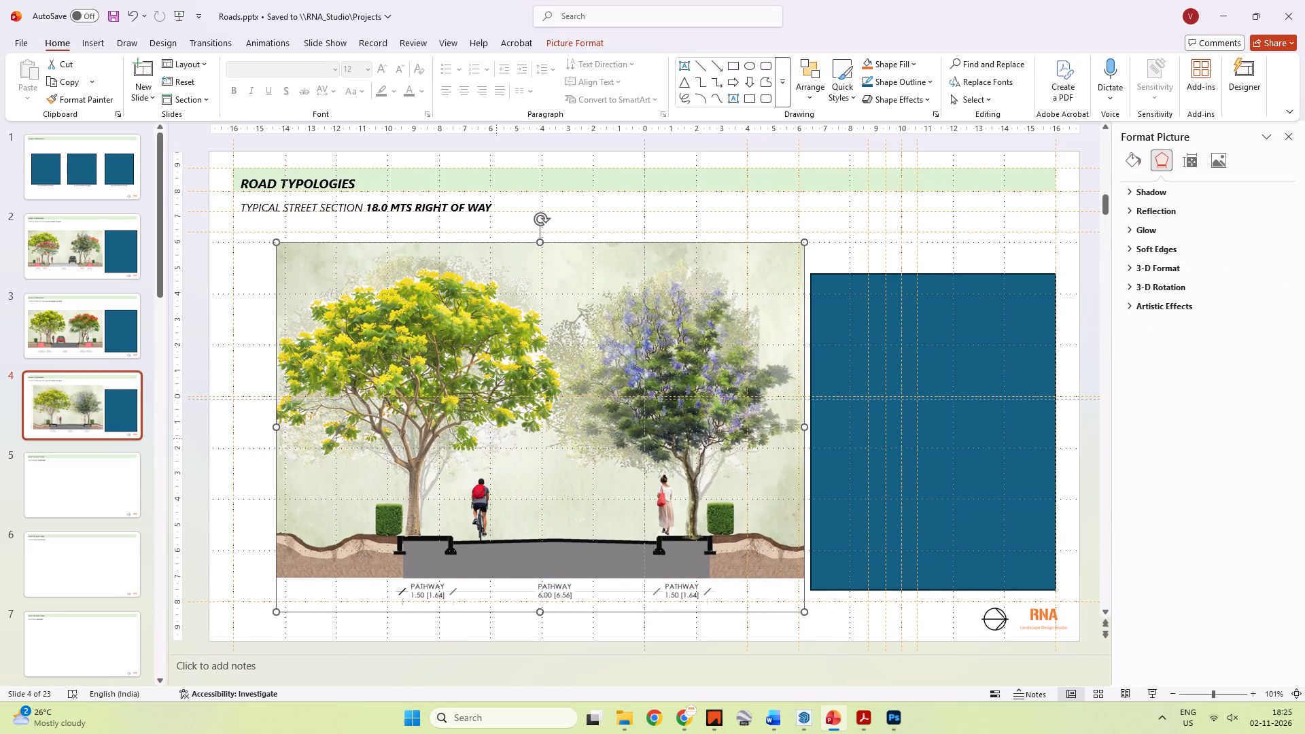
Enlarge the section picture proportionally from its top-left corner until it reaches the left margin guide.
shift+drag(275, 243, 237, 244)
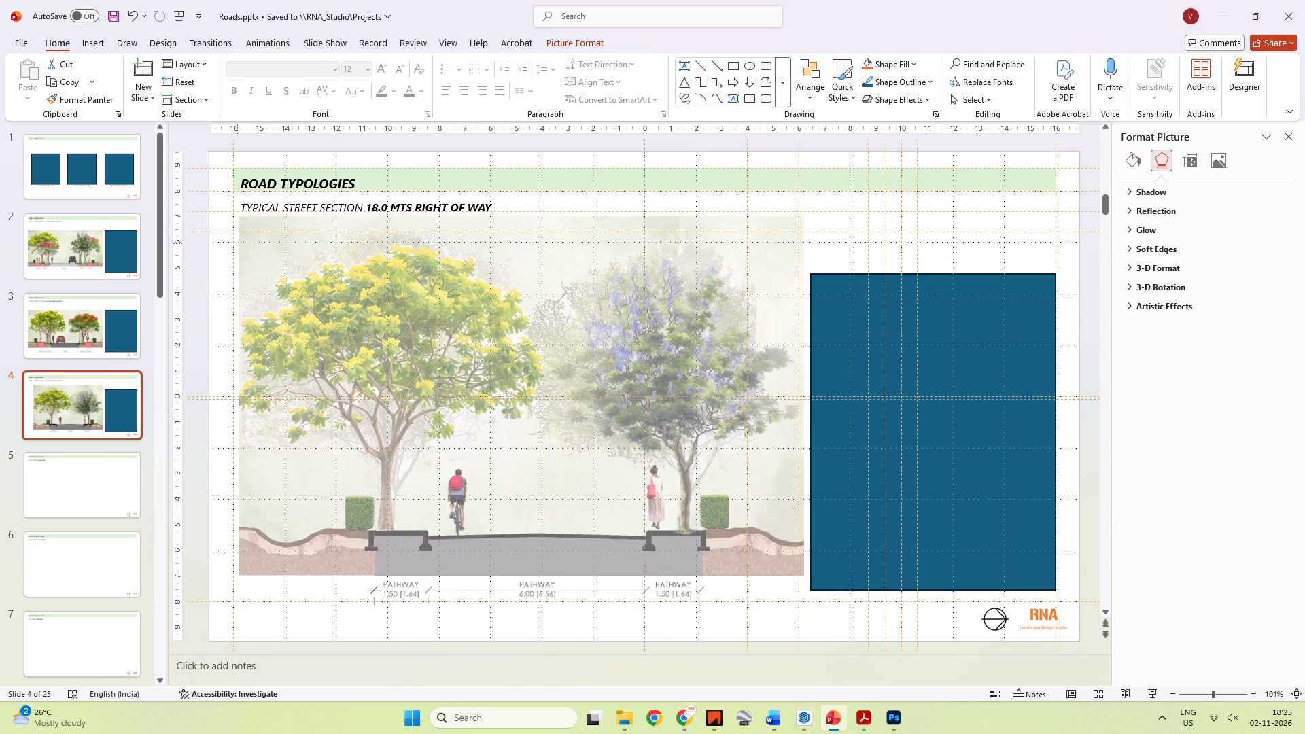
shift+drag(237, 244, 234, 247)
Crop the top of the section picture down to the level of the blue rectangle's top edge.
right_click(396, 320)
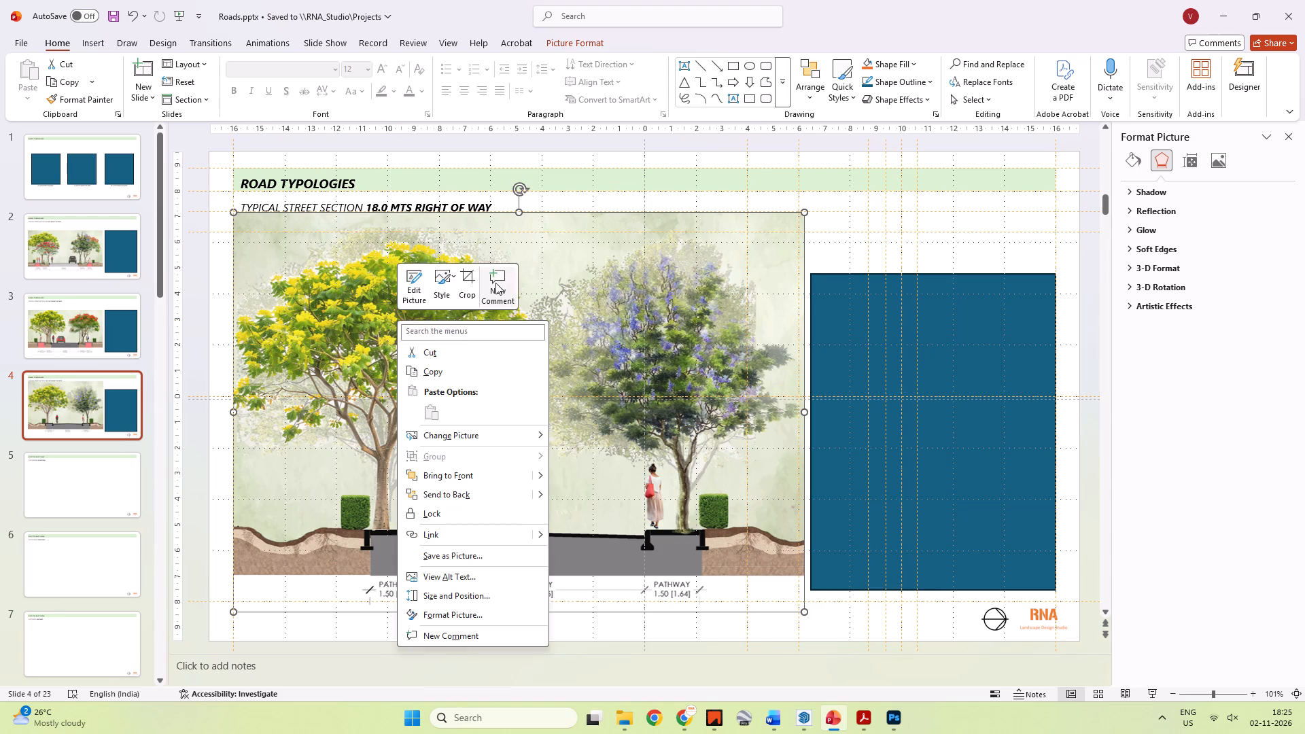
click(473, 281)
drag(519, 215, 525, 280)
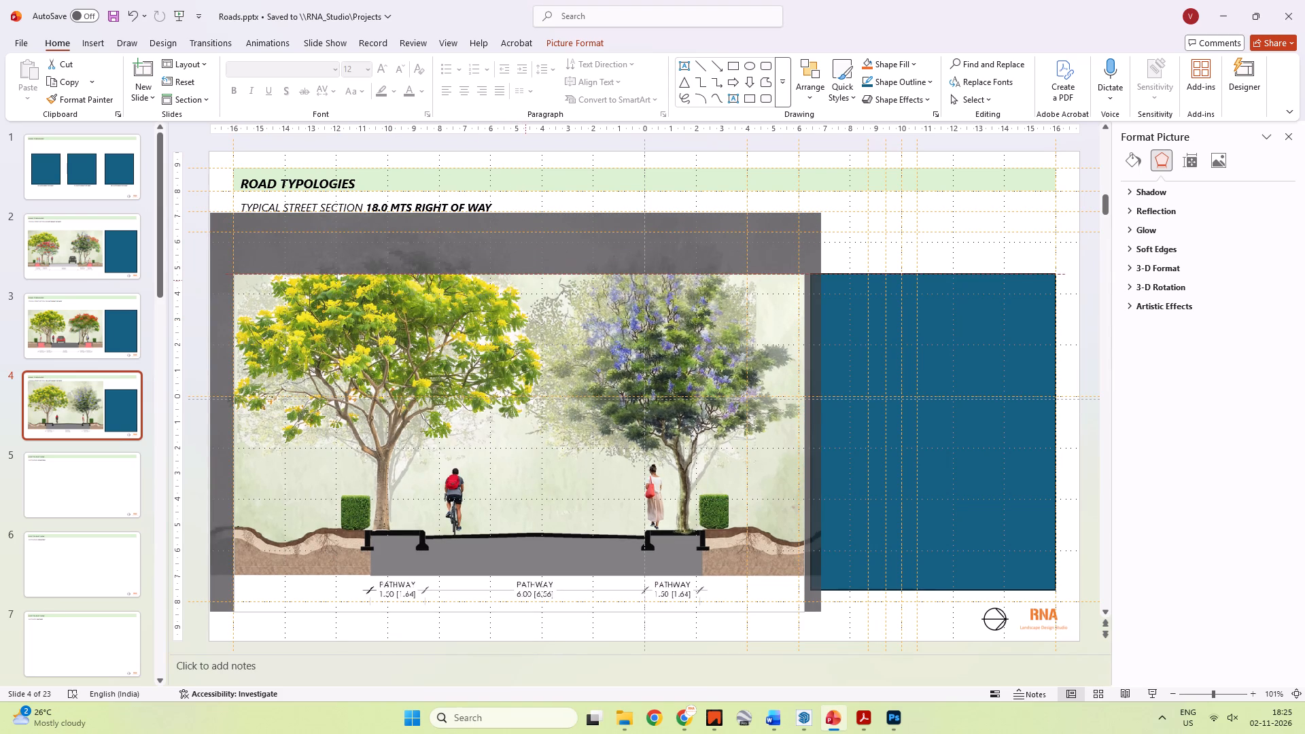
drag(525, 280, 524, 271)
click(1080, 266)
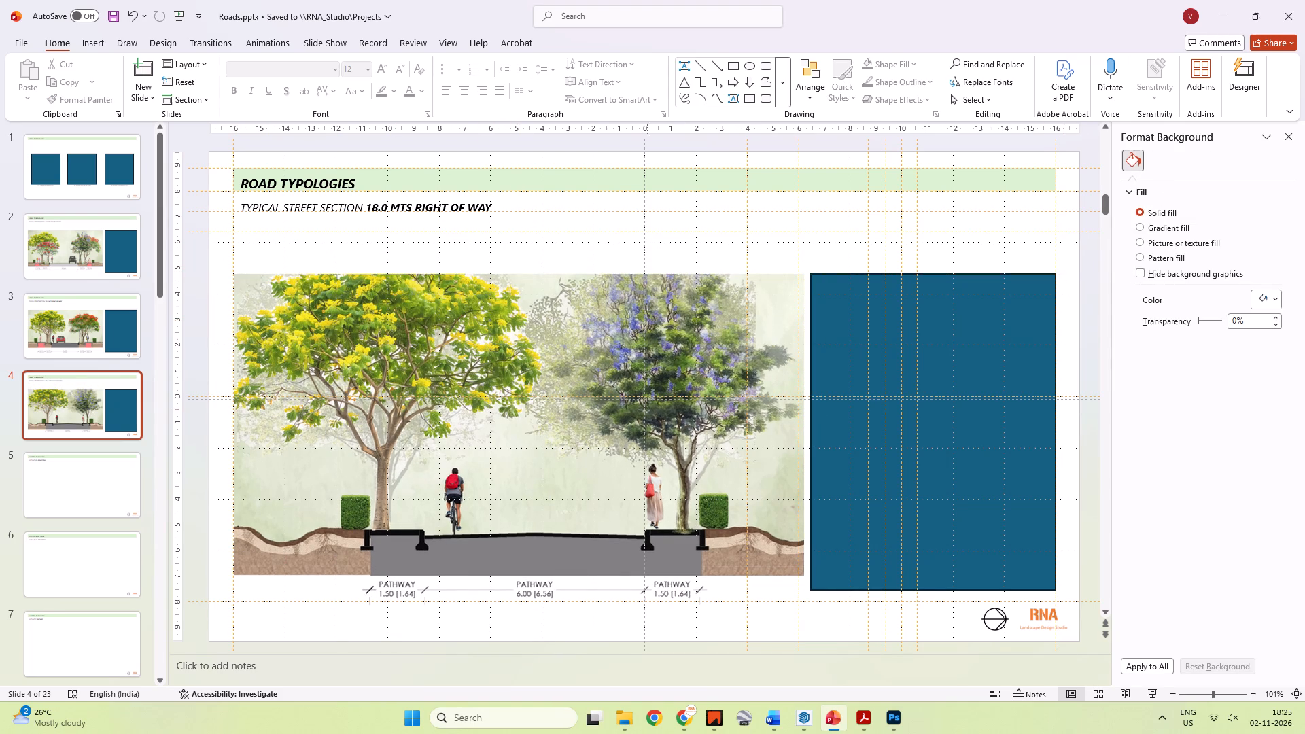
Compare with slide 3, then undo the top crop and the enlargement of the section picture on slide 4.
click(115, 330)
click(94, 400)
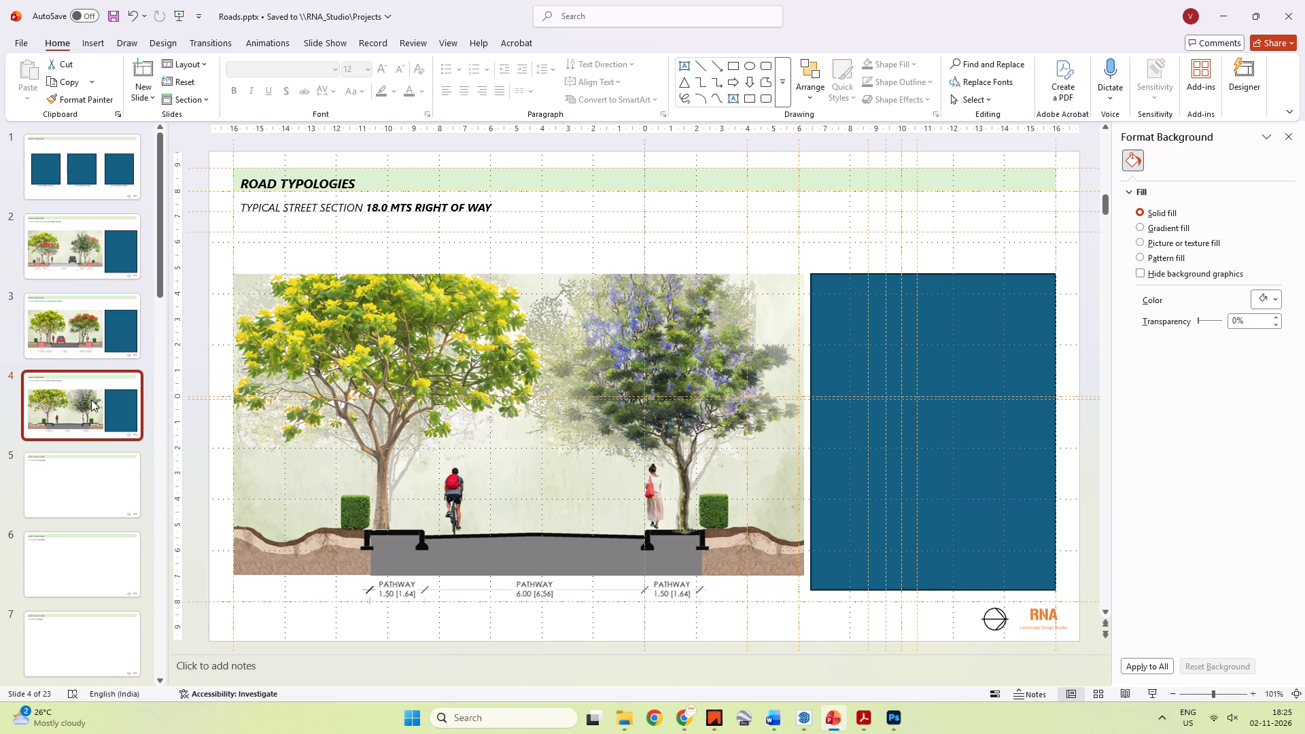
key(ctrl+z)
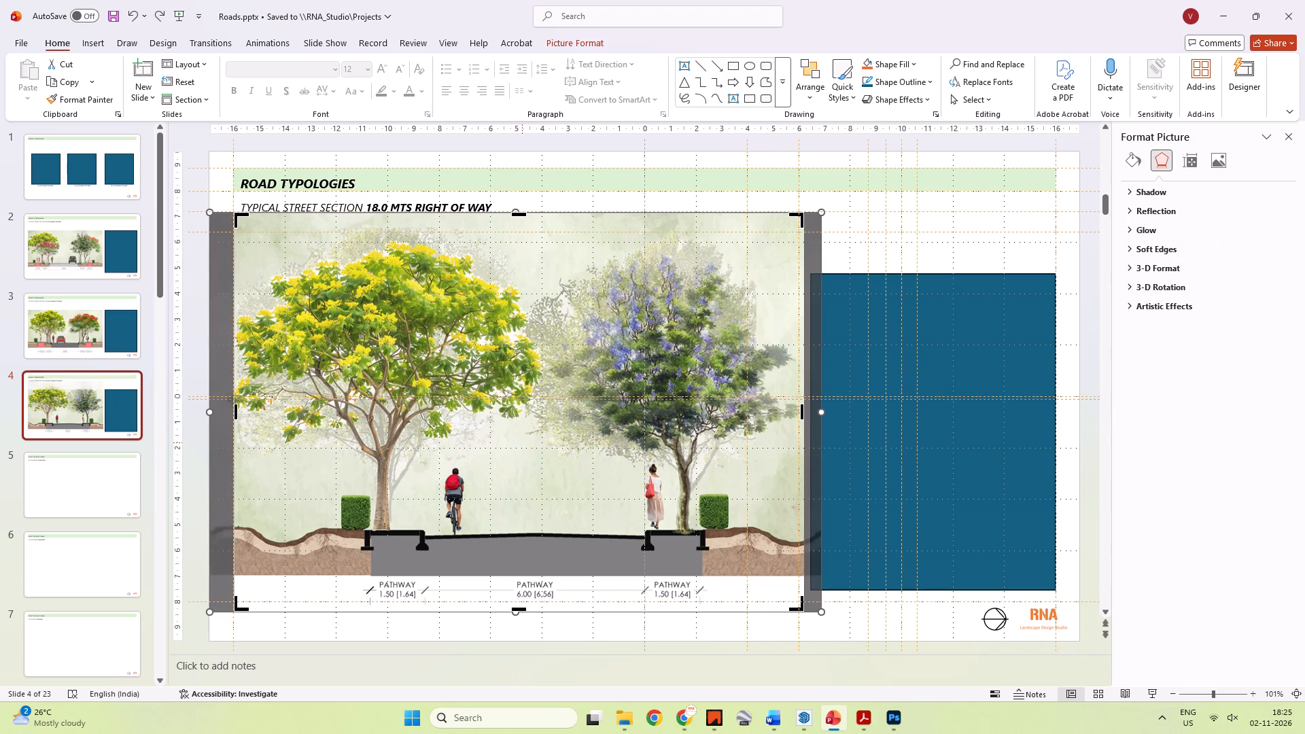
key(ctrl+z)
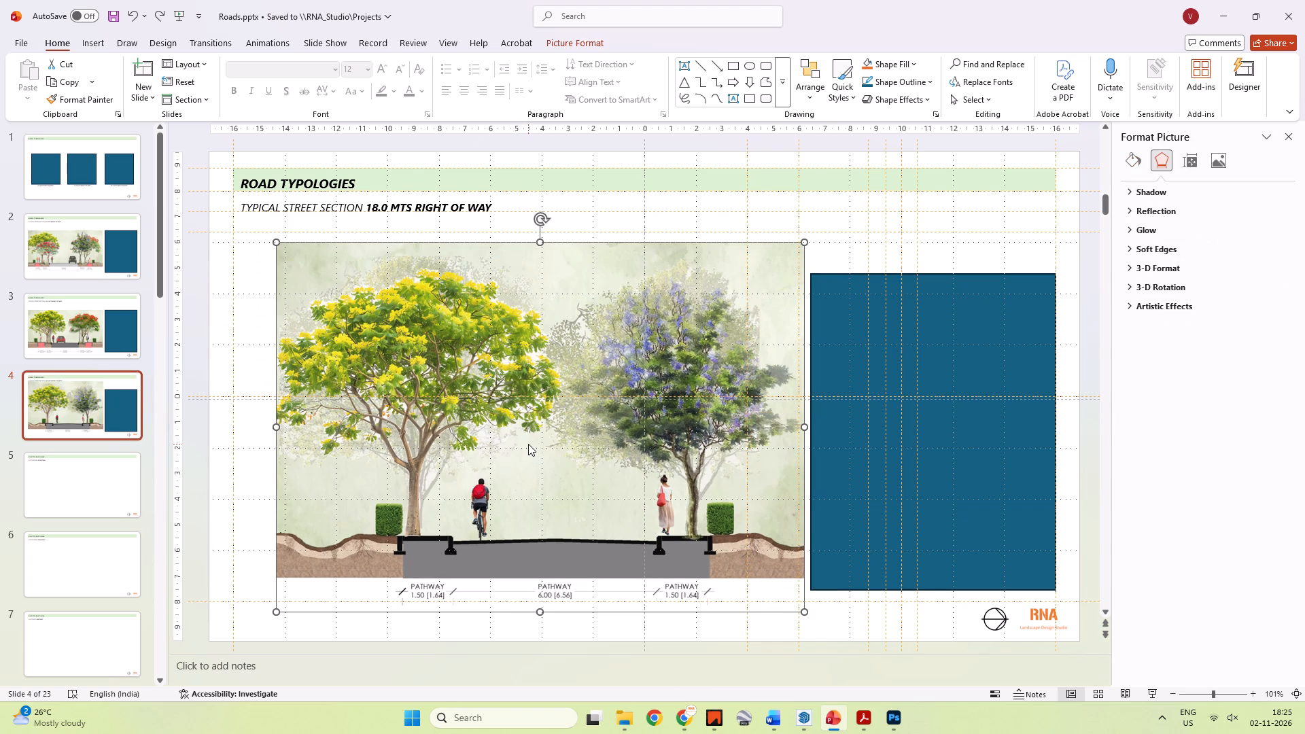
Move the section picture on slide 4 left until its left edge meets the left margin guide.
shift+drag(529, 446, 490, 447)
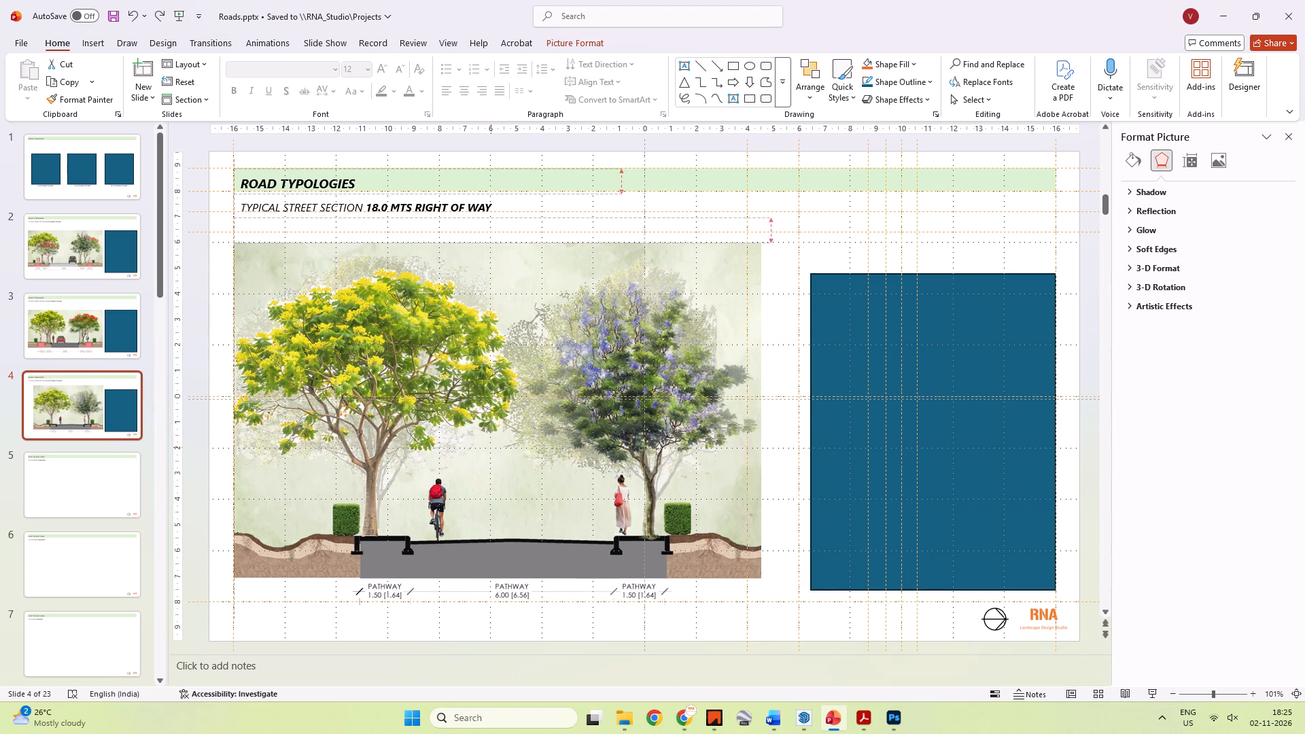
shift+drag(490, 447, 489, 447)
Crop the top of the section picture down to the level of the blue rectangle's top edge.
right_click(642, 377)
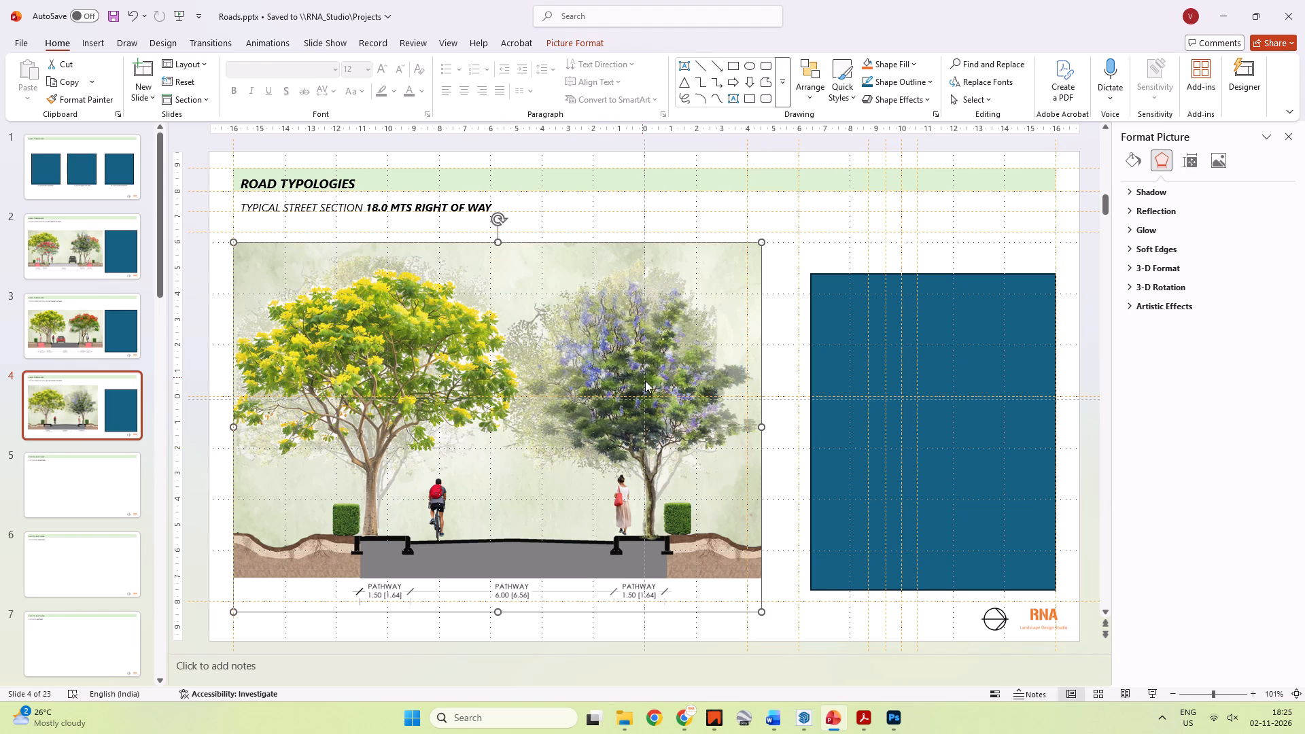
click(710, 406)
drag(500, 245, 500, 275)
click(829, 233)
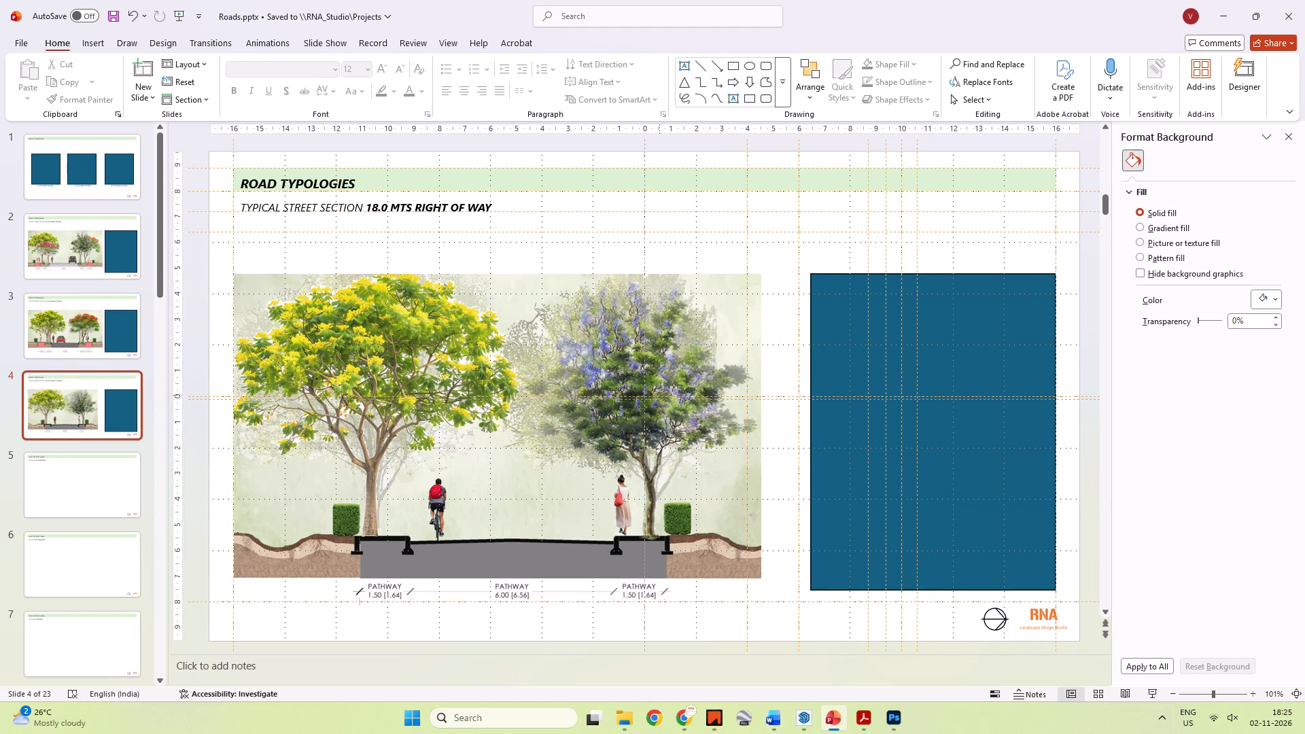
right_click(624, 382)
click(688, 407)
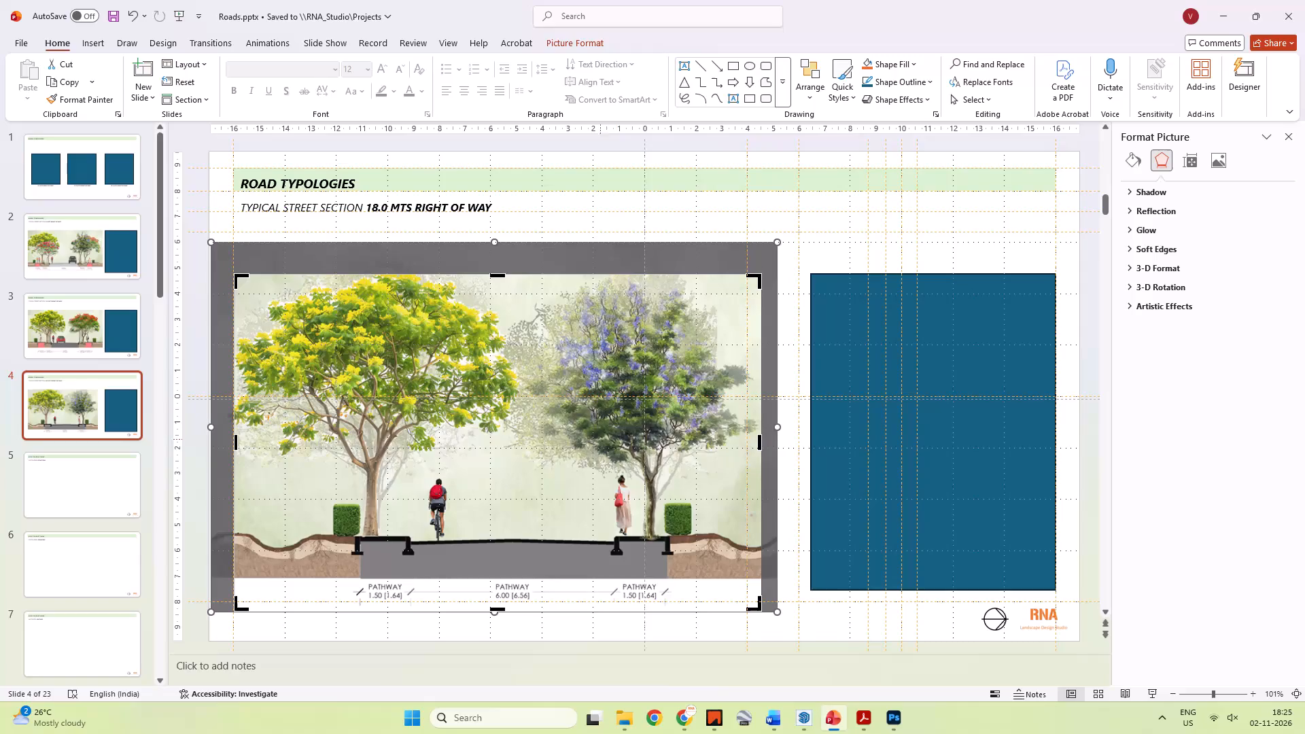
shift+click(595, 398)
click(882, 245)
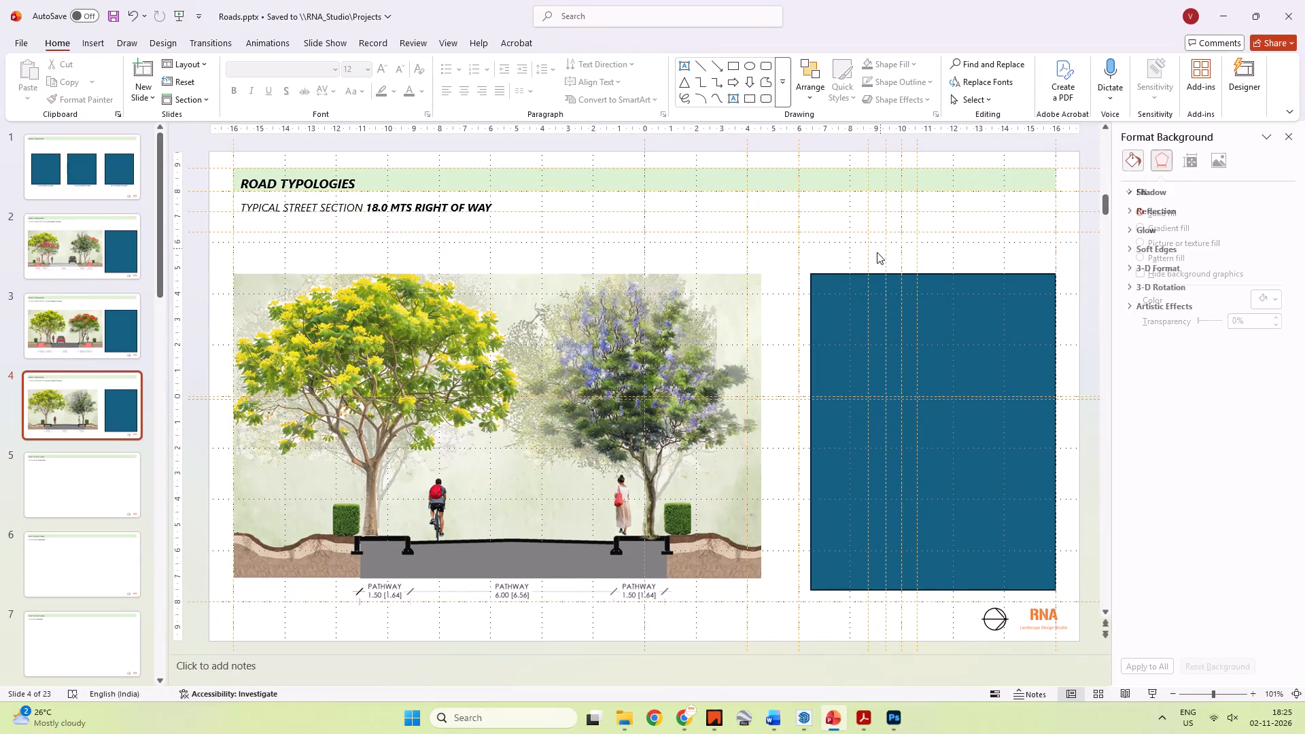
Shift the section picture slightly right of the left margin guide and save the presentation.
shift+drag(602, 384, 602, 383)
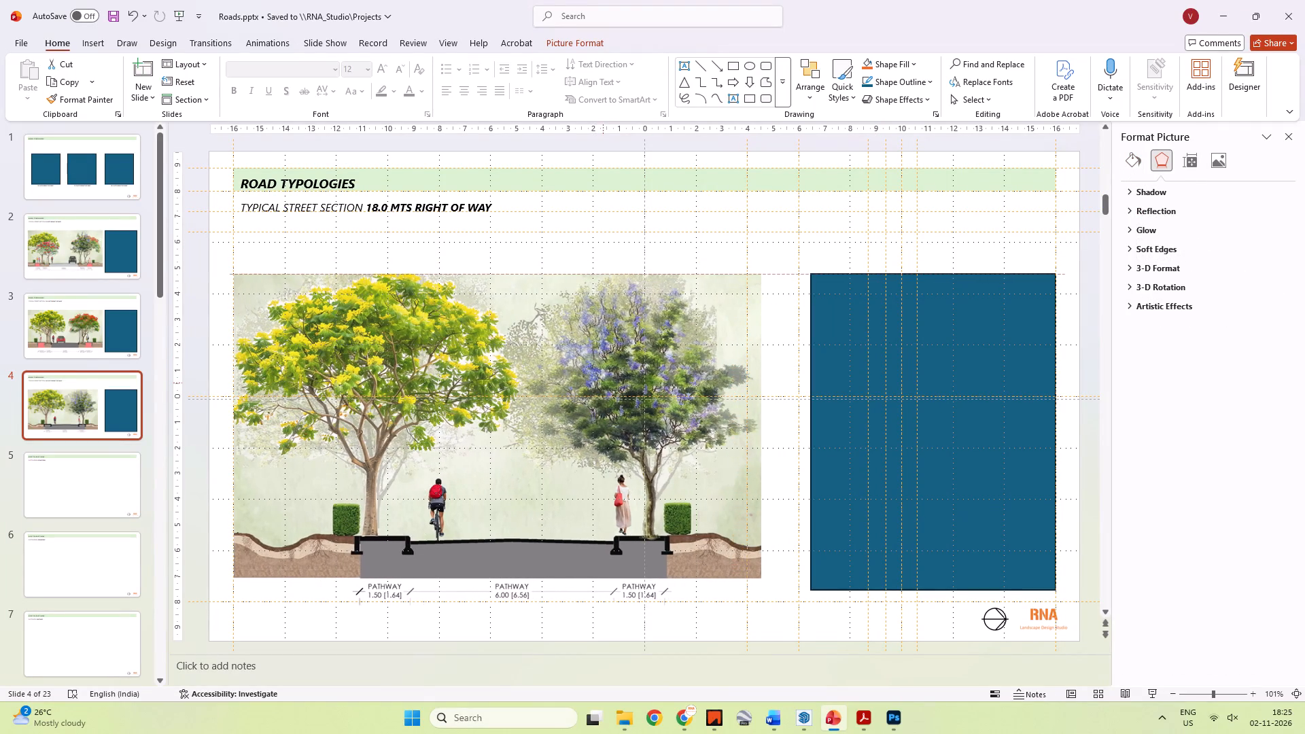
shift+drag(602, 383, 613, 385)
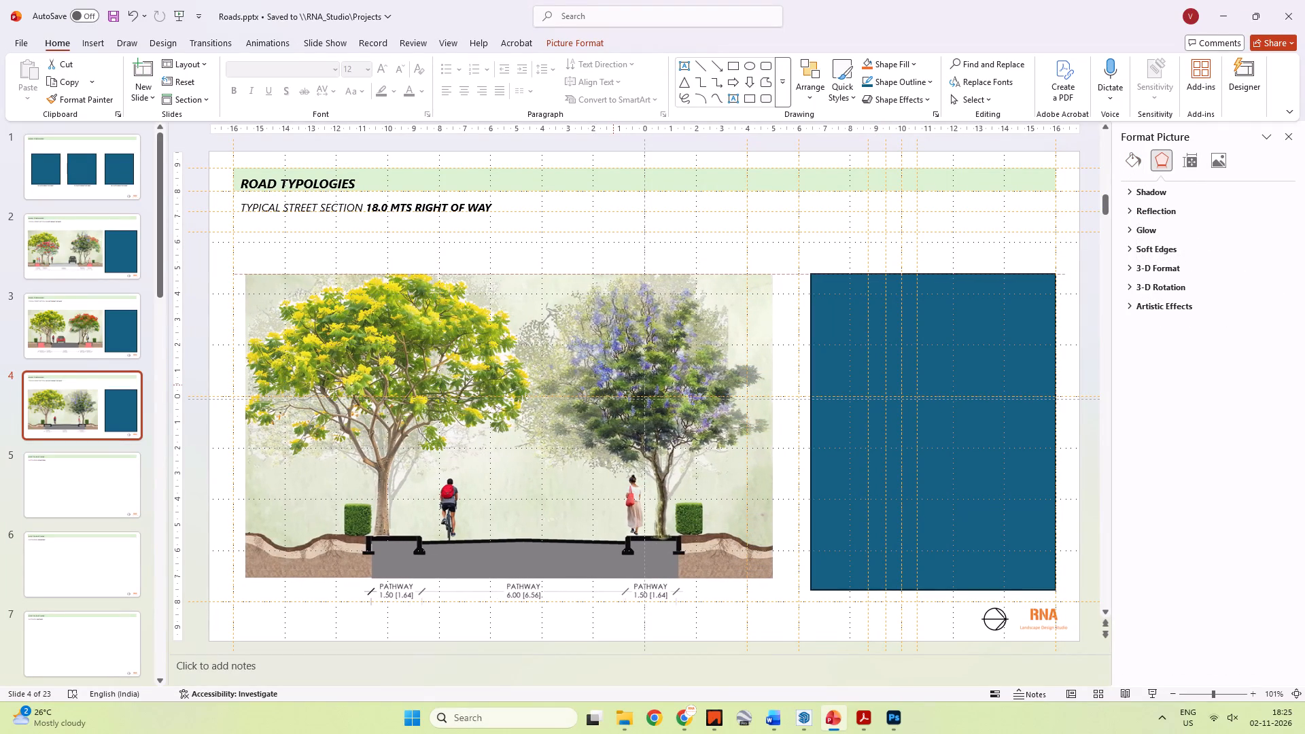
shift+drag(613, 385, 611, 385)
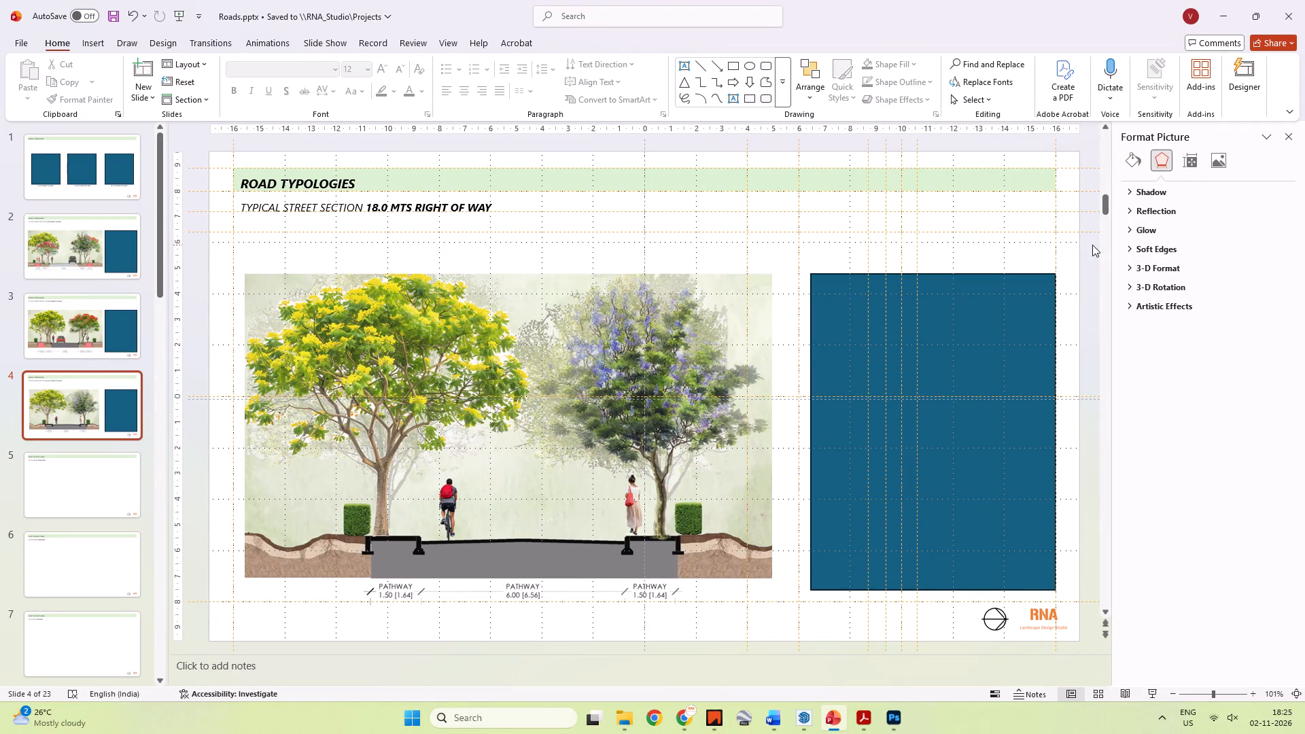
click(1092, 245)
key(ctrl+s)
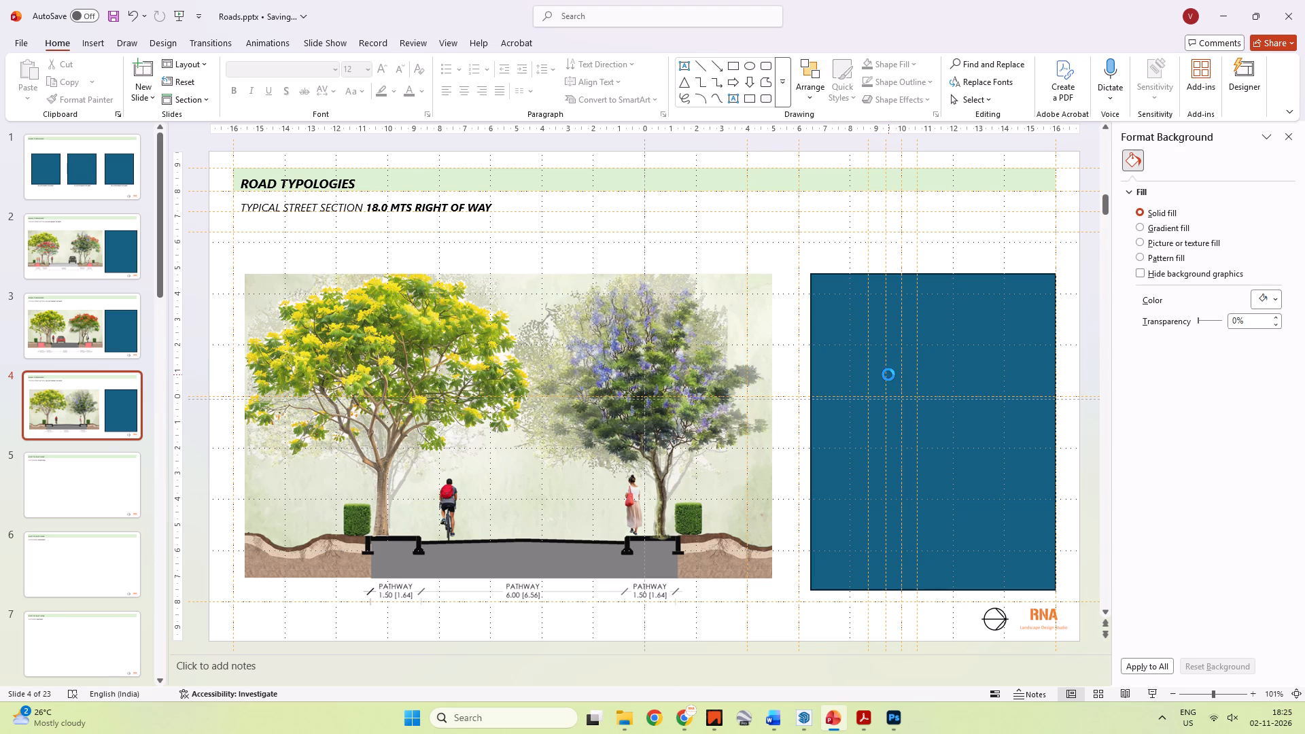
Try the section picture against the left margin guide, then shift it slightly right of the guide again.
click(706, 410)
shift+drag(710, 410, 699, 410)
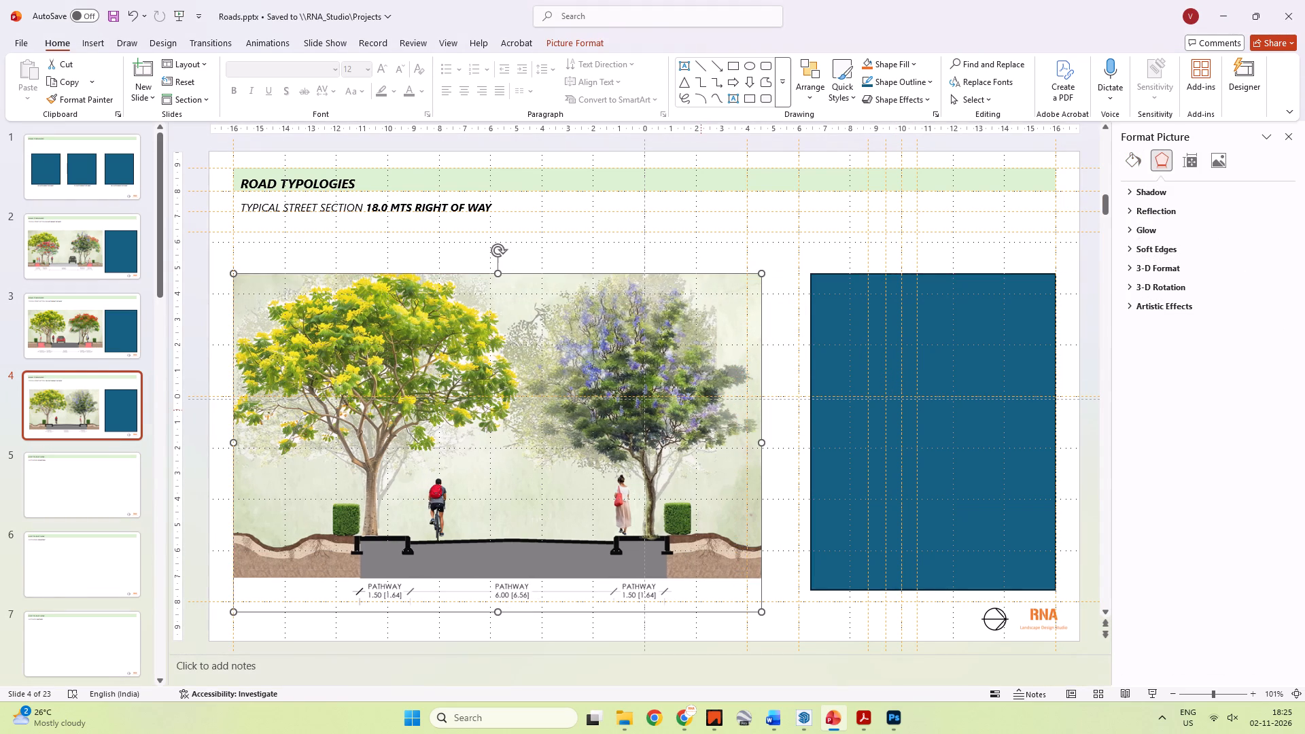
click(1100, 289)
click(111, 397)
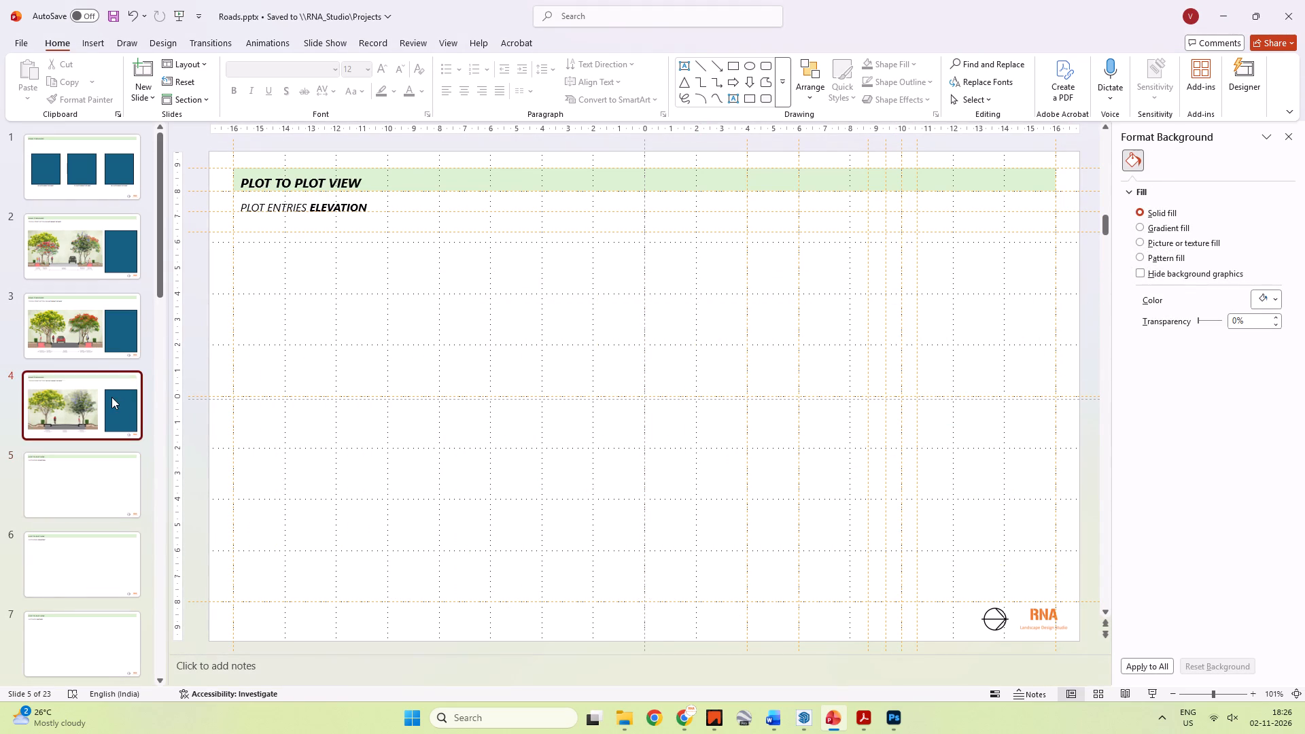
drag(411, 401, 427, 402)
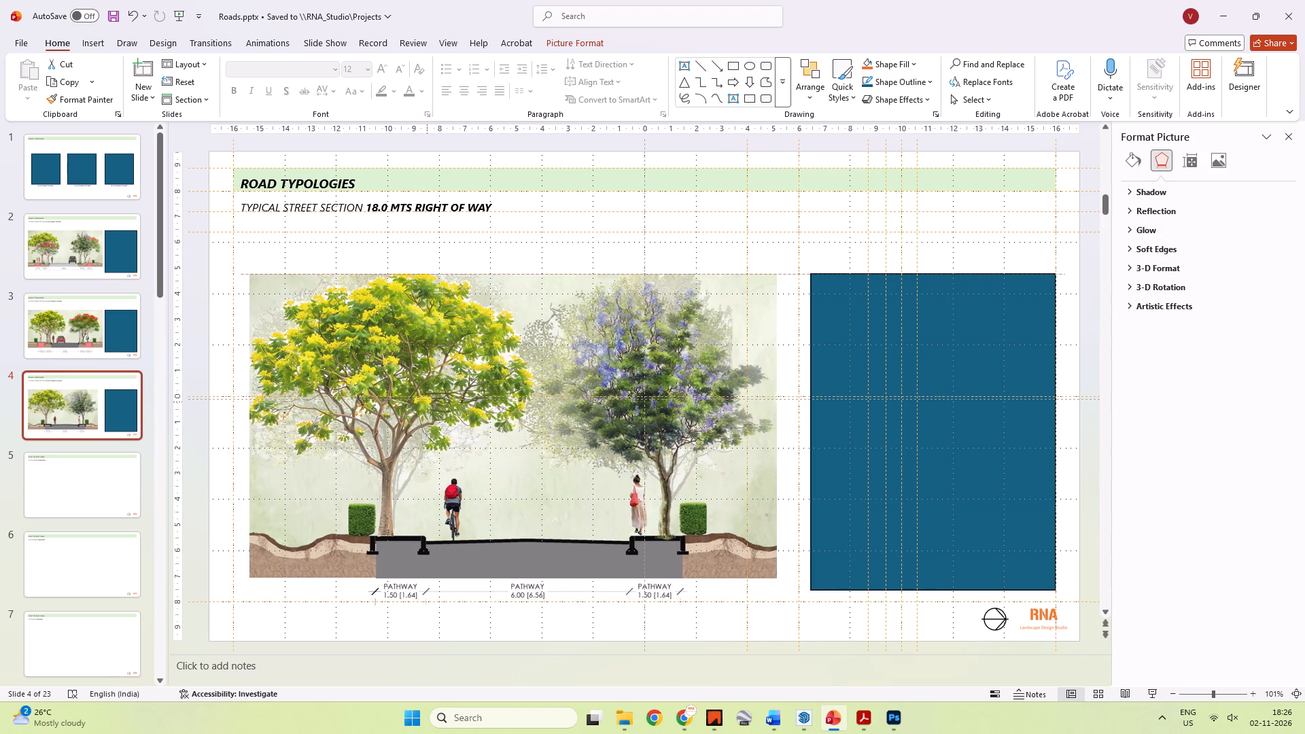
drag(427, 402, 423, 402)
Compare the section pictures on slides 3 and 4, then check 6MTS_ROW.jpg in the Rendered Section folder.
click(1, 334)
click(63, 342)
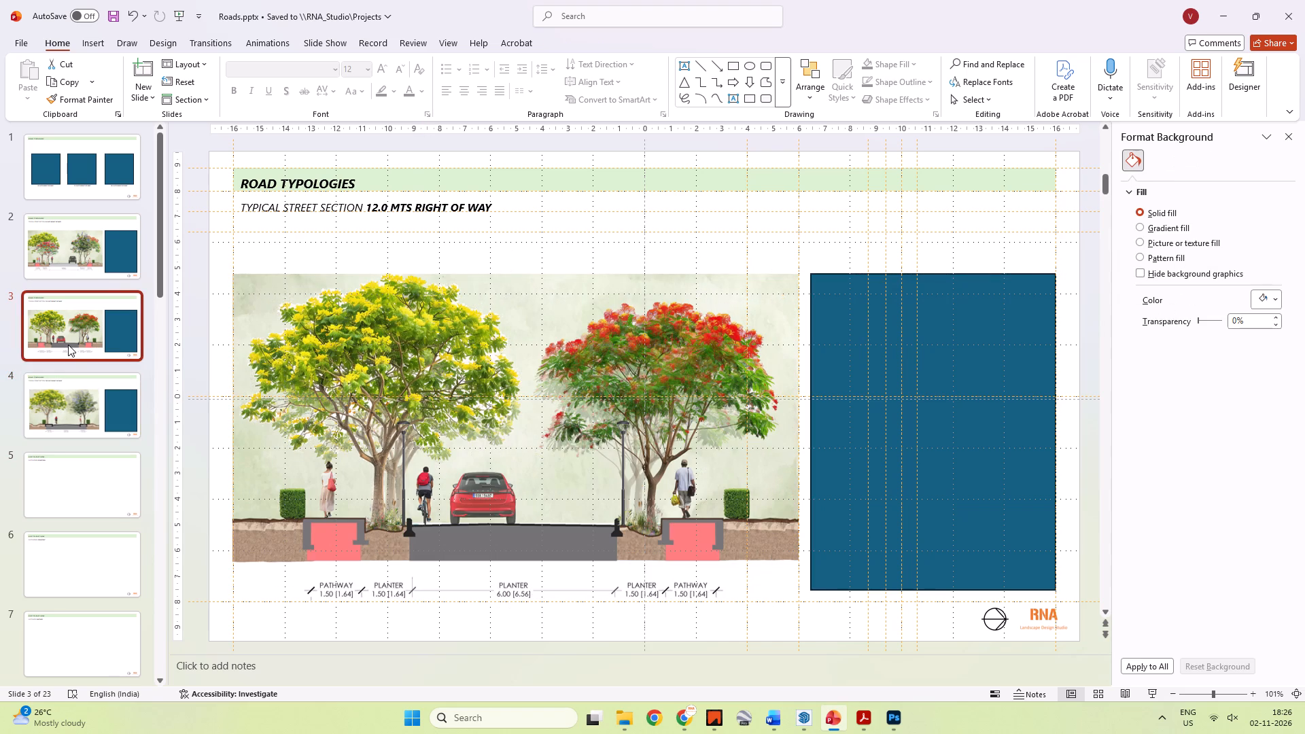
click(76, 397)
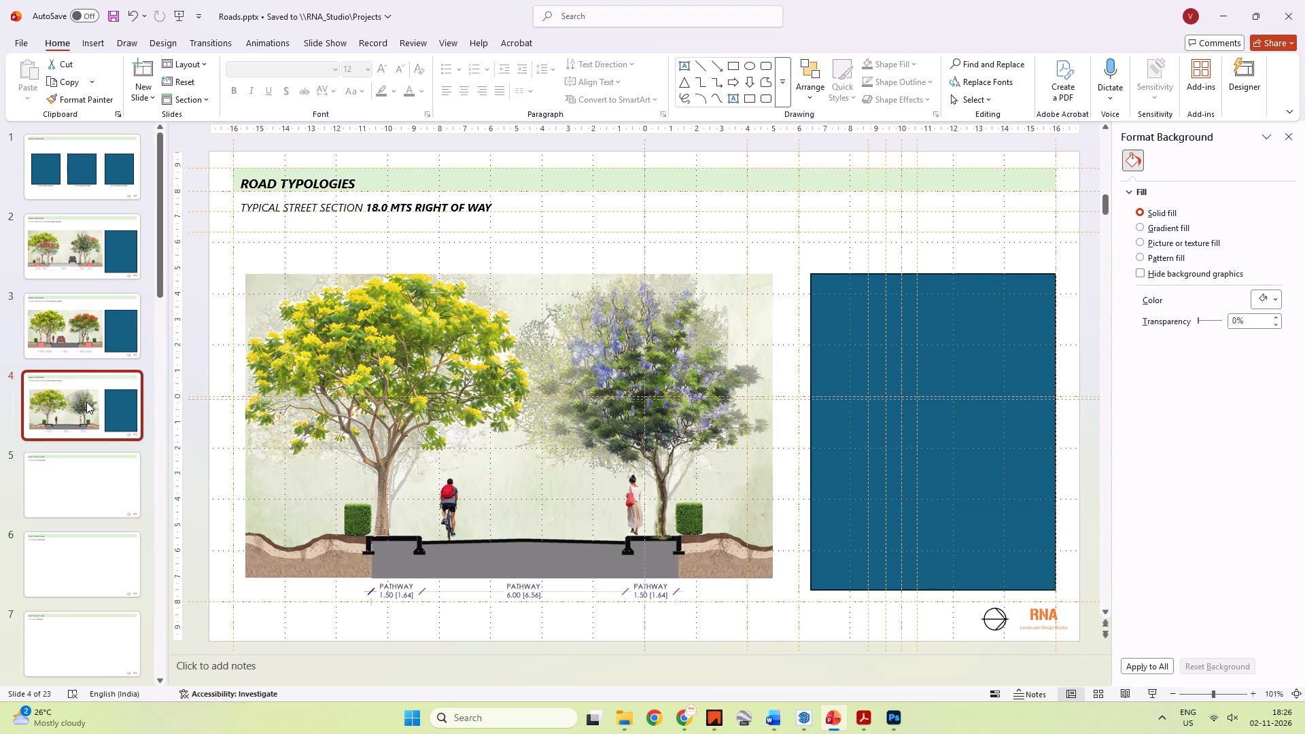
click(86, 321)
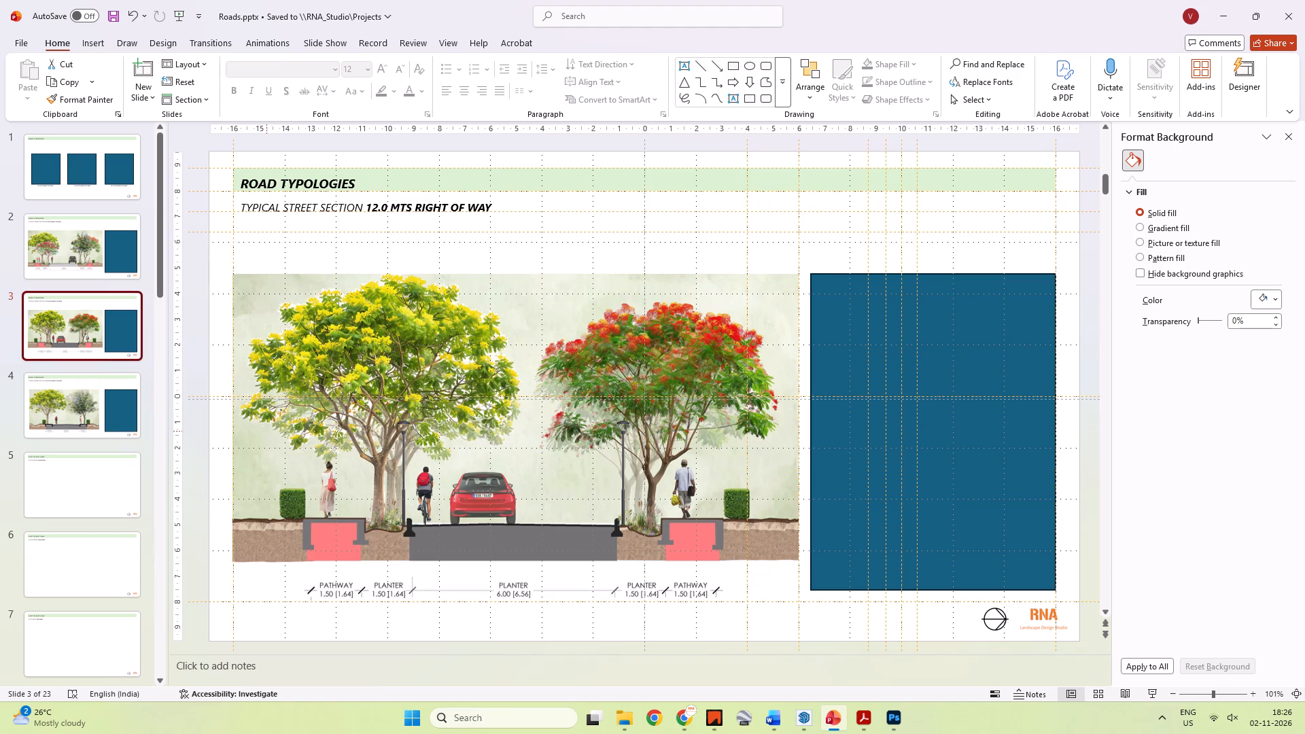
key(alt+Tab)
click(1015, 283)
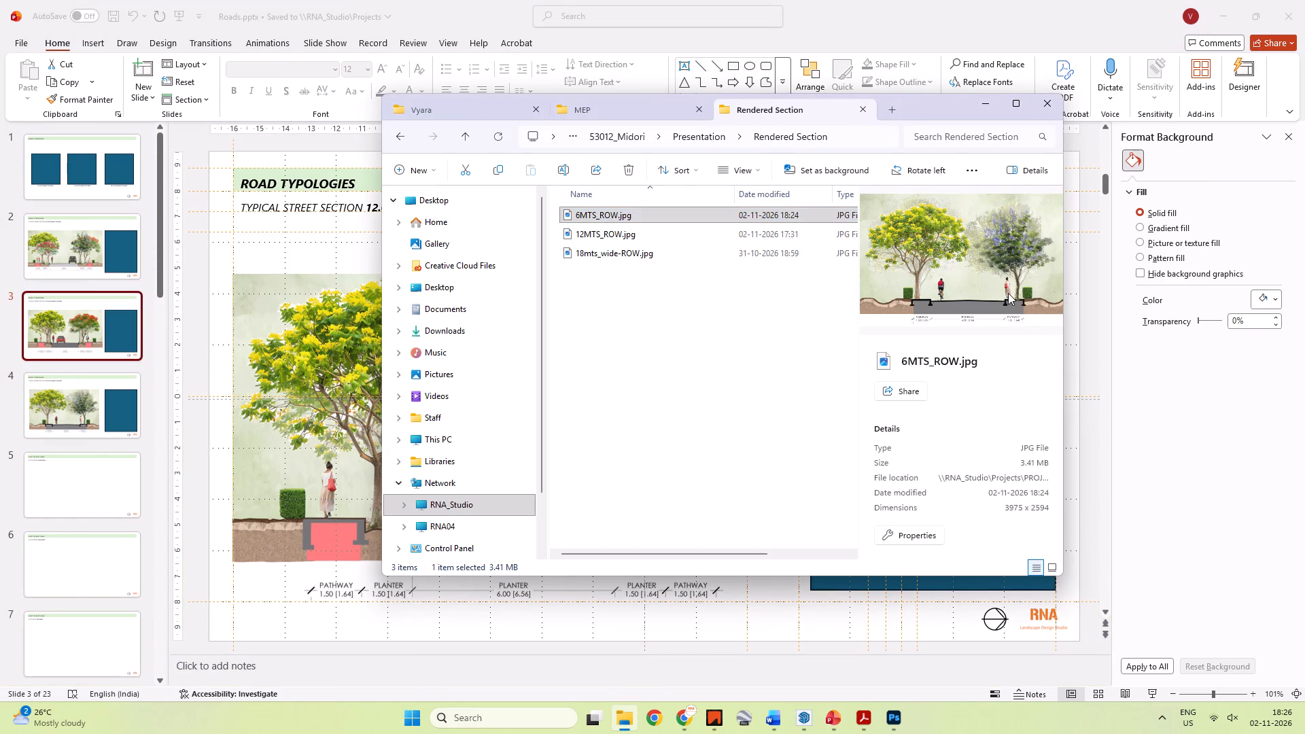
click(974, 270)
Switch to 6MTS_ROW.psd in Photoshop and draw a rectangle about 217 × 174 px beneath the left pathway slab, directly above Layer 8.
key(alt+Tab)
key(alt+Tab)
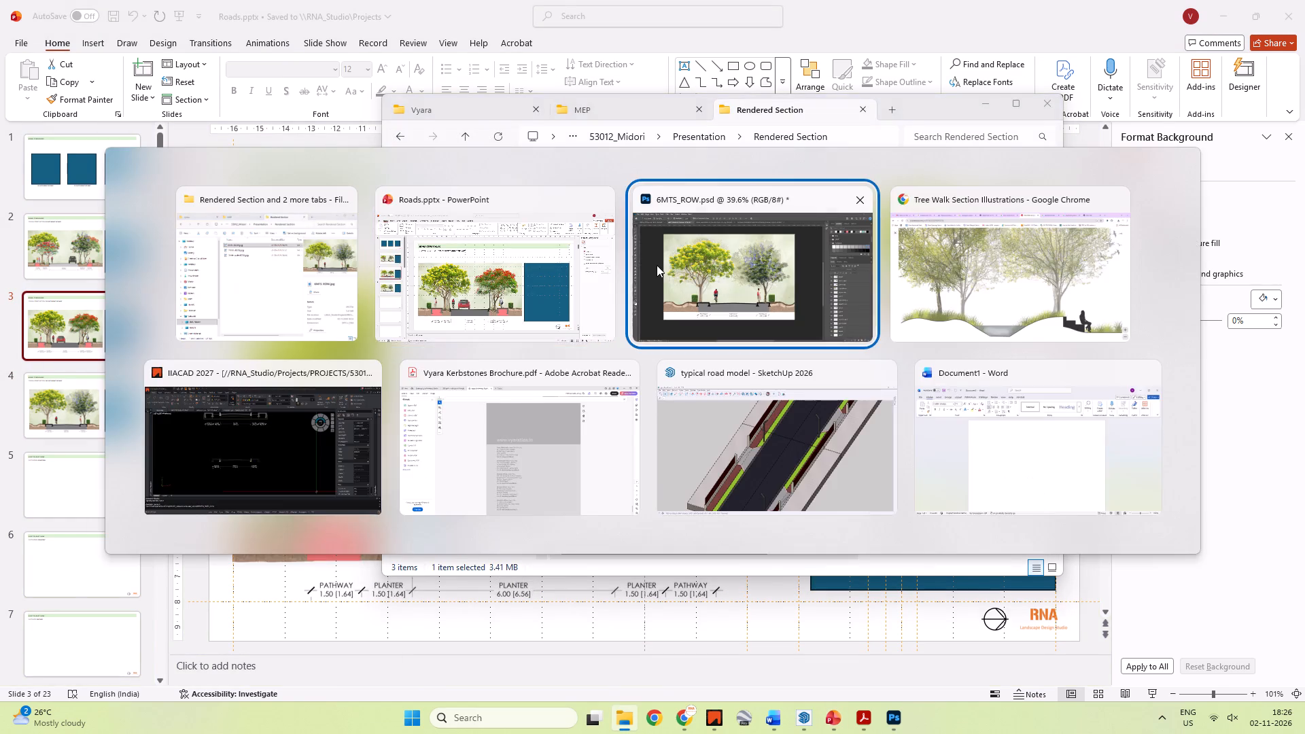
alt+scroll(368, 507, up, 11)
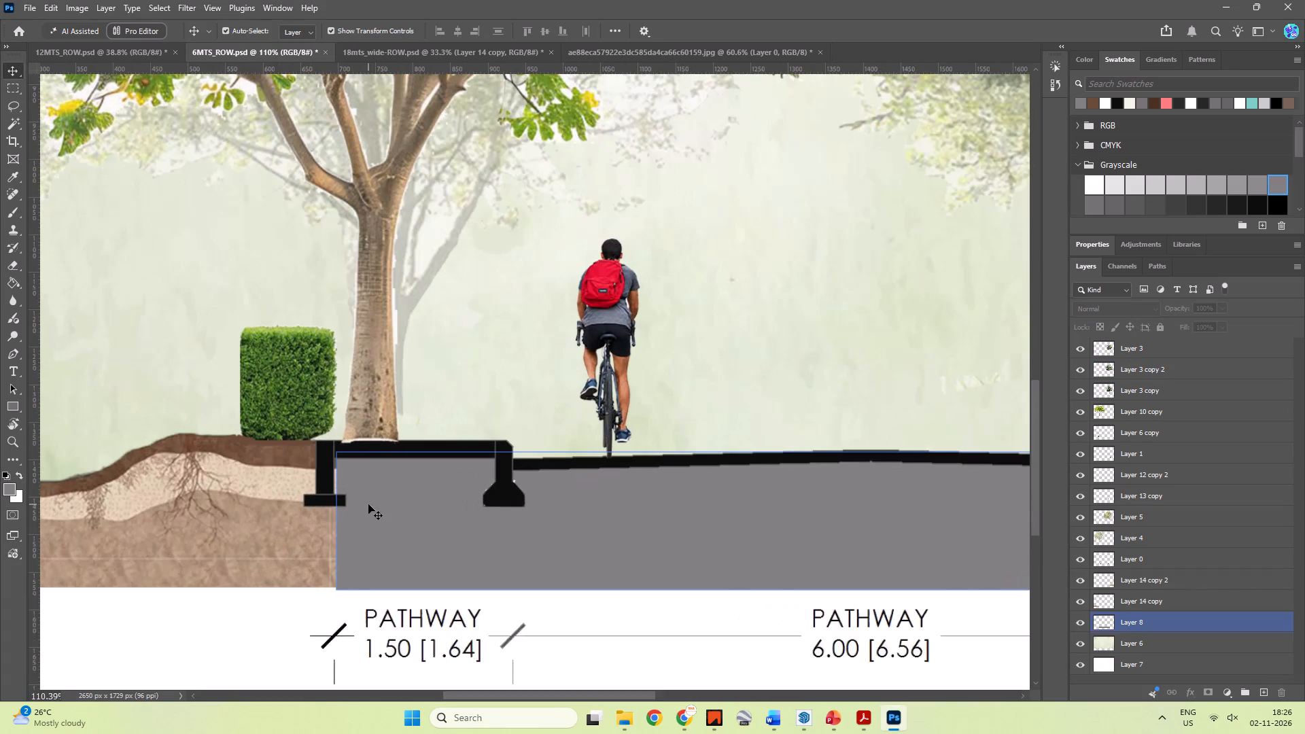
click(1164, 626)
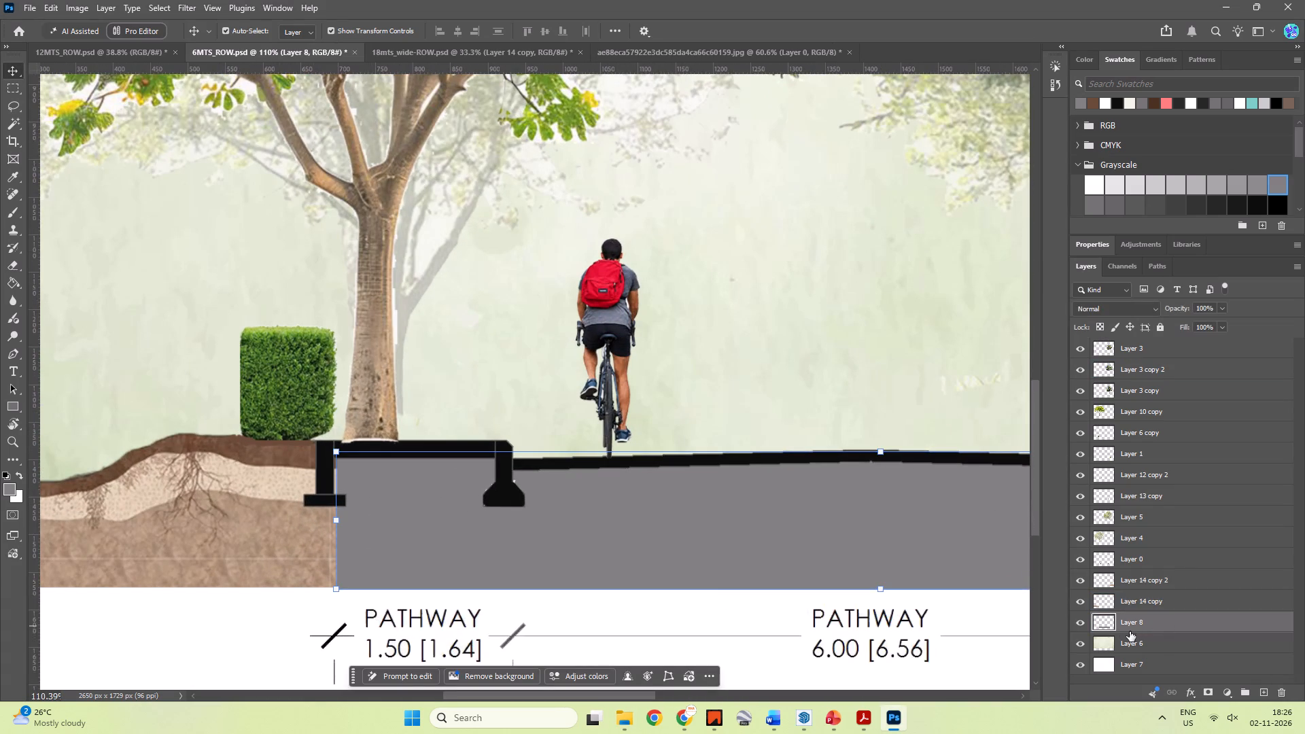
key(r)
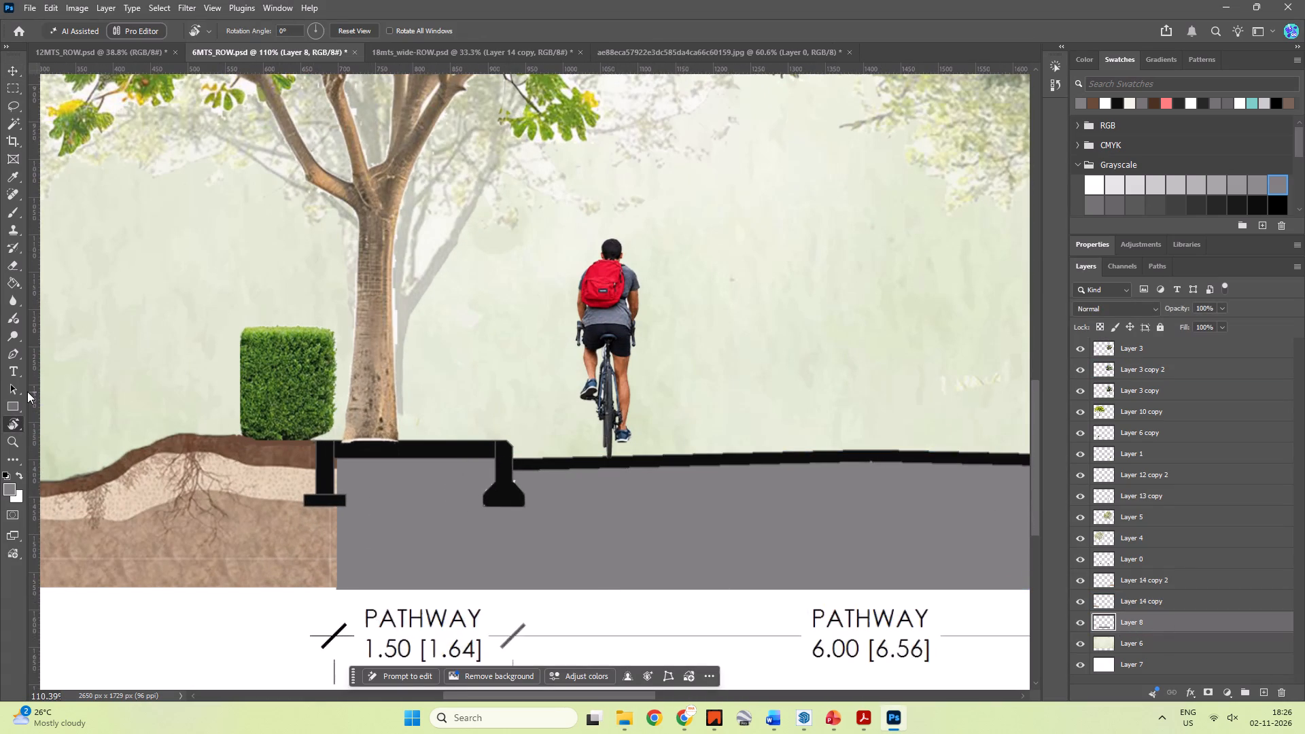
click(12, 408)
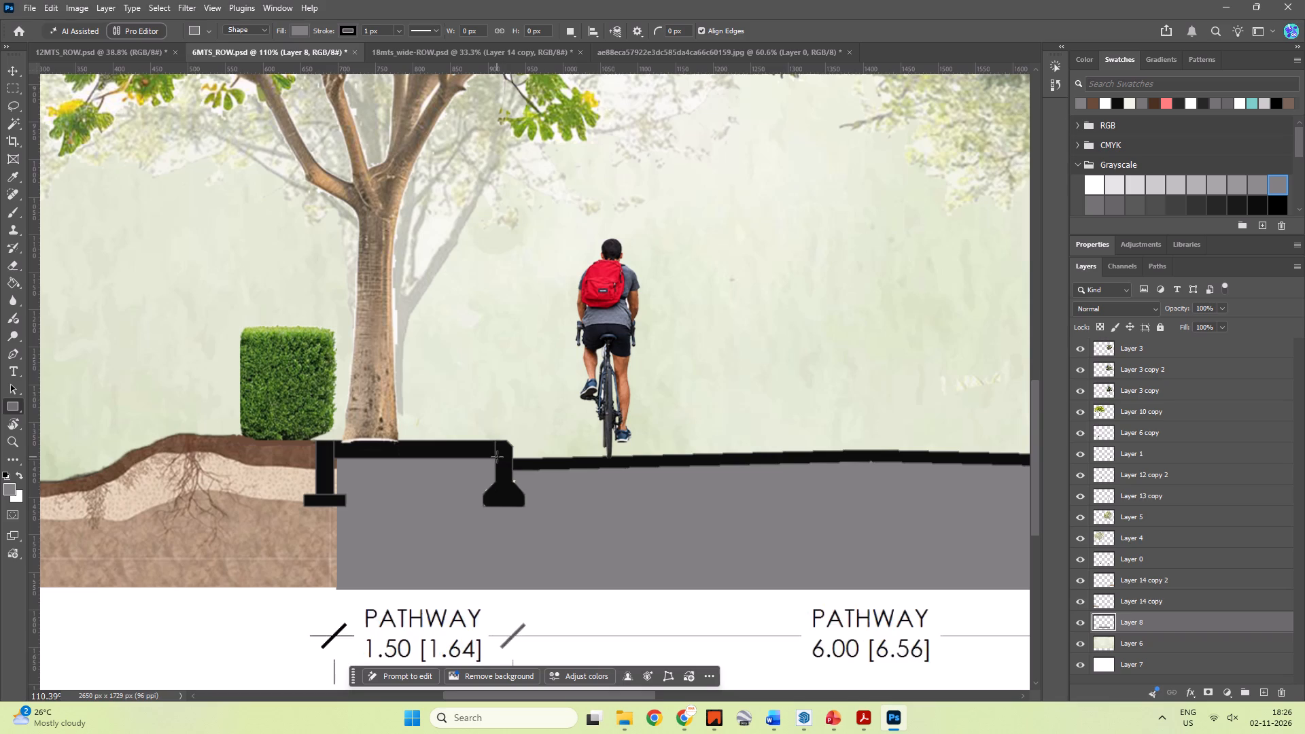
drag(495, 456, 332, 580)
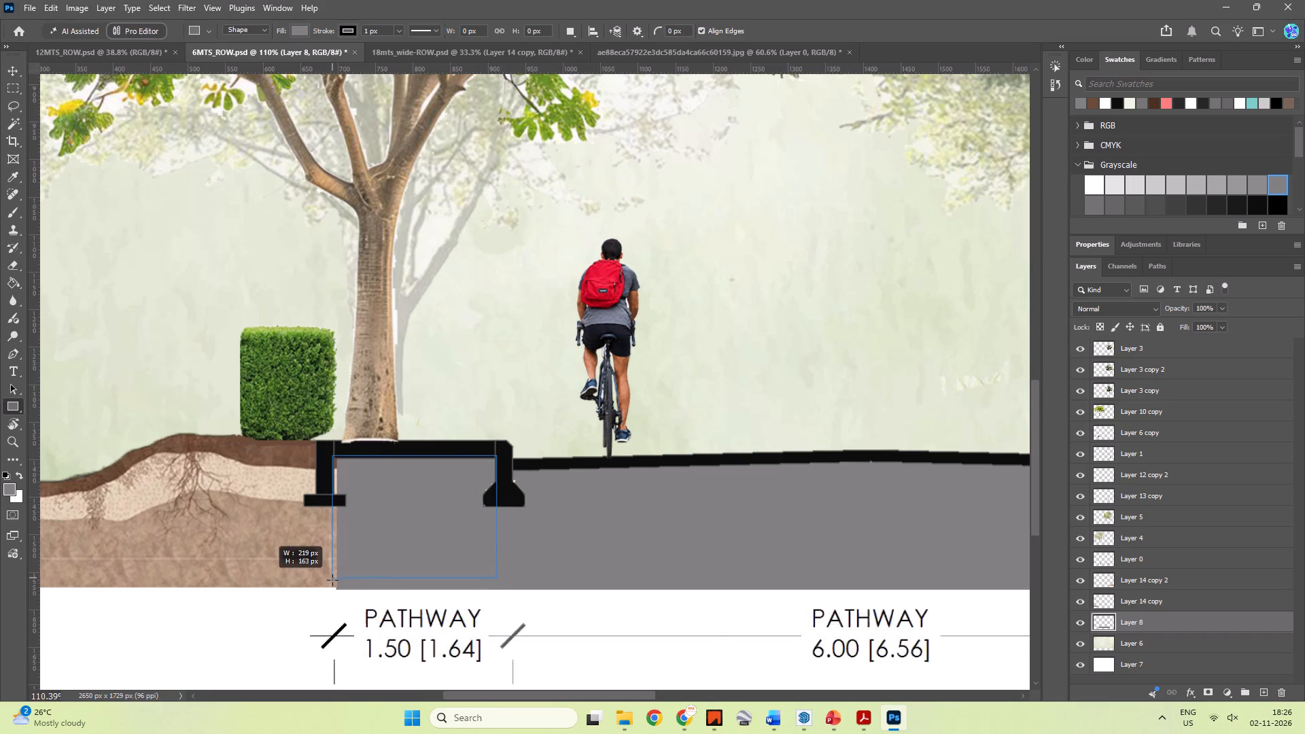
drag(332, 580, 334, 586)
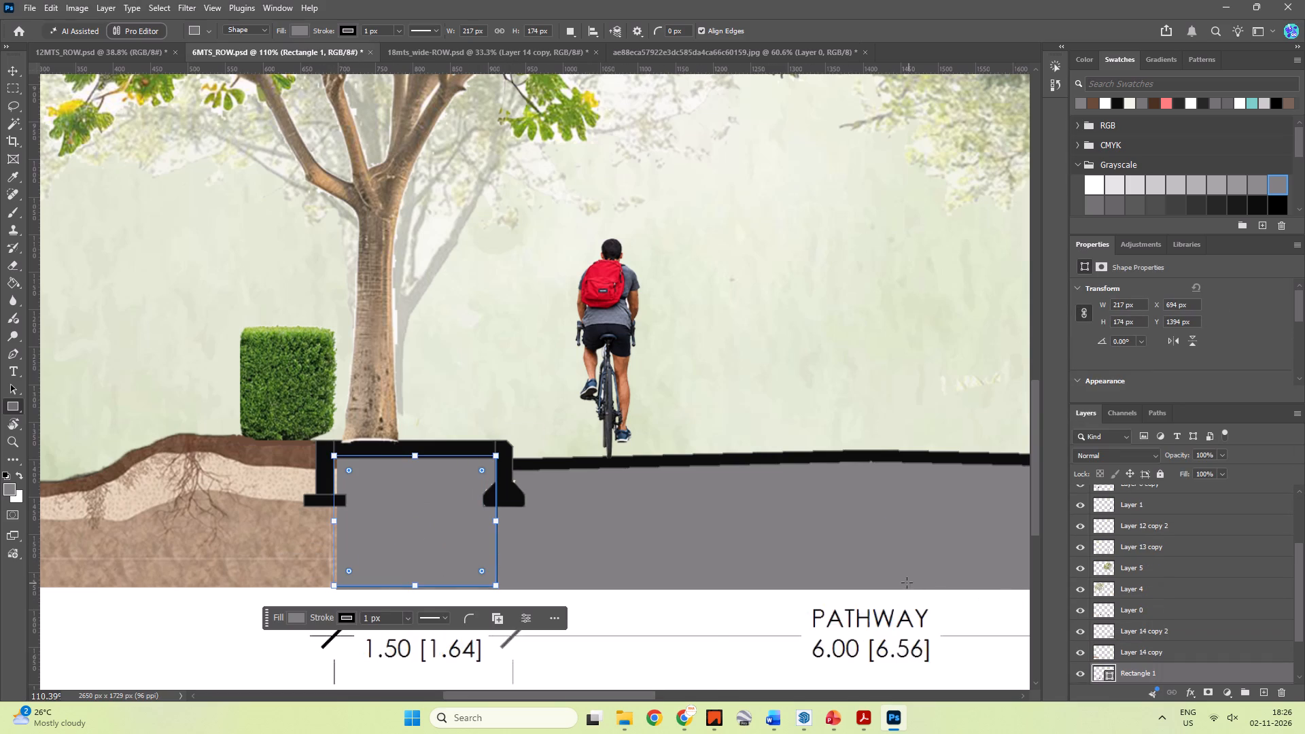
Fill the new rectangle under the left pathway with the recently used salmon pink.
scroll(1099, 426, up, 7)
click(300, 616)
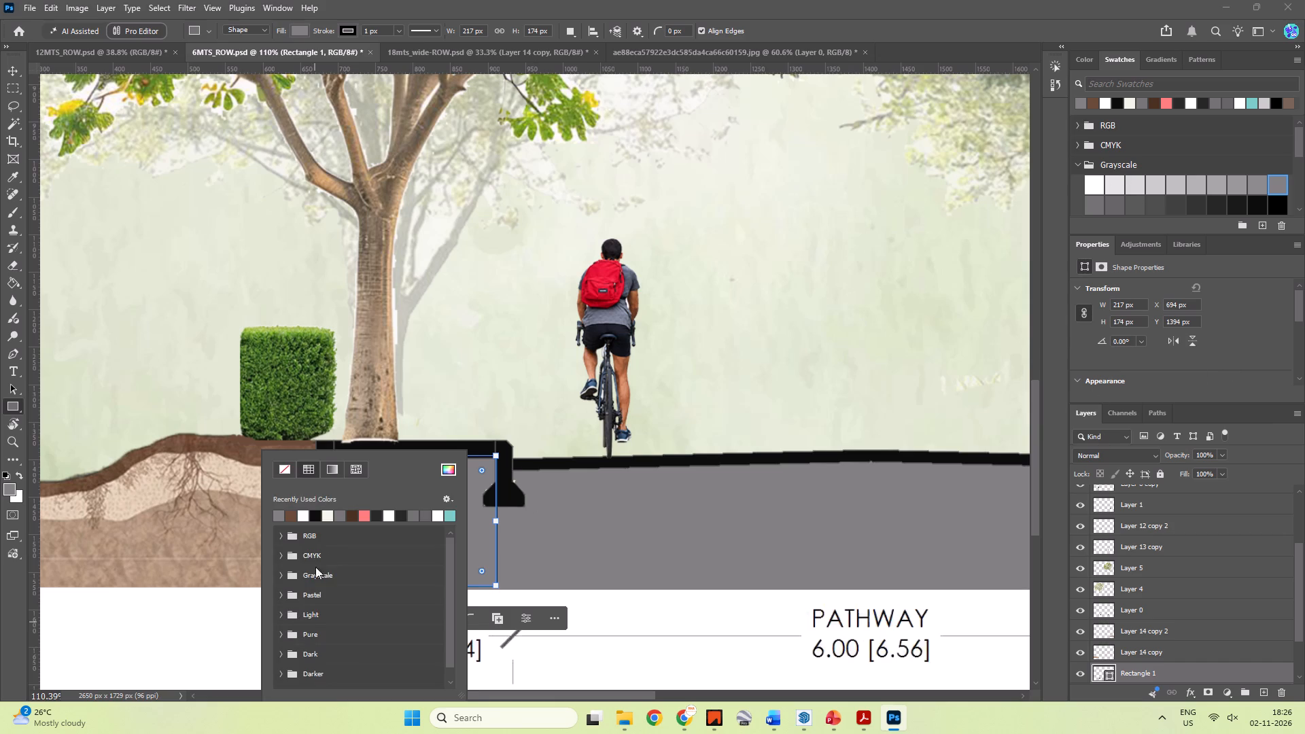
click(360, 521)
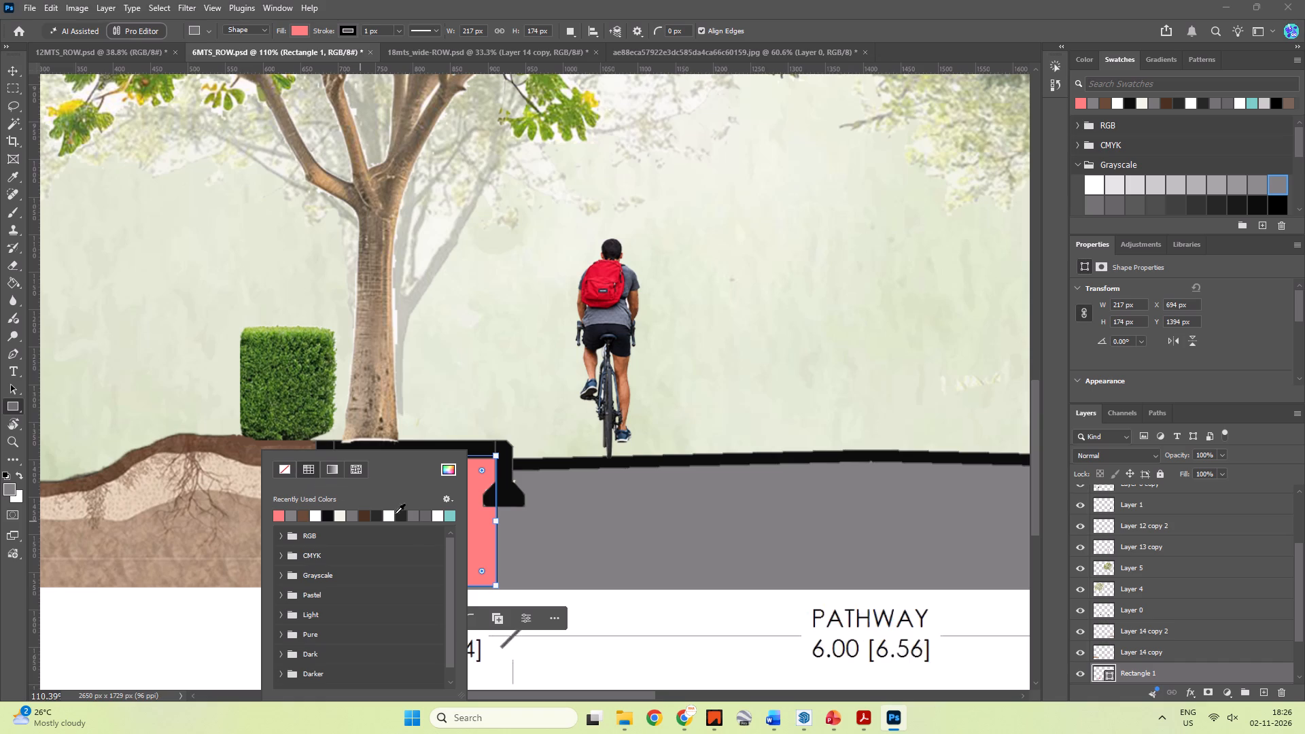
scroll(368, 633, down, 1)
drag(390, 462, 652, 441)
drag(409, 455, 503, 435)
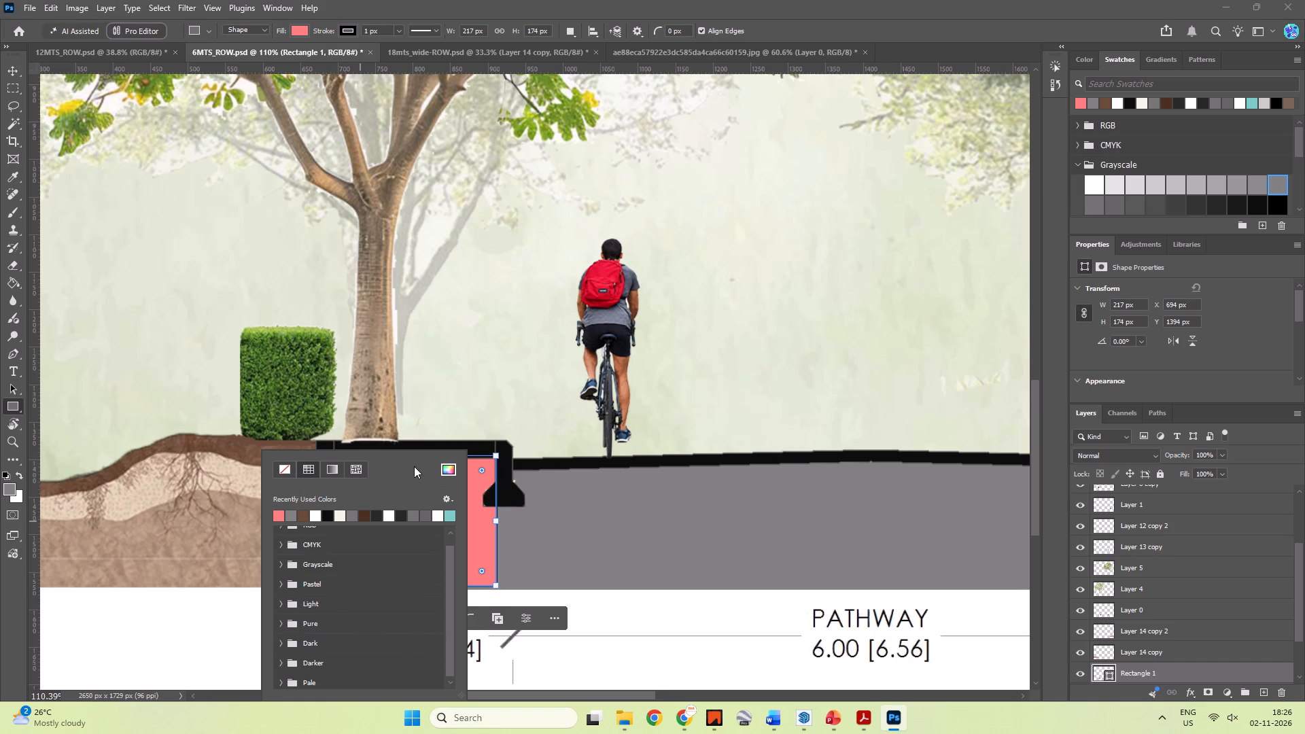
click(411, 460)
click(532, 427)
key(Escape)
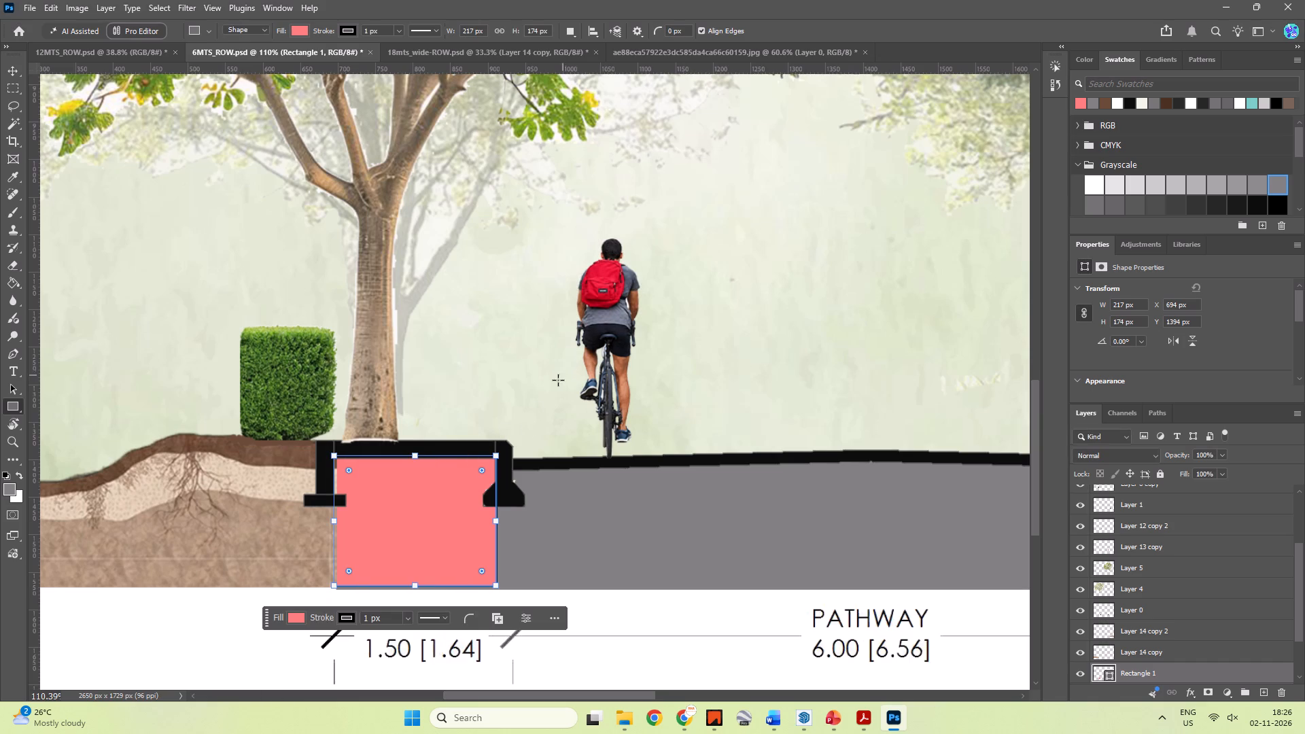
Narrow the pink rectangle to 214 px wide by adjusting its left edge.
alt+scroll(436, 515, down, 4)
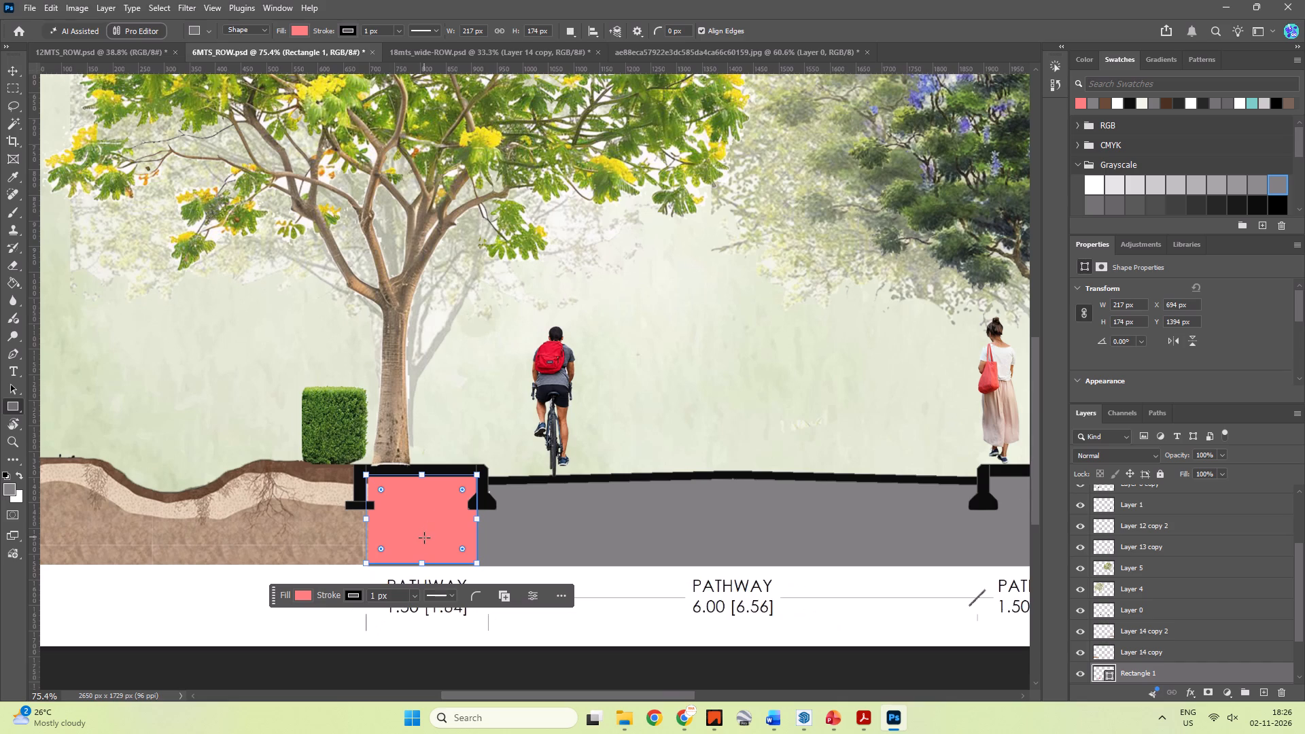
click(367, 519)
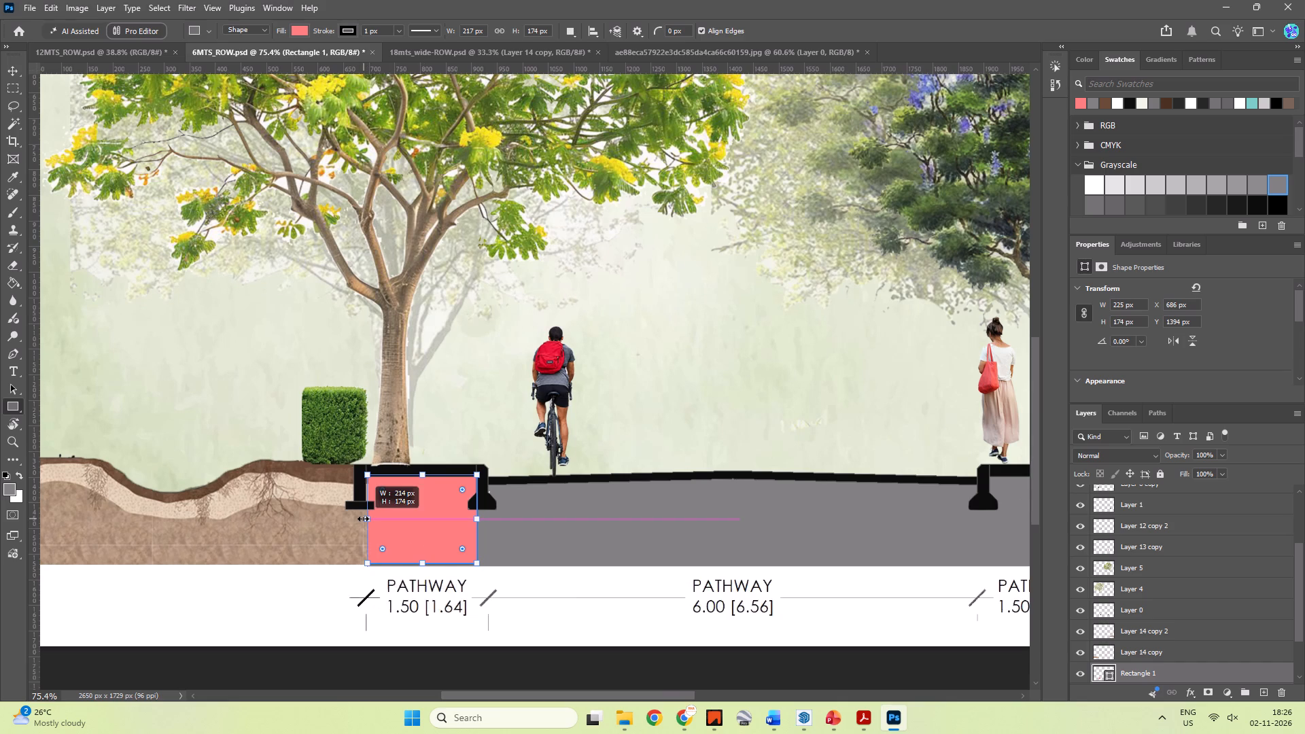
click(364, 519)
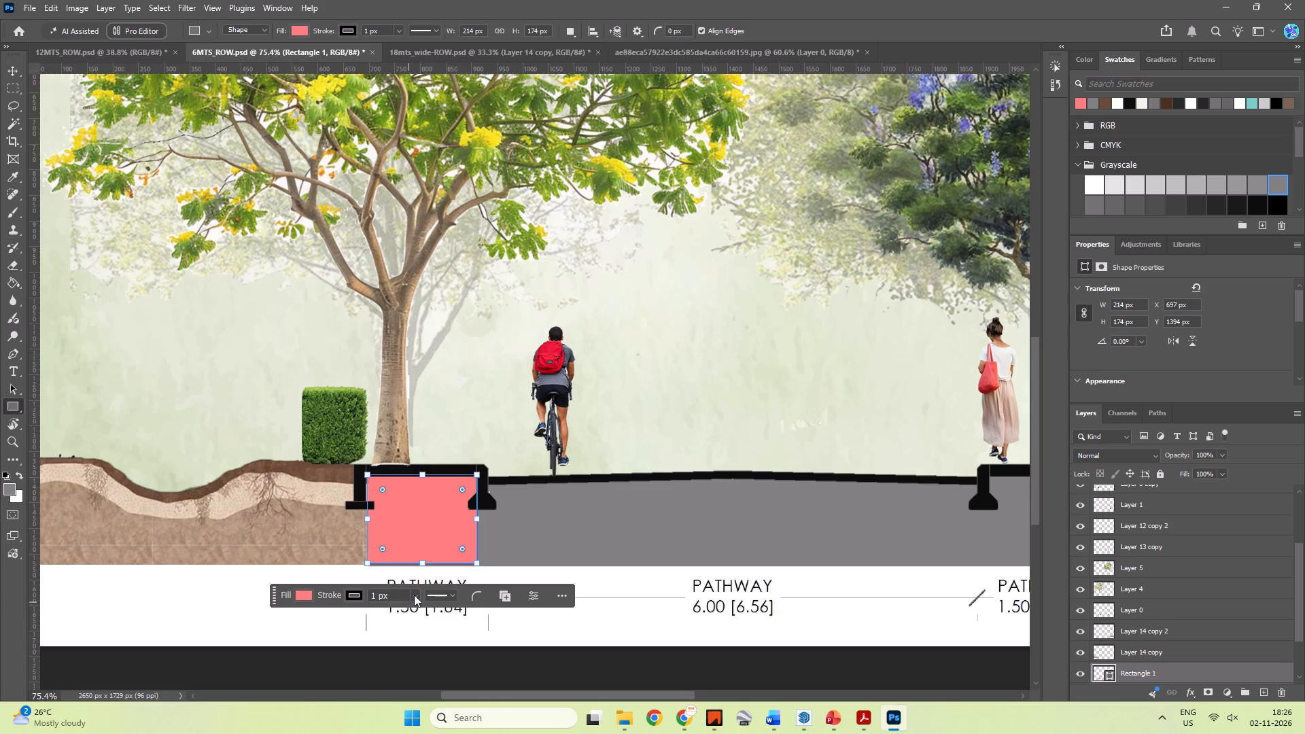
Remove the stroke from the pink rectangle under the left pathway.
click(357, 595)
click(291, 464)
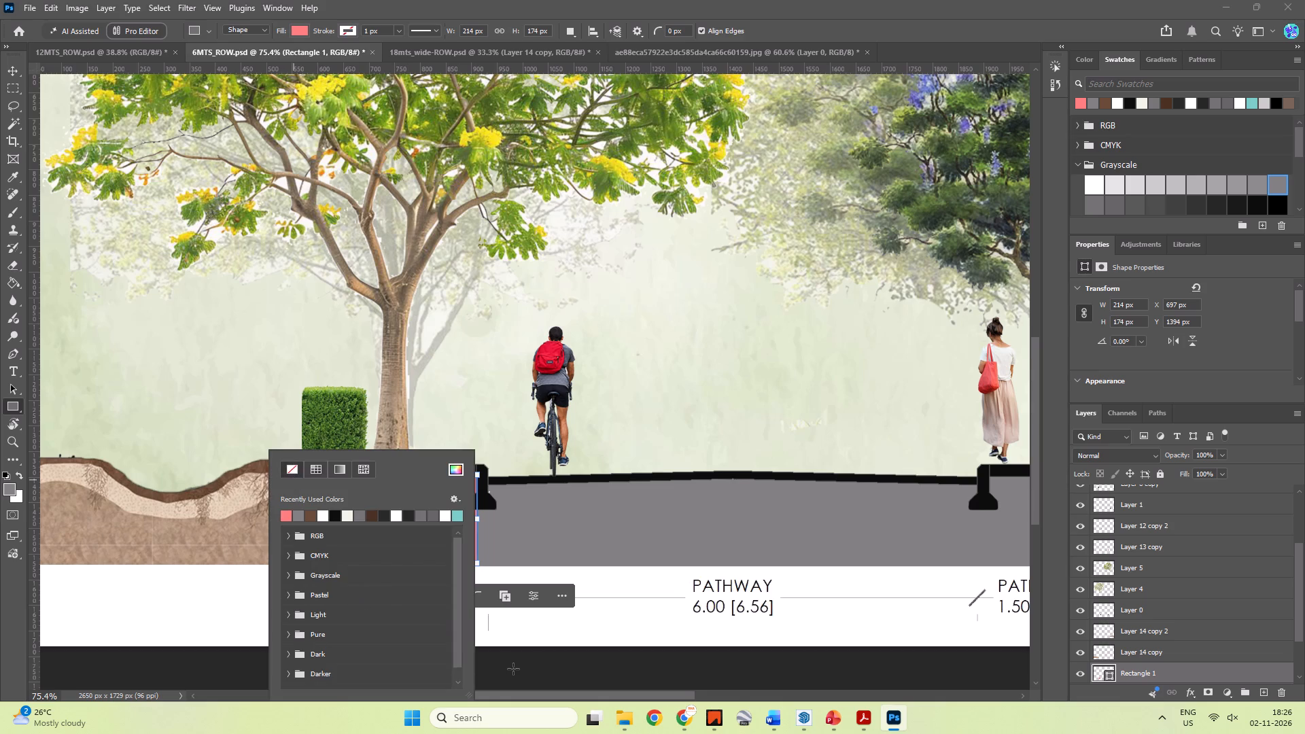
click(516, 670)
click(597, 302)
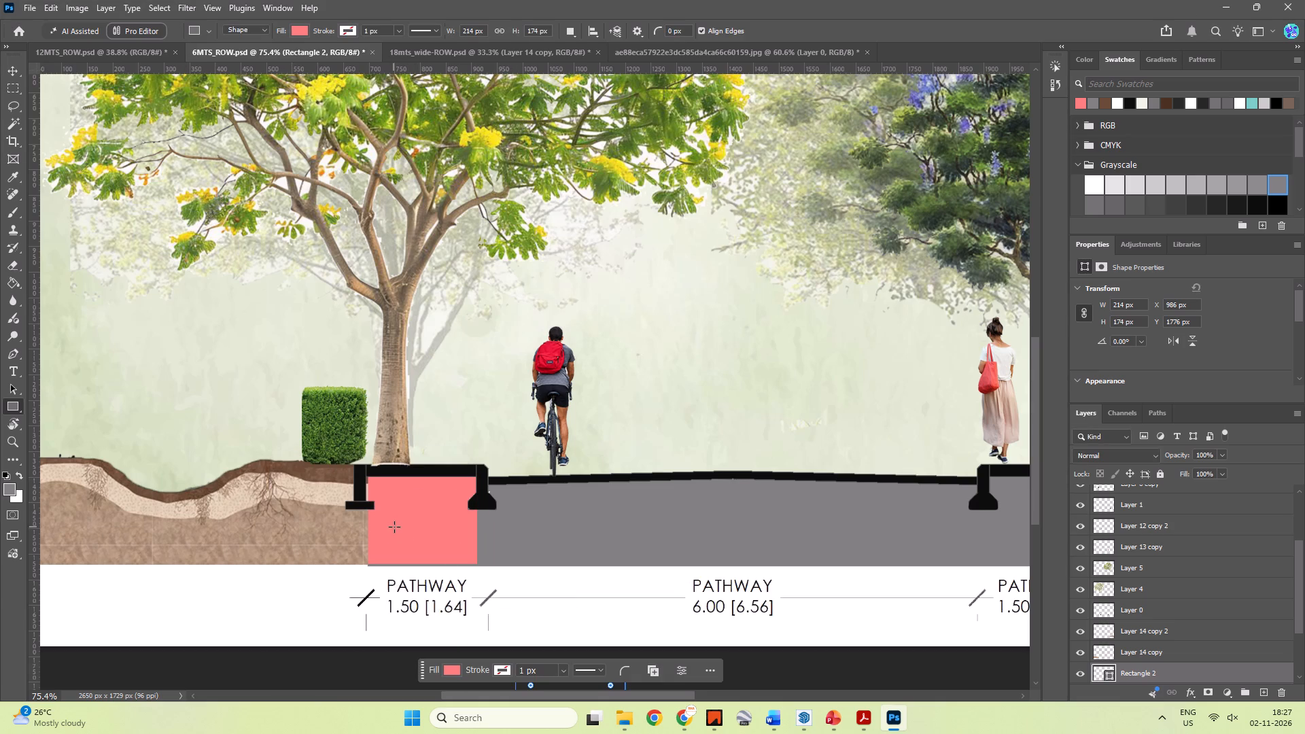
Stretch the pink rectangle under the left pathway down to the base of the section, making it 179 px high.
key(v)
click(430, 523)
shift+drag(366, 563, 364, 568)
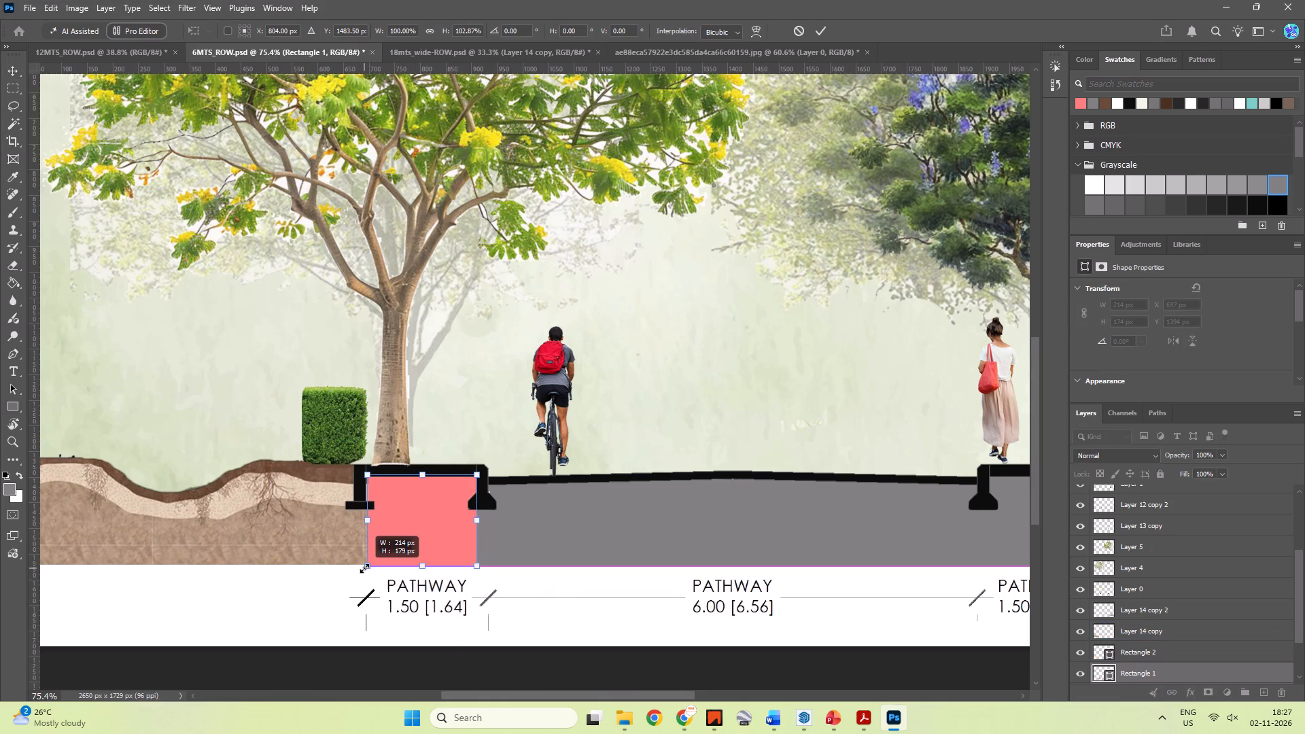
shift+drag(364, 568, 361, 570)
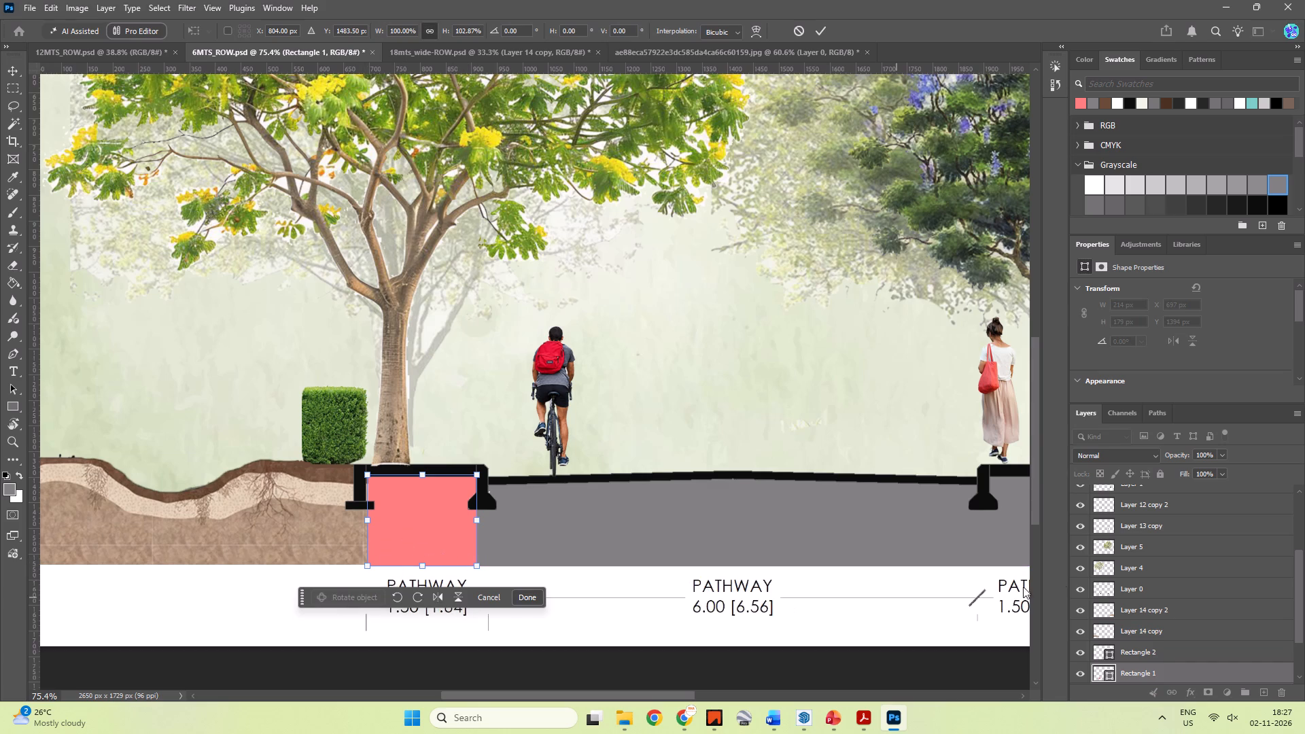
Move the Rectangle 1 layer up the layer stack, directly above Layer 14 copy 2 and below Layer 0.
drag(1155, 675, 1153, 641)
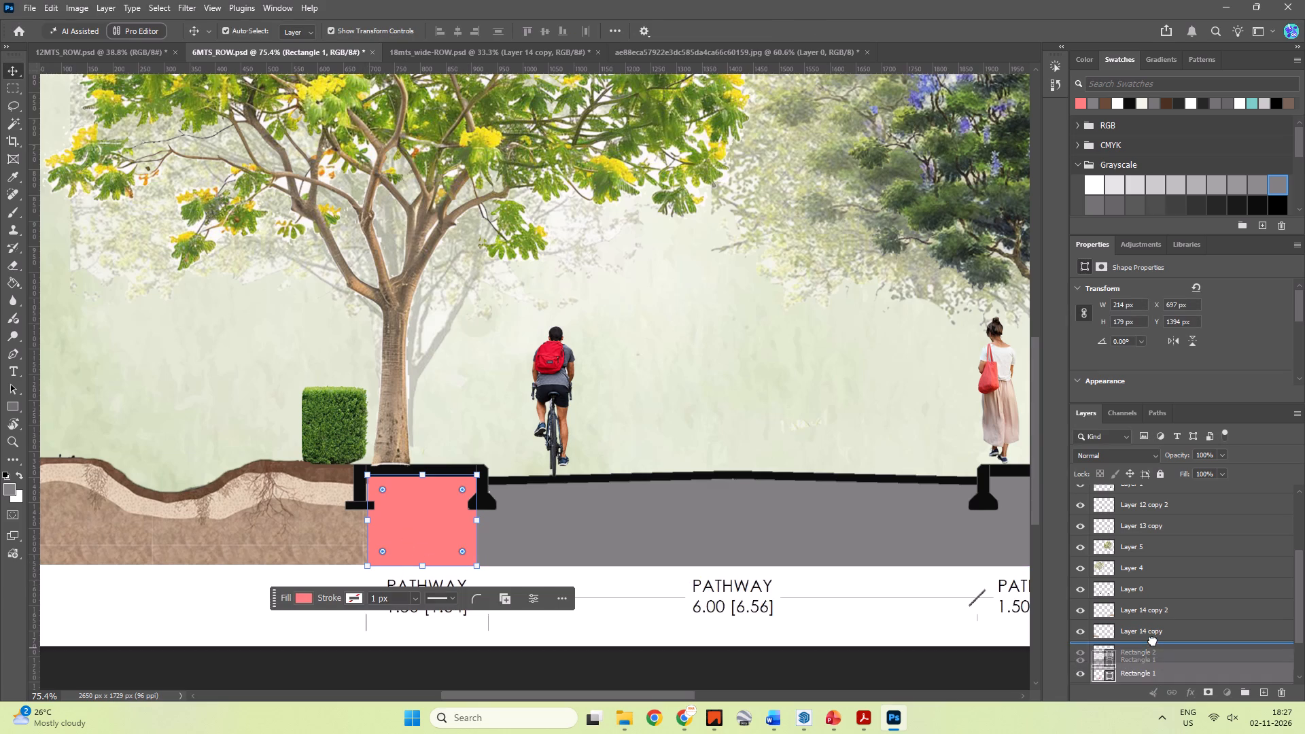
drag(1153, 641, 1151, 601)
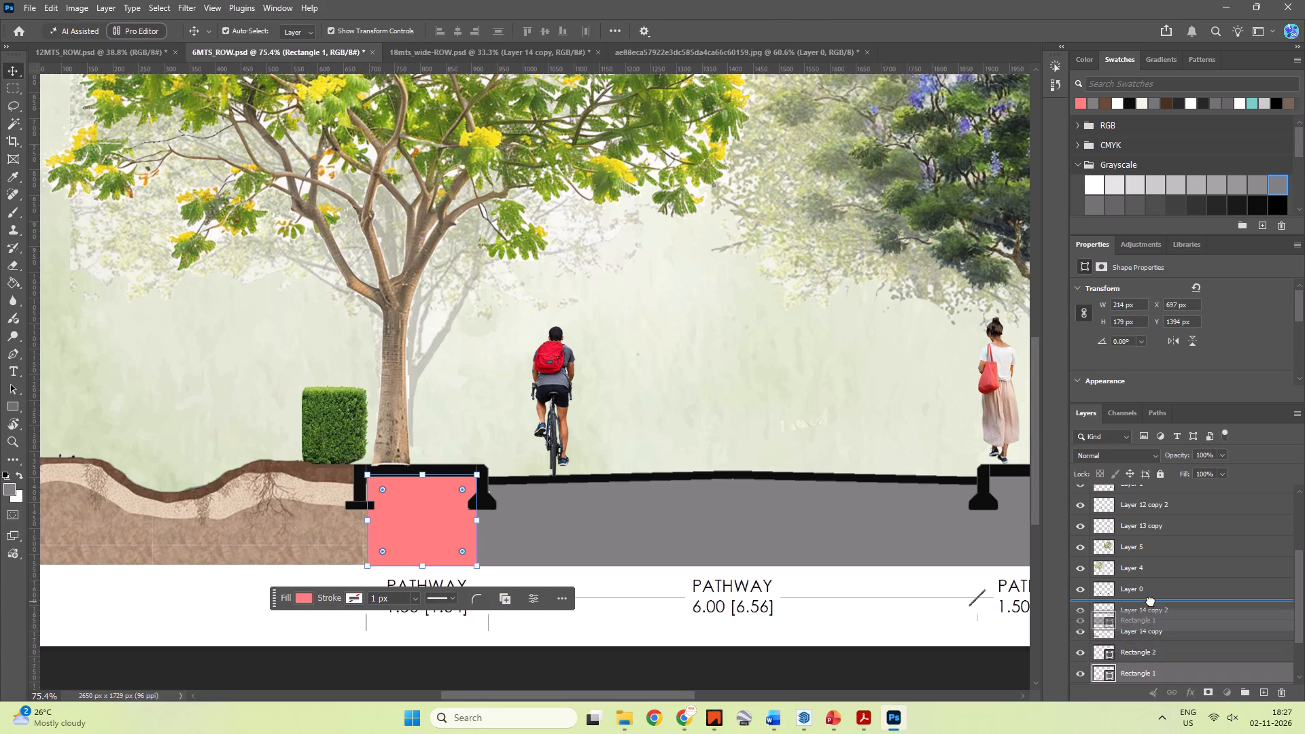
drag(1151, 601, 1150, 578)
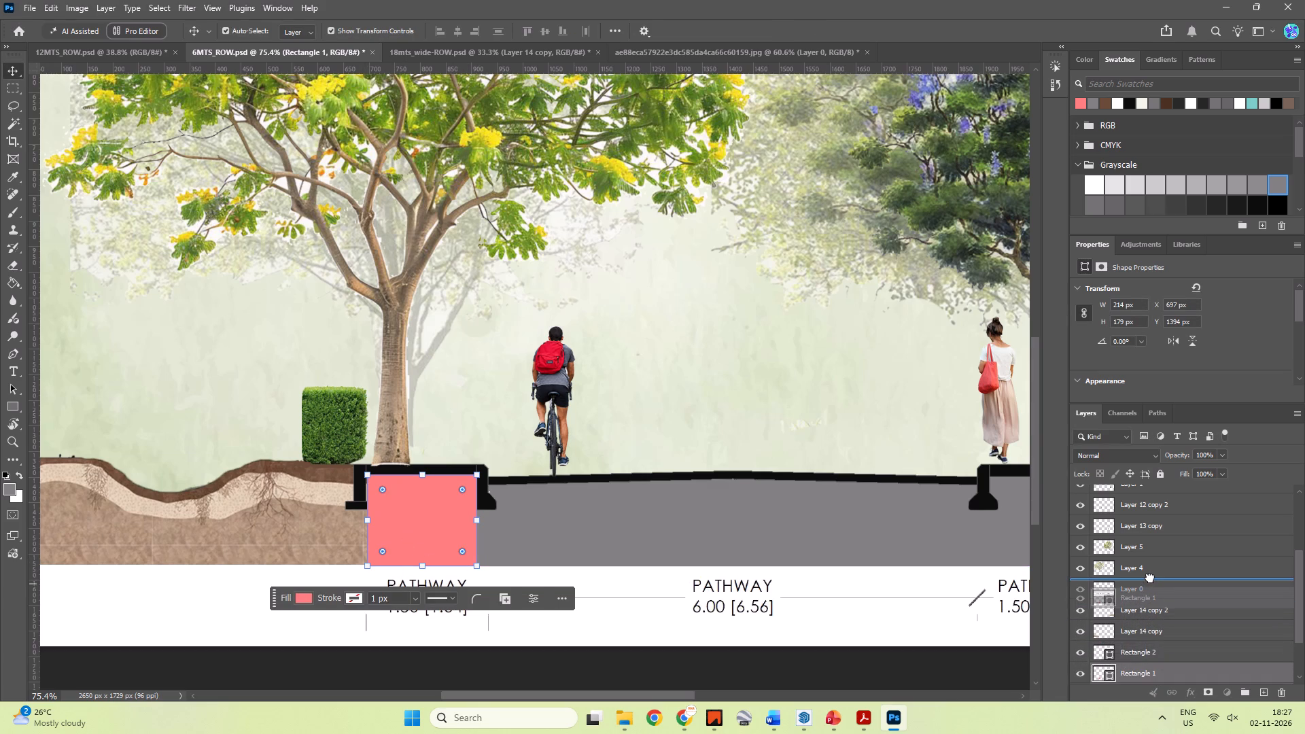
drag(1150, 578, 1150, 602)
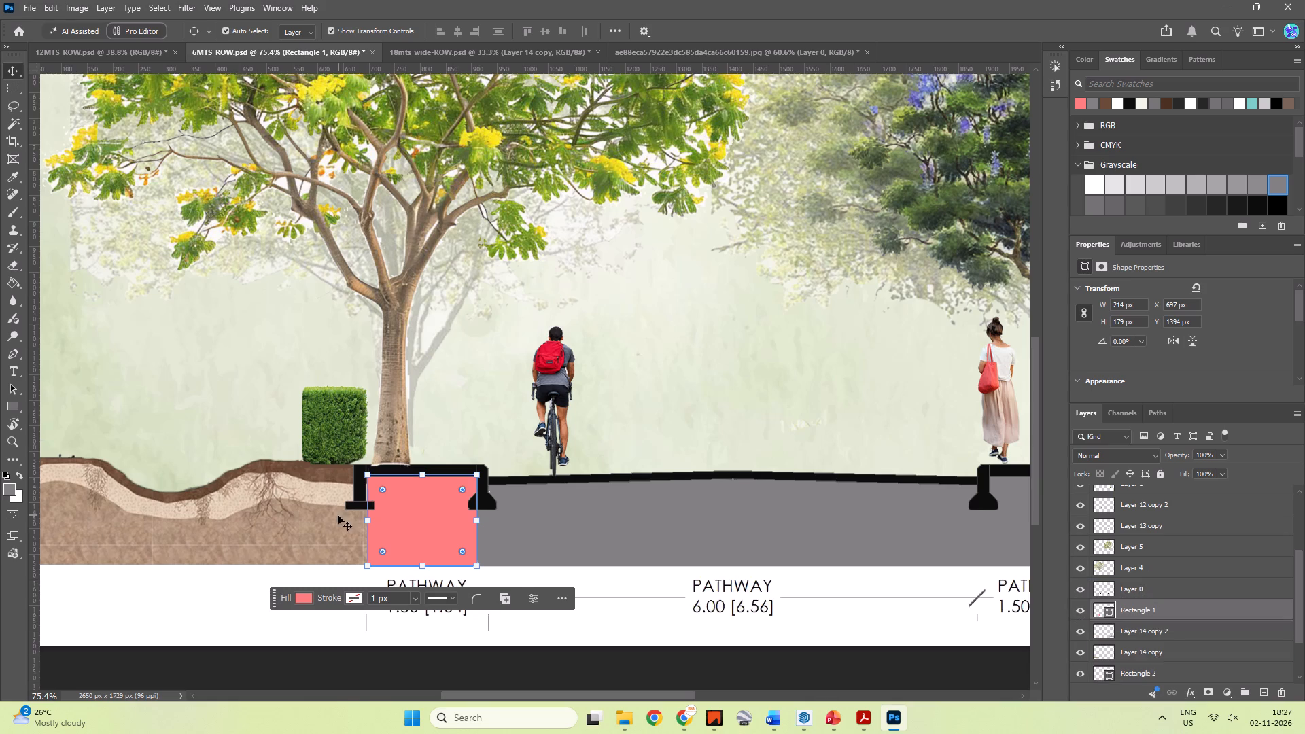
Extend the pink rectangle's left edge to meet the kerb wall, making it about 218 px wide.
click(366, 518)
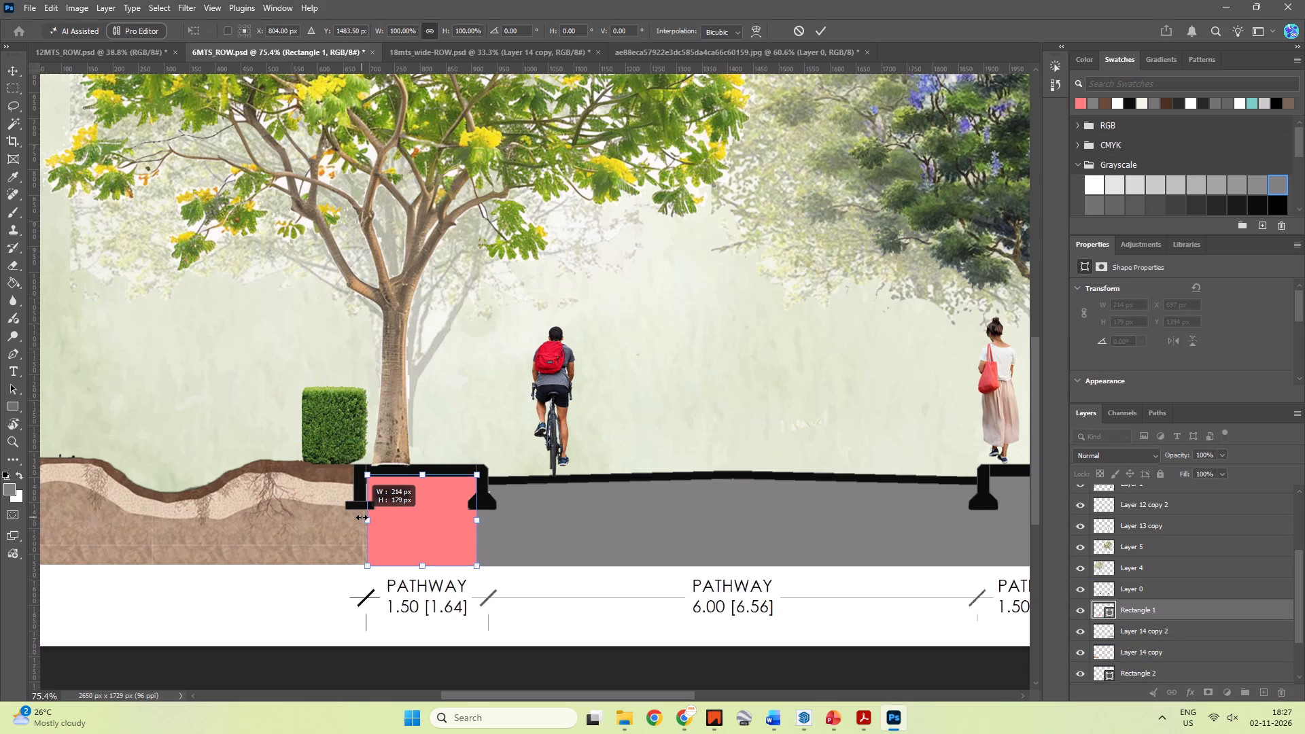
alt+scroll(362, 517, up, 12)
click(382, 525)
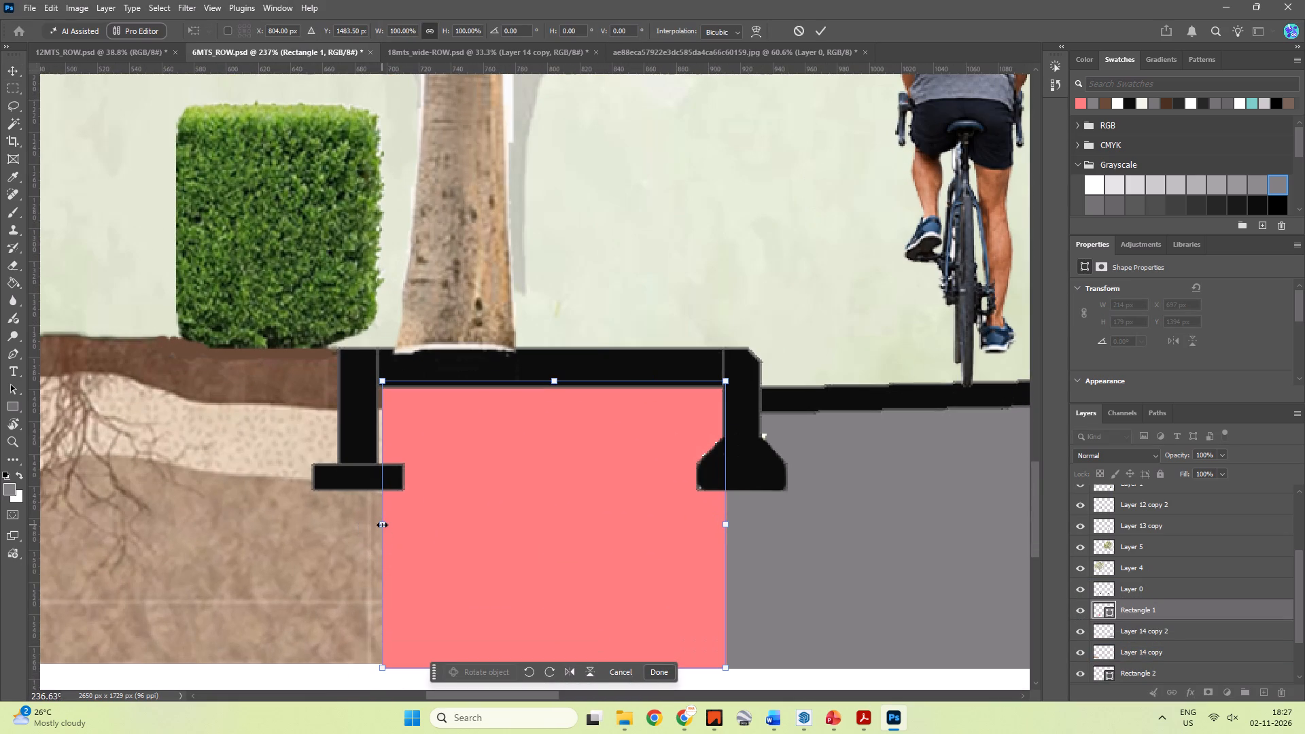
drag(383, 524, 372, 522)
drag(372, 522, 367, 522)
drag(381, 525, 377, 525)
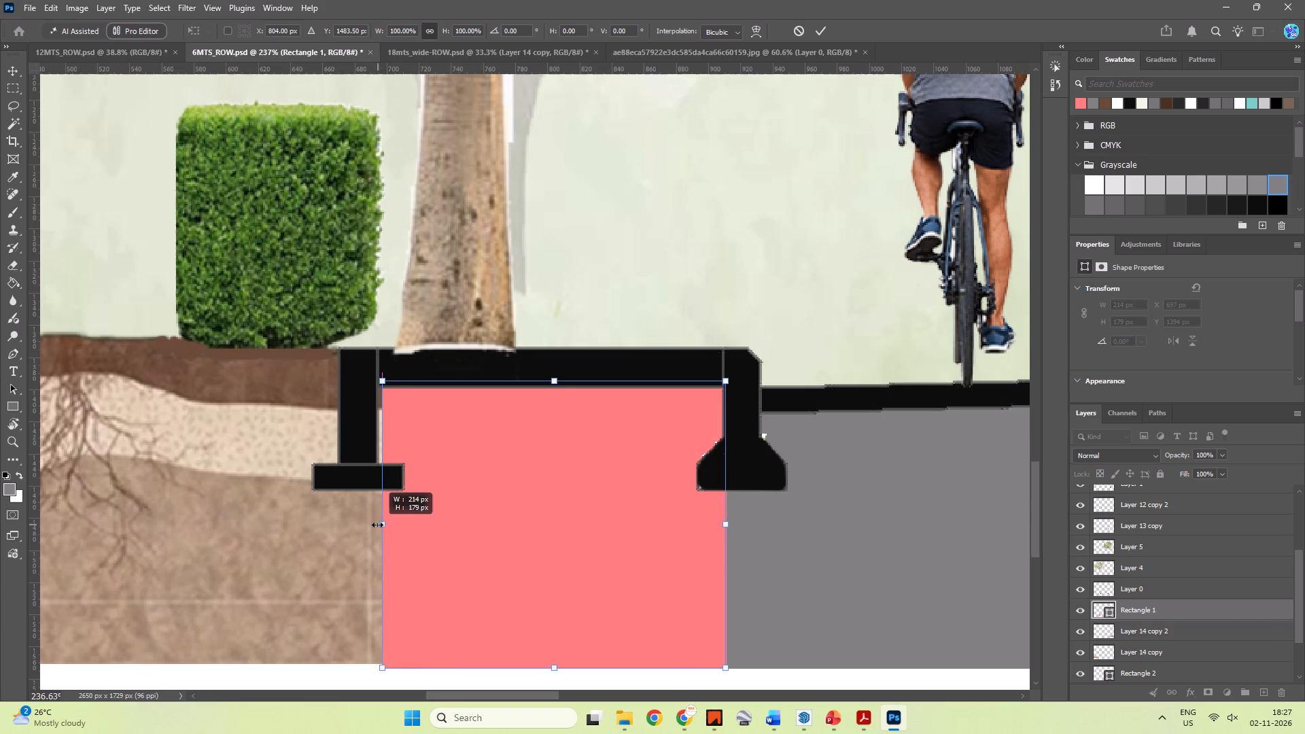
drag(377, 525, 375, 525)
ctrl+scroll(459, 549, down, 3)
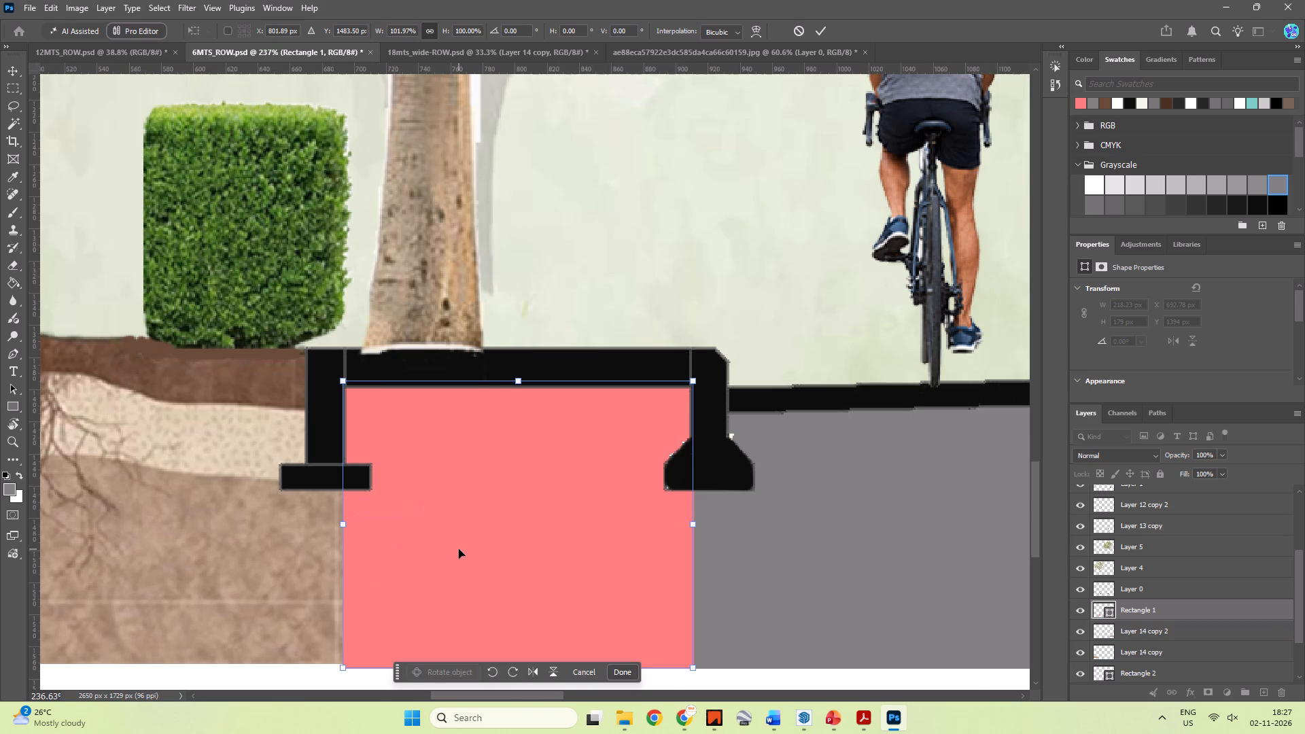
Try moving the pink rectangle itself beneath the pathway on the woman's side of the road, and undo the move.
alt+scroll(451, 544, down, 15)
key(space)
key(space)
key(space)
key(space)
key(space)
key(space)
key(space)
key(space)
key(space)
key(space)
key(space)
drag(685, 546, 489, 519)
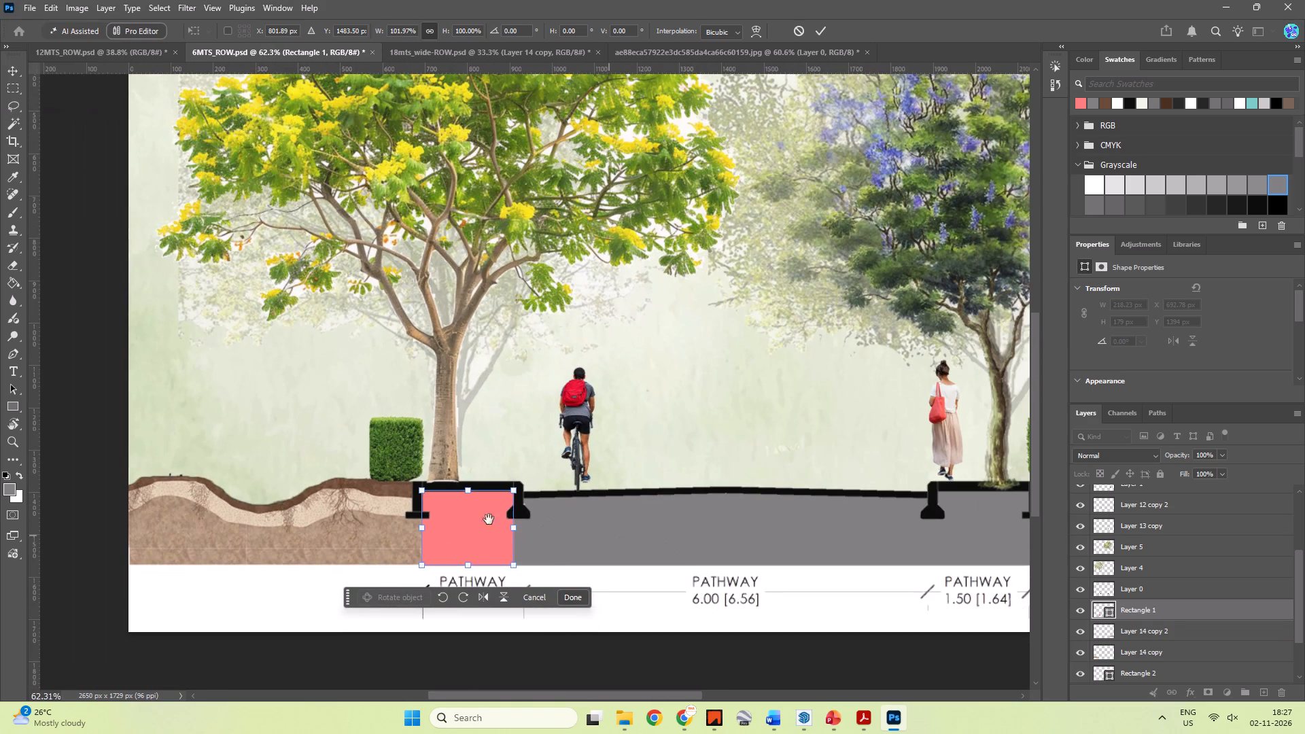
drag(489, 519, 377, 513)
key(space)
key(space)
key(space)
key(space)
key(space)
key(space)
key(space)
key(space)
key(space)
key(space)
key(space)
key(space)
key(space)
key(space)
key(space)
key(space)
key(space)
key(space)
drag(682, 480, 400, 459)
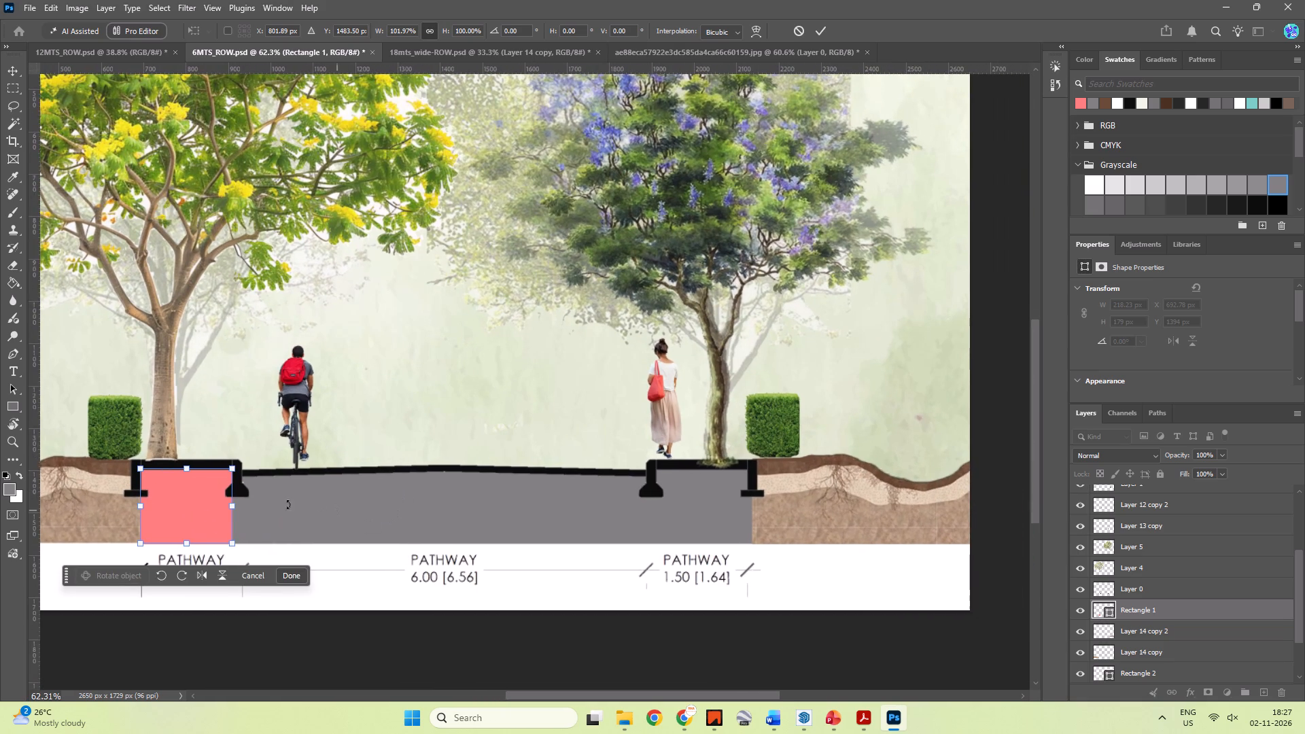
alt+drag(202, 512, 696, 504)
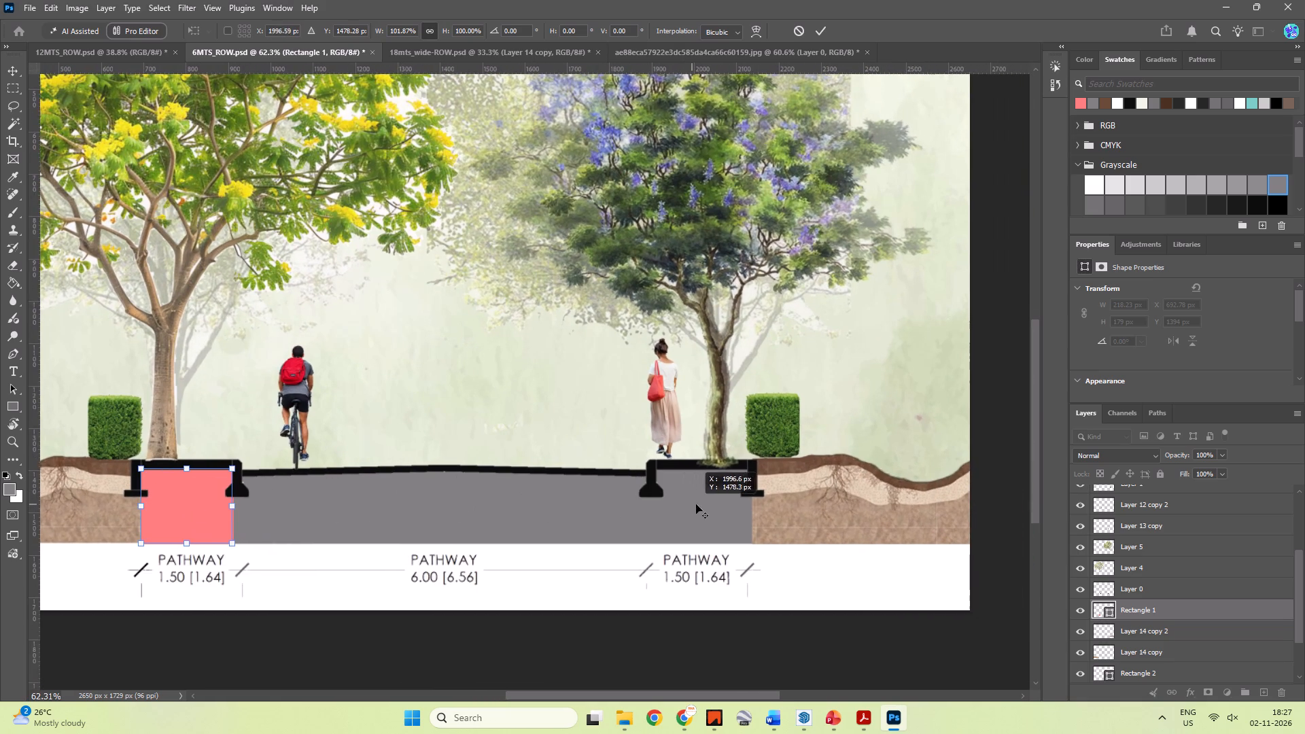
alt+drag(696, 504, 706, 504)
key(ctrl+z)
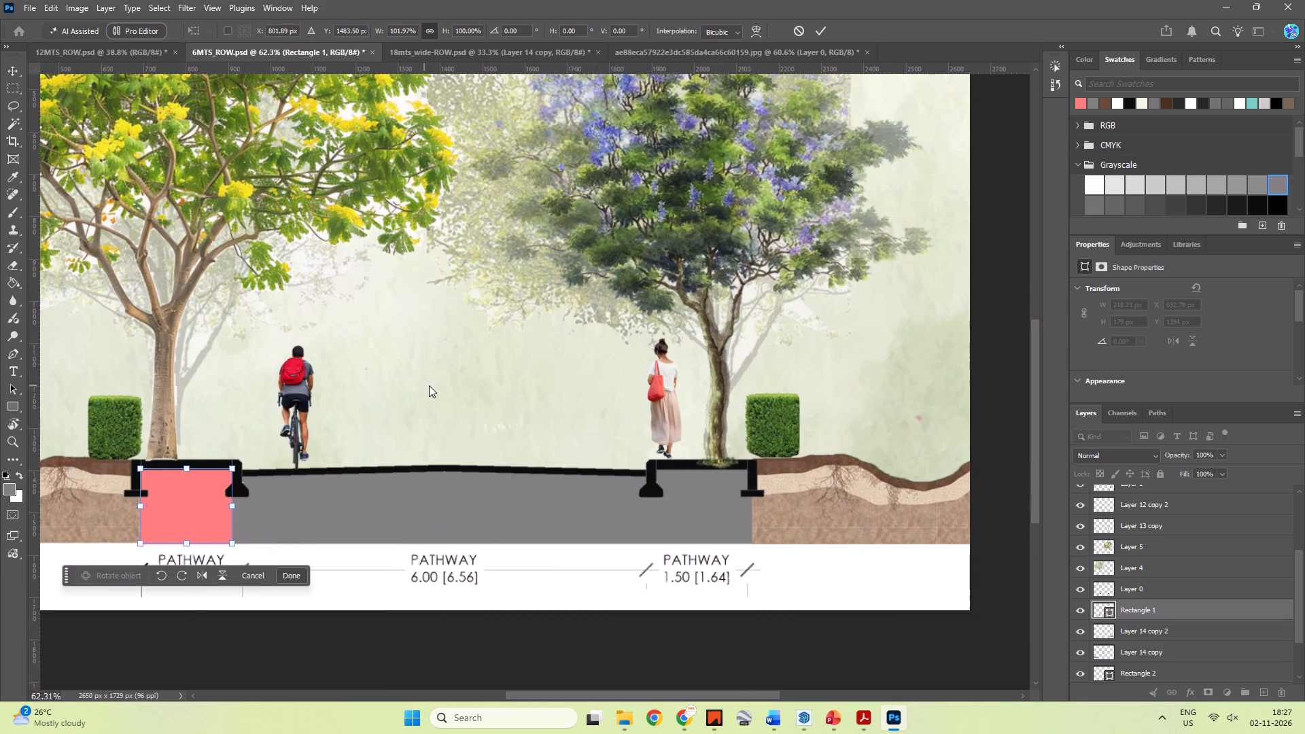
Apply the resize and place a duplicate of the pink rectangle under the right pathway slab, level with the original.
click(816, 19)
click(818, 31)
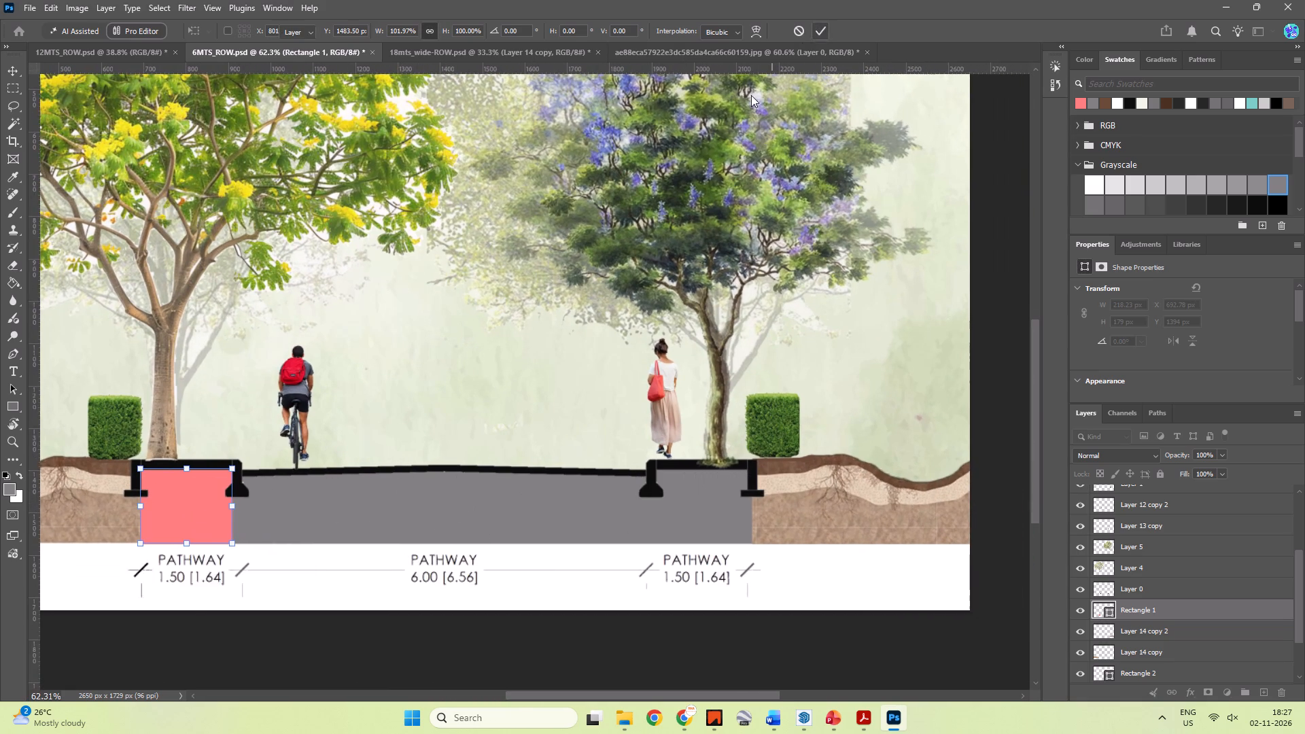
click(209, 491)
key(c)
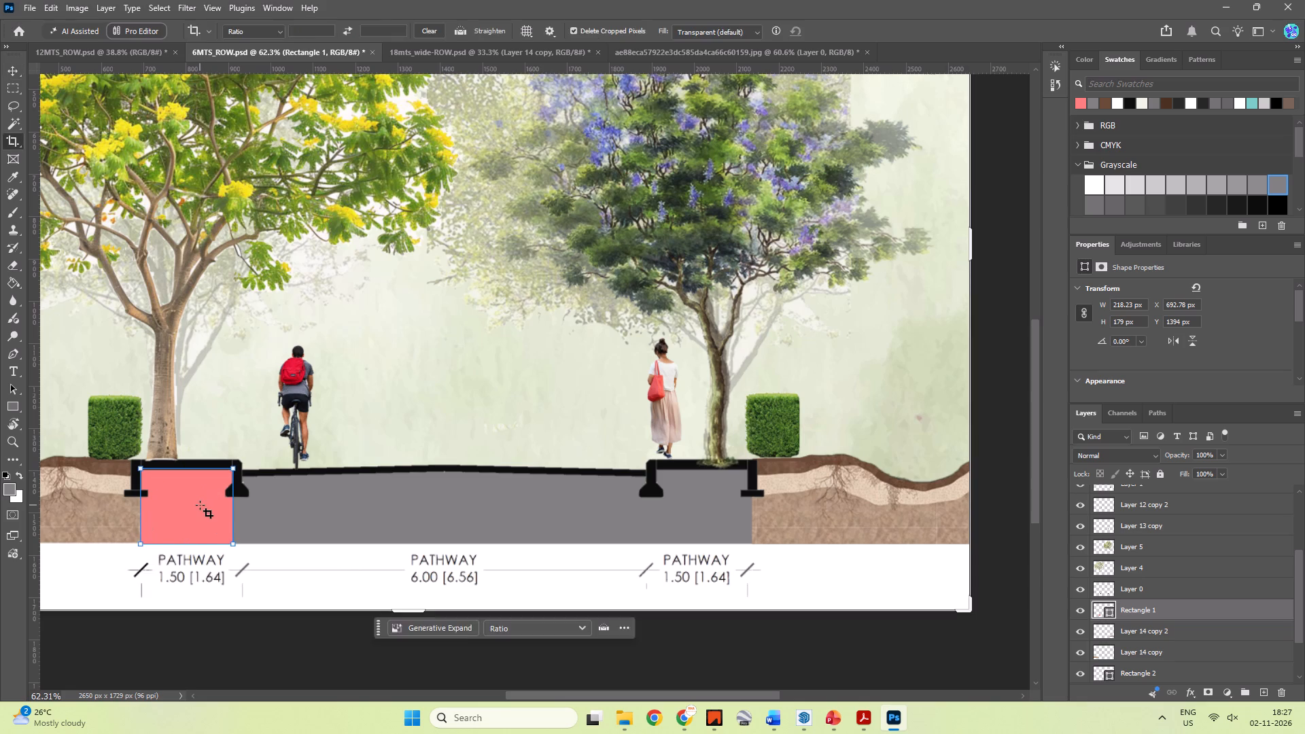
key(v)
click(196, 506)
alt+drag(181, 512, 422, 502)
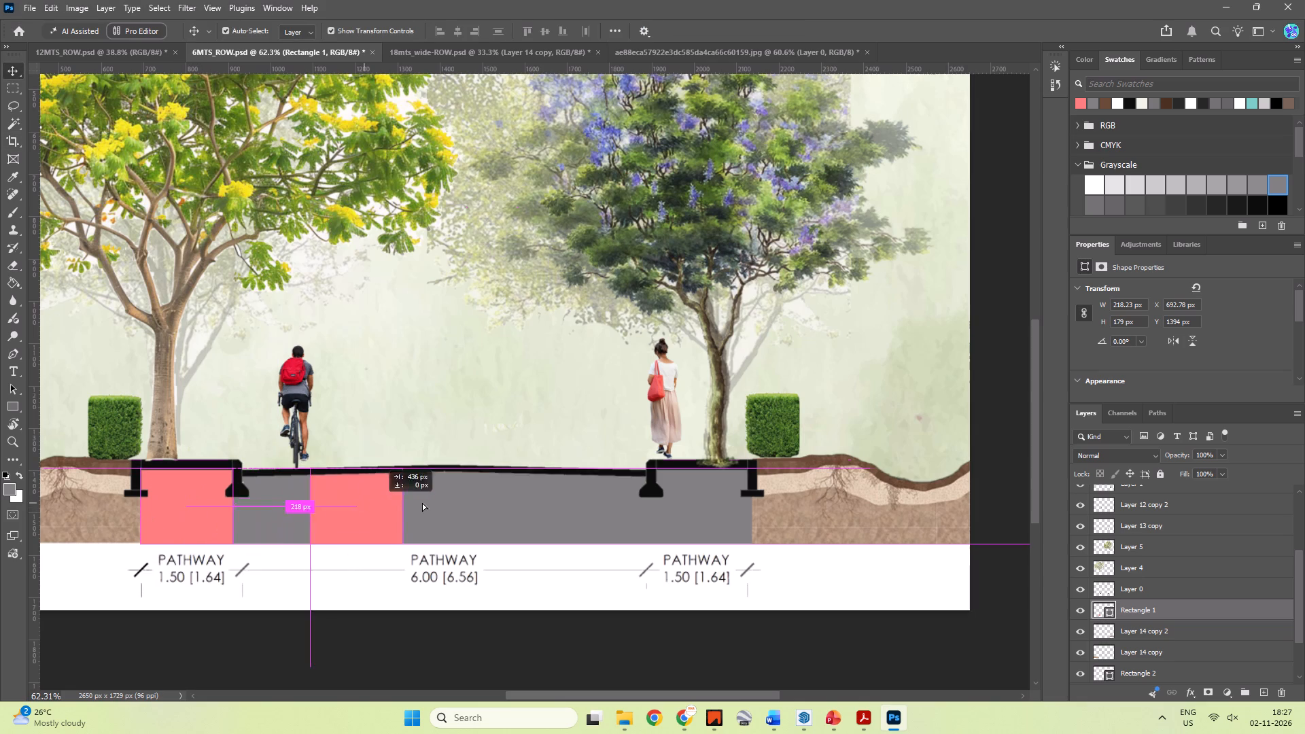
alt+drag(422, 502, 697, 506)
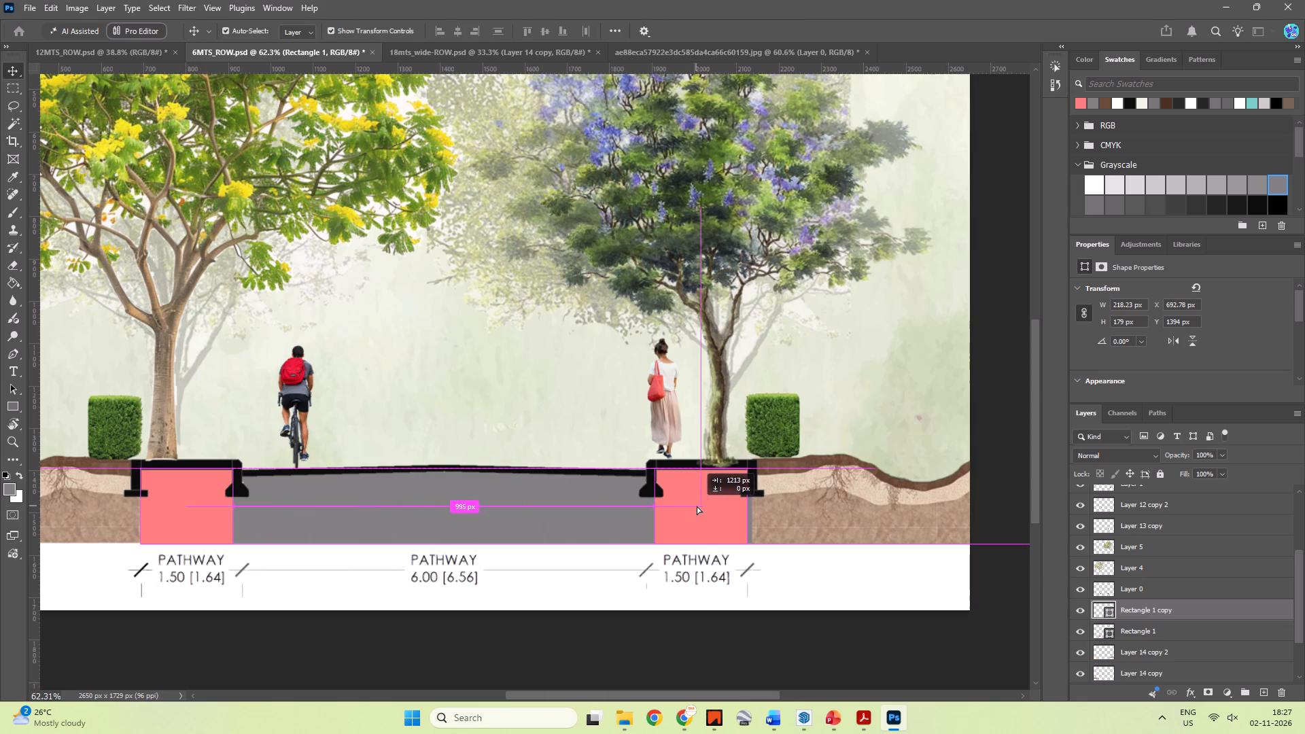
alt+drag(697, 506, 697, 506)
Widen the duplicated pink rectangle to about 228 px by extending its left edge to the kerb, and deselect it.
click(657, 508)
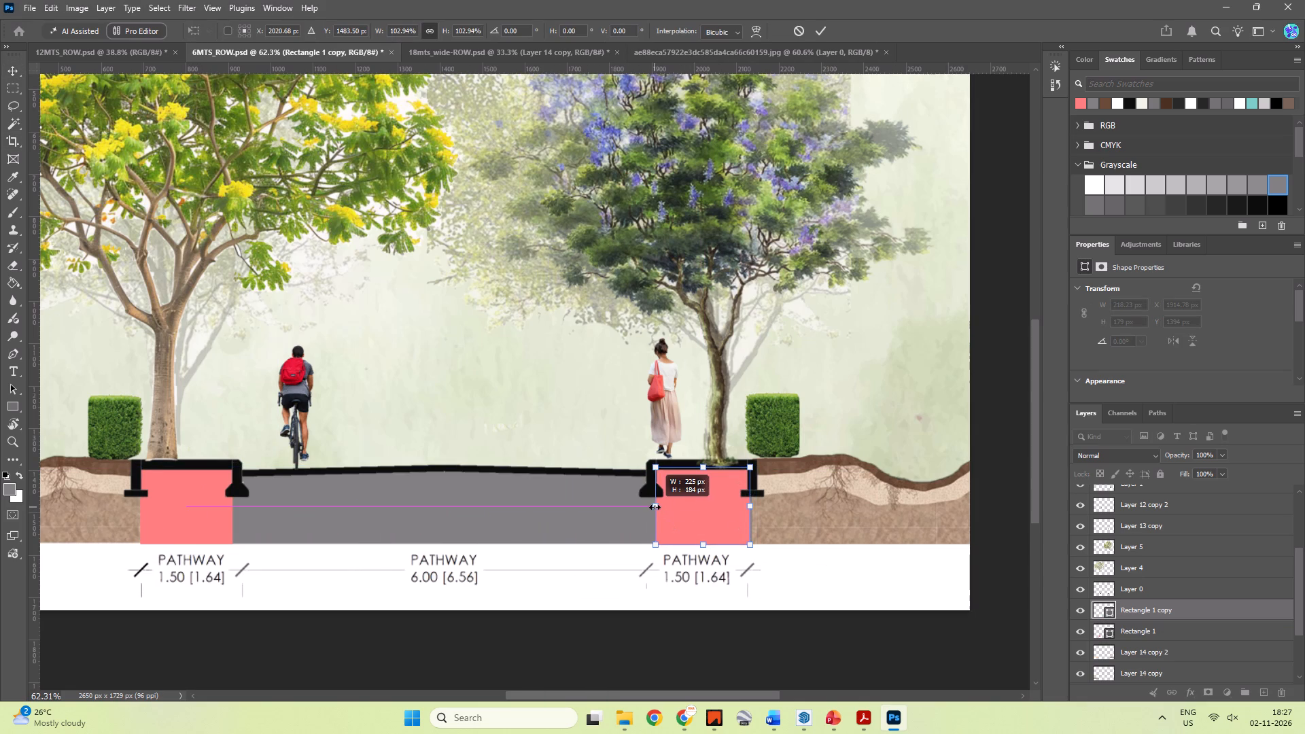
key(ctrl+z)
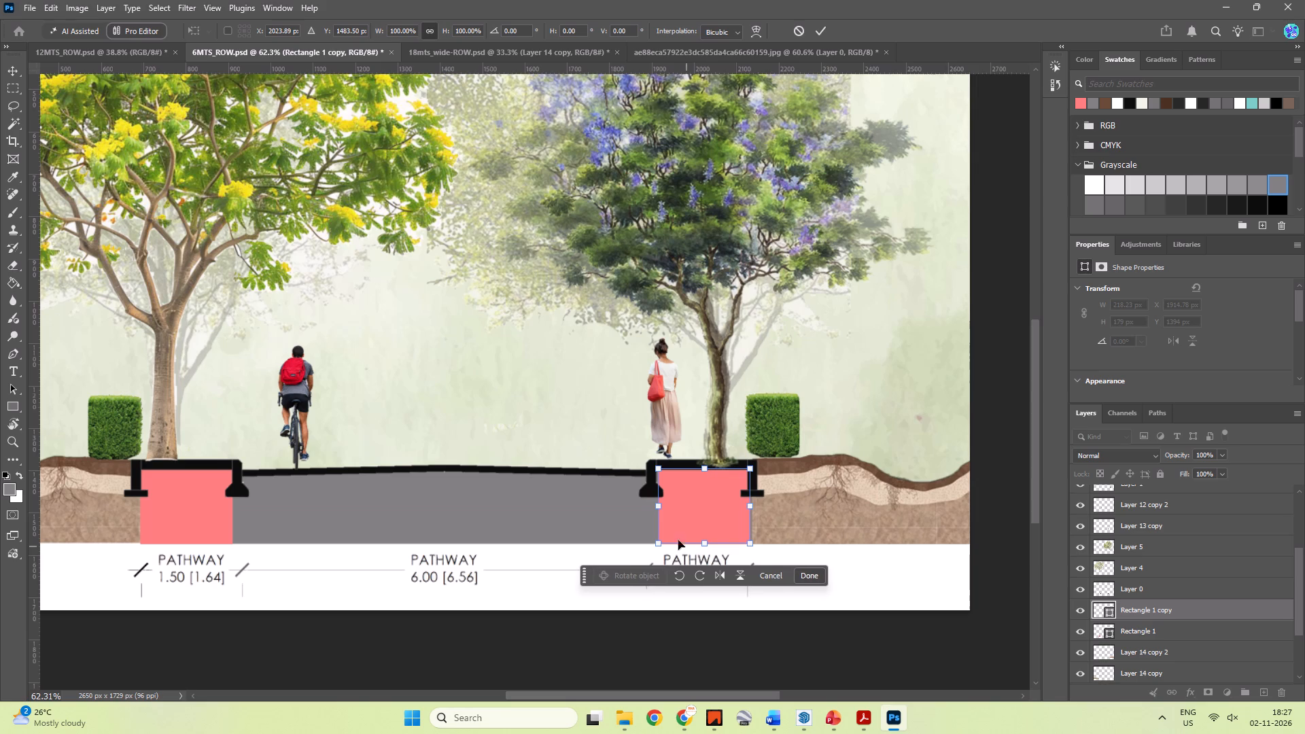
shift+click(657, 506)
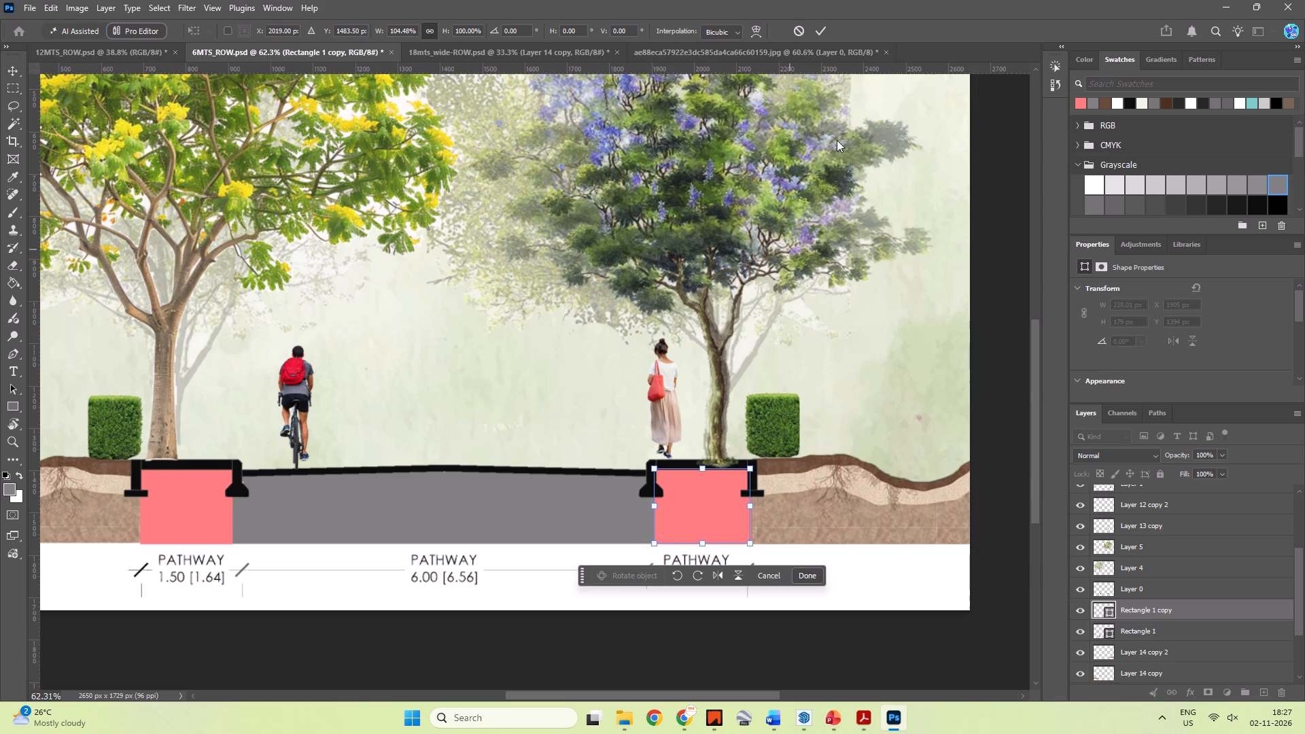
click(824, 35)
alt+scroll(770, 458, down, 3)
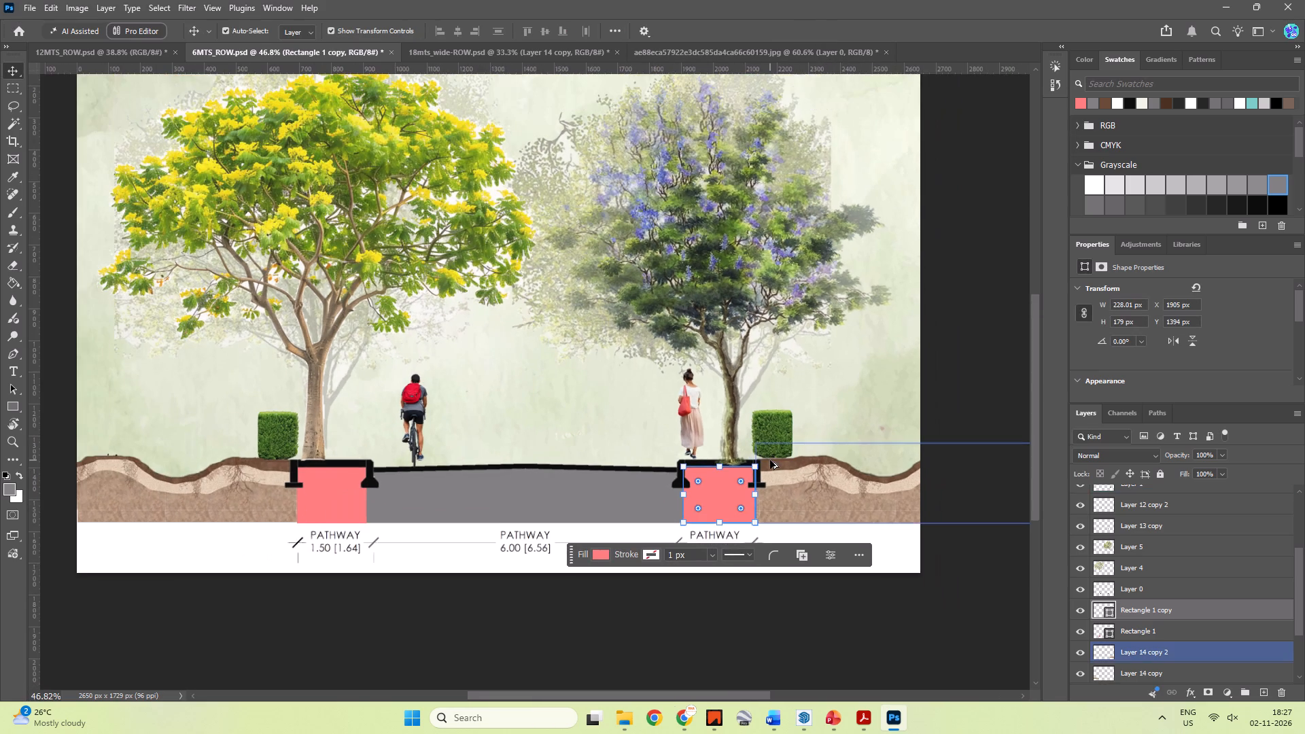
click(945, 306)
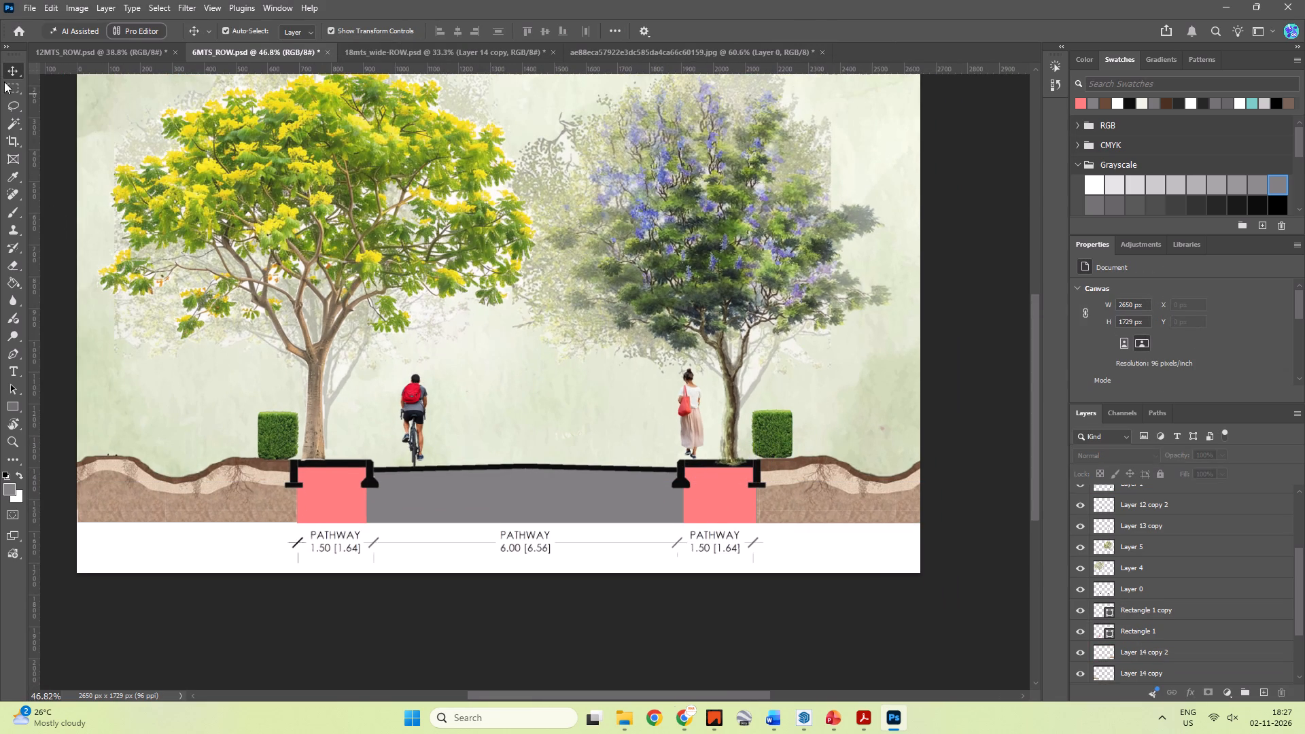
Export the section as a JPG, overwriting 6MTS_ROW.jpg in the Rendered Section folder.
click(28, 3)
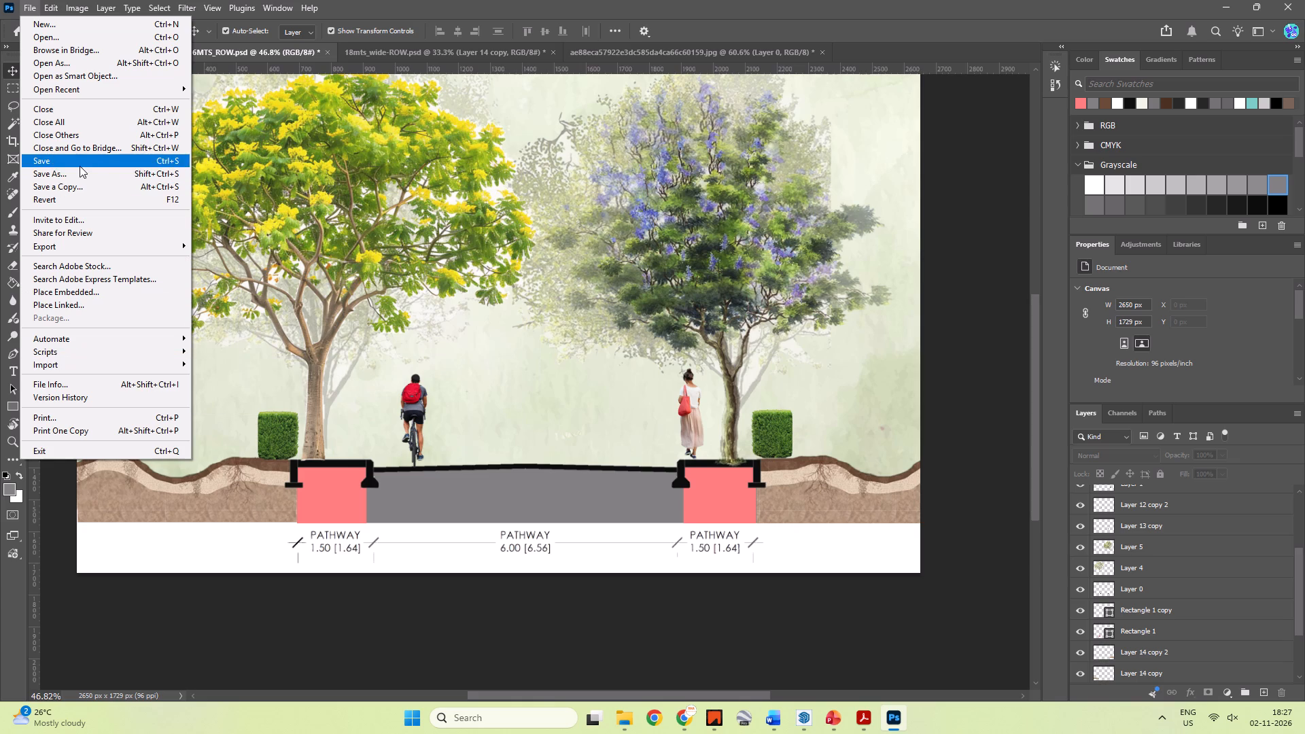
click(67, 240)
click(256, 256)
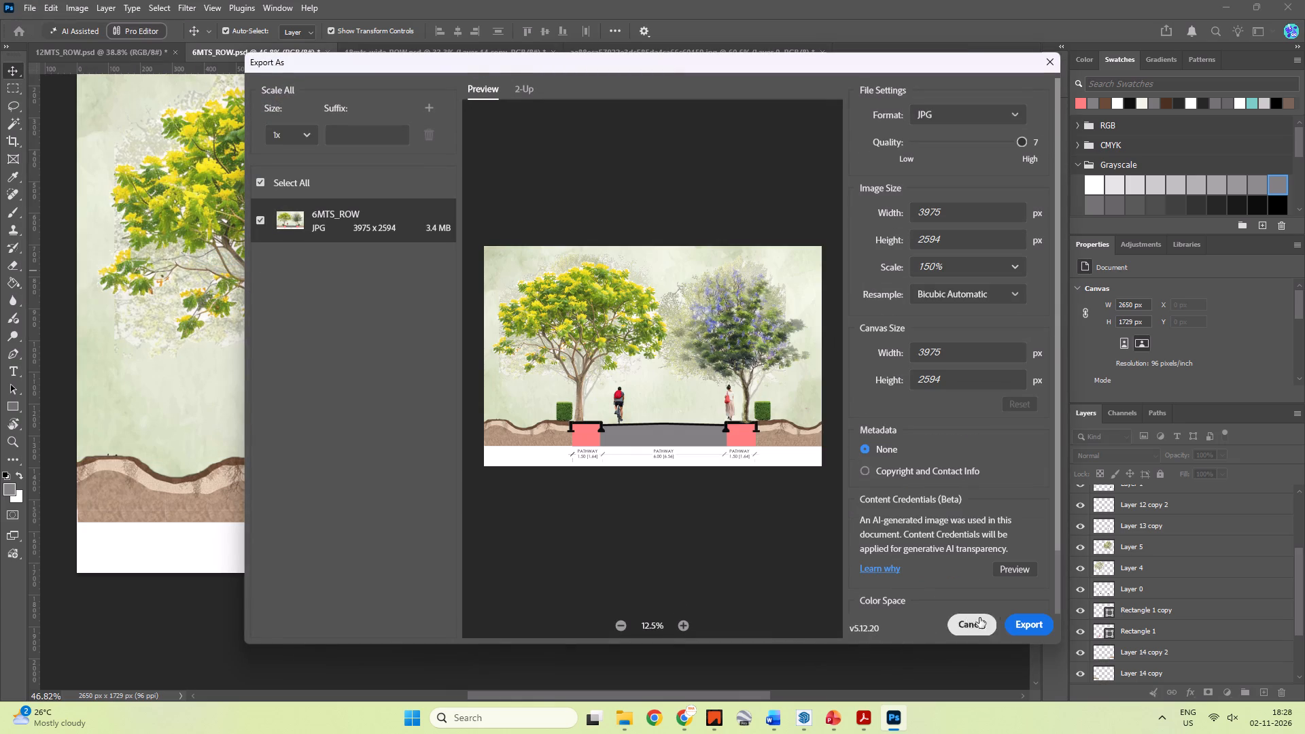
click(1019, 621)
click(428, 175)
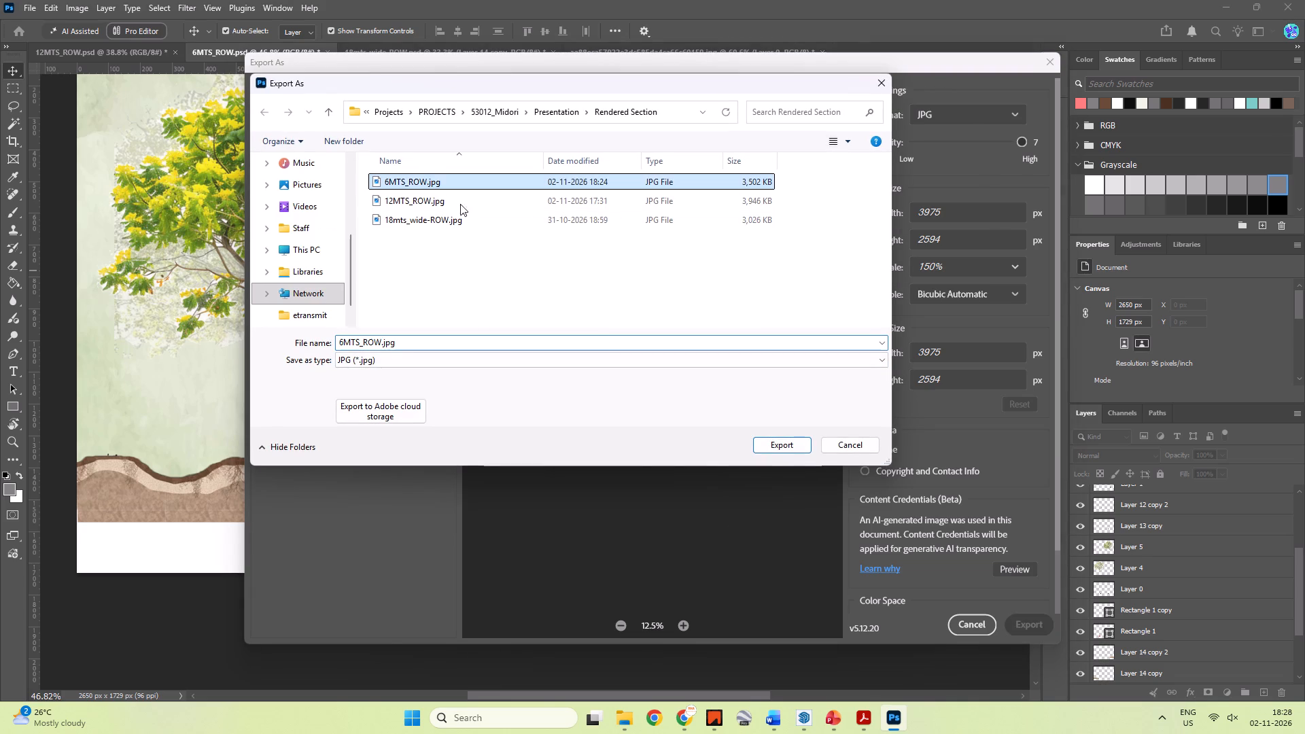
click(765, 452)
click(684, 358)
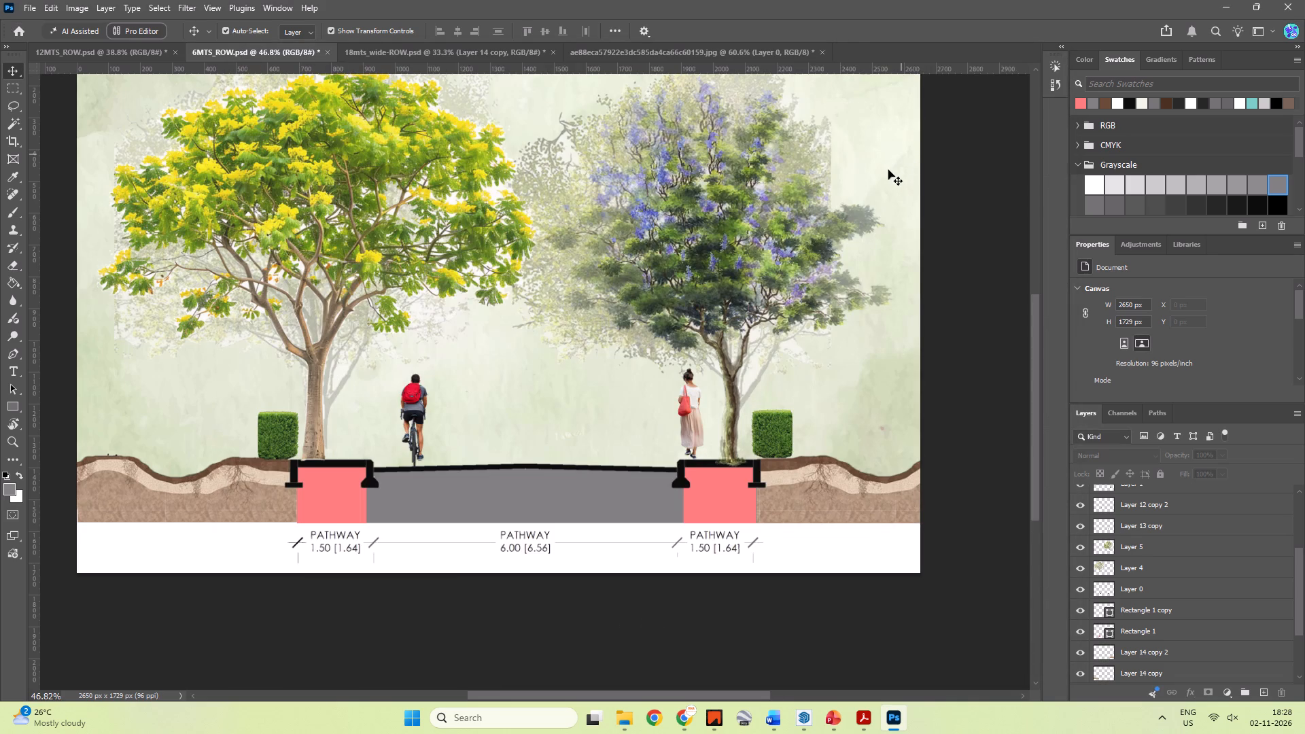
Switch to Roads.pptx in PowerPoint and delete the old section picture from slide 4.
key(alt+Tab)
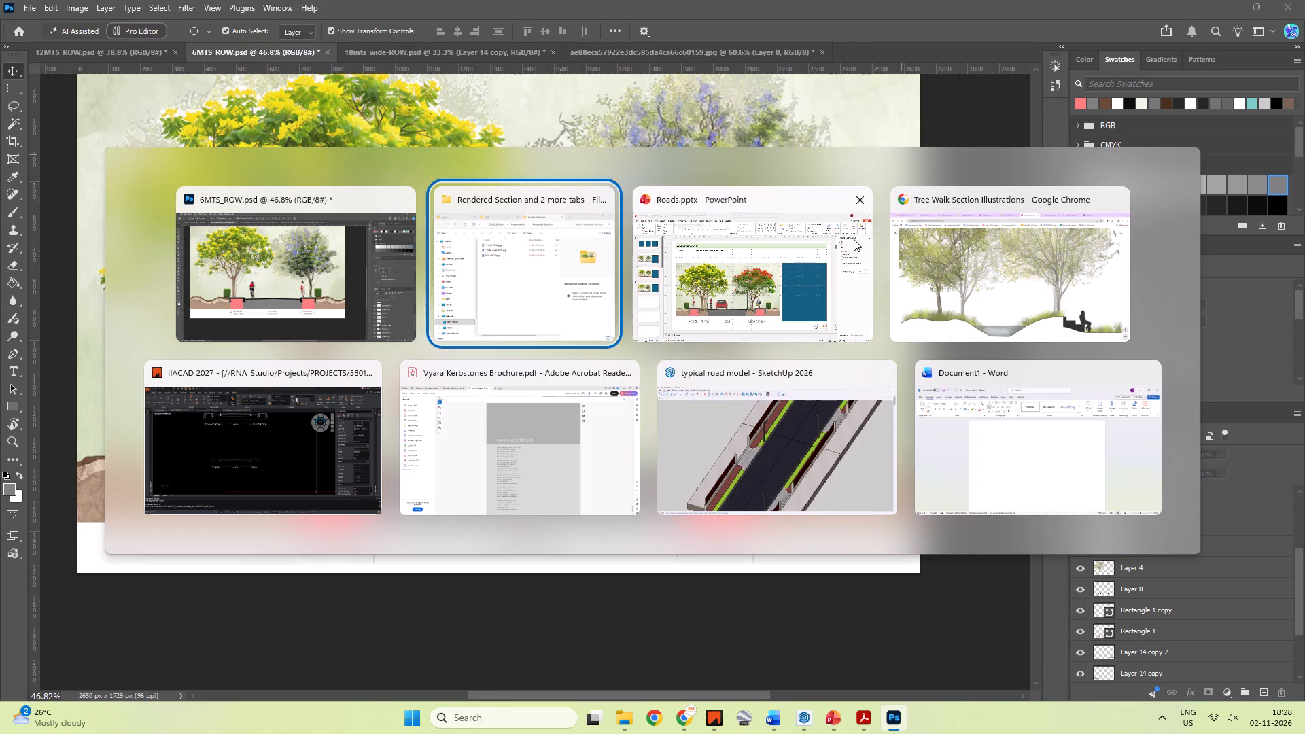
key(alt+Tab)
click(649, 337)
click(111, 416)
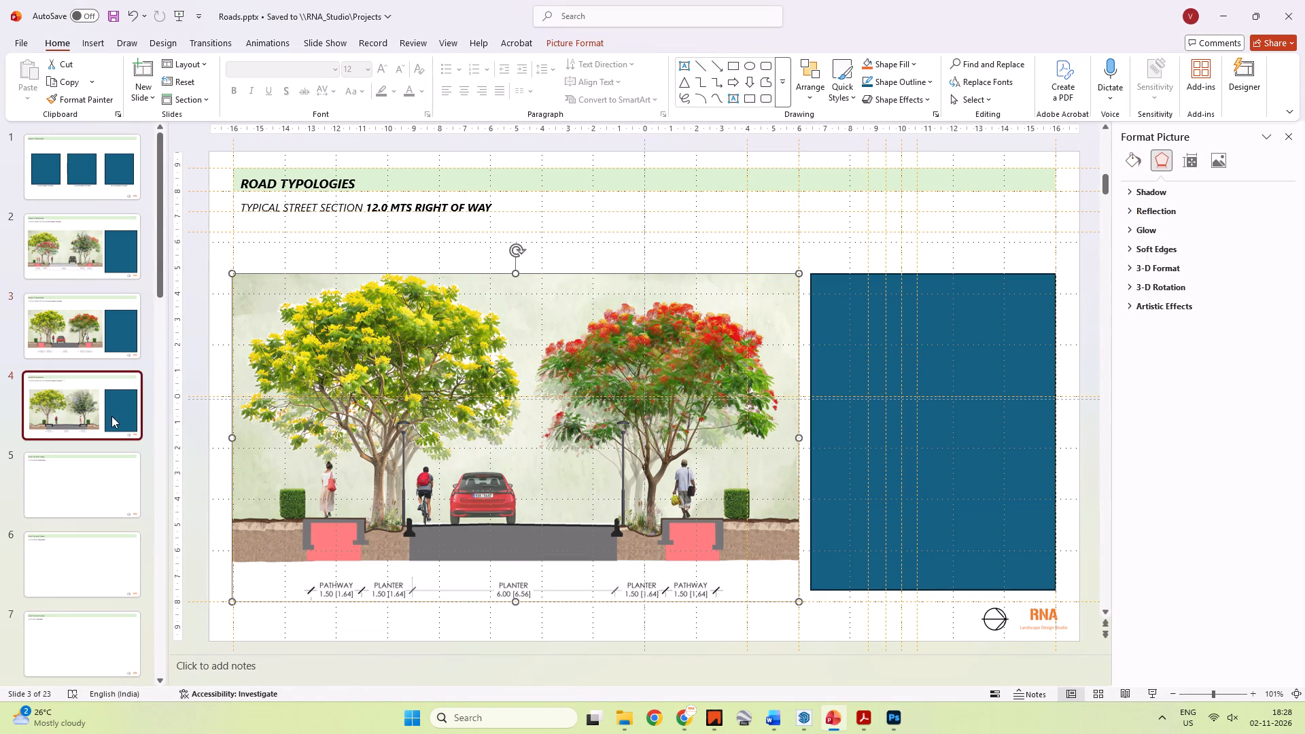
click(385, 413)
key(Delete)
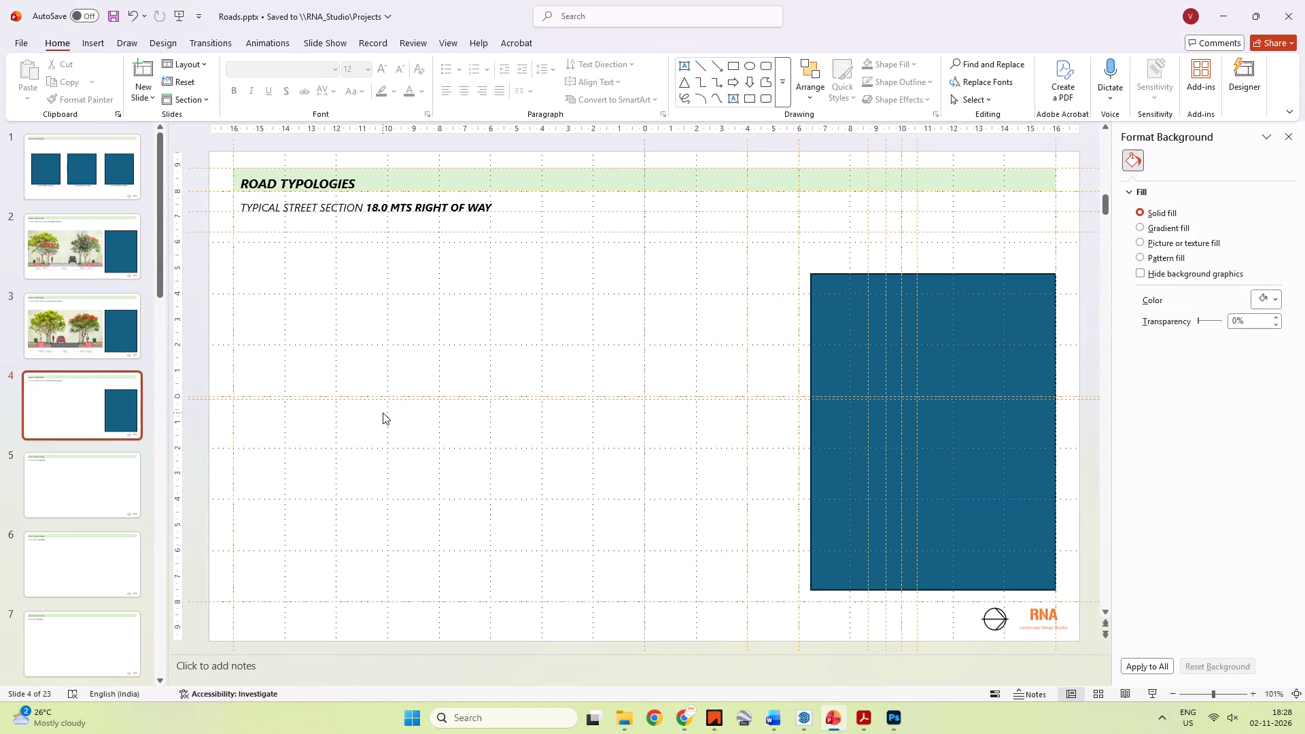
Insert the updated 6MTS_ROW.jpg from the Rendered Section folder in File Explorer onto slide 4.
key(alt+Tab)
key(alt+Tab)
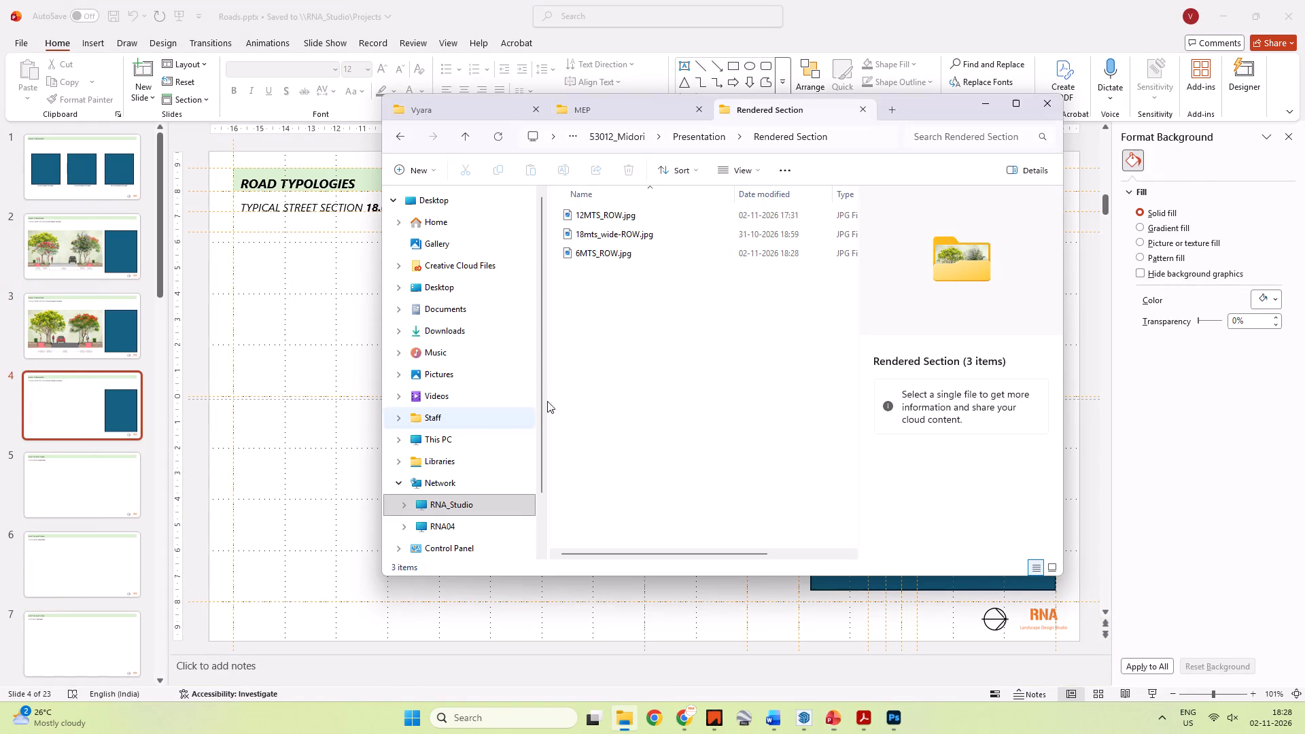
click(620, 255)
drag(642, 258, 319, 370)
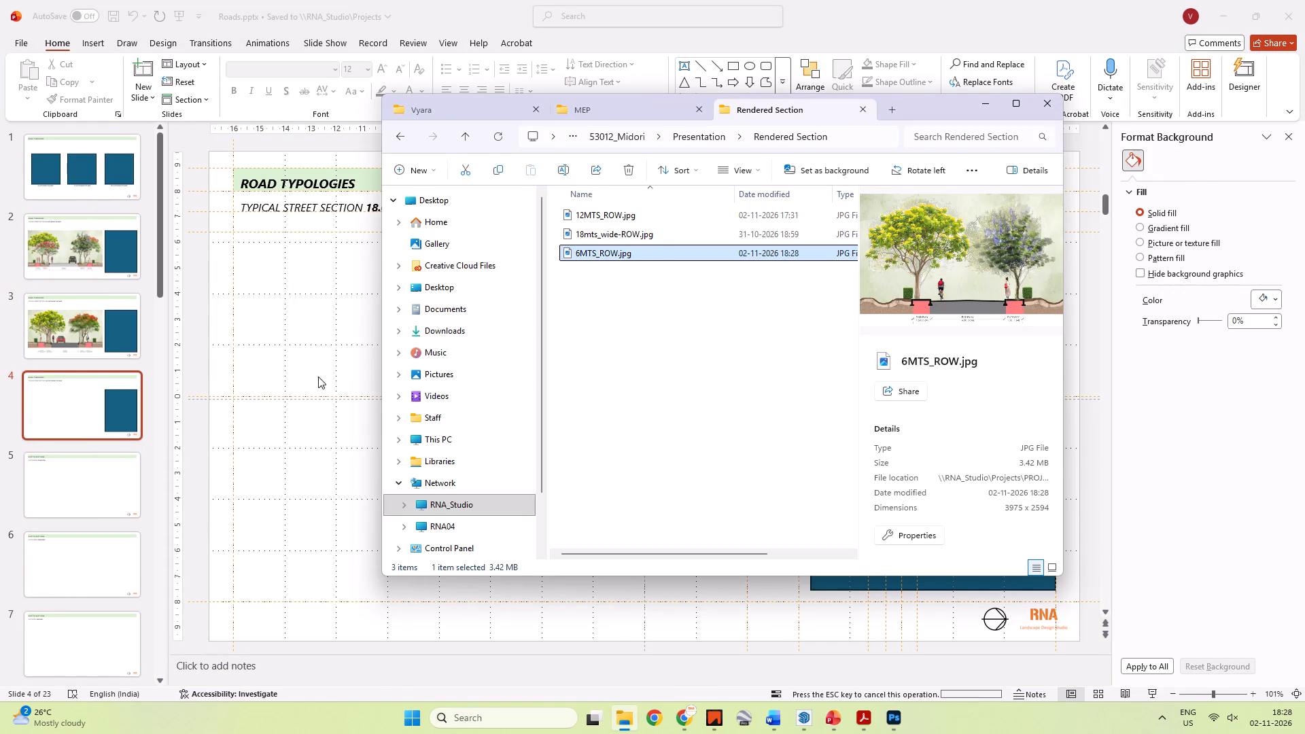
Position the new section picture on slide 4 with its left and bottom edges on the margin guides.
drag(423, 427, 383, 431)
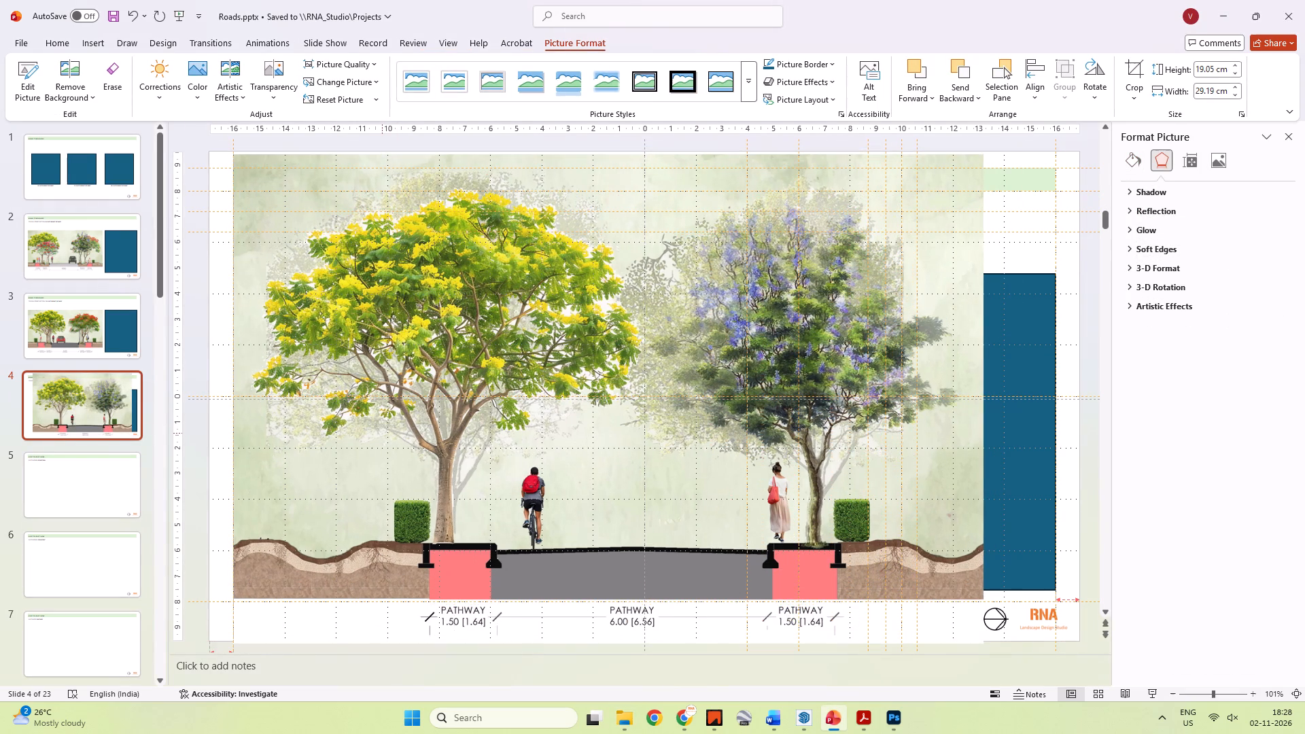
drag(383, 431, 384, 393)
ctrl+scroll(792, 297, down, 2)
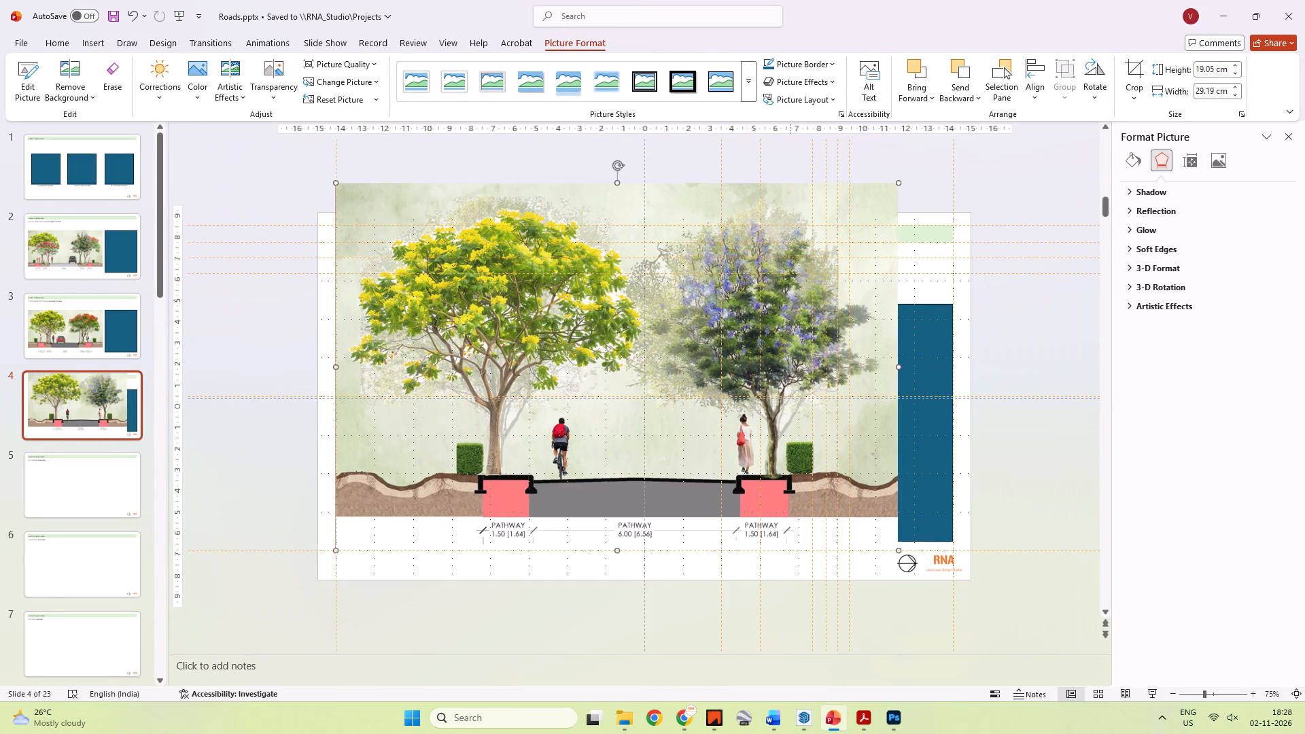
Scale the section picture on slide 4 down proportionally to about 12.77 × 19.57 cm, matching the blue panel's top edge.
shift+drag(899, 183, 751, 308)
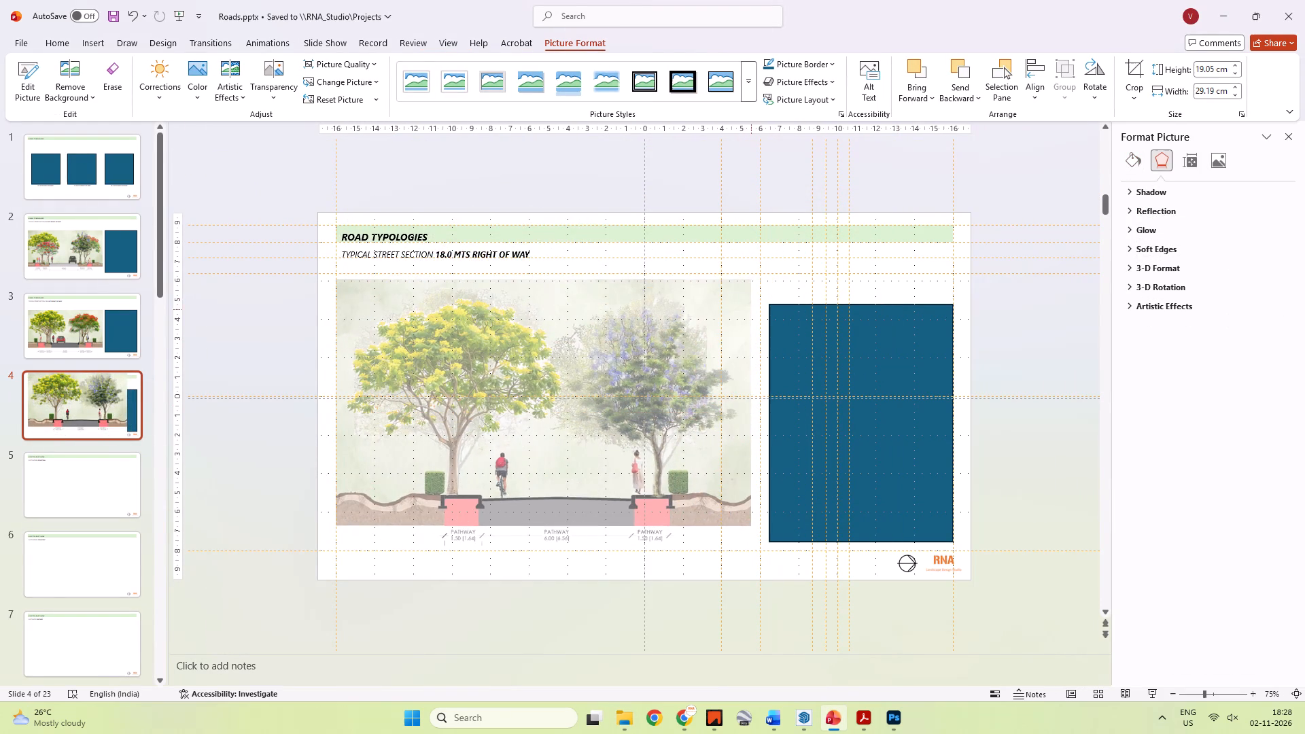
shift+drag(751, 308, 714, 317)
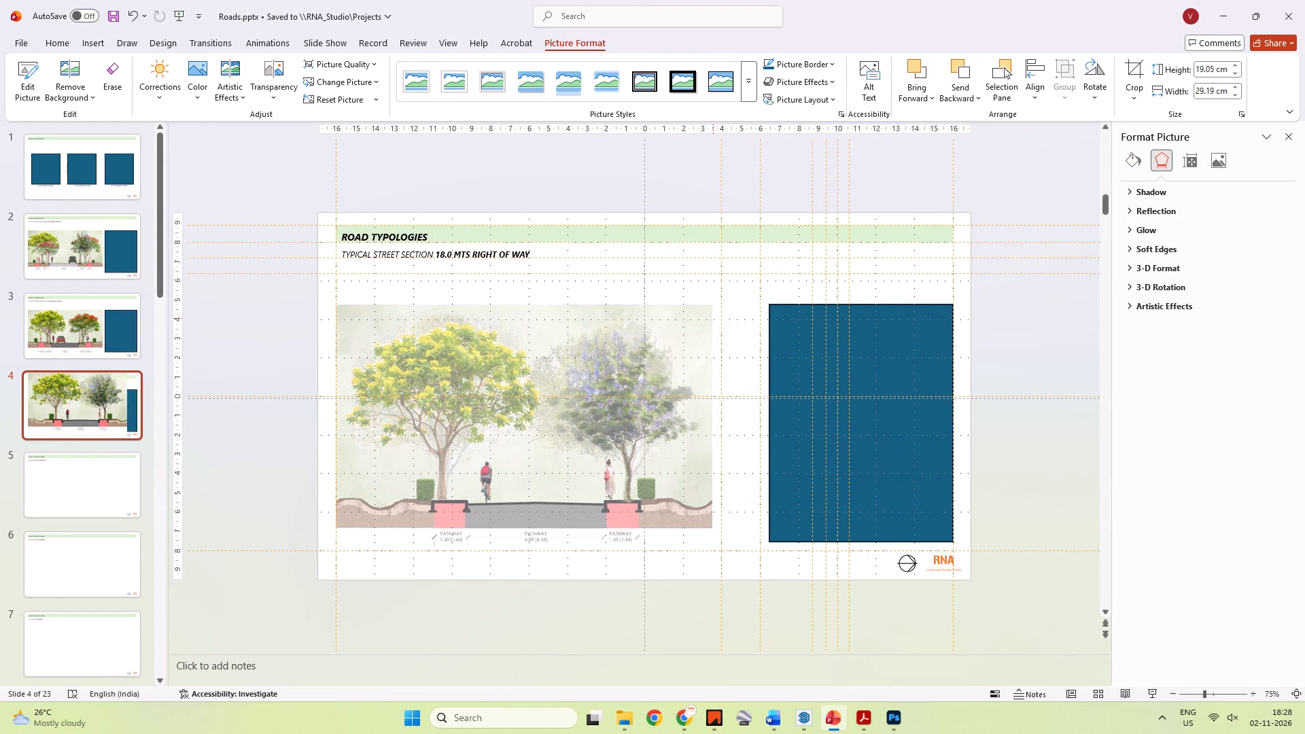
shift+drag(714, 317, 713, 317)
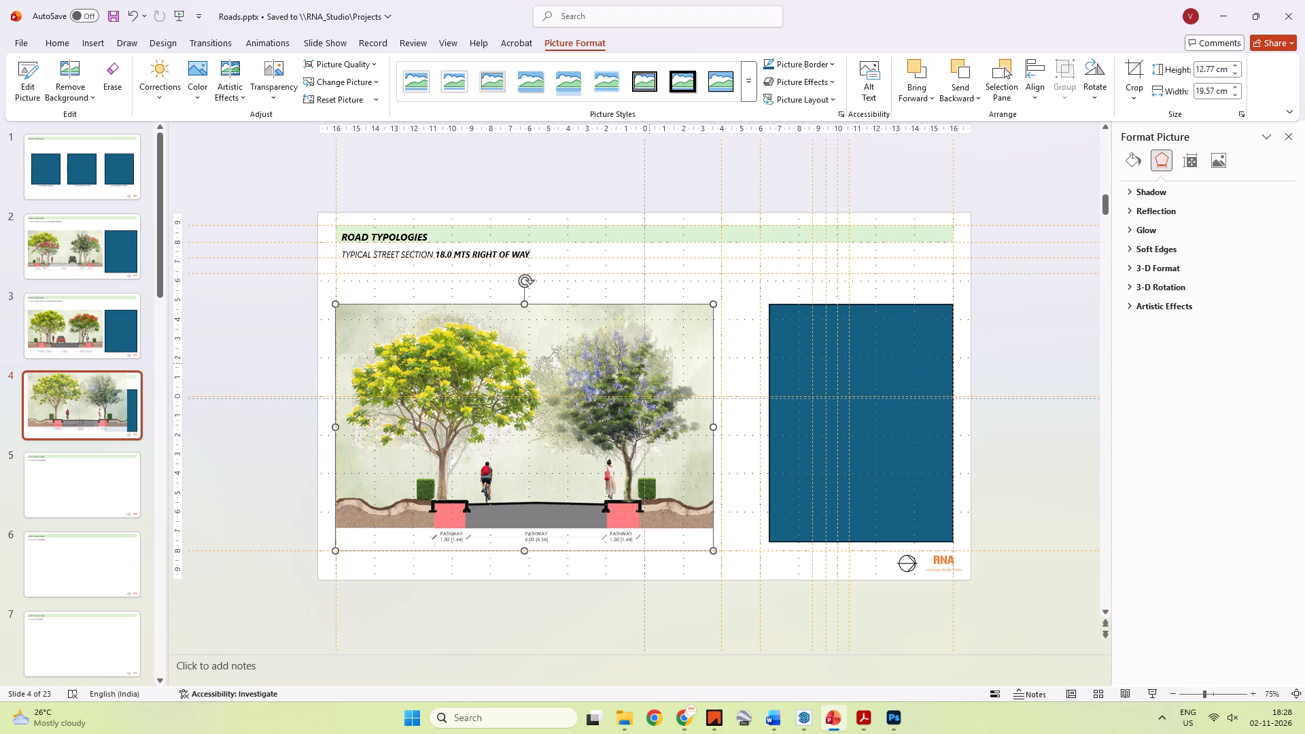
Crop the section picture's top to just above the trees and its bottom to just below the dimension labels, about 11.57 cm high.
right_click(650, 366)
click(725, 324)
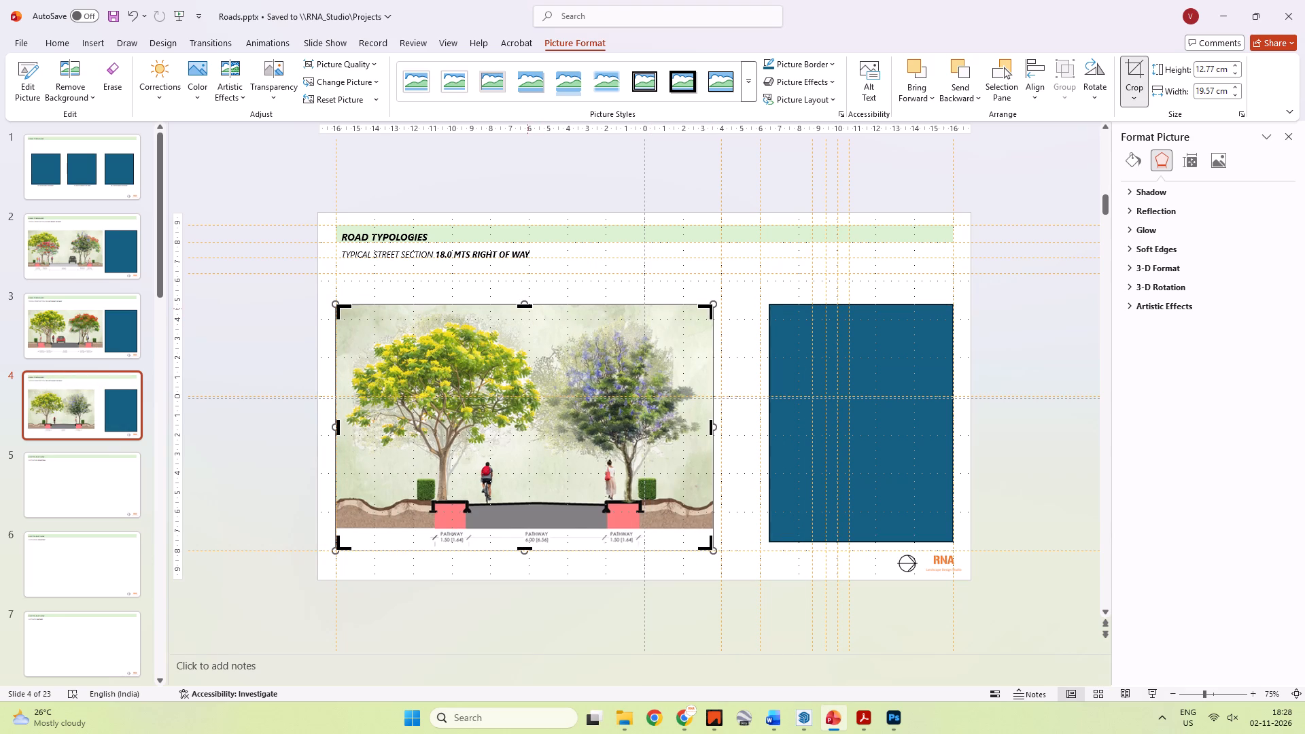
drag(526, 305, 522, 318)
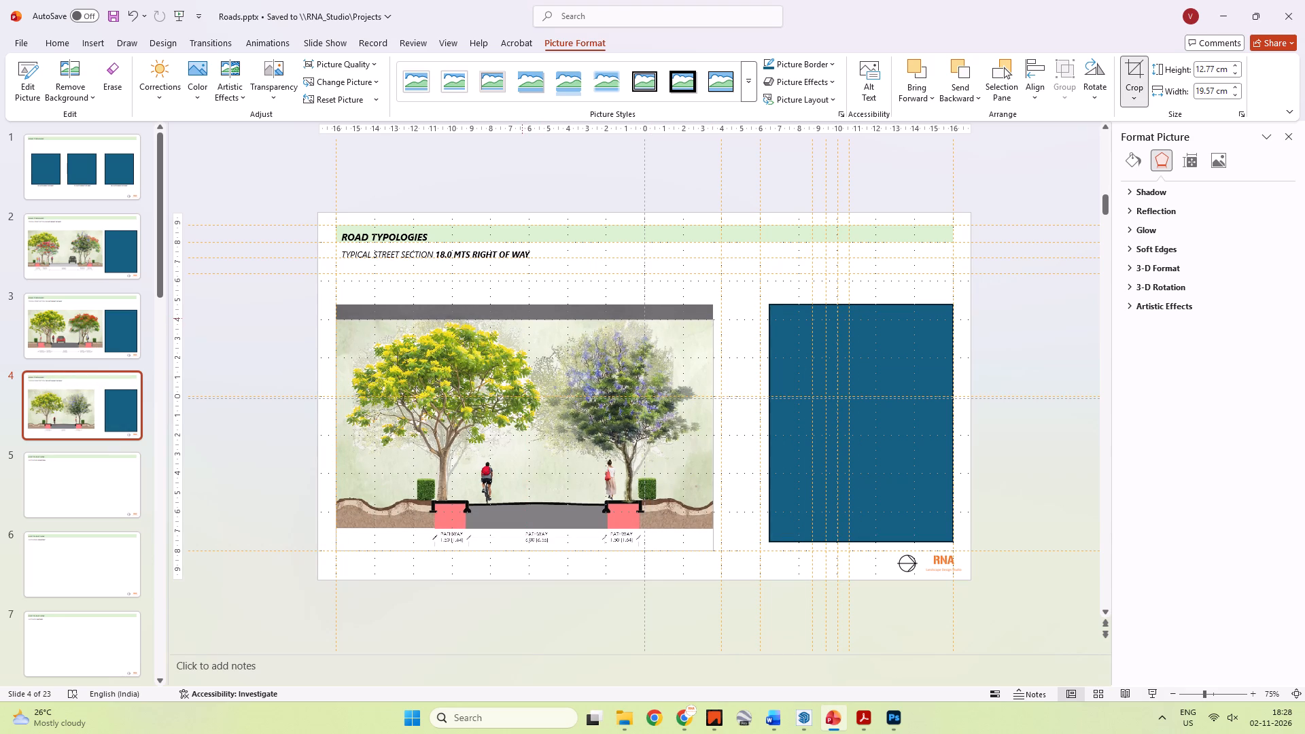
drag(522, 318, 522, 321)
drag(523, 547, 519, 544)
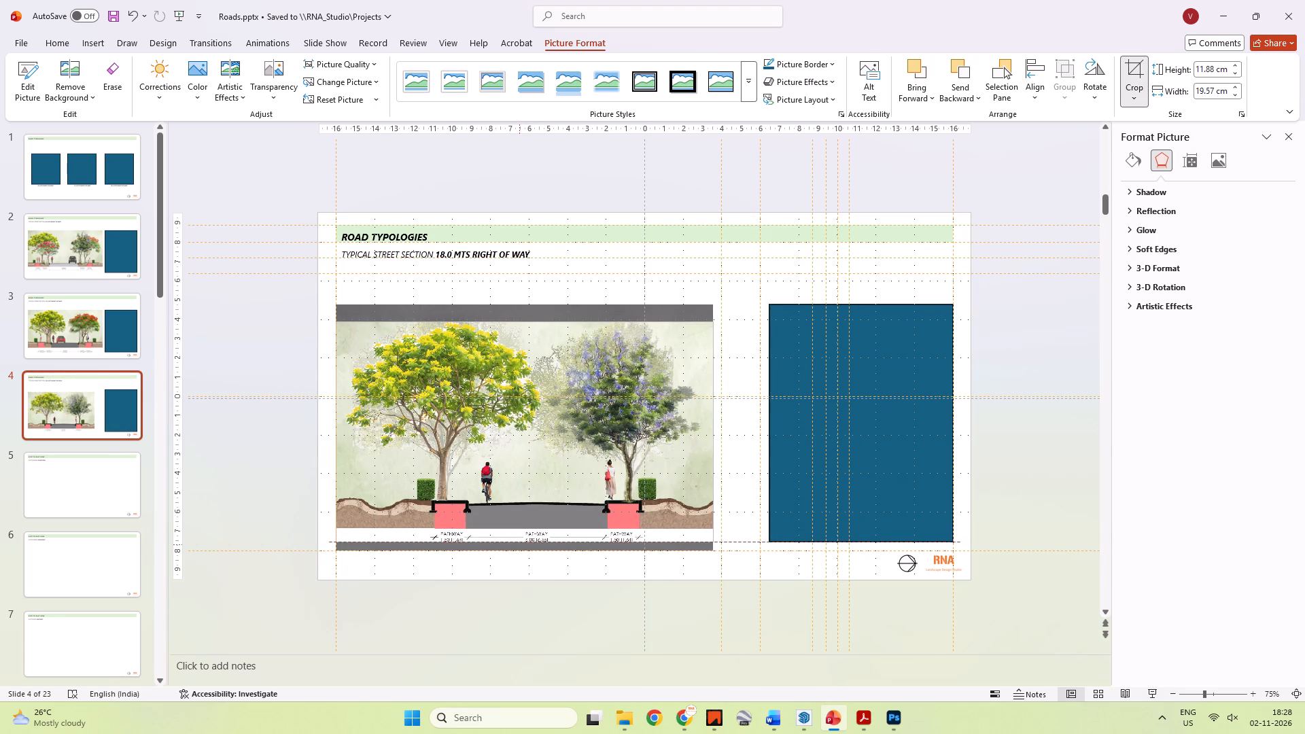
drag(519, 544, 515, 545)
ctrl+scroll(516, 550, up, 4)
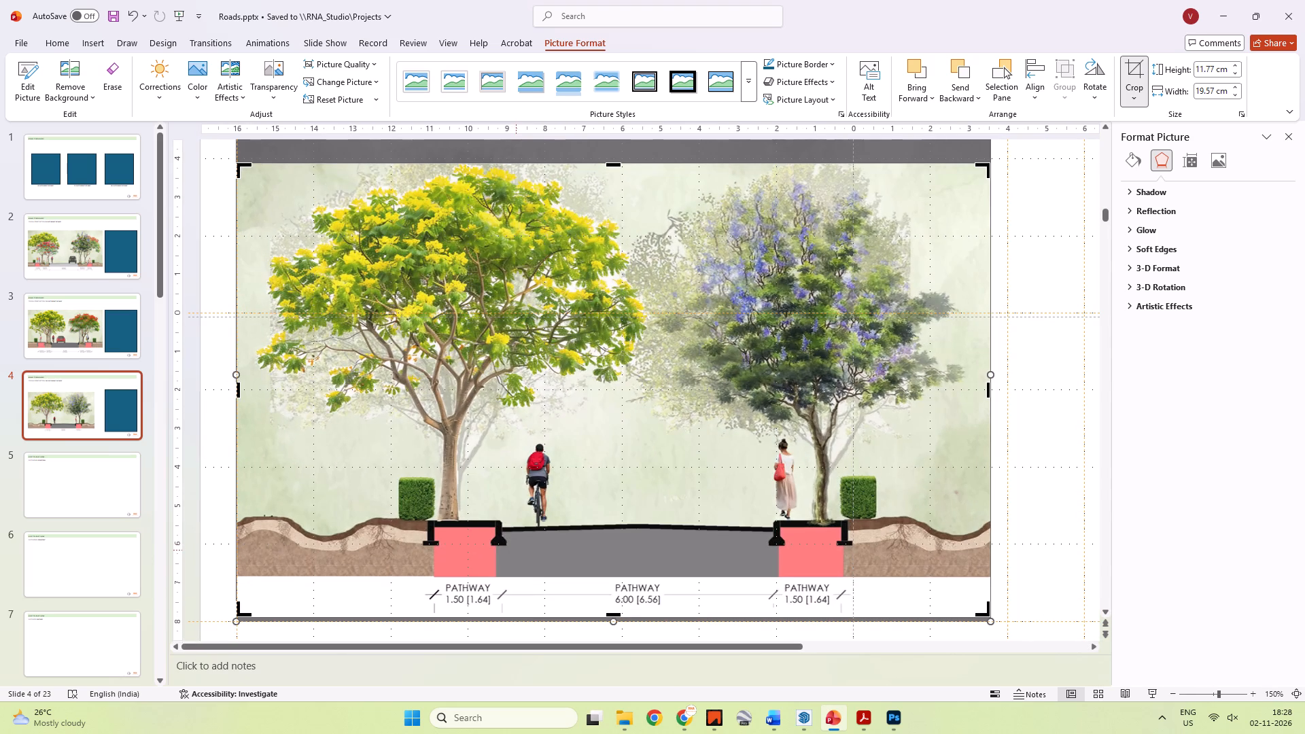
drag(610, 615, 608, 609)
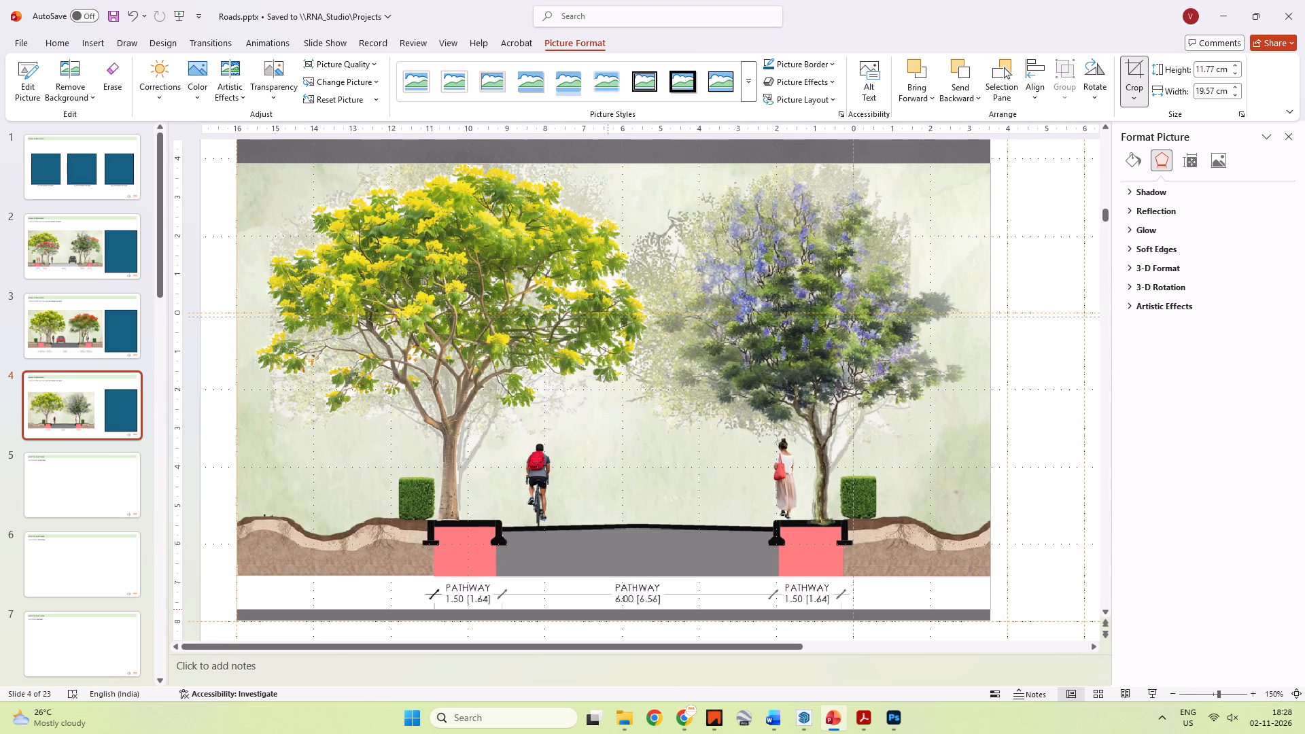
drag(608, 609, 593, 607)
drag(593, 607, 589, 609)
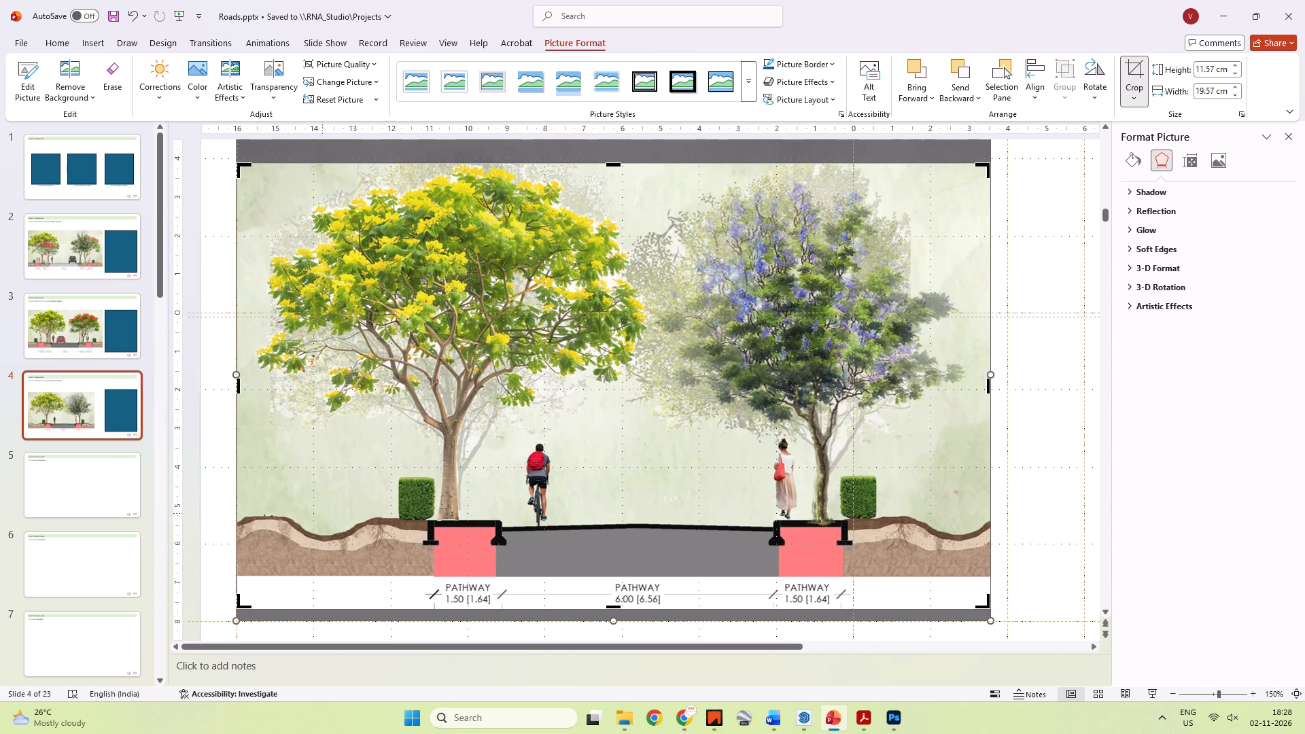
click(222, 455)
Move the cropped section picture down to the bottom margin guide and enlarge it proportionally up to the blue panel's top edge.
ctrl+scroll(241, 442, down, 1)
drag(472, 404, 469, 419)
ctrl+scroll(563, 362, down, 1)
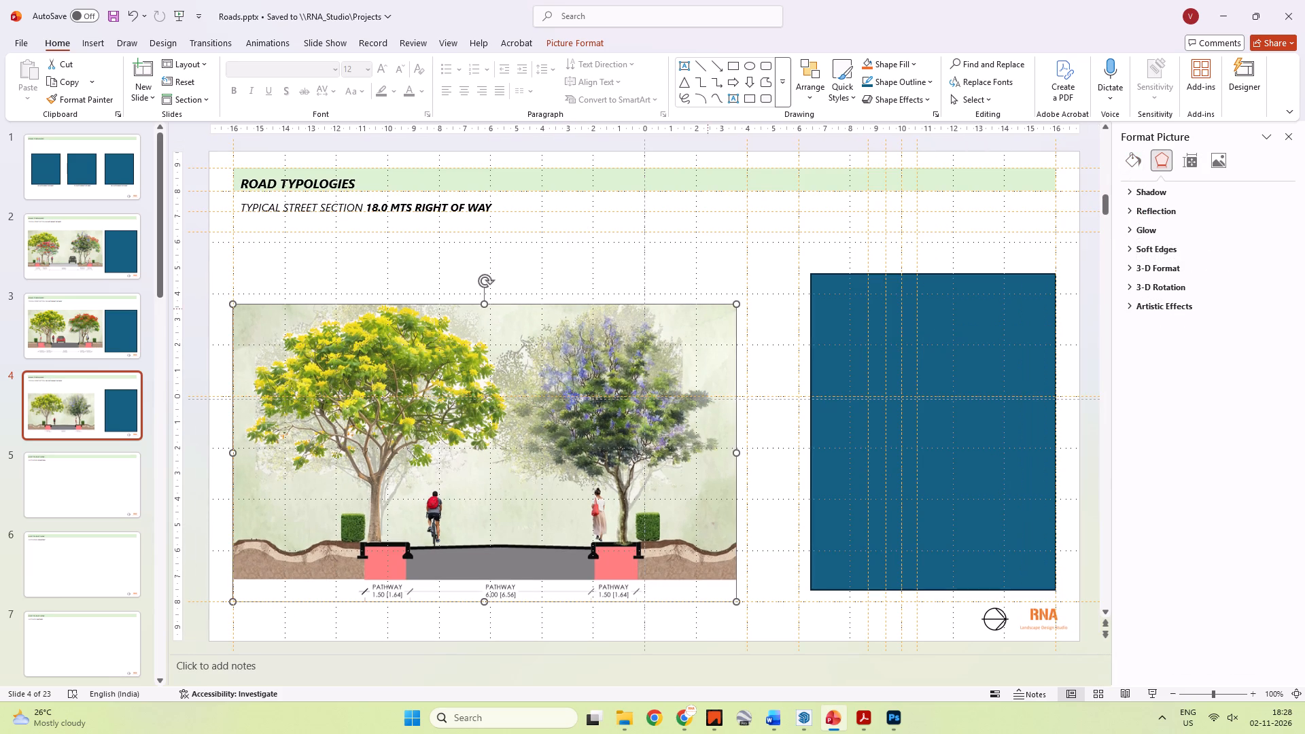
shift+drag(739, 304, 785, 276)
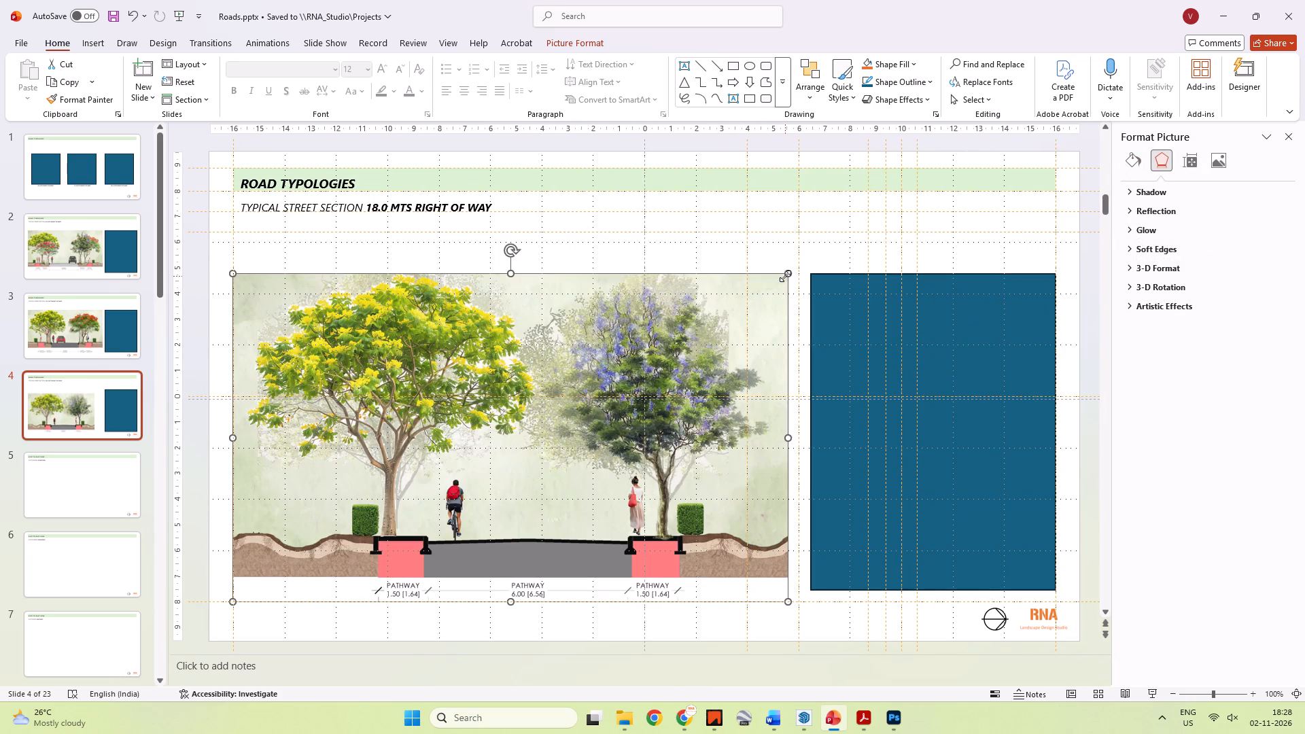
click(819, 244)
Save the Roads.pptx presentation.
key(ctrl+s)
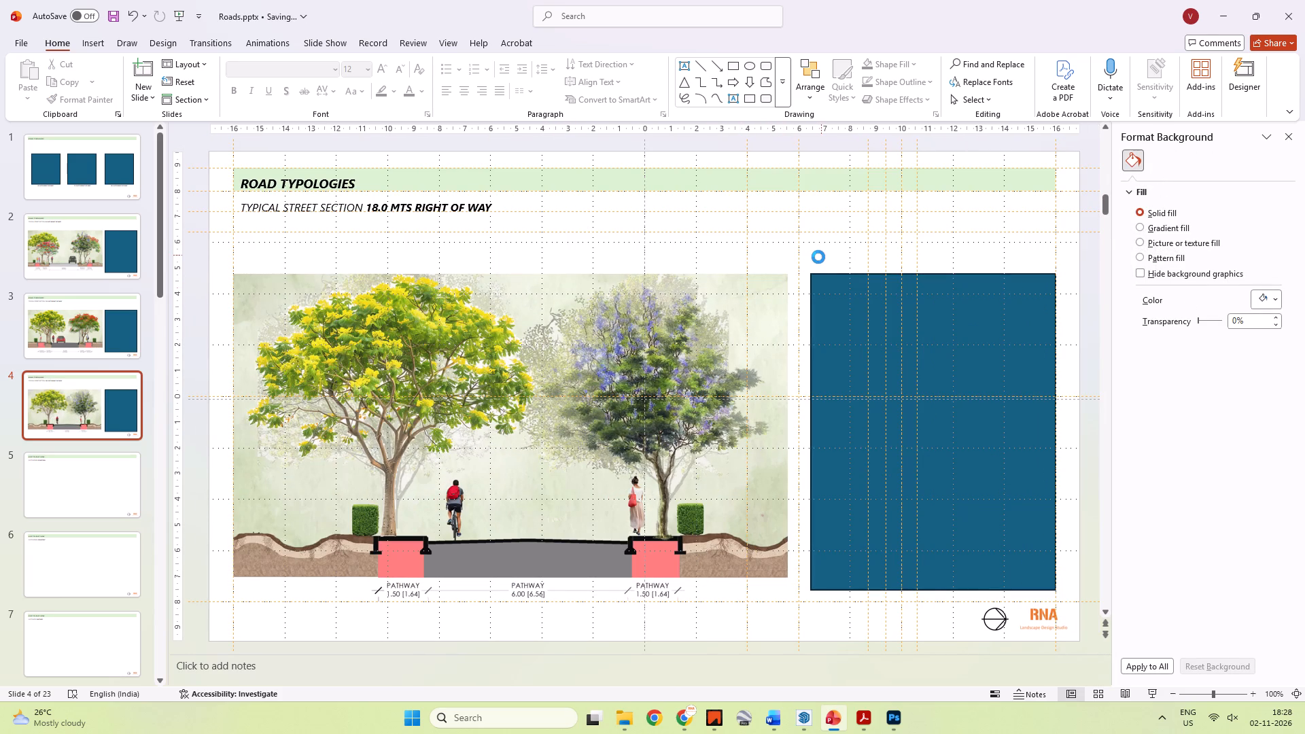
click(593, 412)
click(576, 230)
key(ctrl+s)
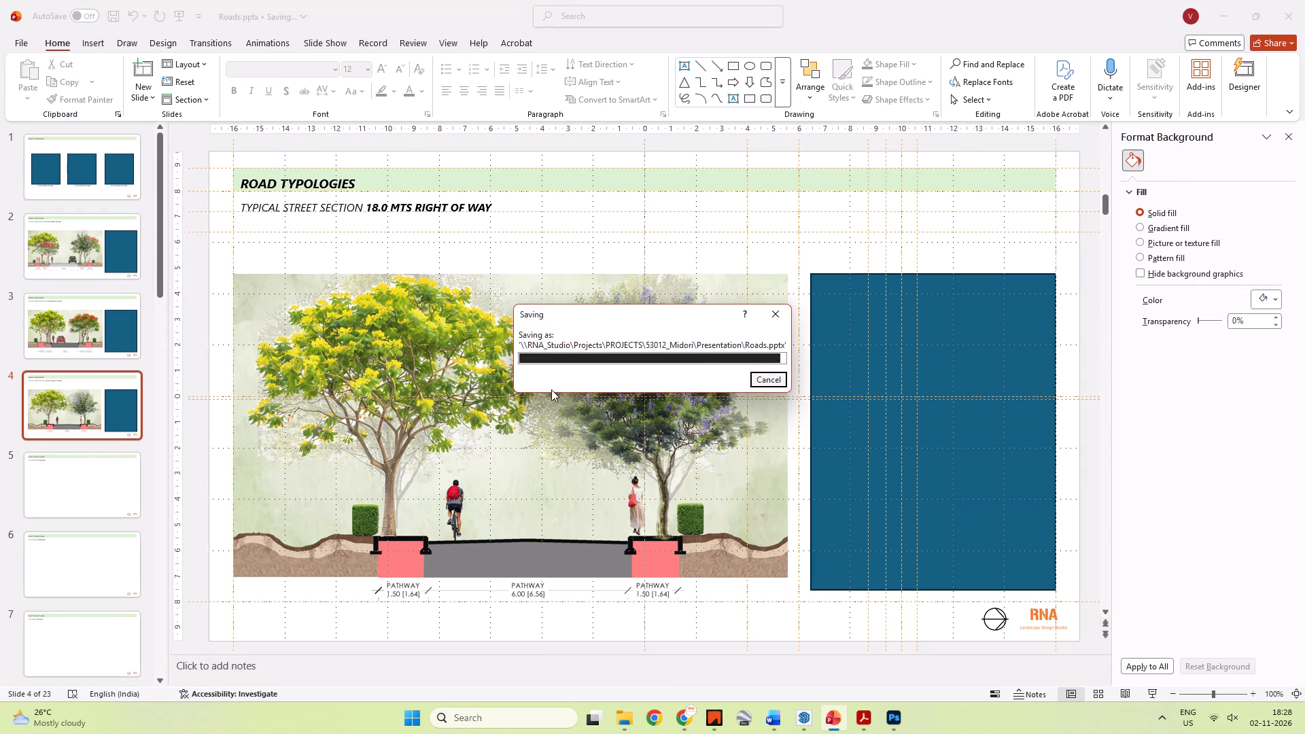
Switch to Photoshop, save 6MTS_ROW.psd and close it.
scroll(514, 374, down, 2)
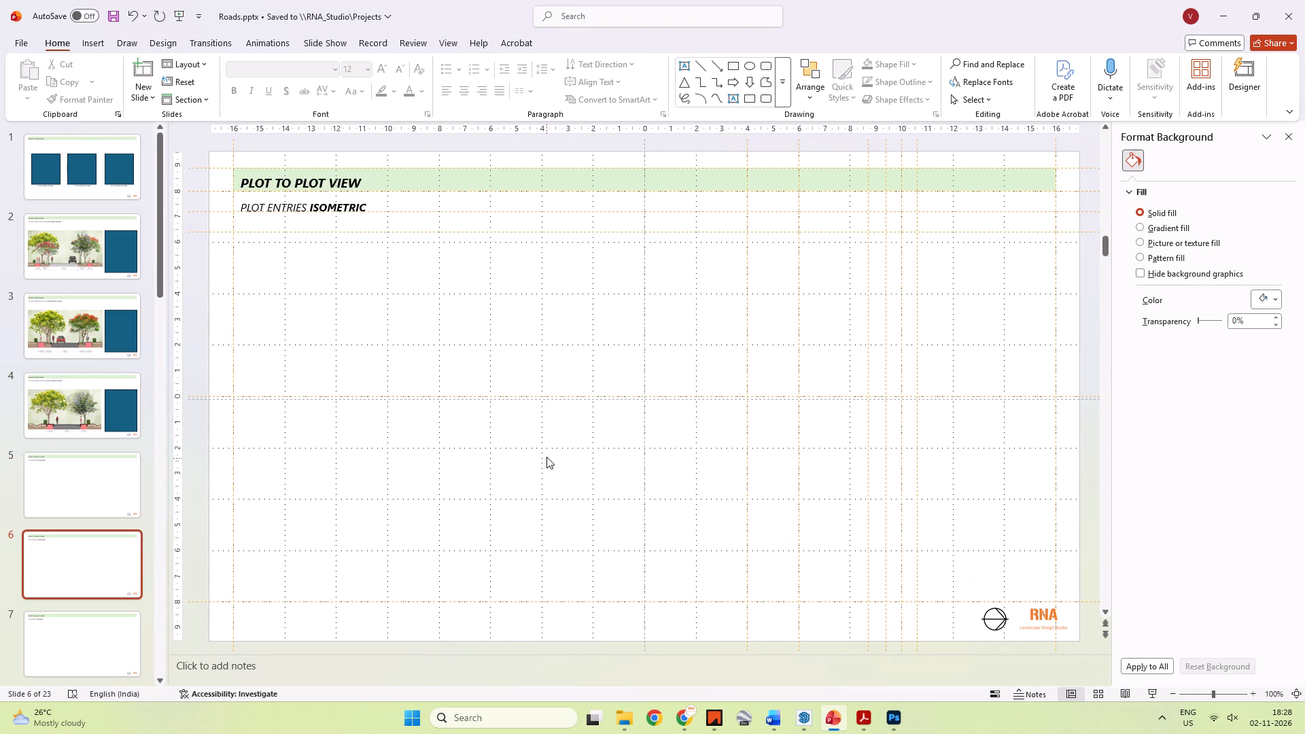
key(alt+Tab)
key(alt+Tab)
key(Escape)
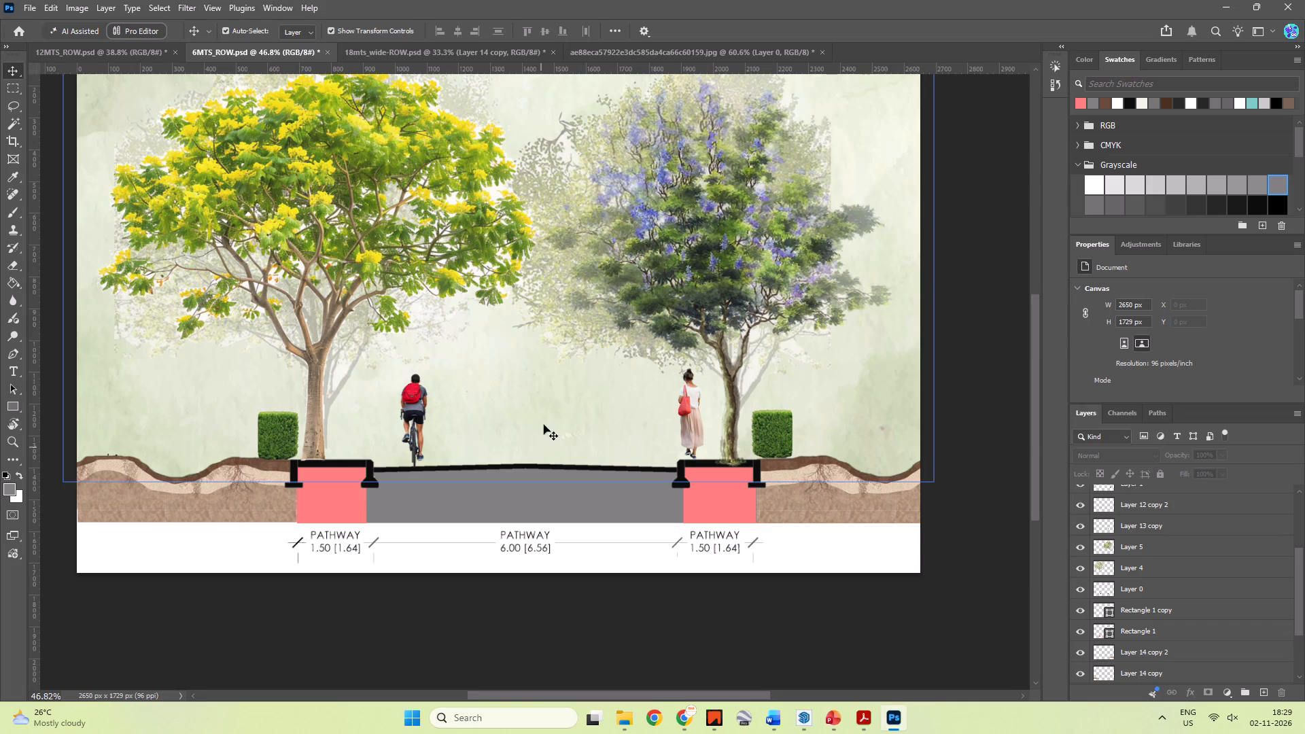
scroll(546, 401, down, 4)
key(ctrl+s)
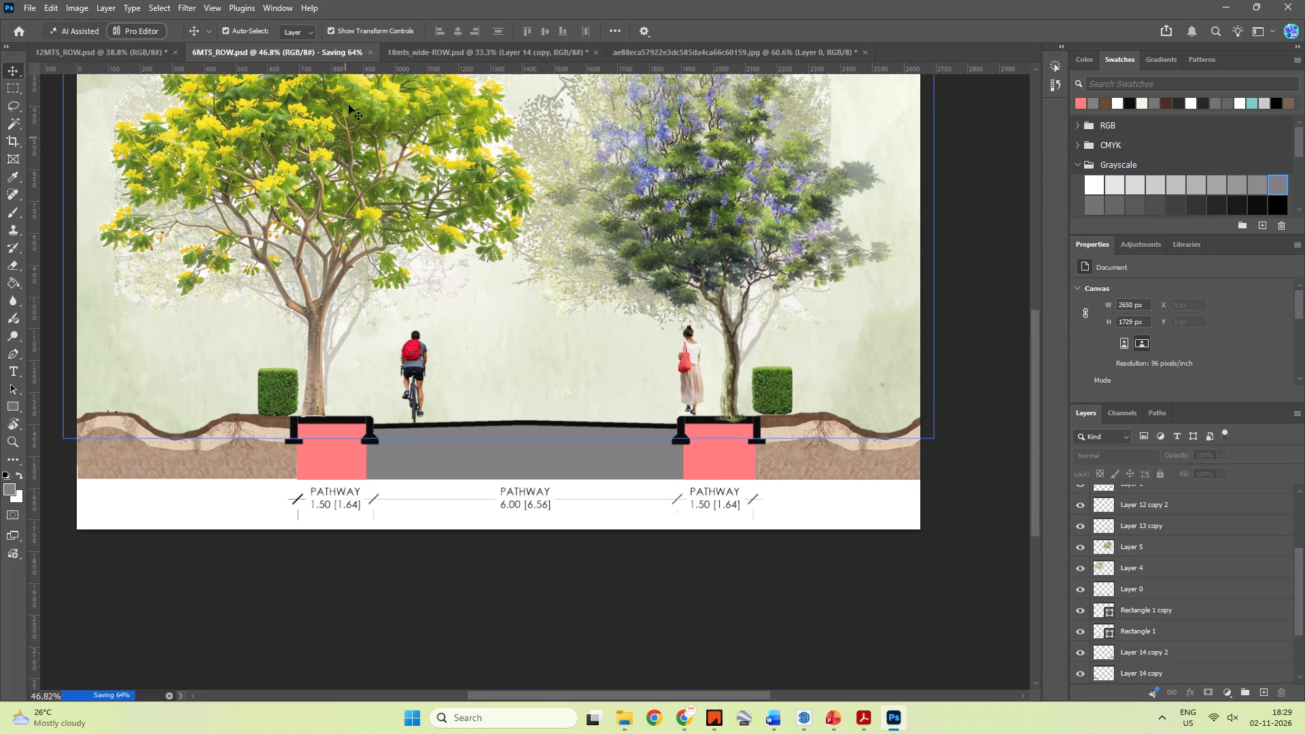
click(368, 56)
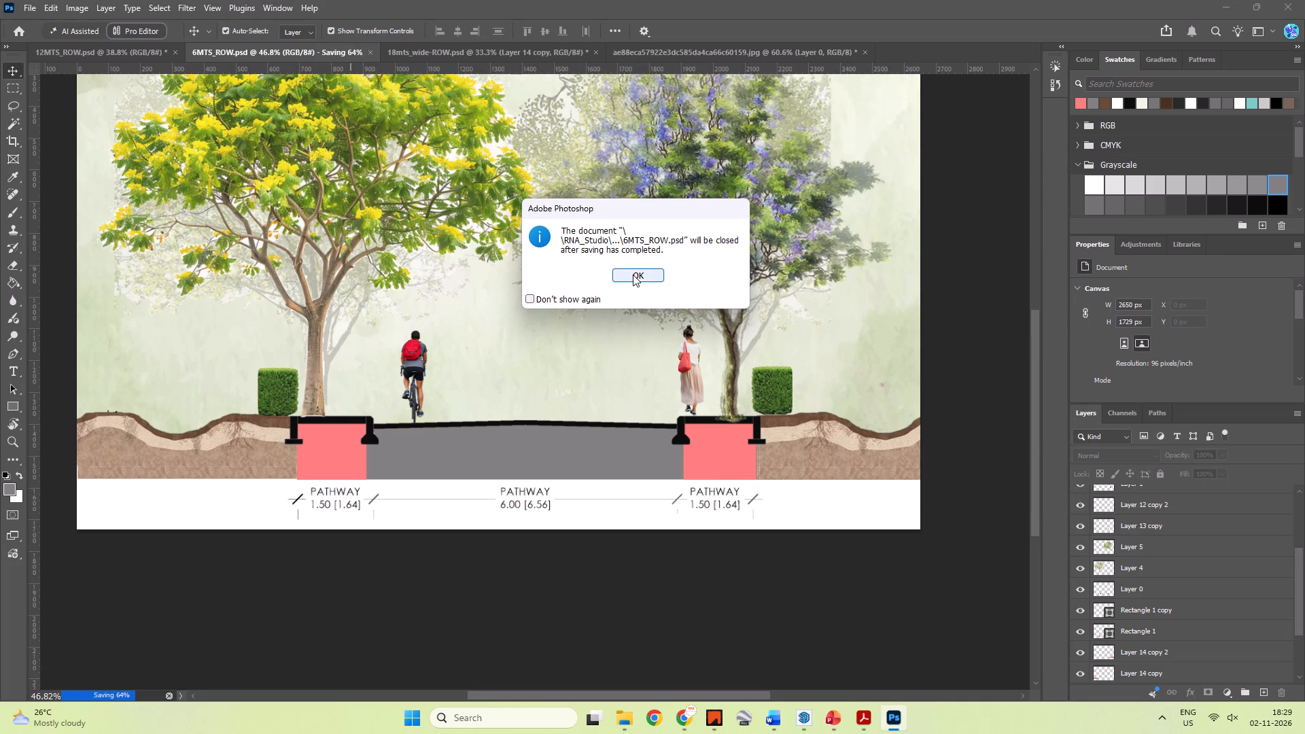
click(633, 270)
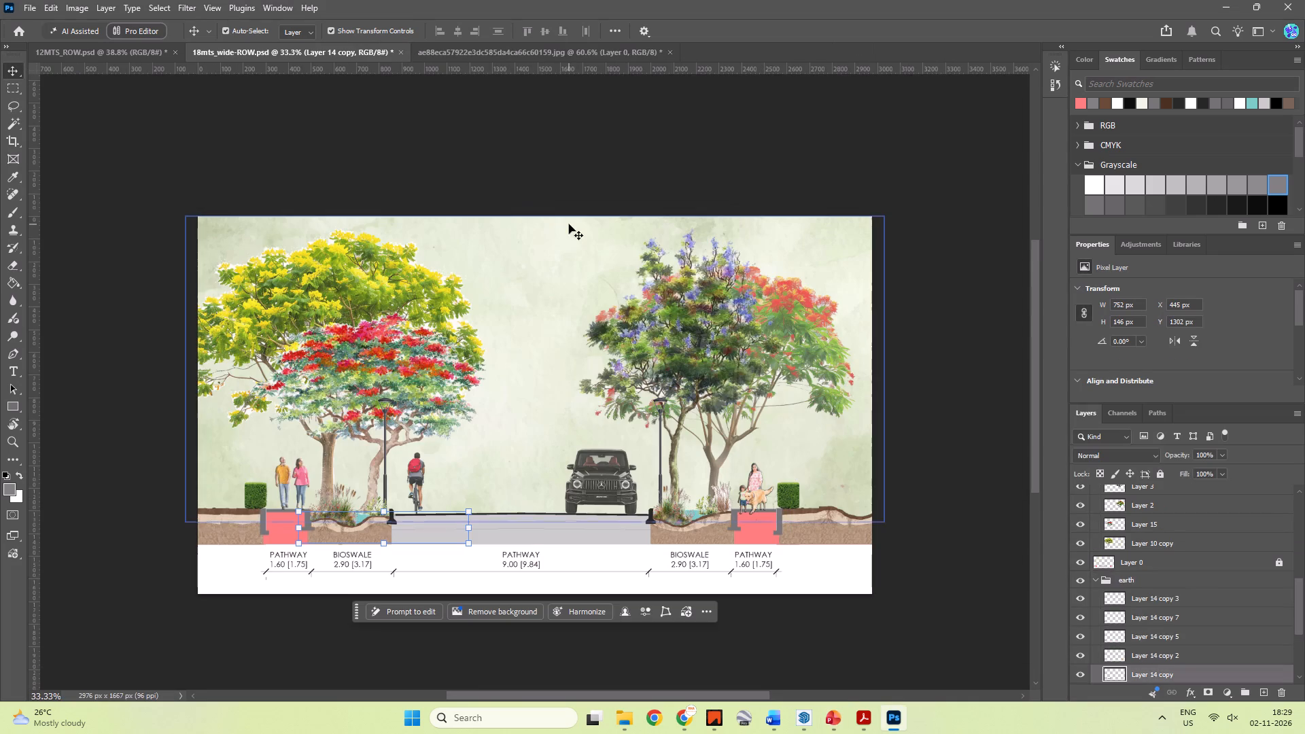
Close 18mts_wide-ROW.psd, the tree reference JPG and 12MTS_ROW.psd without saving changes, and exit Photoshop.
click(345, 54)
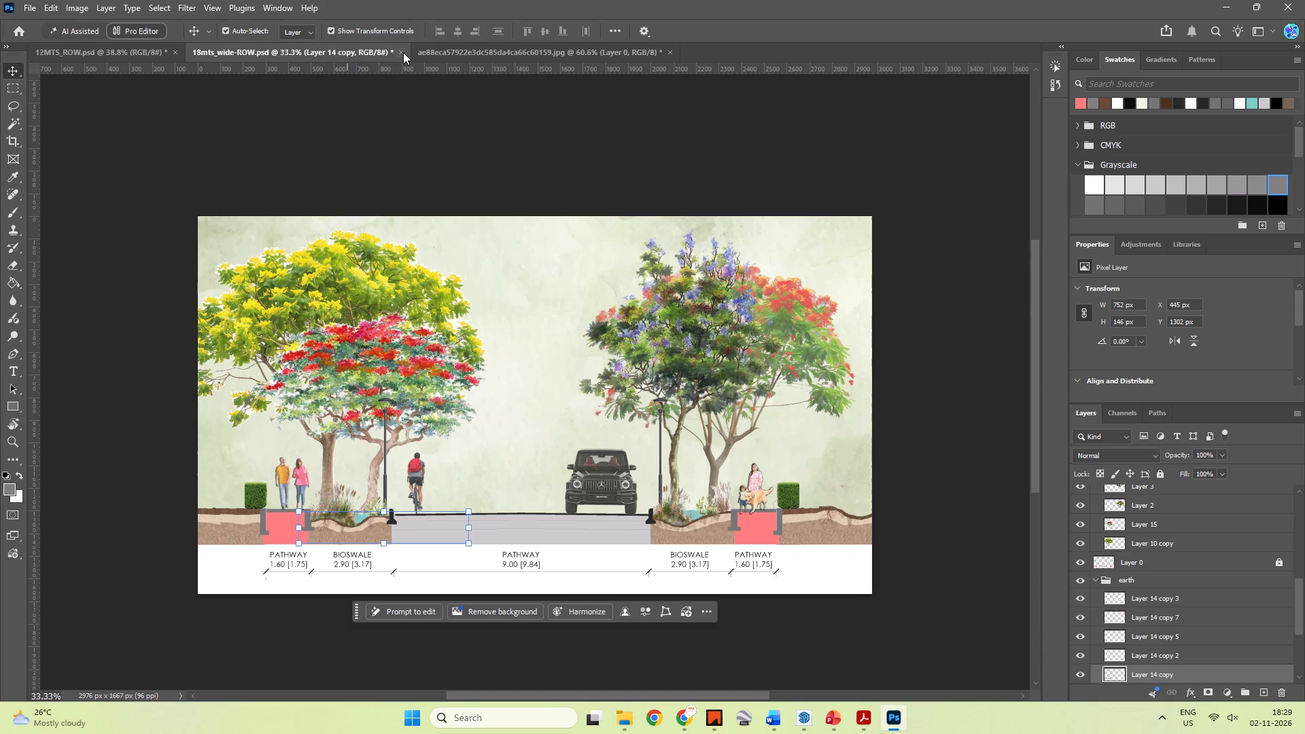
click(402, 52)
click(648, 261)
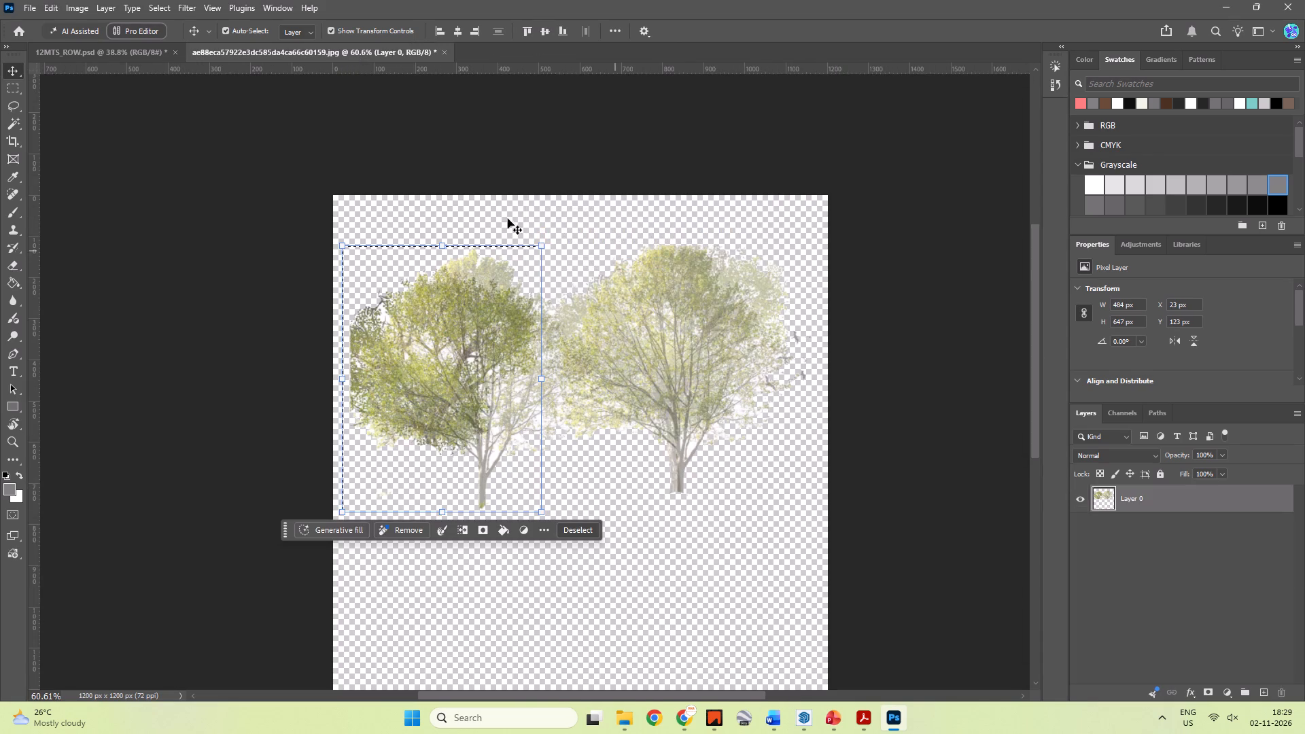
click(442, 54)
click(644, 277)
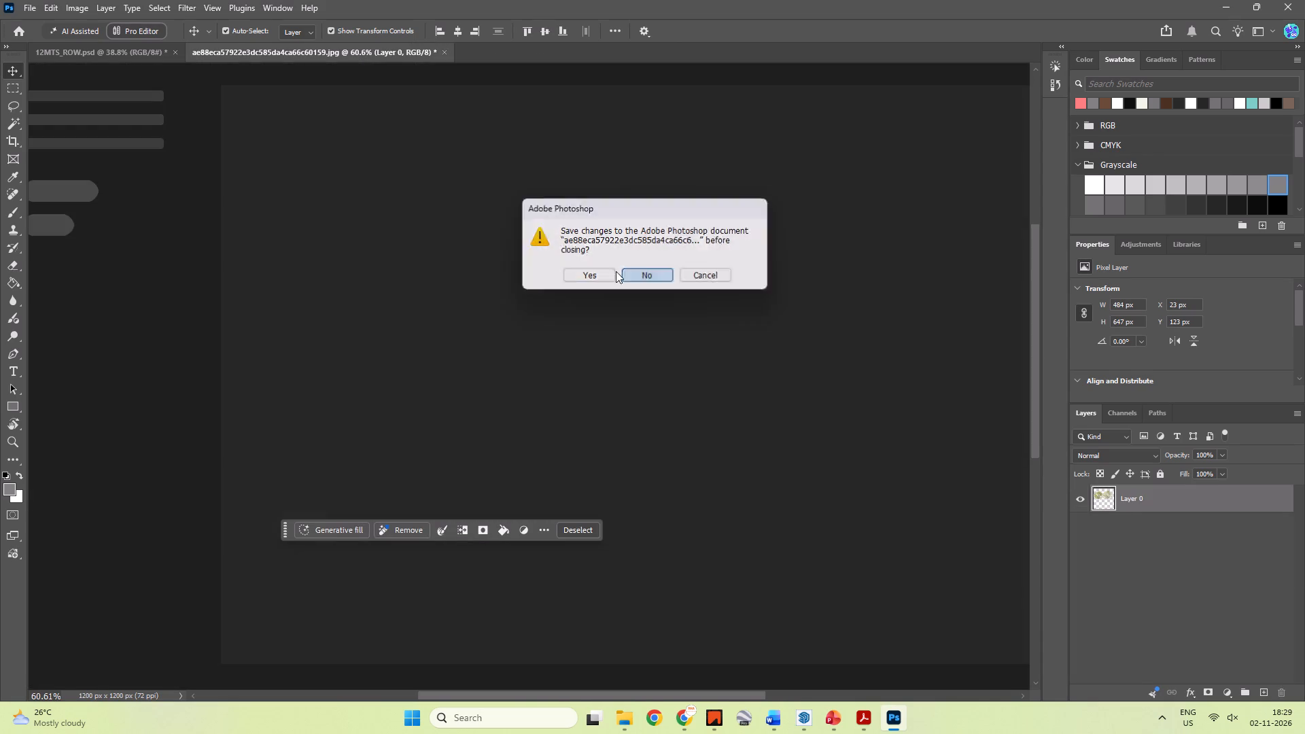
click(171, 50)
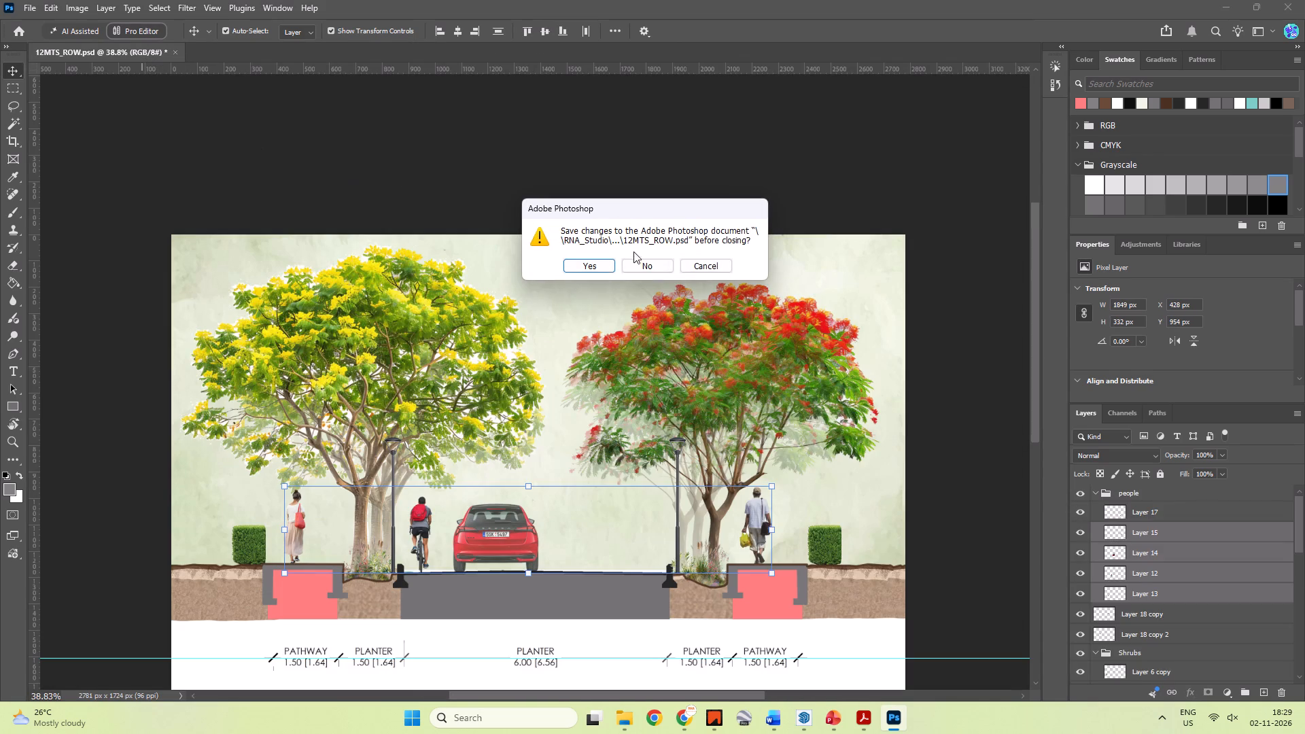
click(637, 260)
click(1000, 122)
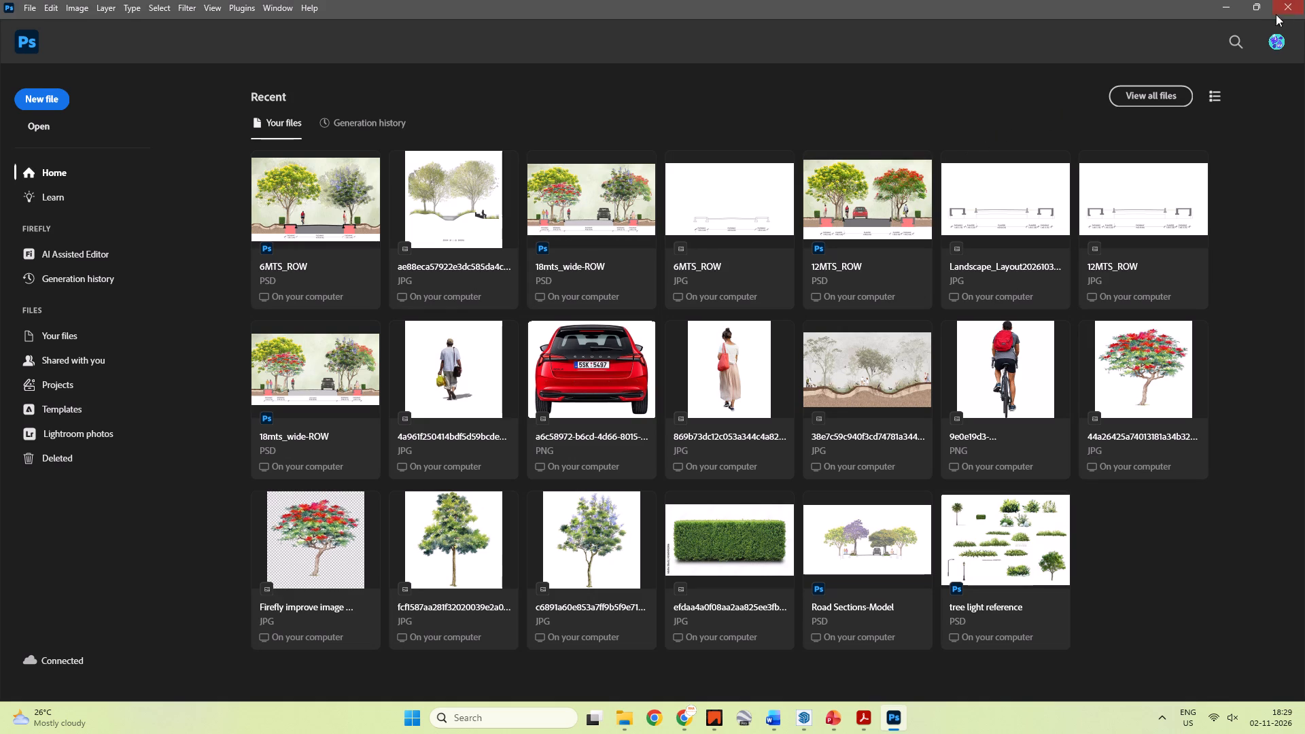
click(1291, 7)
Look through the slides of Roads.pptx and compare the road section pictures on slides 2, 3 and 4.
click(439, 348)
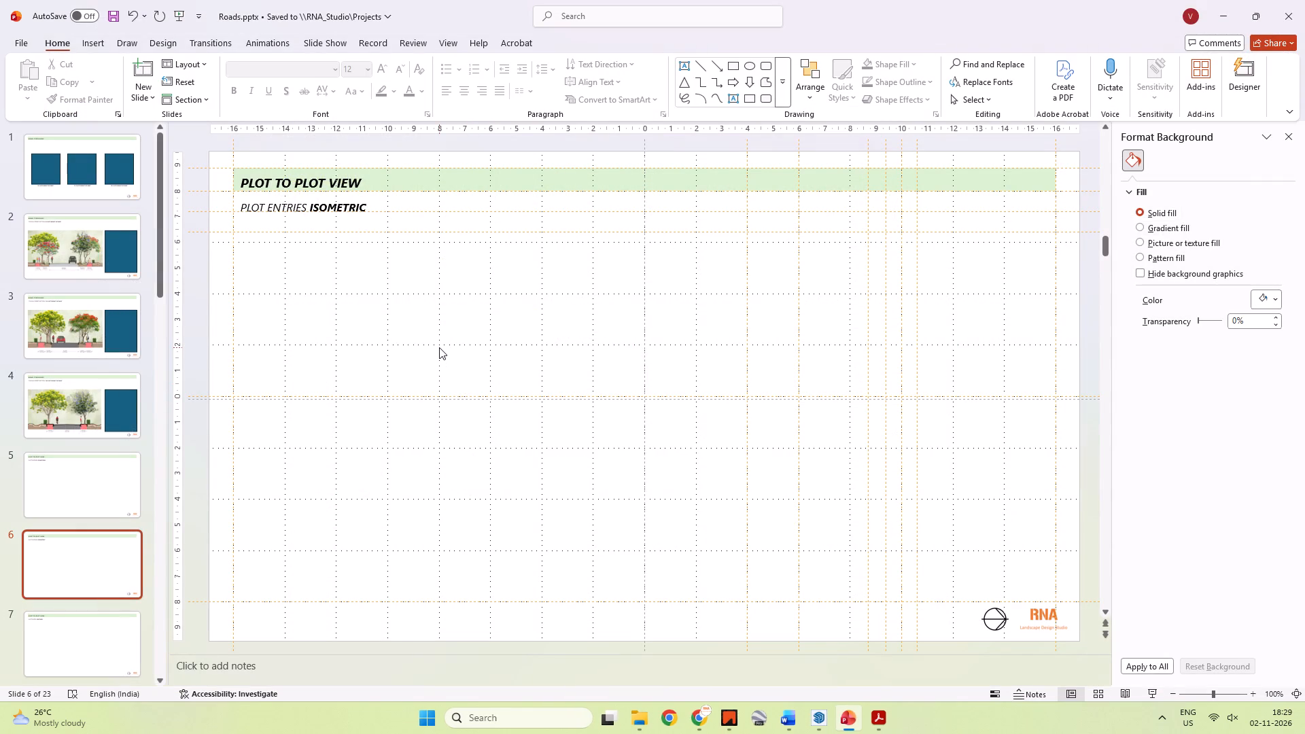
scroll(440, 345, down, 5)
key(alt+Tab)
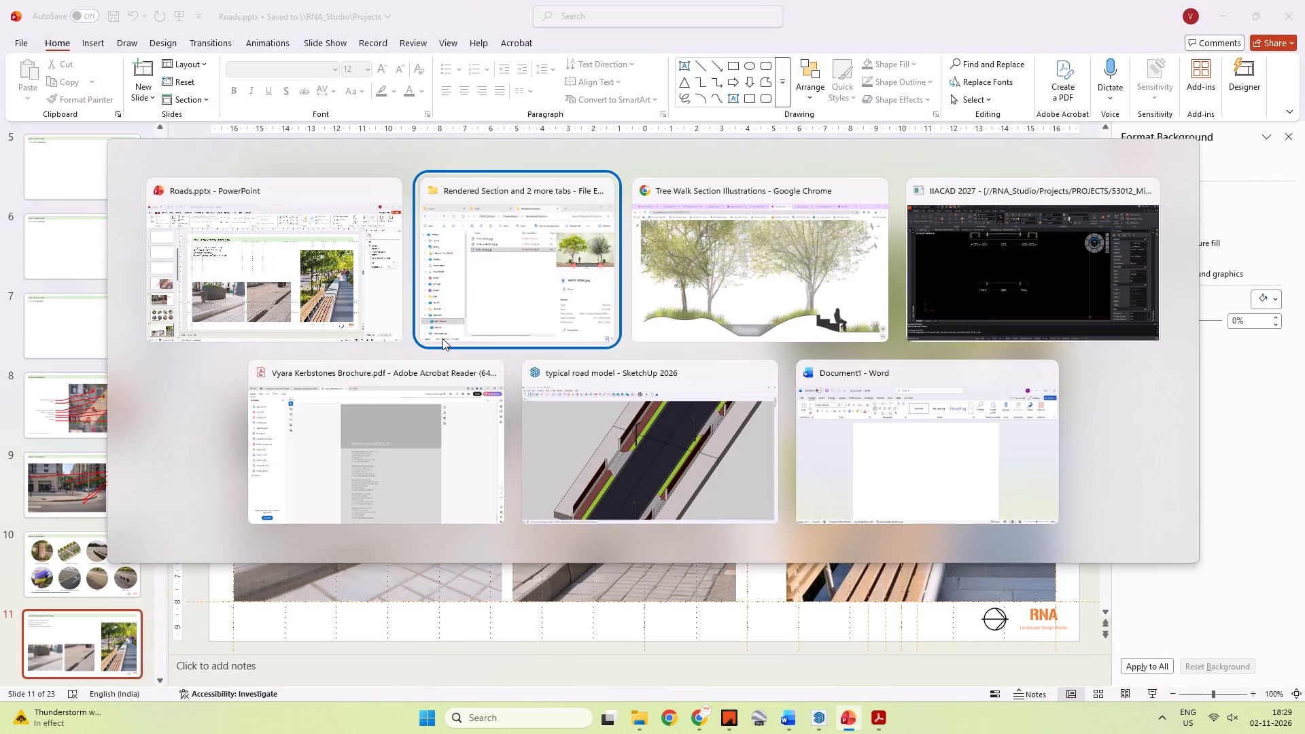
key(alt+Tab)
key(alt+Tab)
key(alt+Tab)
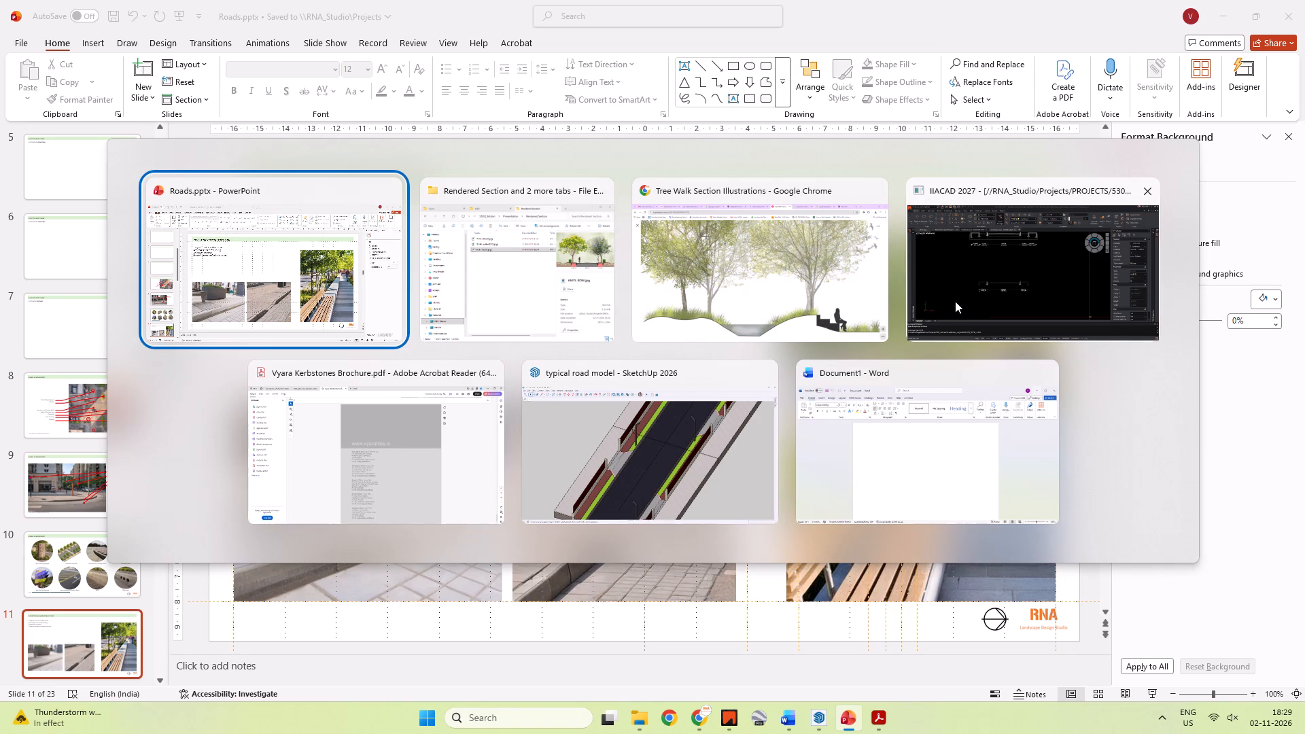
alt+click(989, 297)
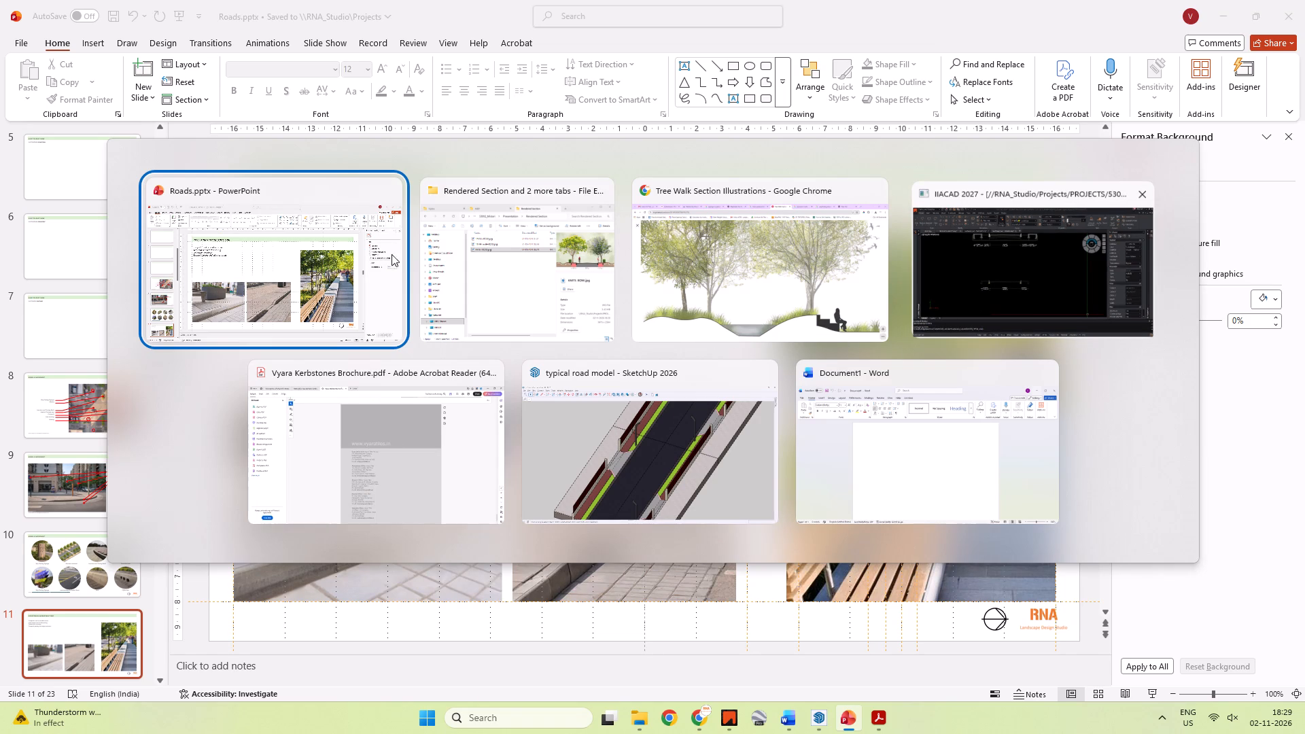
scroll(154, 251, up, 7)
click(48, 356)
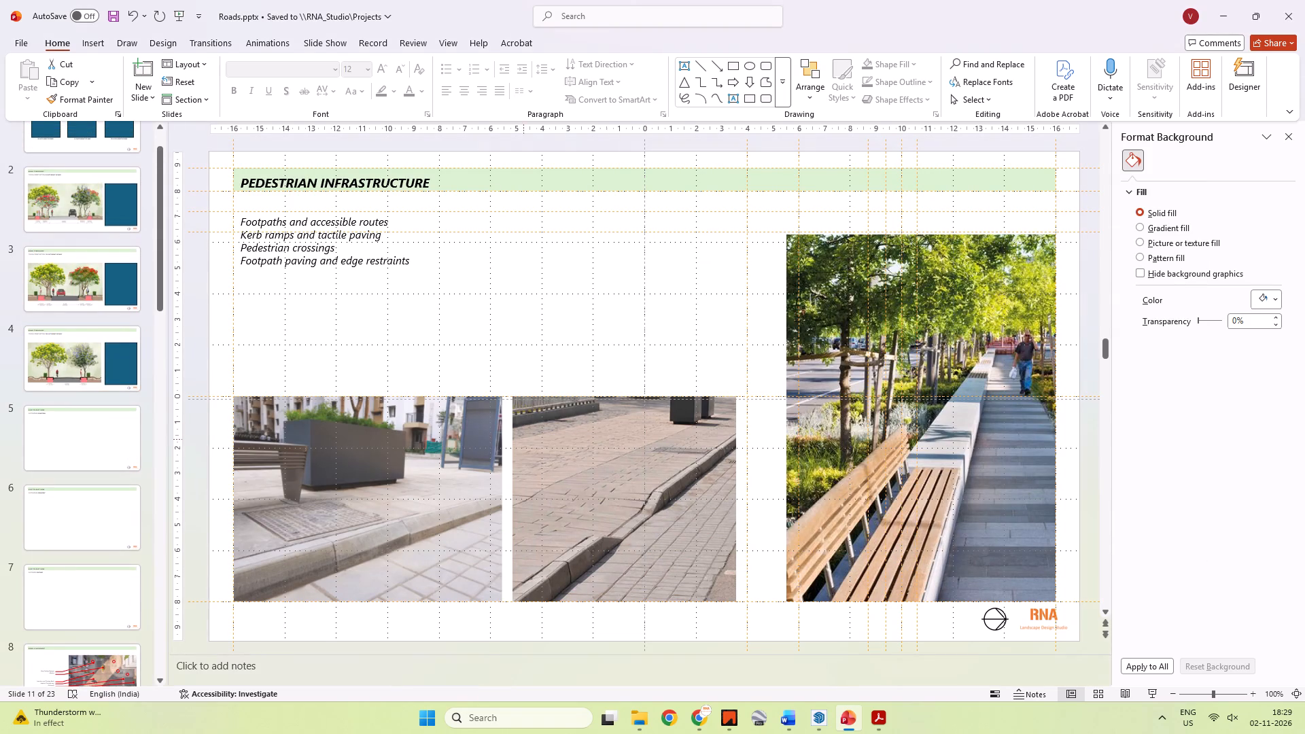
click(78, 372)
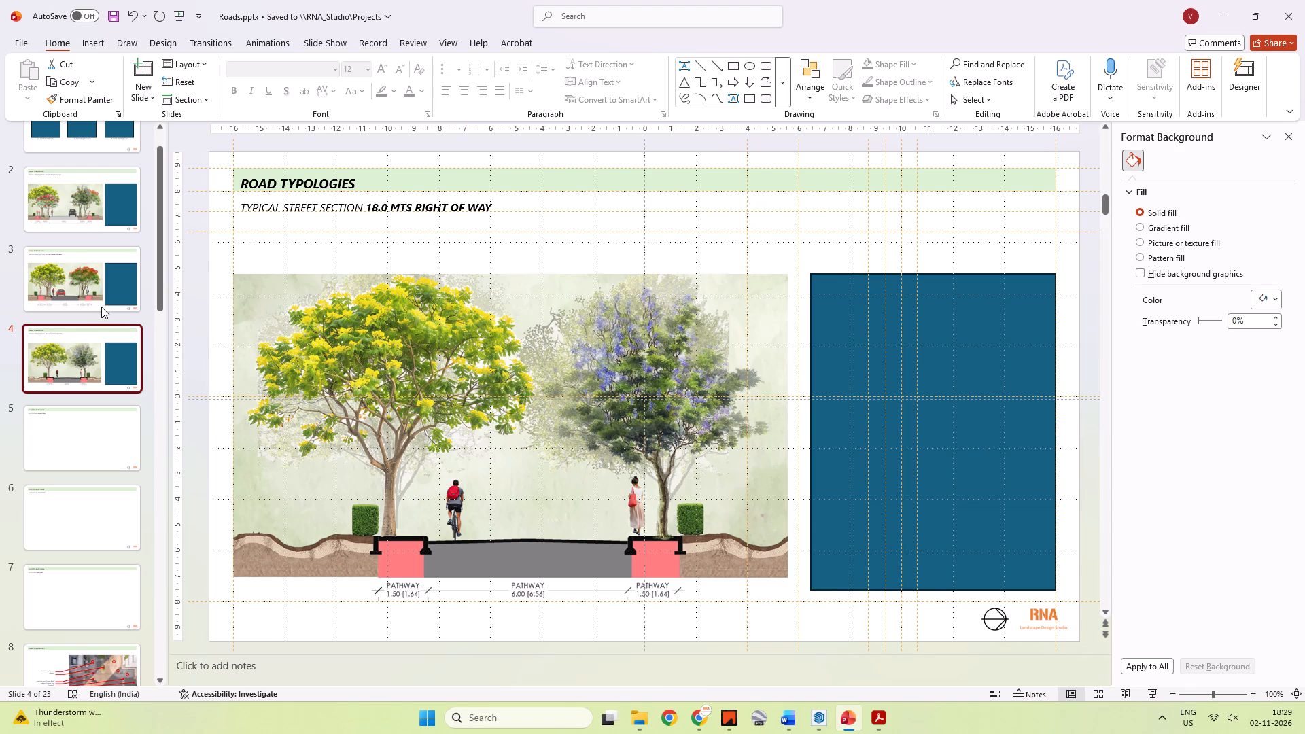
click(90, 294)
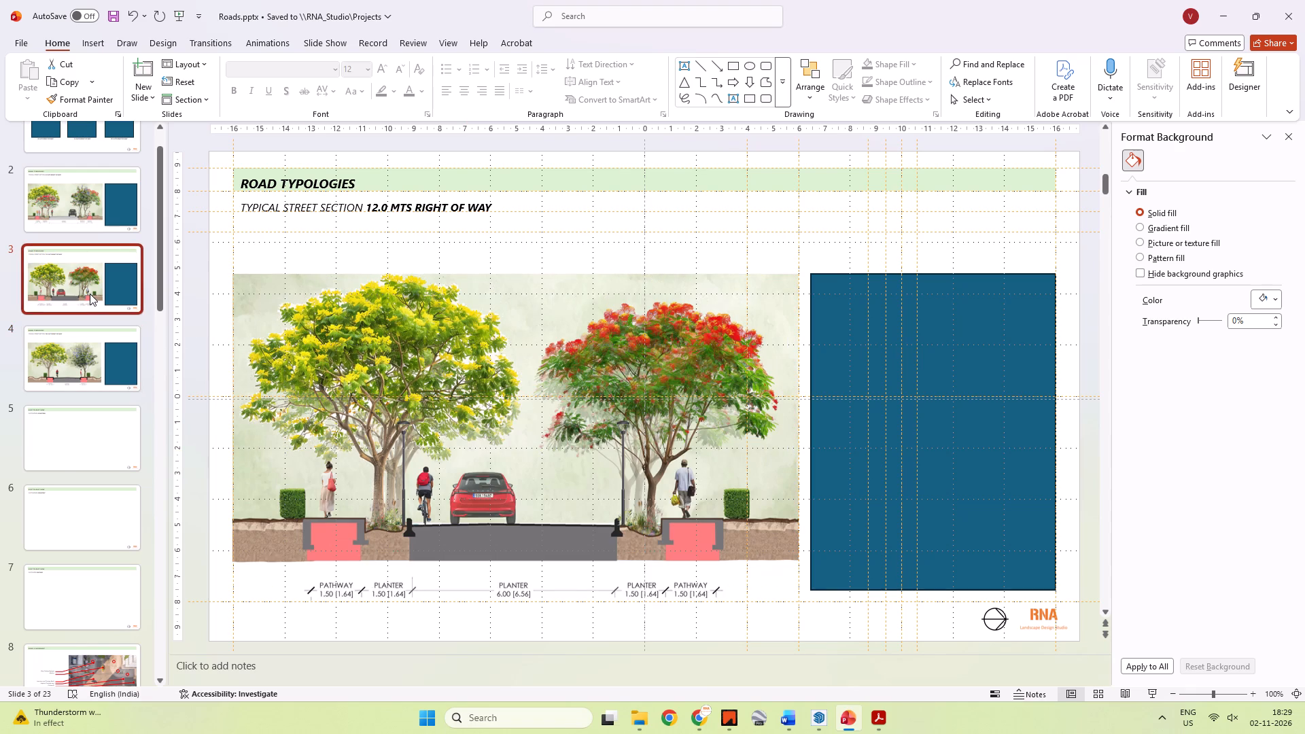
click(103, 208)
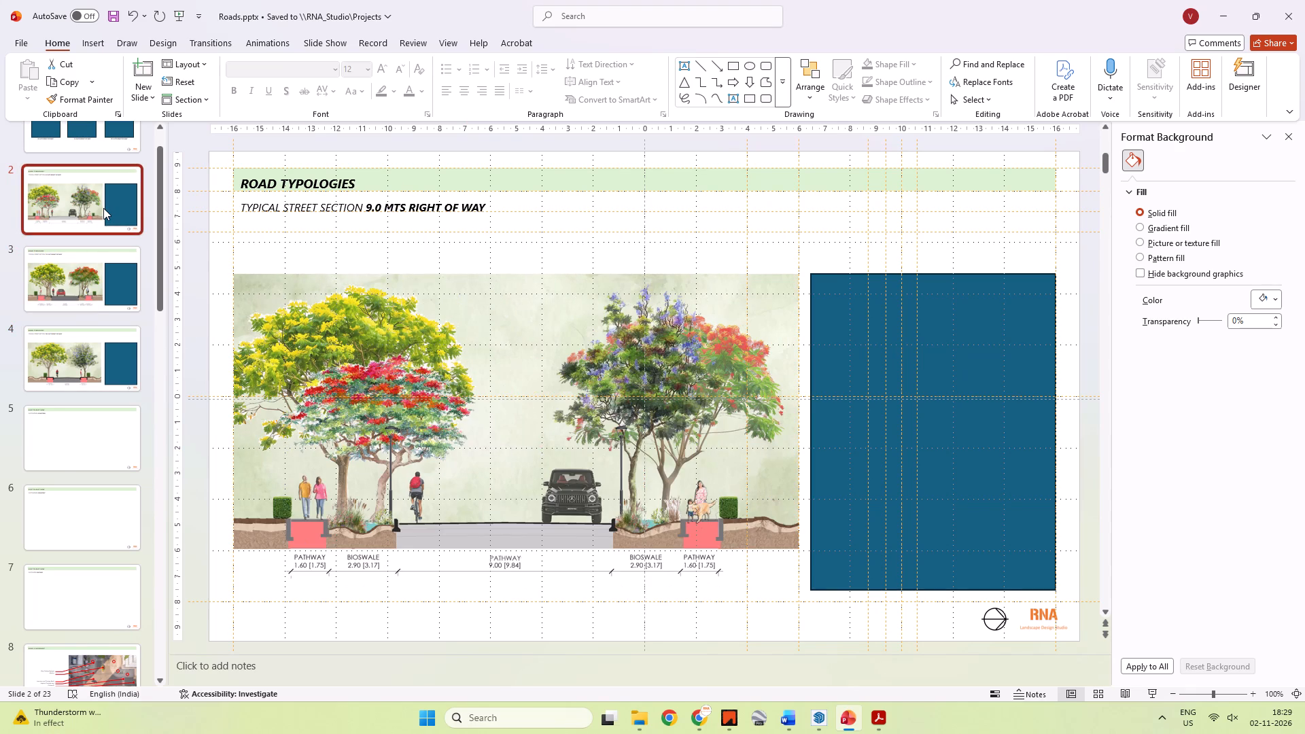
click(75, 293)
click(81, 350)
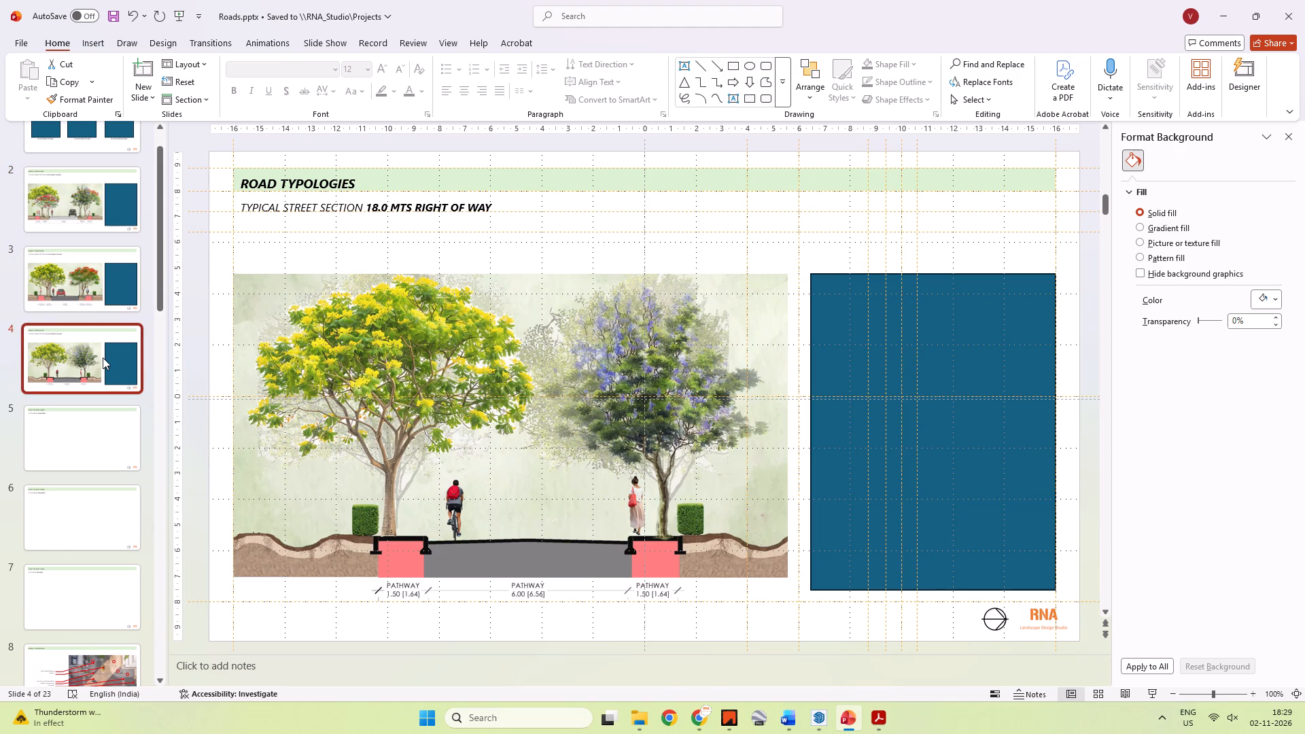
Switch to IIACAD and start opening another drawing from the 53012_Midori Working folder.
key(alt+Tab)
alt+click(991, 292)
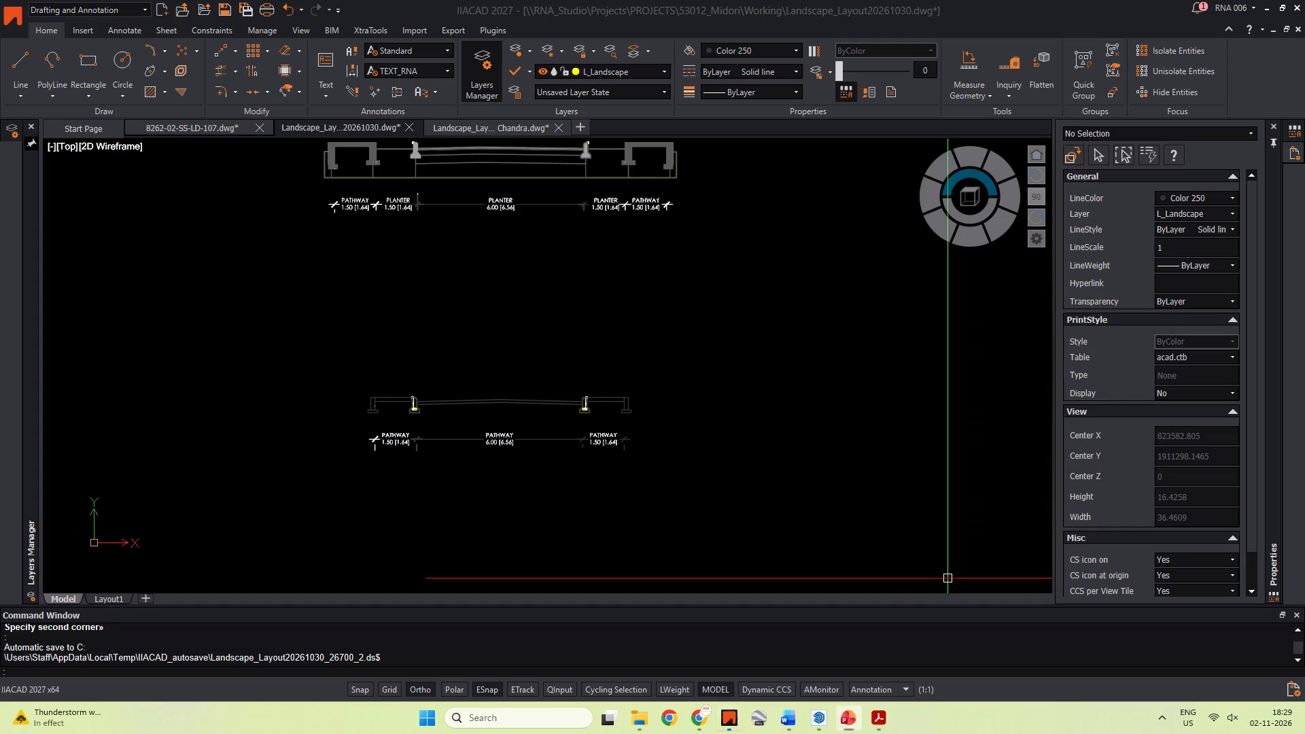
click(13, 18)
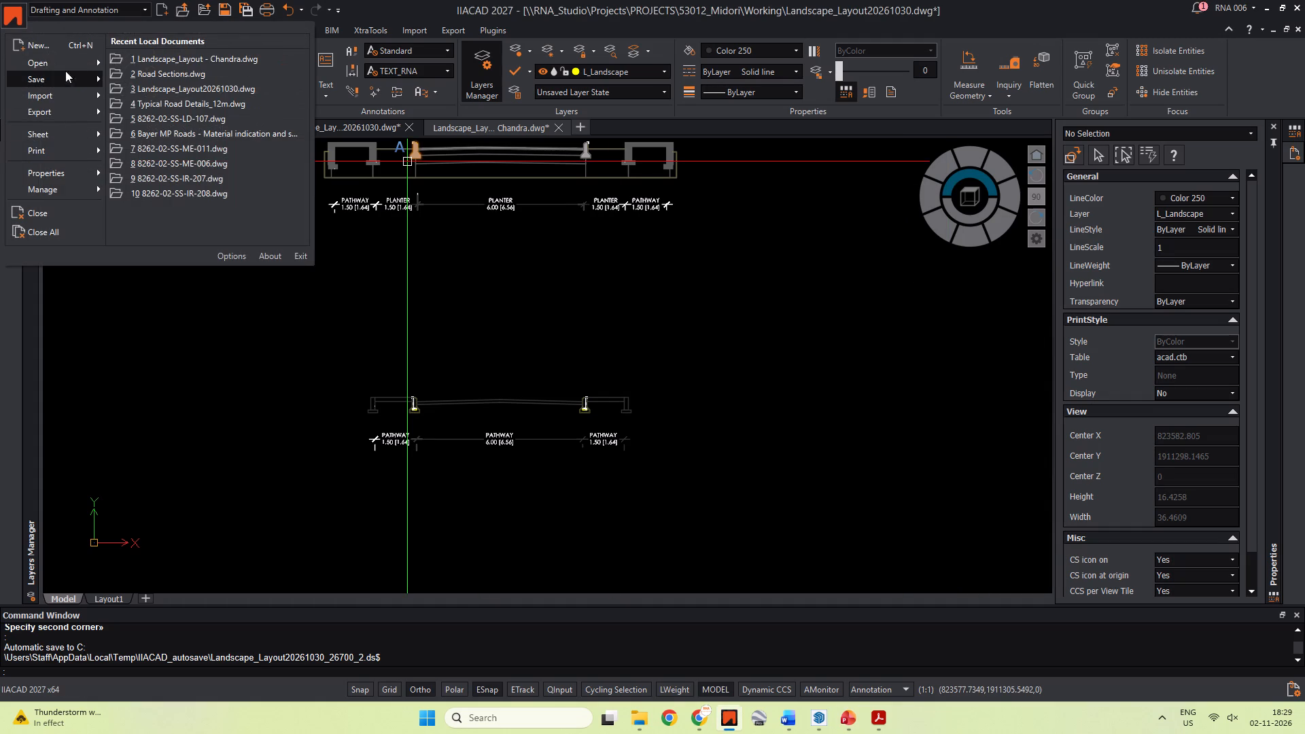
click(64, 63)
click(150, 70)
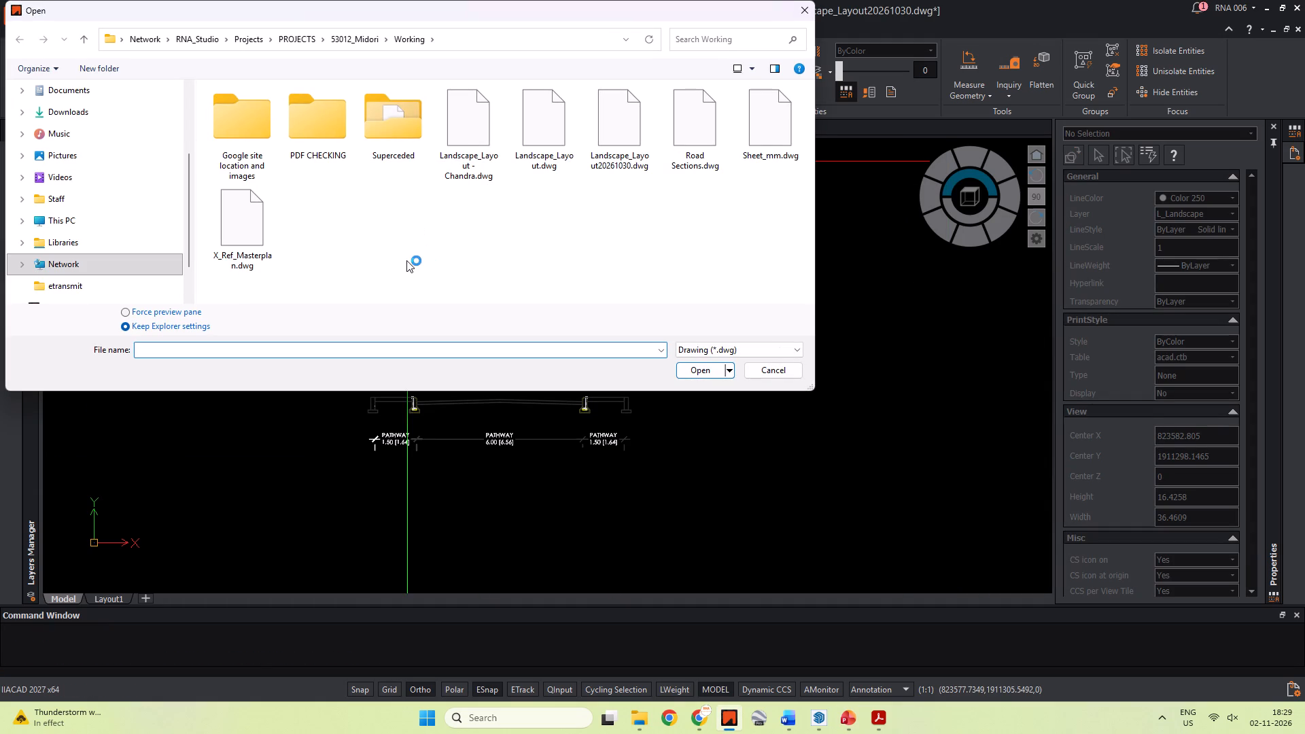
click(406, 260)
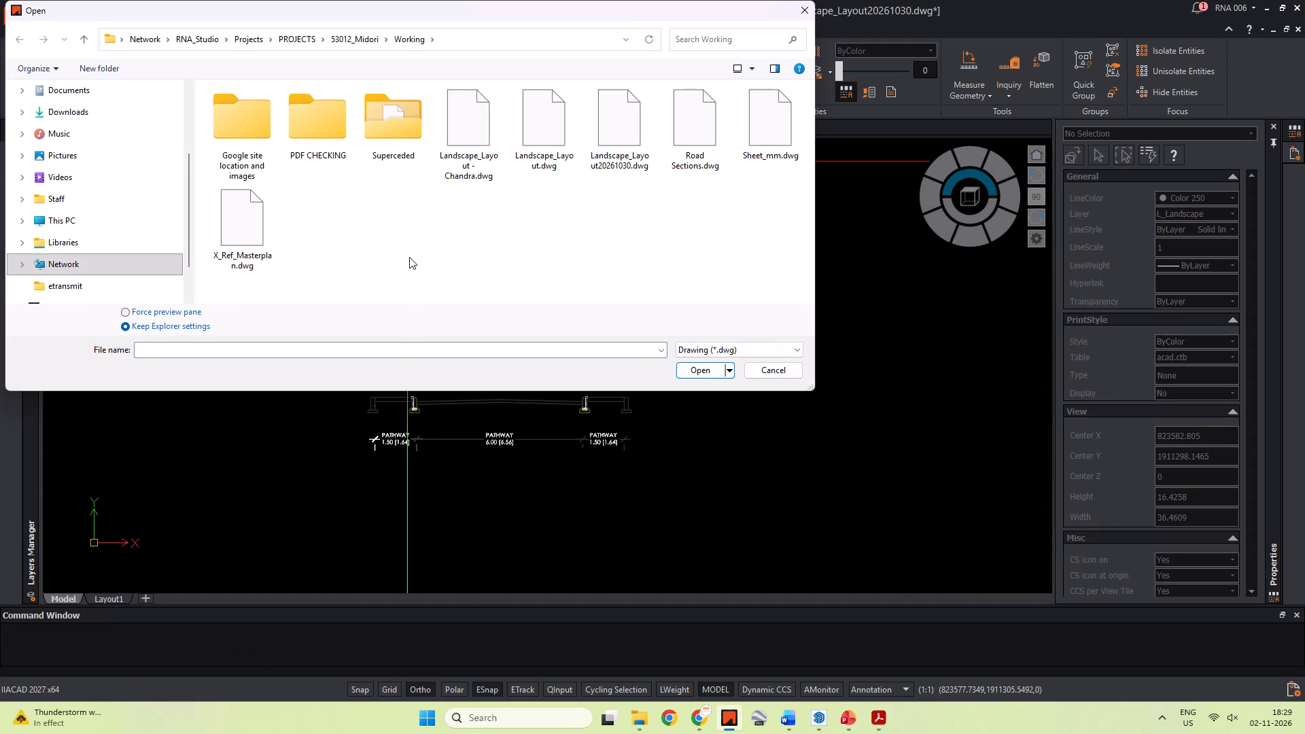